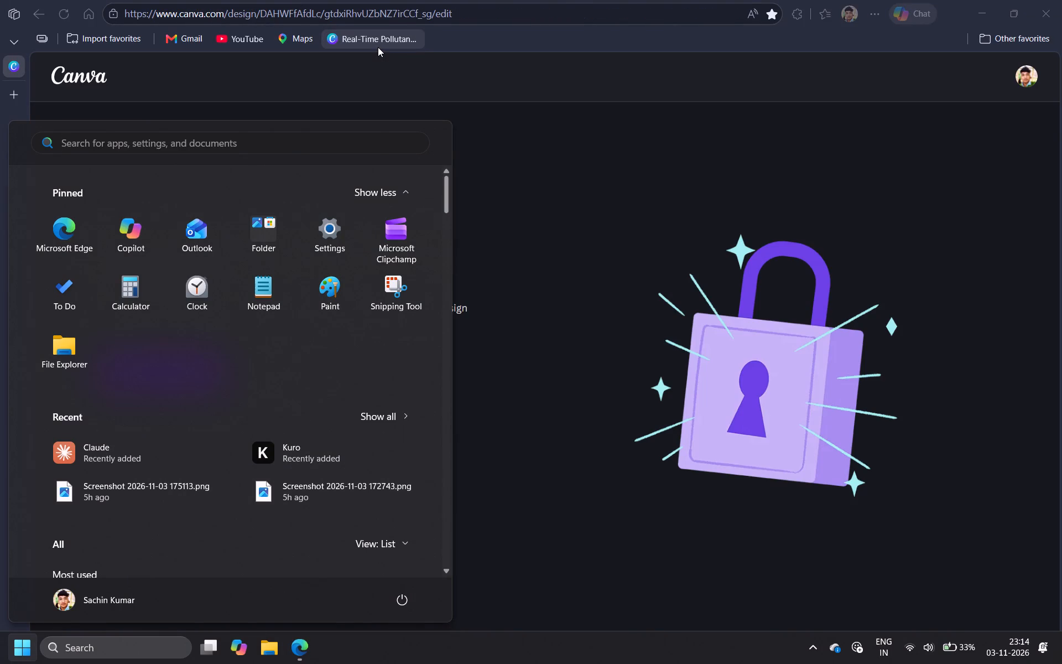
Open Pollutant_Triangulation_Presentation (1).pptx from the Downloads folder in LibreOffice Impress and clear the default file format prompt.
{"action": "key", "text": "f"}
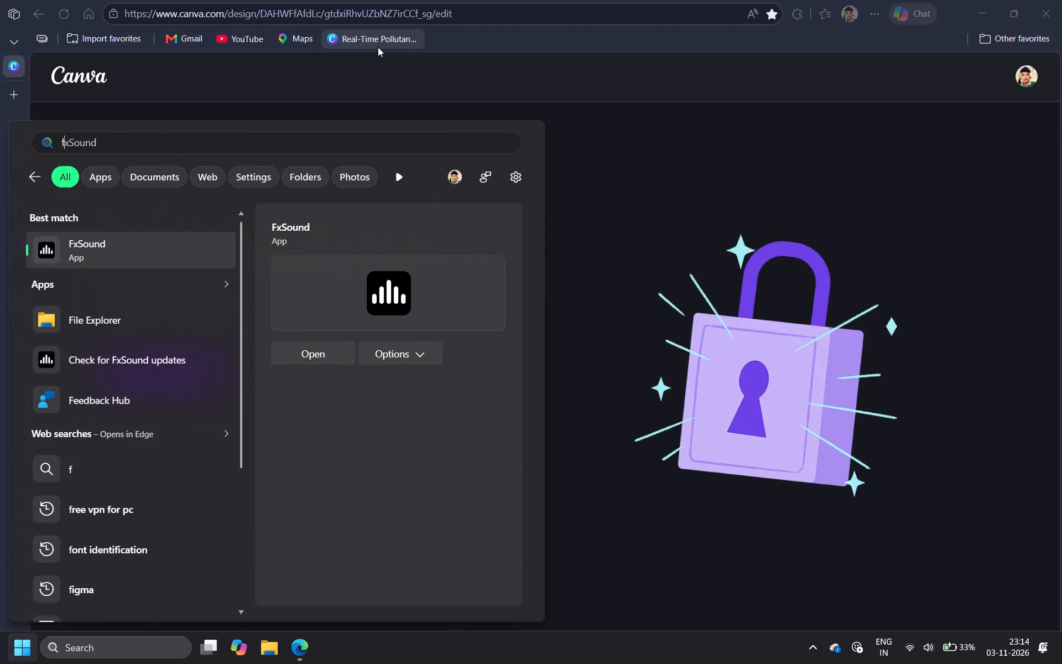
{"action": "key", "text": "super+e"}
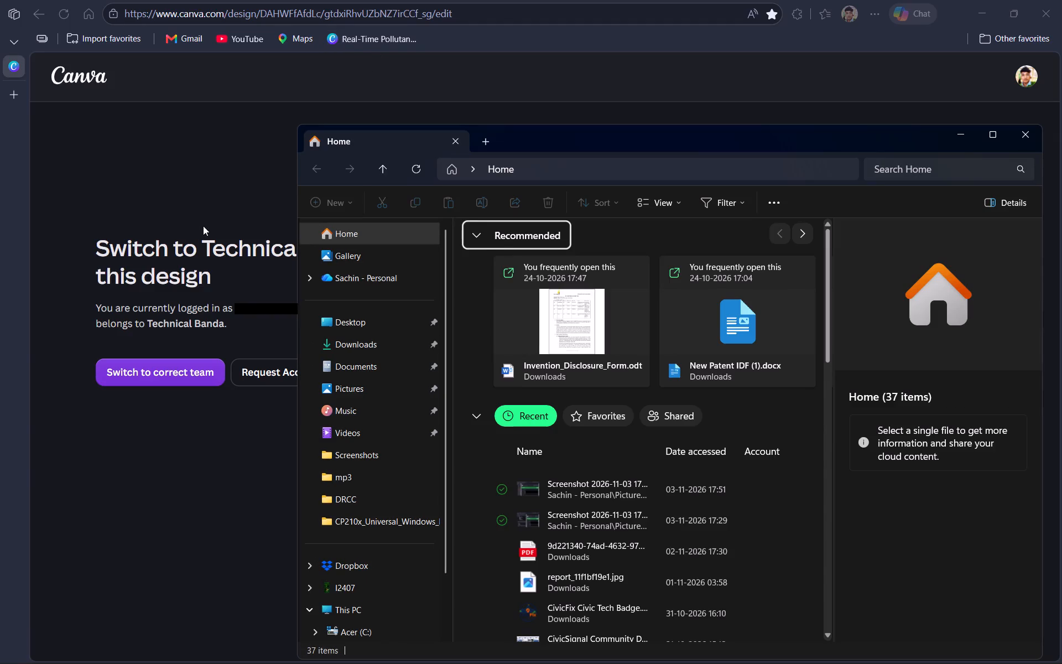
{"action": "left_click", "coordinate": [353, 347]}
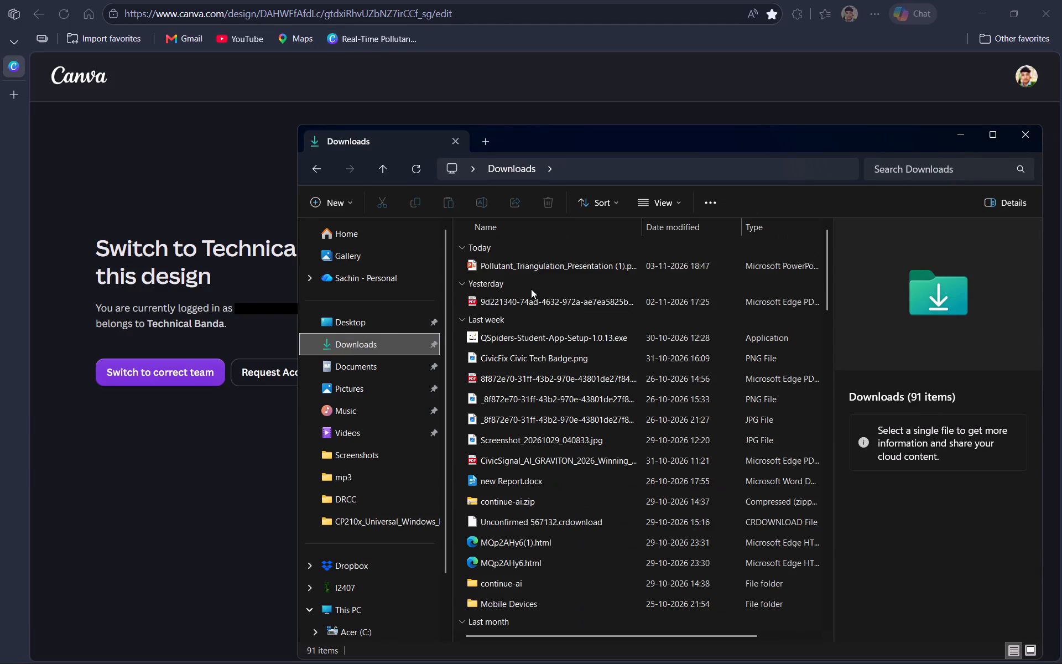
{"action": "double_click", "coordinate": [496, 268]}
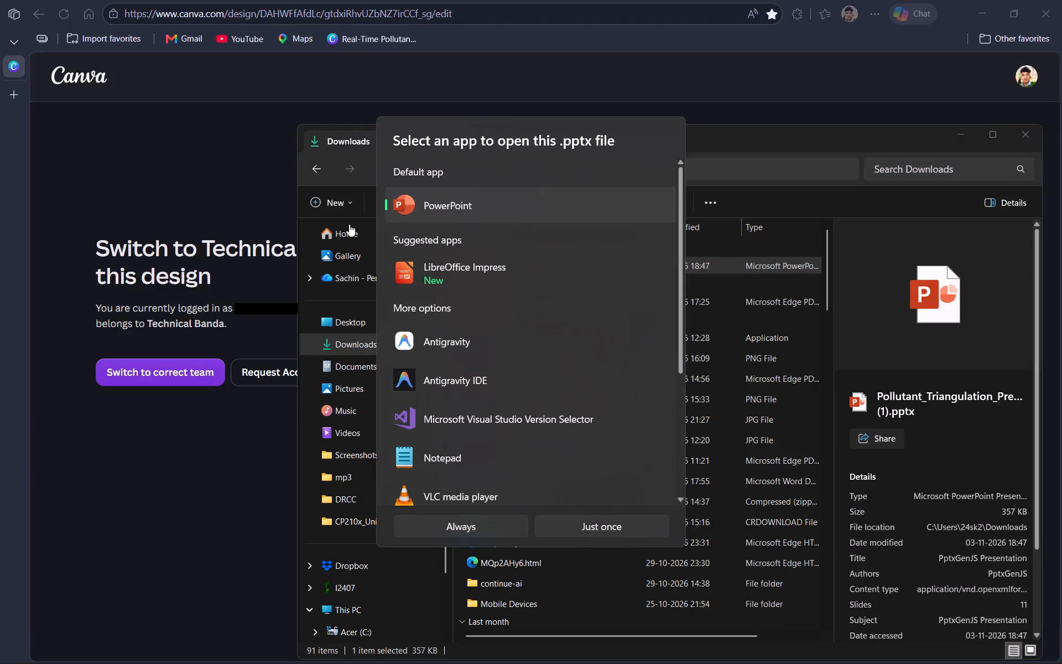
{"action": "double_click", "coordinate": [443, 287]}
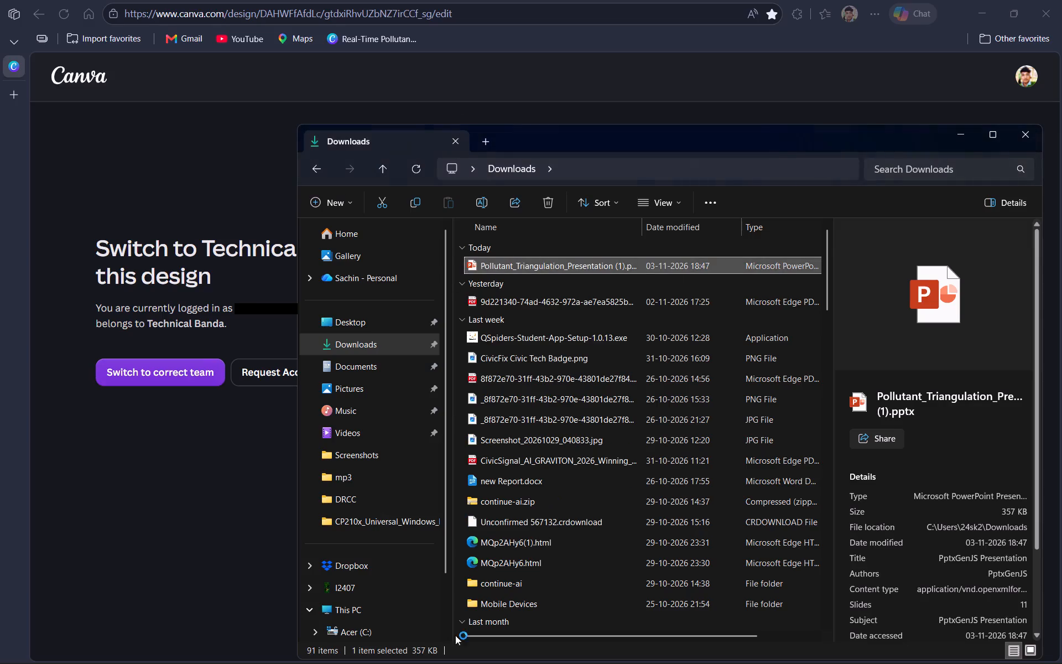
{"action": "left_click", "coordinate": [186, 229]}
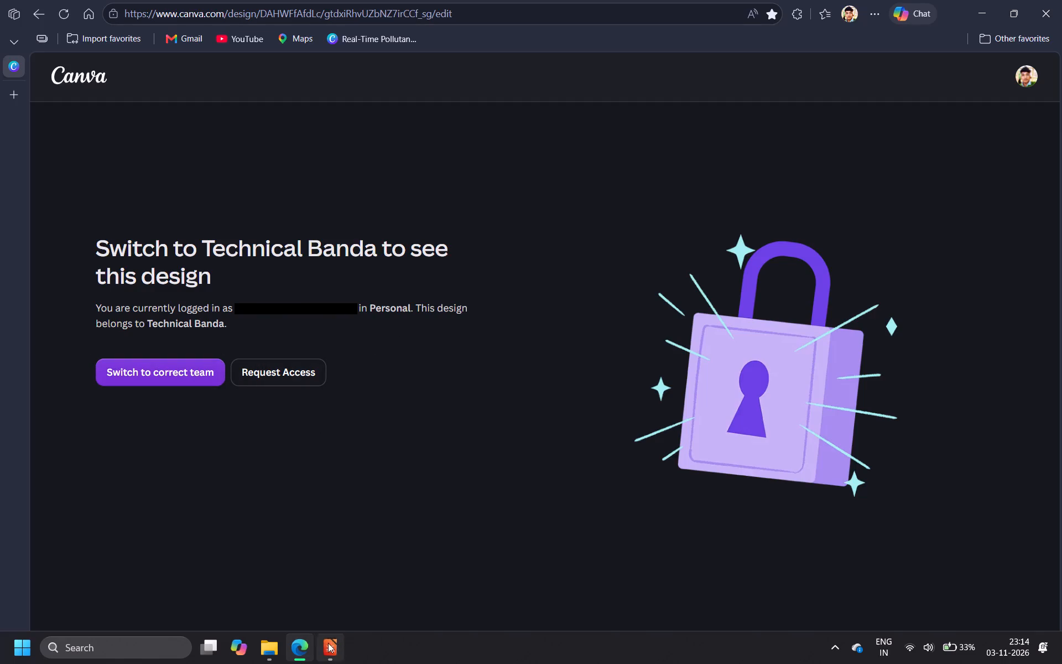
{"action": "left_click", "coordinate": [312, 636]}
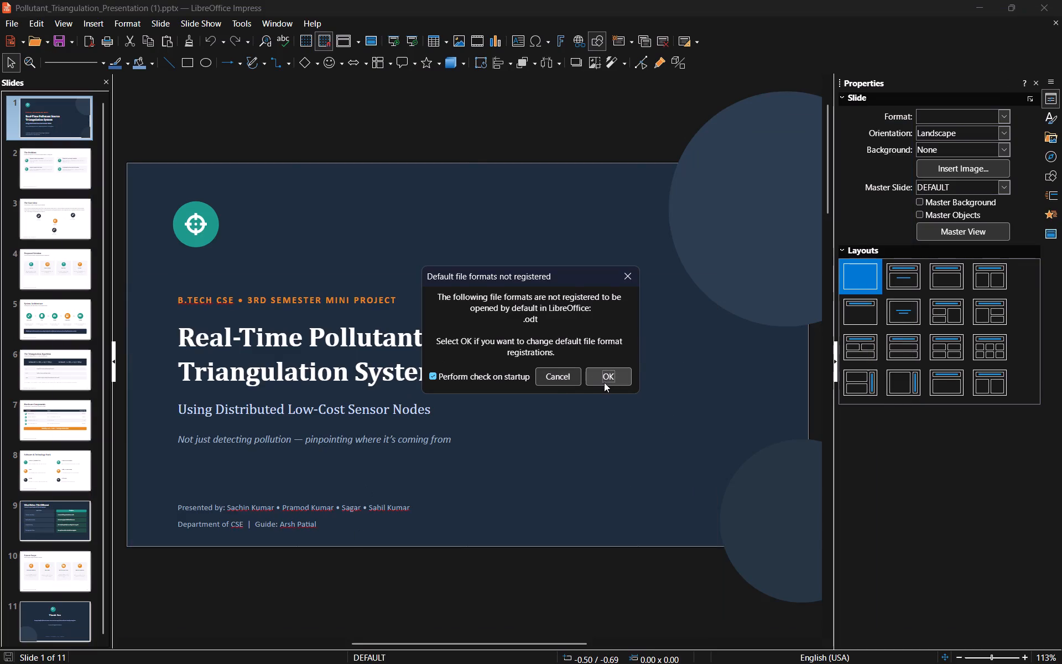
{"action": "left_click", "coordinate": [604, 382]}
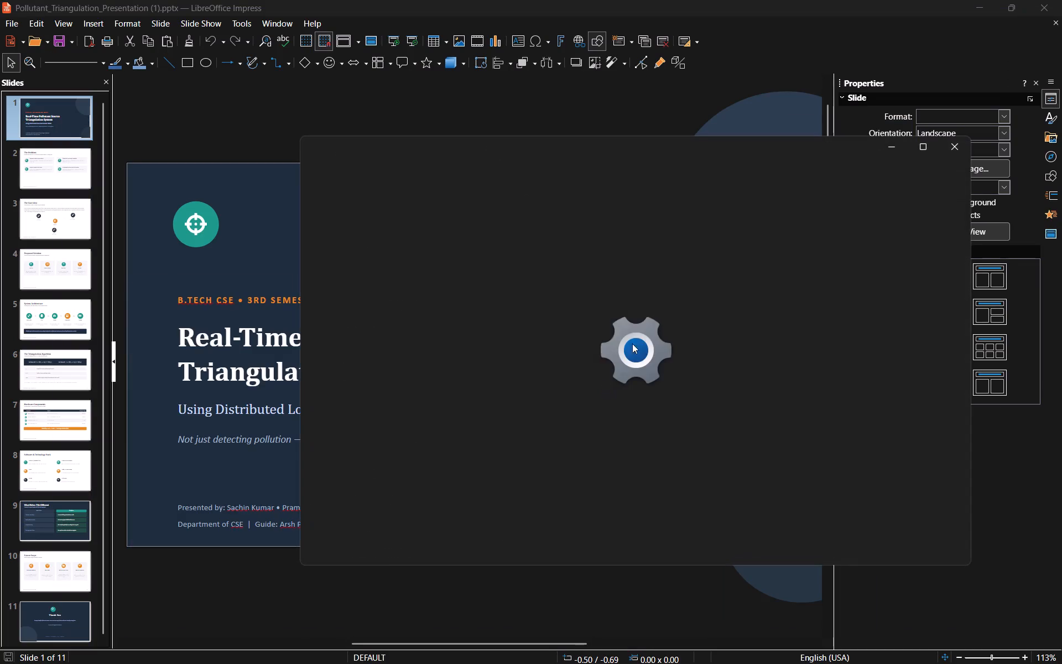
{"action": "left_click", "coordinate": [941, 149]}
Look through the presentation's slides from the title slide to the closing slide and back.
{"action": "scroll", "coordinate": [579, 363], "scroll_direction": "down", "scroll_amount": 6}
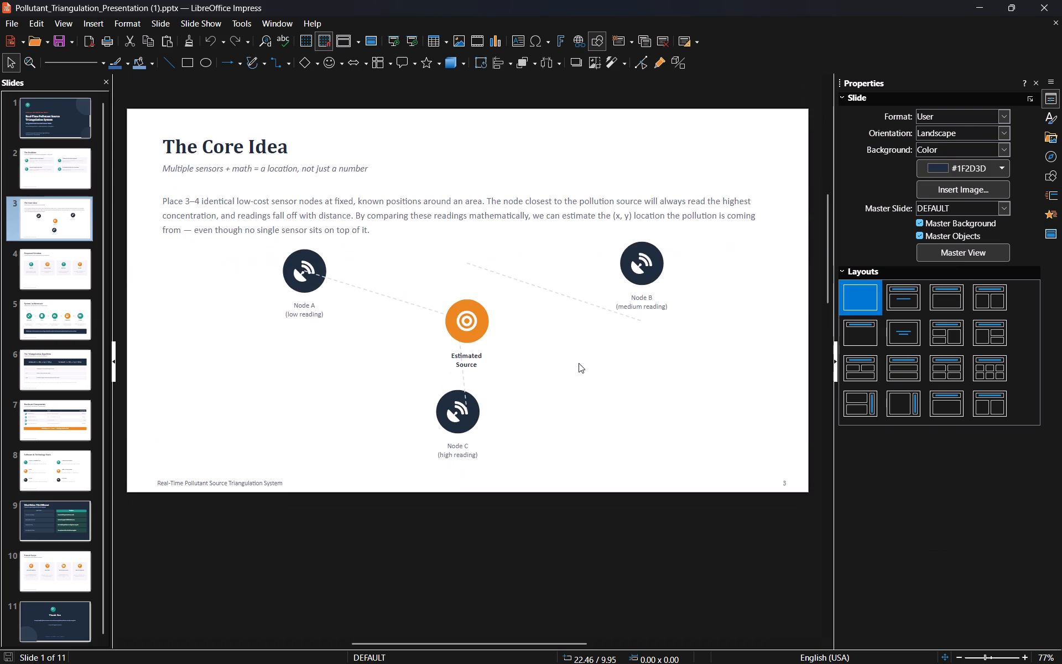
{"action": "scroll", "coordinate": [579, 363], "scroll_direction": "down", "scroll_amount": 17}
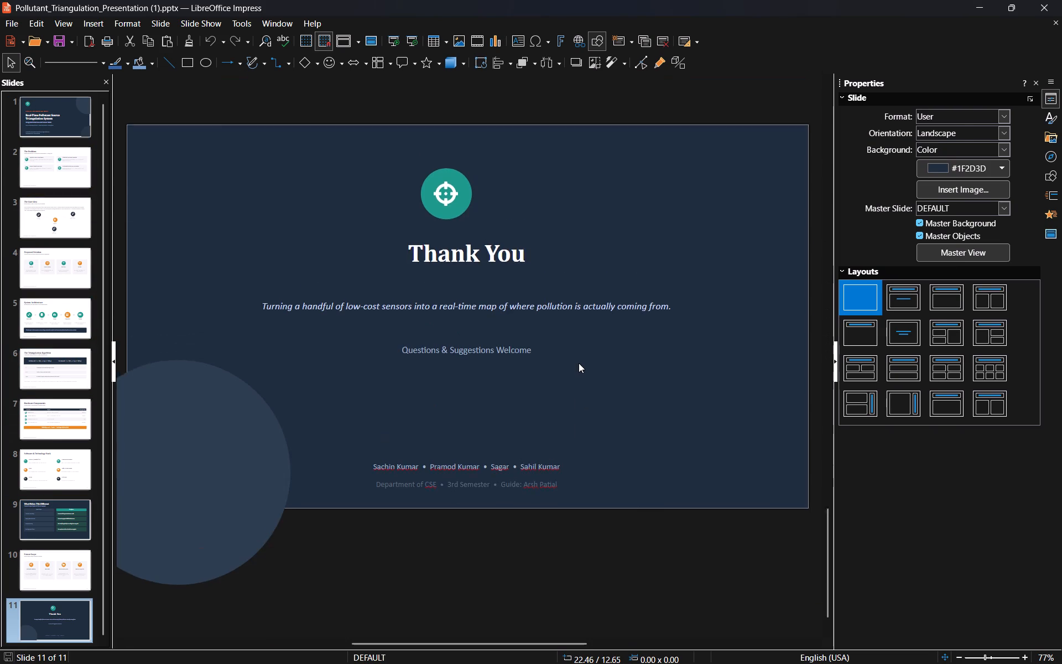
{"action": "scroll", "coordinate": [579, 363], "scroll_direction": "down", "scroll_amount": 1}
{"action": "scroll", "coordinate": [579, 363], "scroll_direction": "up", "scroll_amount": 15}
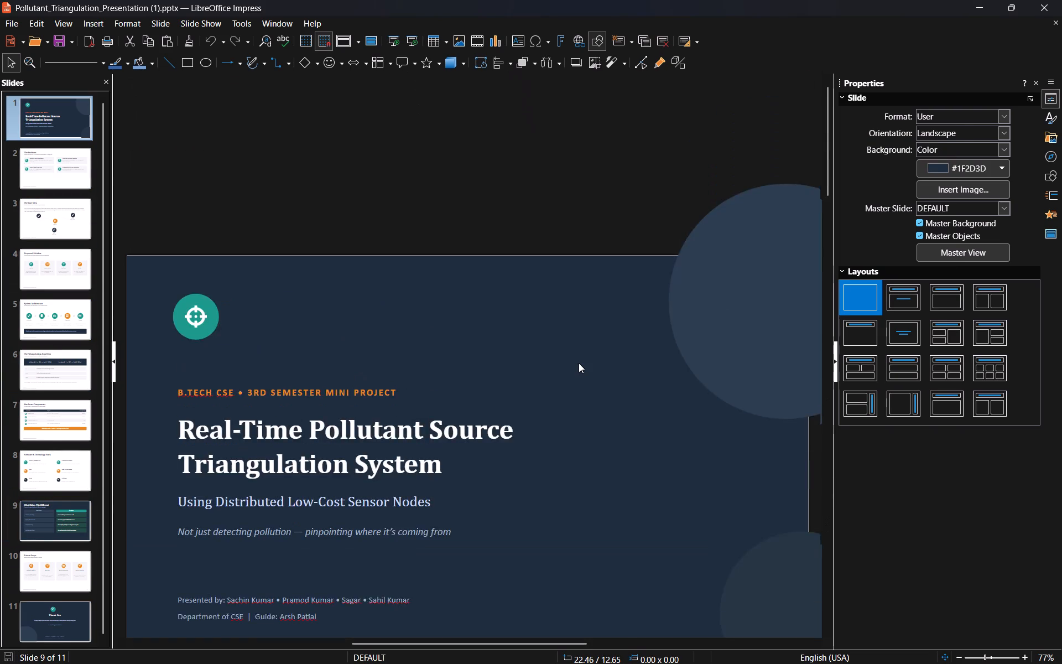
{"action": "scroll", "coordinate": [579, 363], "scroll_direction": "up", "scroll_amount": 10}
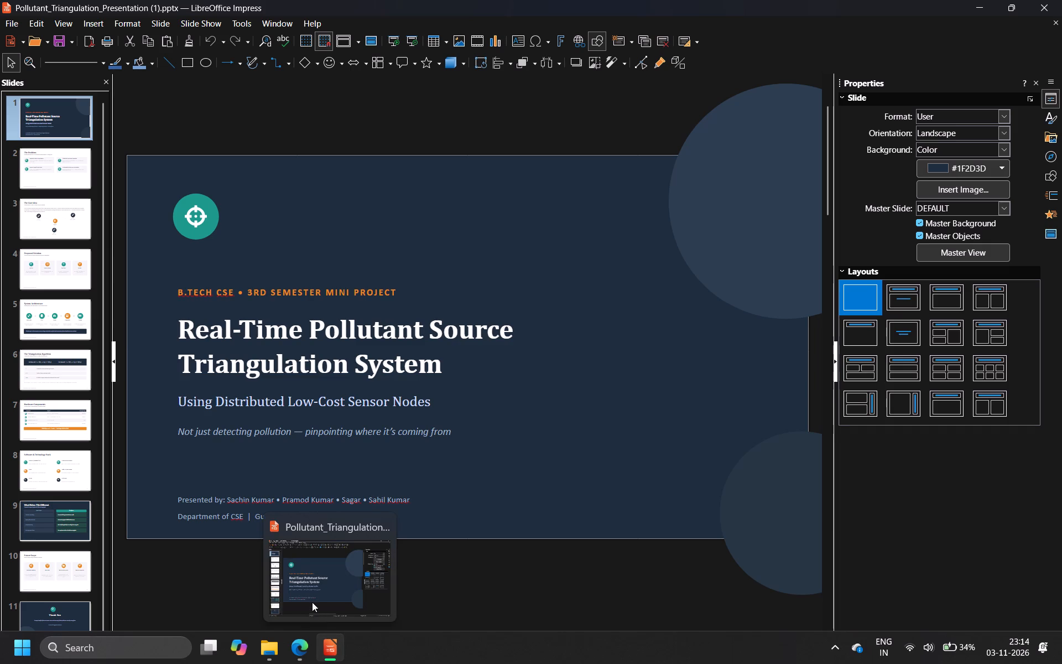
Return to Canva in Edge and switch to the Technical Banda team to open the design.
{"action": "left_click", "coordinate": [295, 595]}
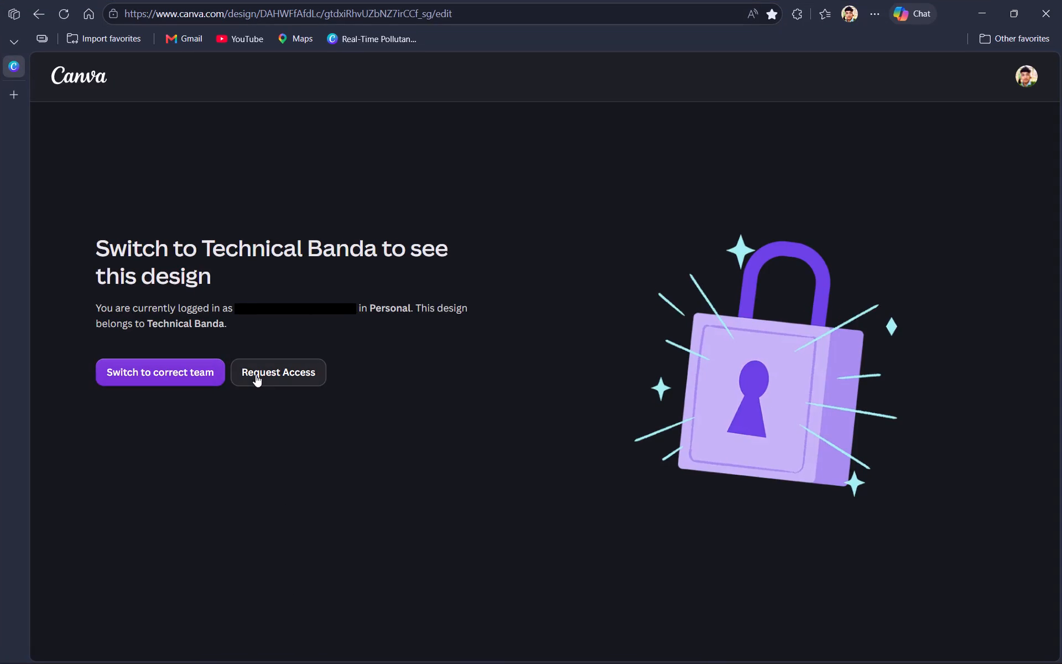
{"action": "left_click", "coordinate": [204, 370]}
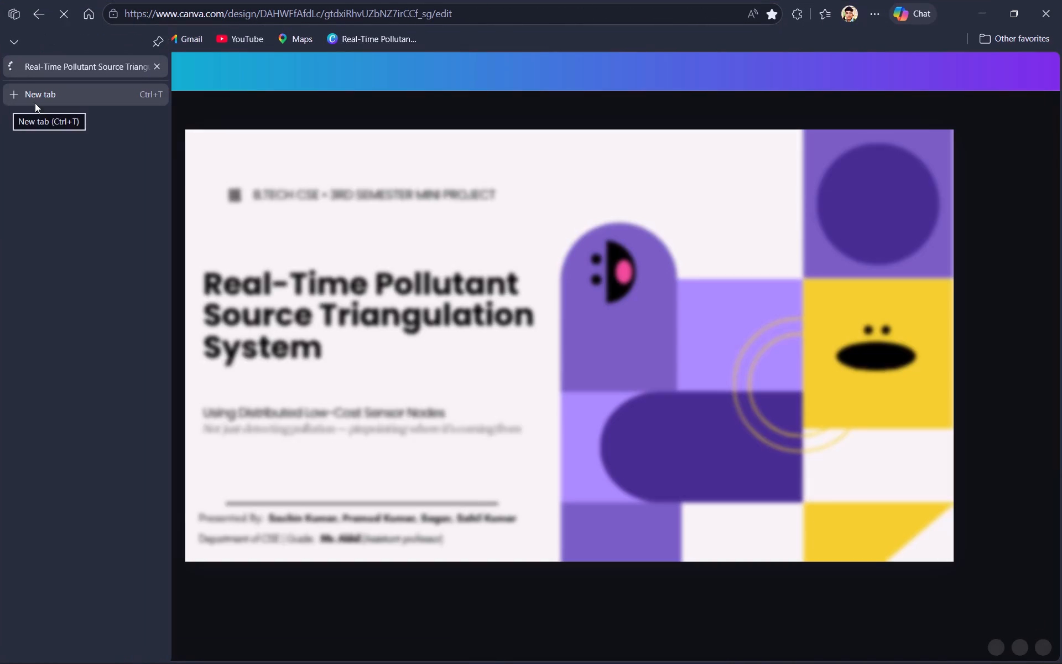
{"action": "scroll", "coordinate": [582, 288], "scroll_direction": "down", "scroll_amount": 6}
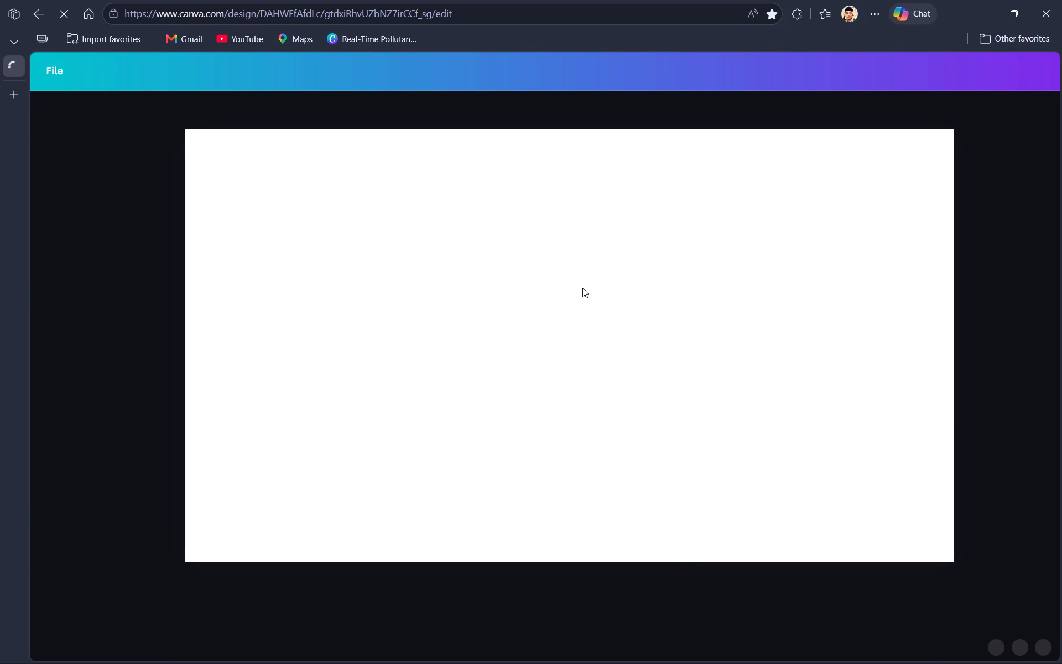
{"action": "scroll", "coordinate": [582, 288], "scroll_direction": "up", "scroll_amount": 5}
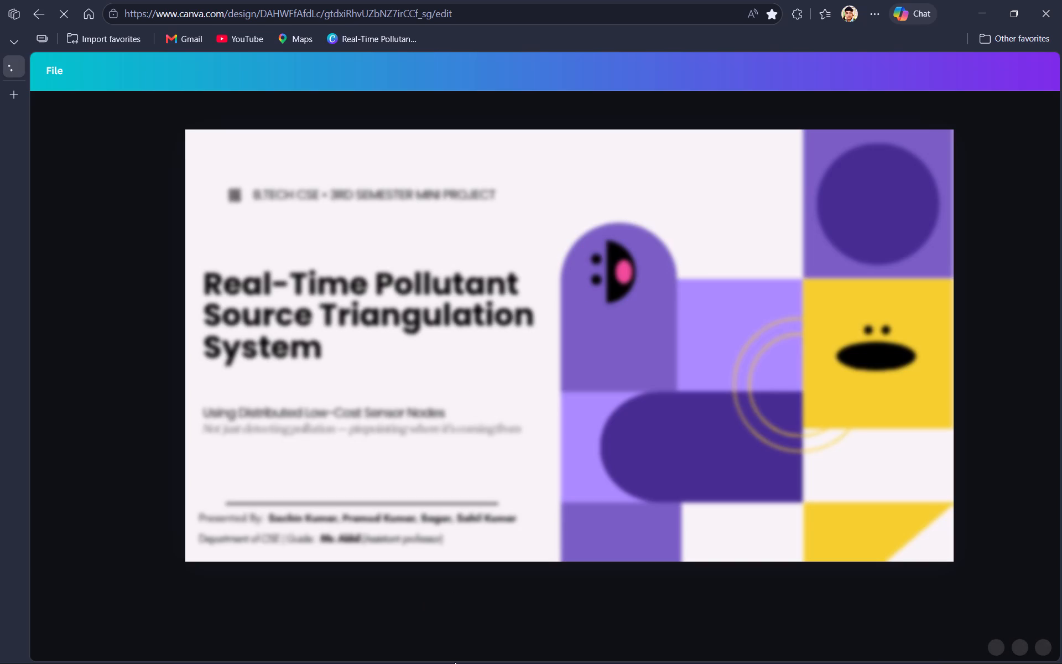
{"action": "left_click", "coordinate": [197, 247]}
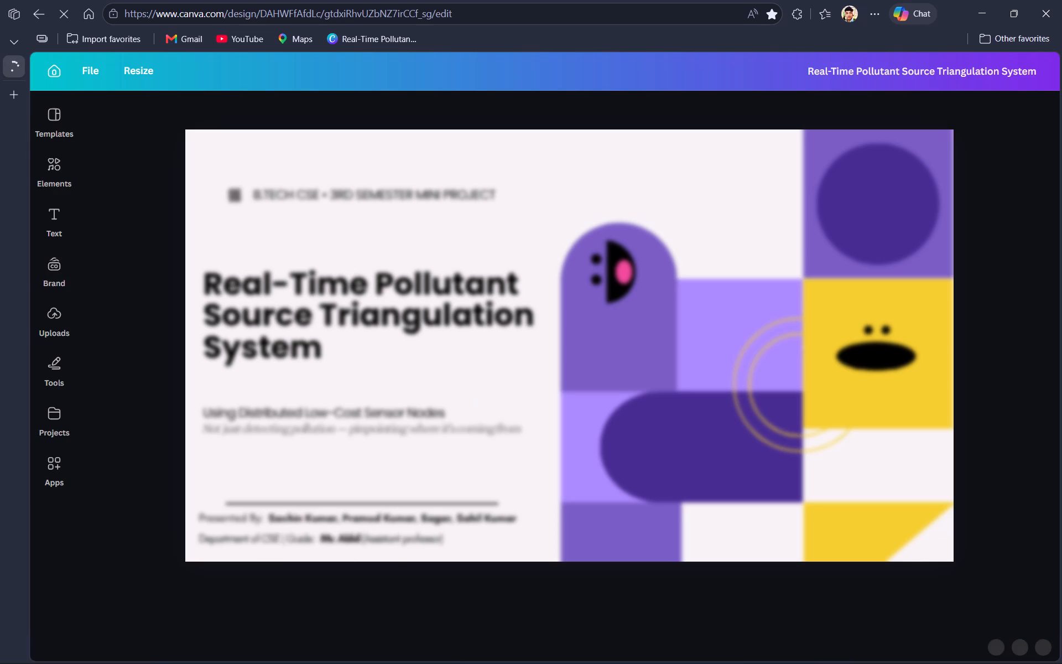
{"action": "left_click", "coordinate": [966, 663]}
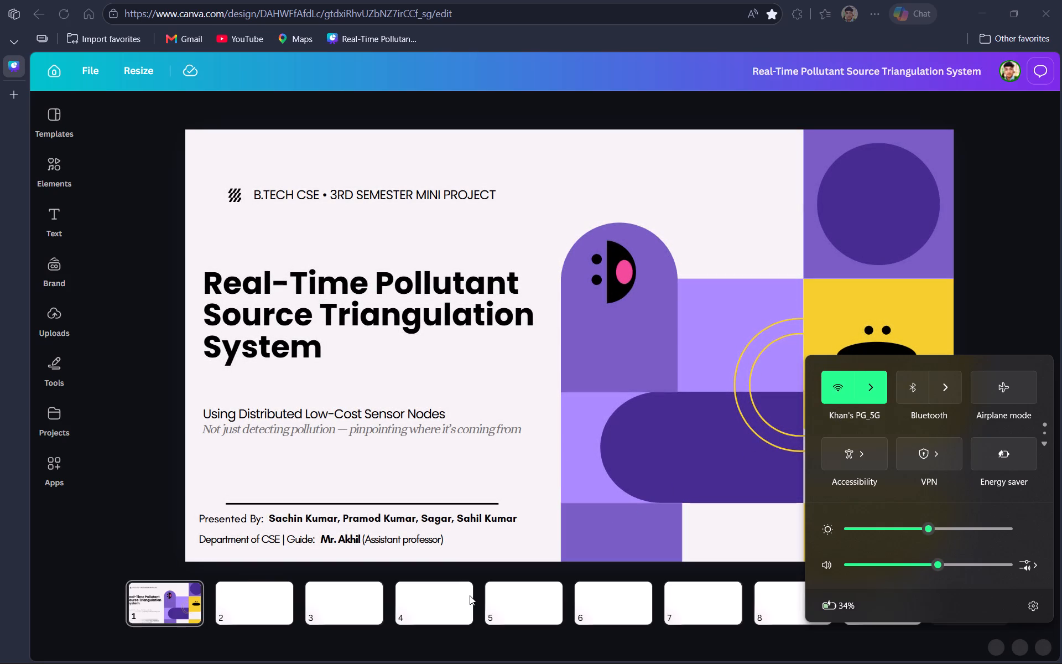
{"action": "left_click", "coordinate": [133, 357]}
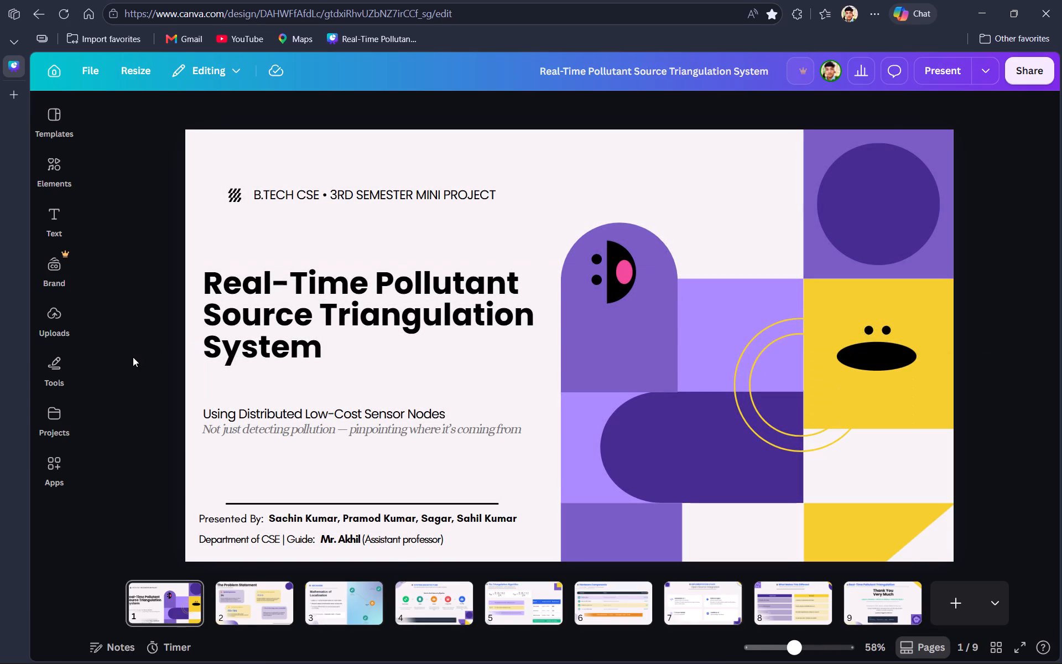
Look through the slides of the Real-Time Pollutant Source Triangulation System design from the title slide towards the end and back.
{"action": "scroll", "coordinate": [133, 357], "scroll_direction": "down", "scroll_amount": 3}
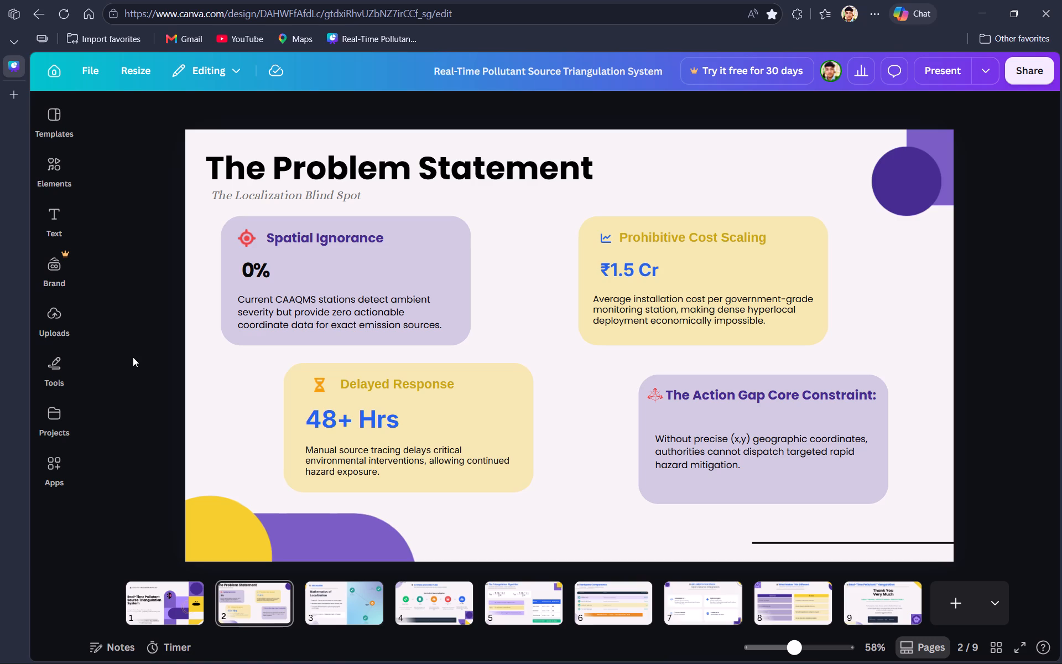
{"action": "scroll", "coordinate": [133, 357], "scroll_direction": "down", "scroll_amount": 20}
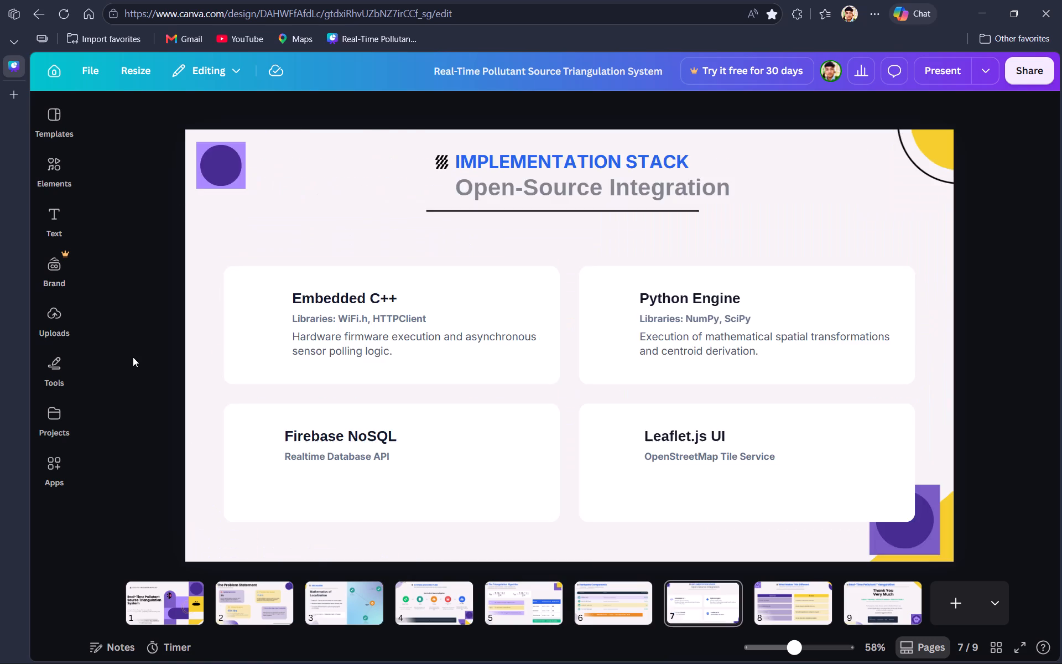
{"action": "scroll", "coordinate": [133, 357], "scroll_direction": "down", "scroll_amount": 3}
{"action": "scroll", "coordinate": [133, 357], "scroll_direction": "up", "scroll_amount": 7}
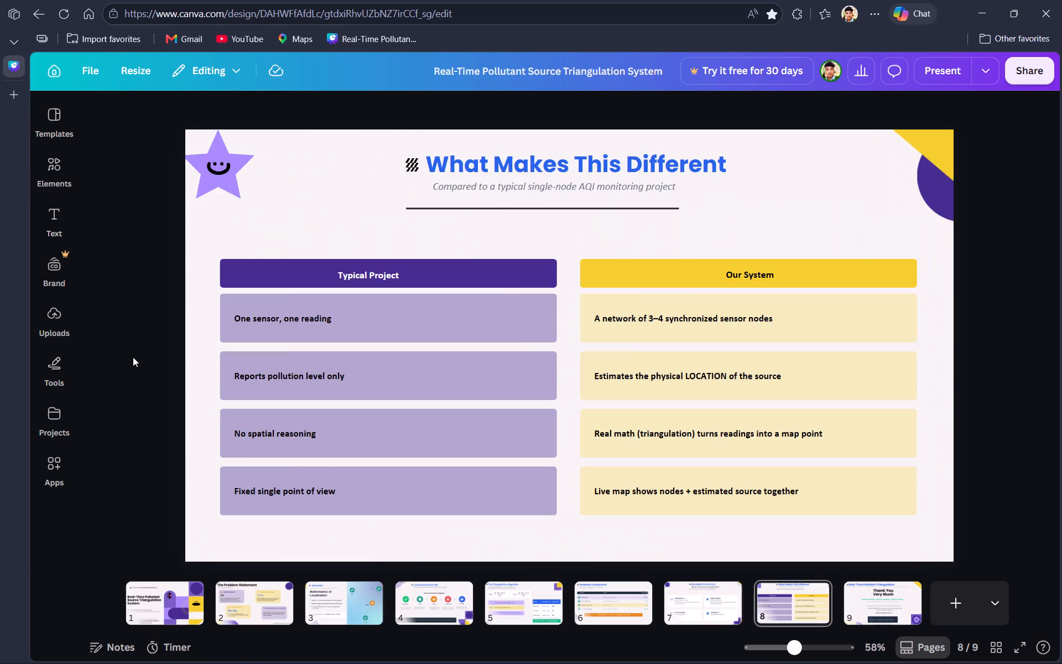
{"action": "scroll", "coordinate": [133, 357], "scroll_direction": "up", "scroll_amount": 10}
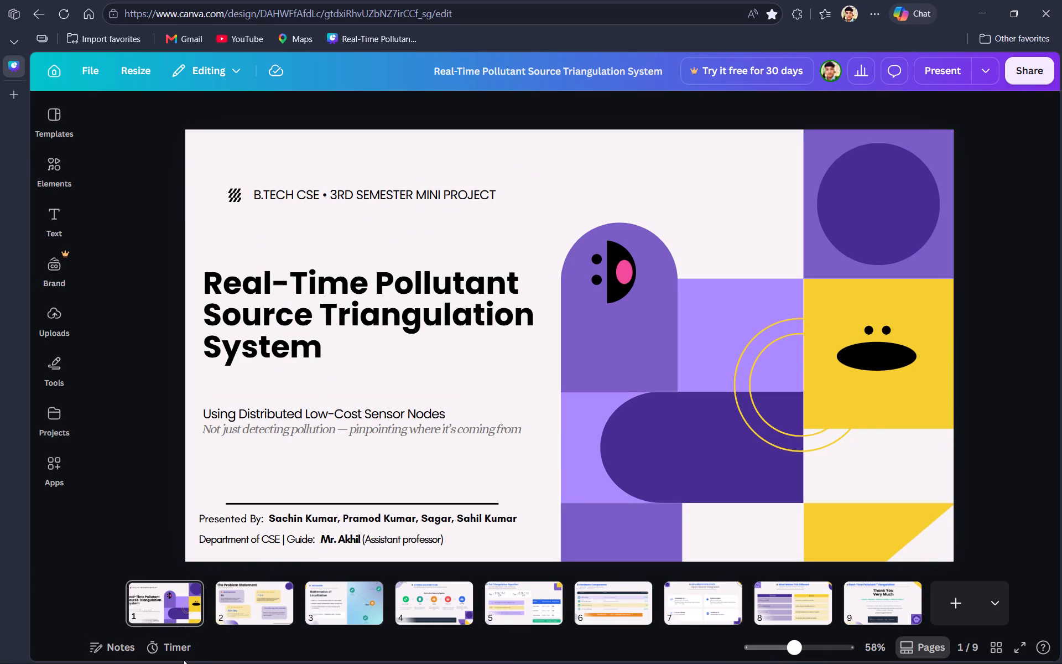
Switch to the Pollutant_Triangulation_Presentation (1).pptx file in LibreOffice Impress.
{"action": "left_click", "coordinate": [332, 653]}
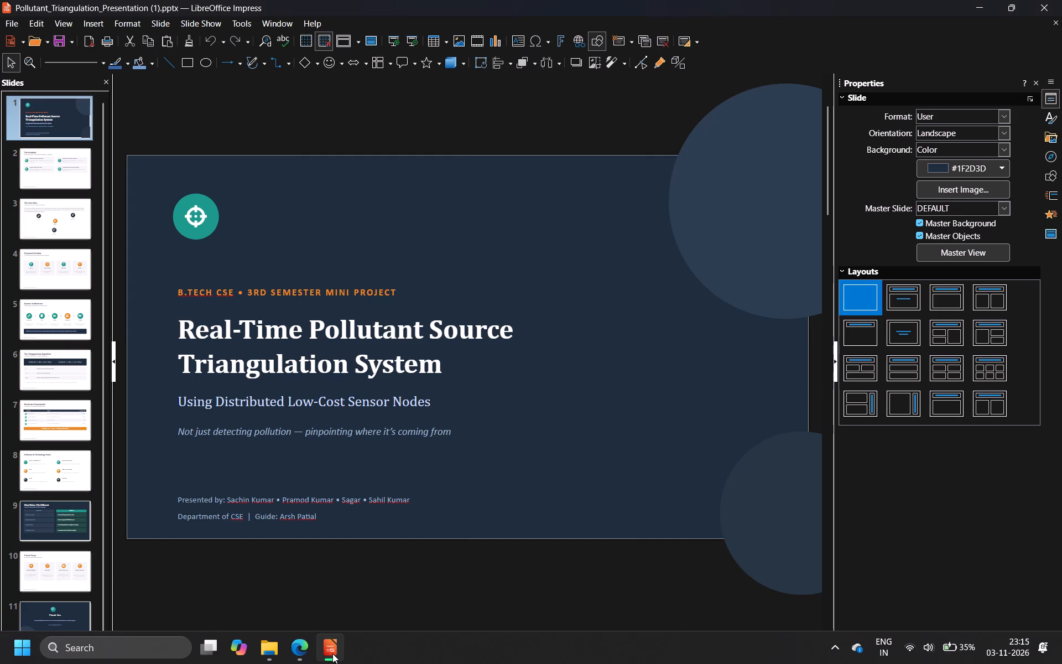
Arrange the Canva browser window and the Impress presentation window side by side.
{"action": "left_click", "coordinate": [1013, 0]}
{"action": "left_click_drag", "start_coordinate": [496, 136], "coordinate": [478, 74]}
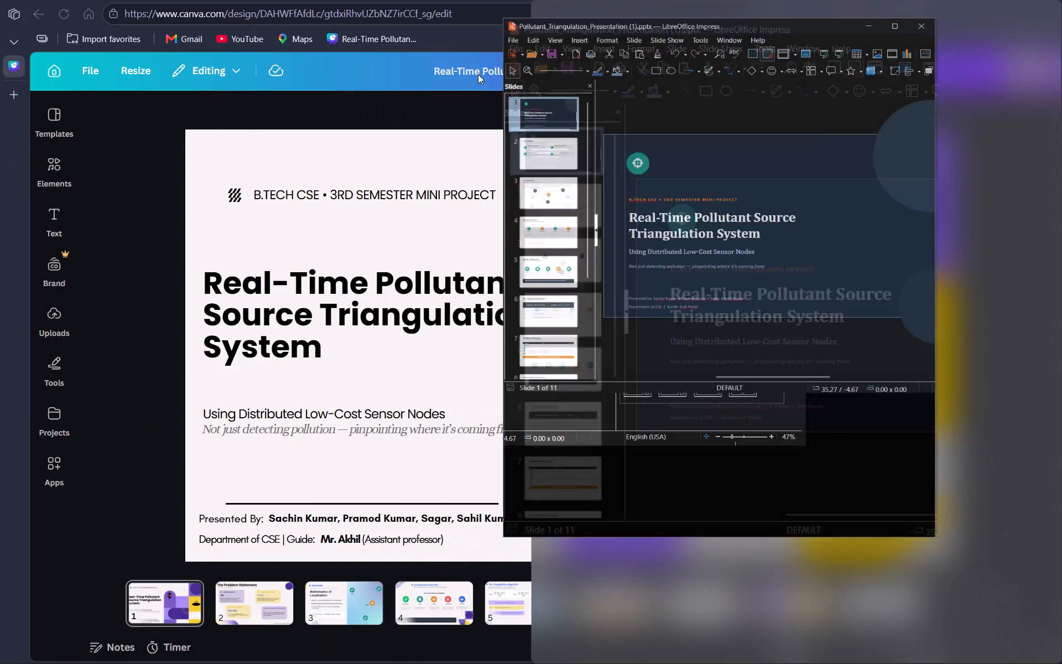
{"action": "left_click", "coordinate": [191, 219]}
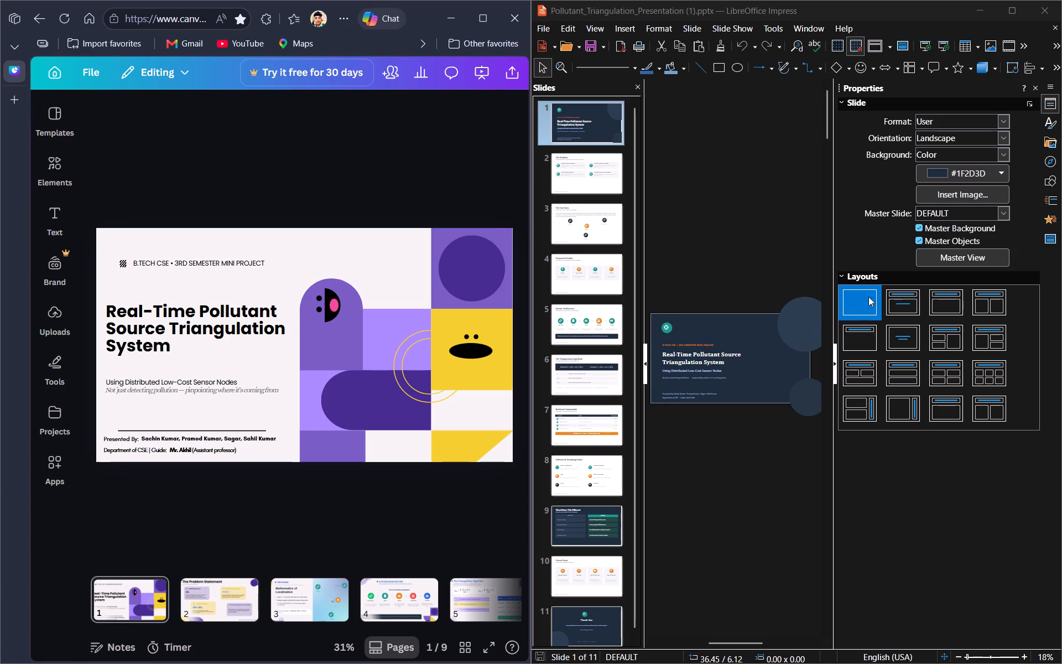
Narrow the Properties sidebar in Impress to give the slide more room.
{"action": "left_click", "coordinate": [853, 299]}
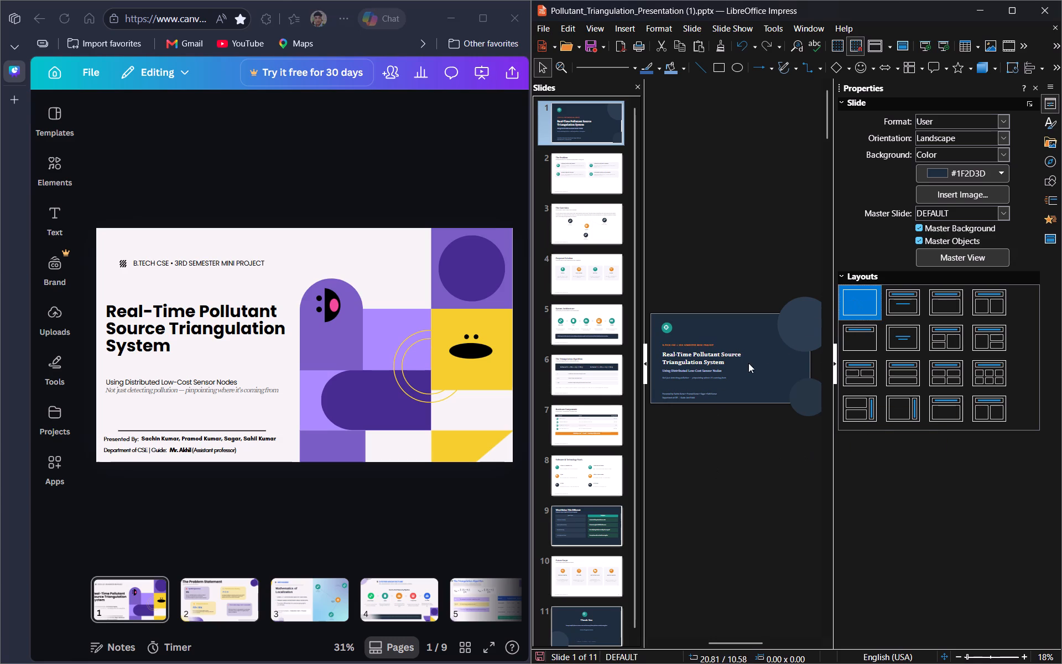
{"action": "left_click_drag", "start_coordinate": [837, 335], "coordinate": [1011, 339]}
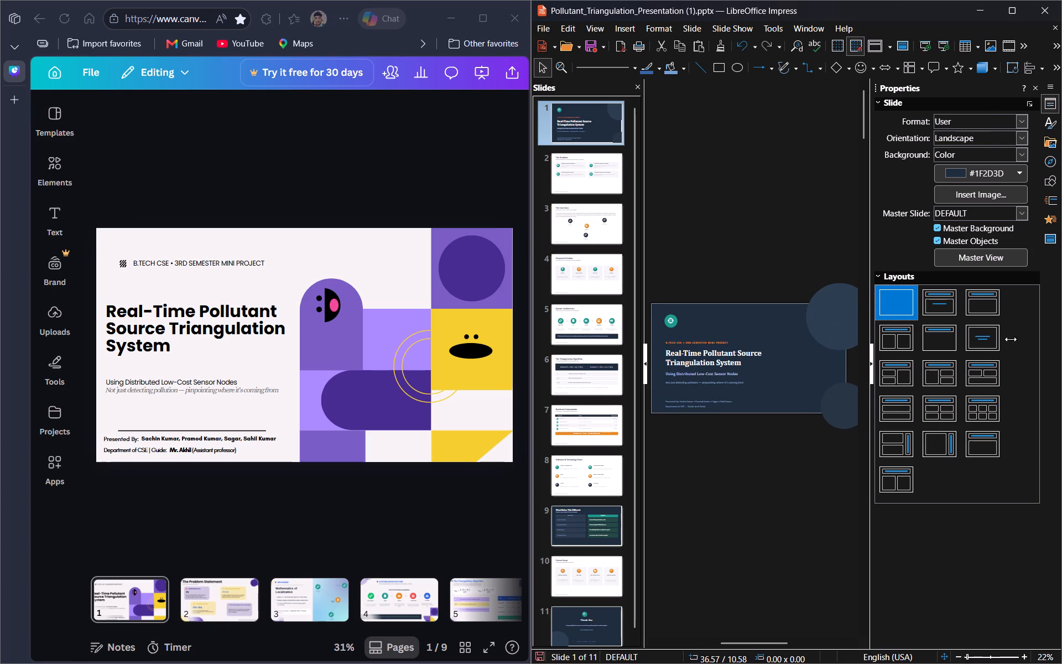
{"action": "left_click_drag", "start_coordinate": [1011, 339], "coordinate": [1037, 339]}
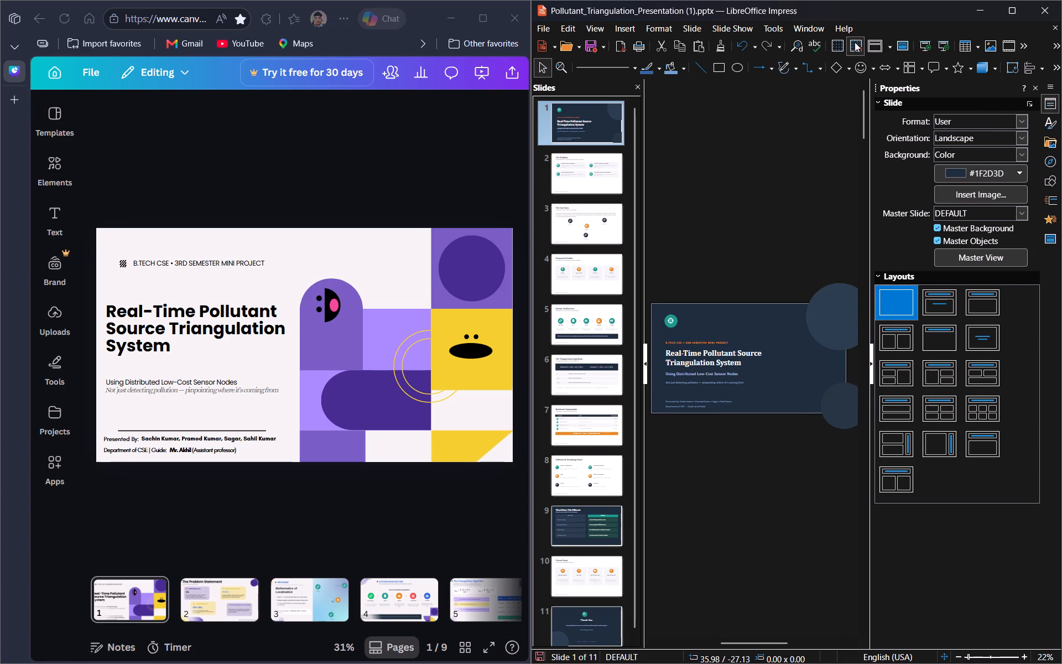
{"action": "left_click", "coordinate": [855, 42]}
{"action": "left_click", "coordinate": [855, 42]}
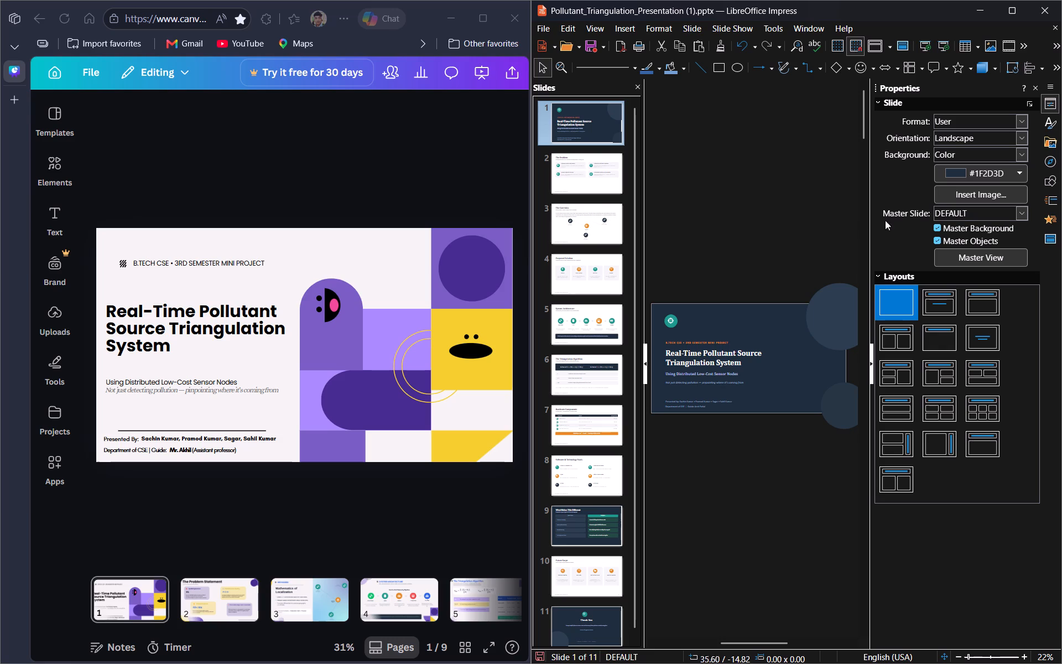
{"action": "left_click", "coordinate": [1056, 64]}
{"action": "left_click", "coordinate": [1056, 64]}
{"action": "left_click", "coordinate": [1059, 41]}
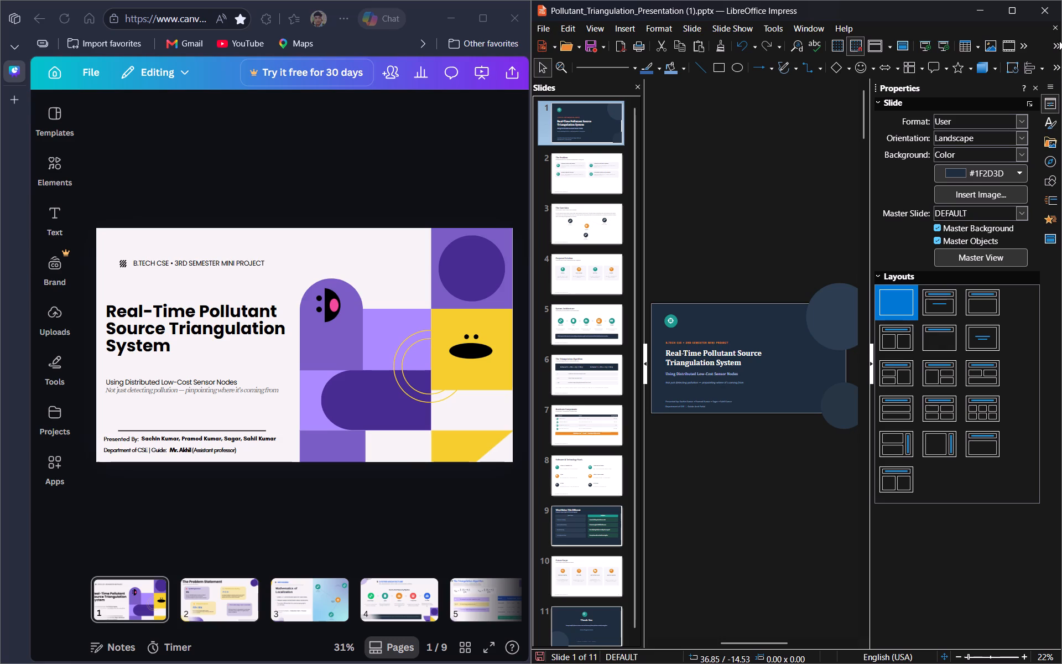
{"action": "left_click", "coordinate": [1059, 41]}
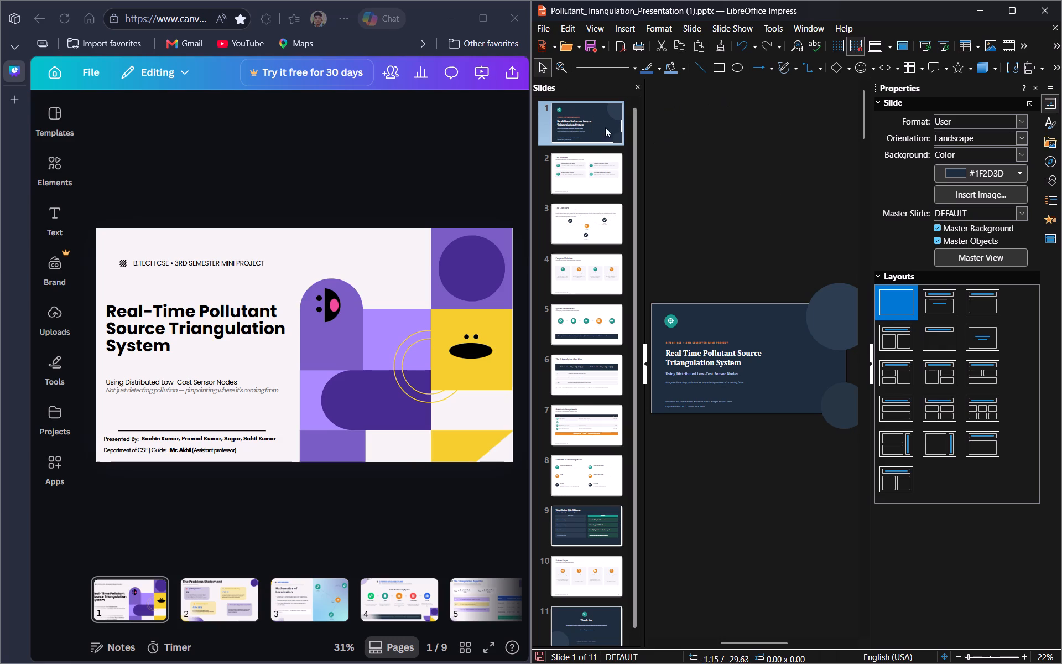
Close the Properties sidebar in Impress.
{"action": "left_click", "coordinate": [1035, 82]}
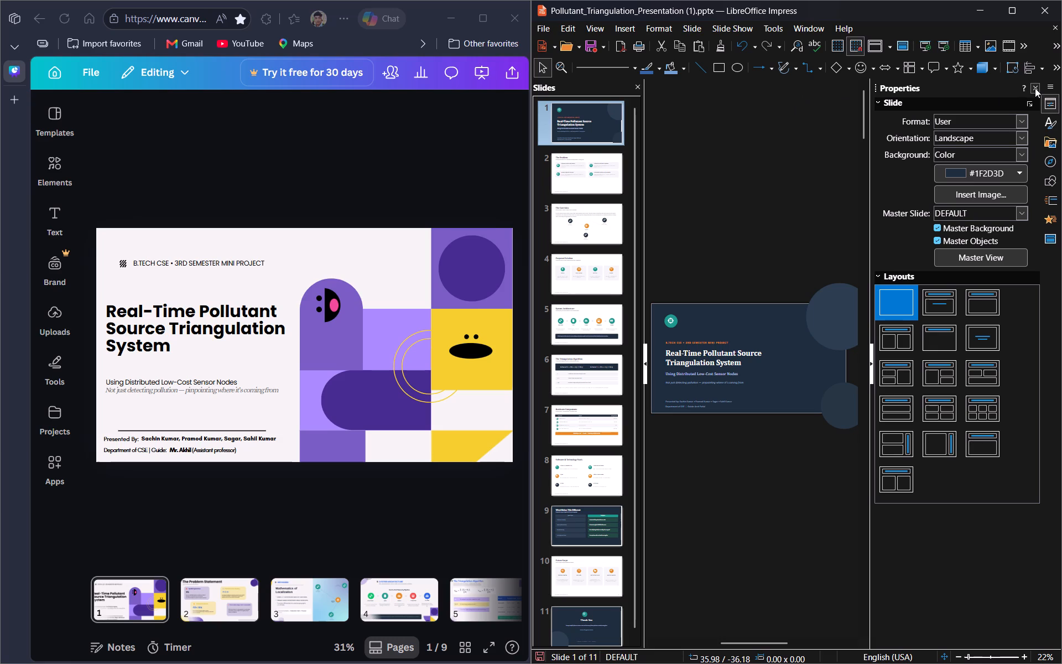
{"action": "left_click", "coordinate": [1035, 88]}
Compare presentation slides 2 to 6, from The Problem to The Triangulation Algorithm, with Canva pages 2 to 5.
{"action": "scroll", "coordinate": [904, 355], "scroll_direction": "up", "scroll_amount": 1}
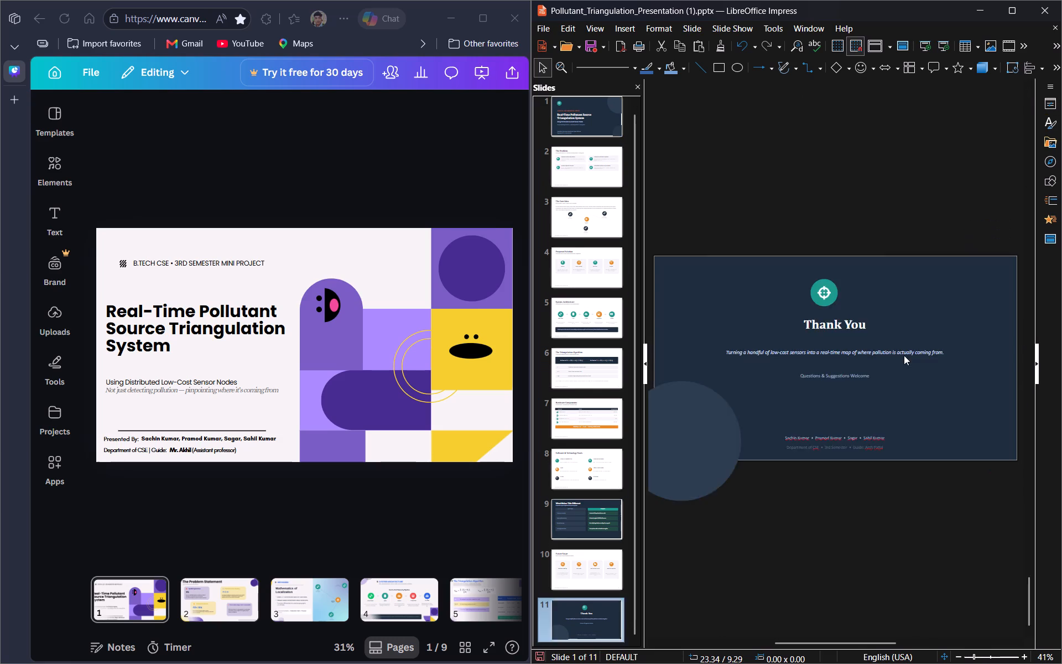
{"action": "scroll", "coordinate": [904, 355], "scroll_direction": "up", "scroll_amount": 1}
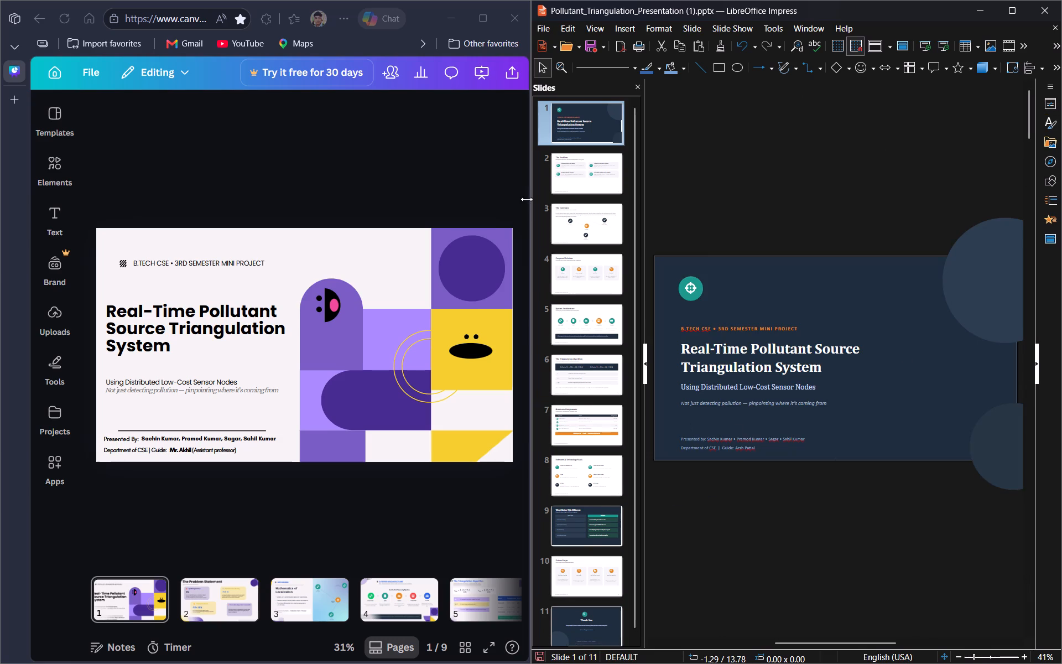
{"action": "left_click", "coordinate": [566, 180]}
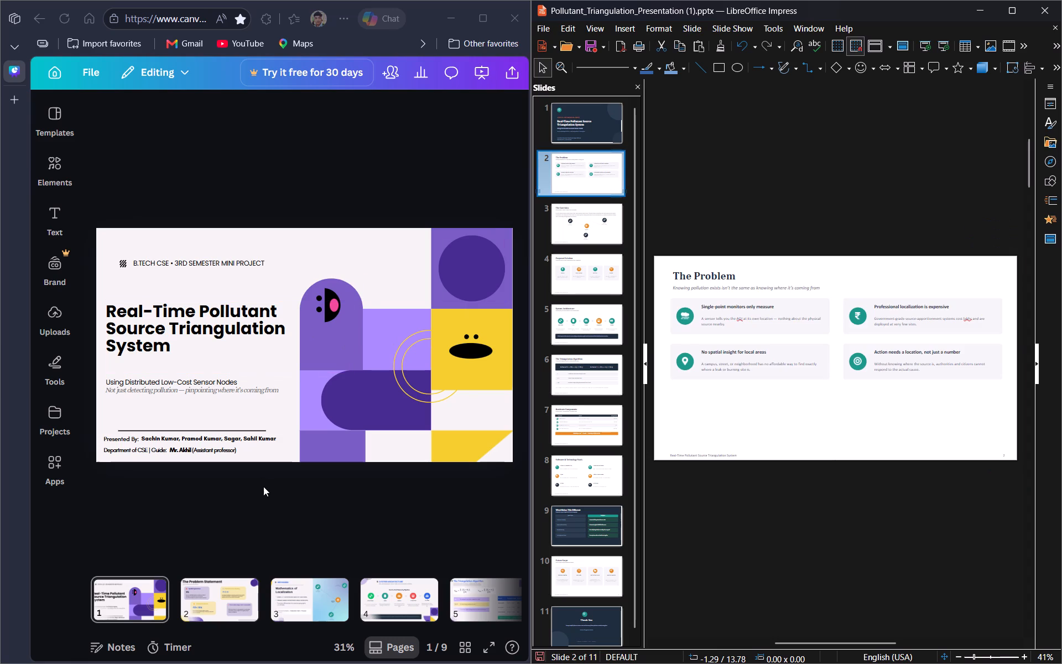
{"action": "left_click", "coordinate": [235, 588]}
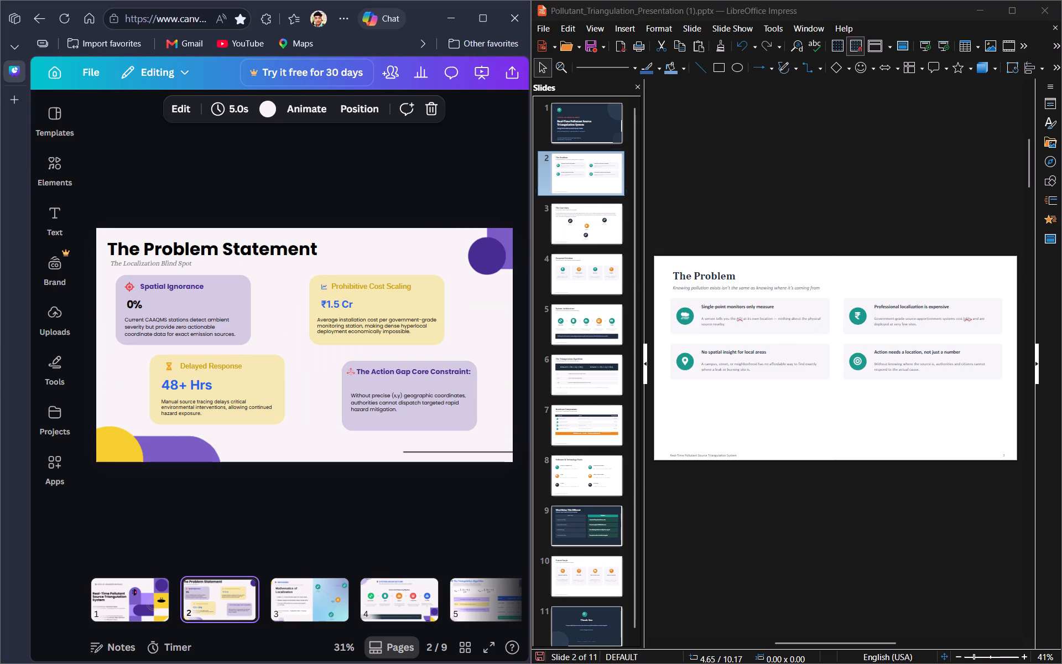
{"action": "left_click", "coordinate": [311, 593]}
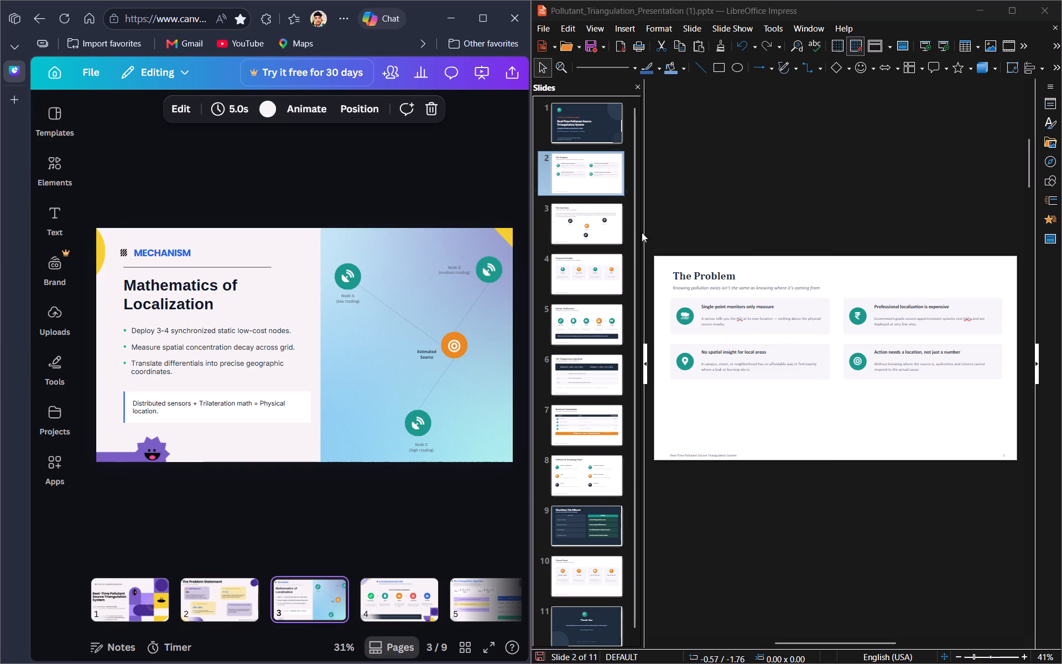
{"action": "left_click", "coordinate": [607, 229]}
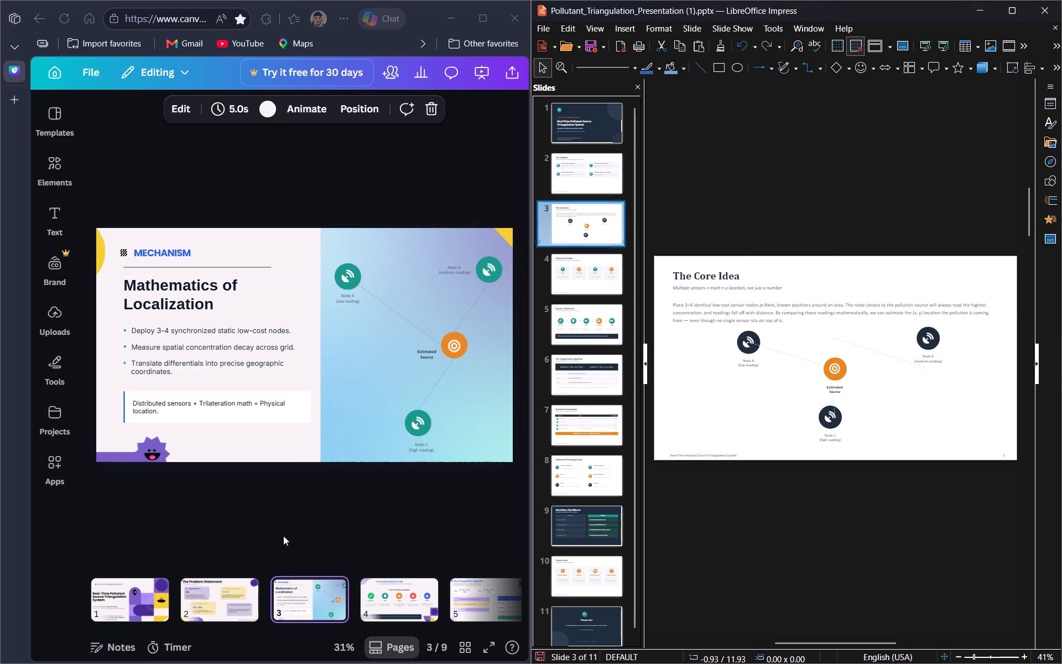
{"action": "left_click", "coordinate": [394, 582]}
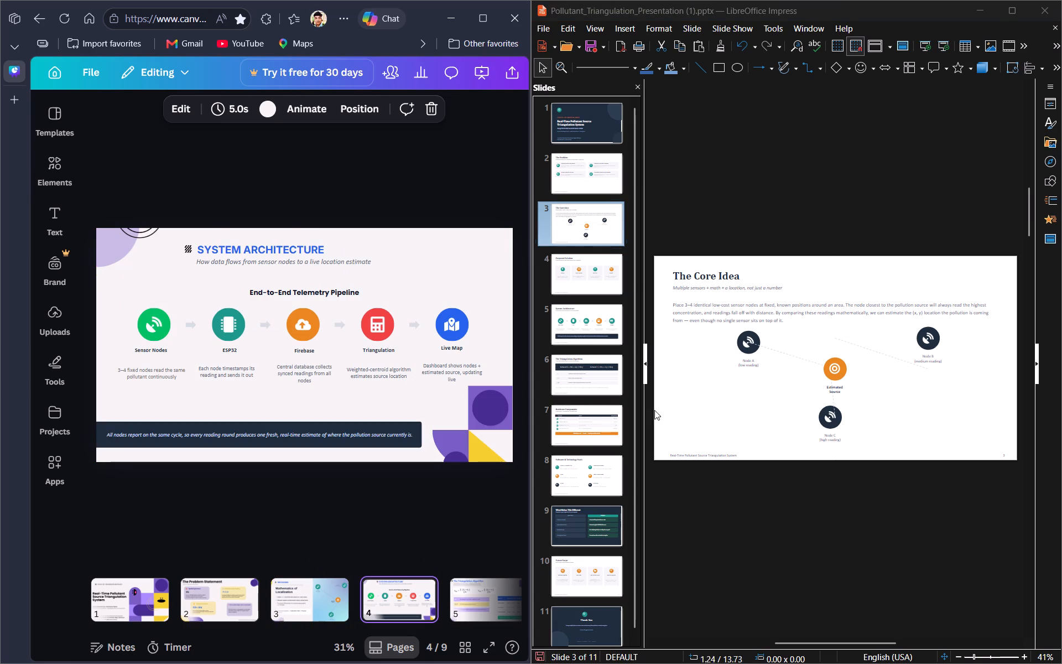
{"action": "left_click", "coordinate": [624, 287]}
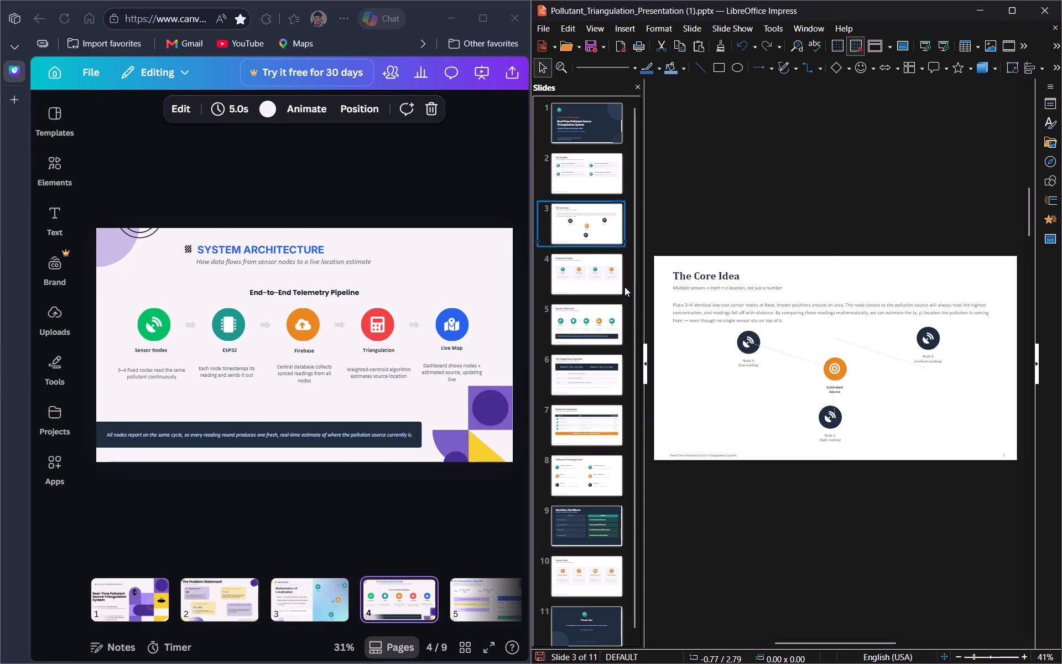
{"action": "left_click", "coordinate": [588, 288]}
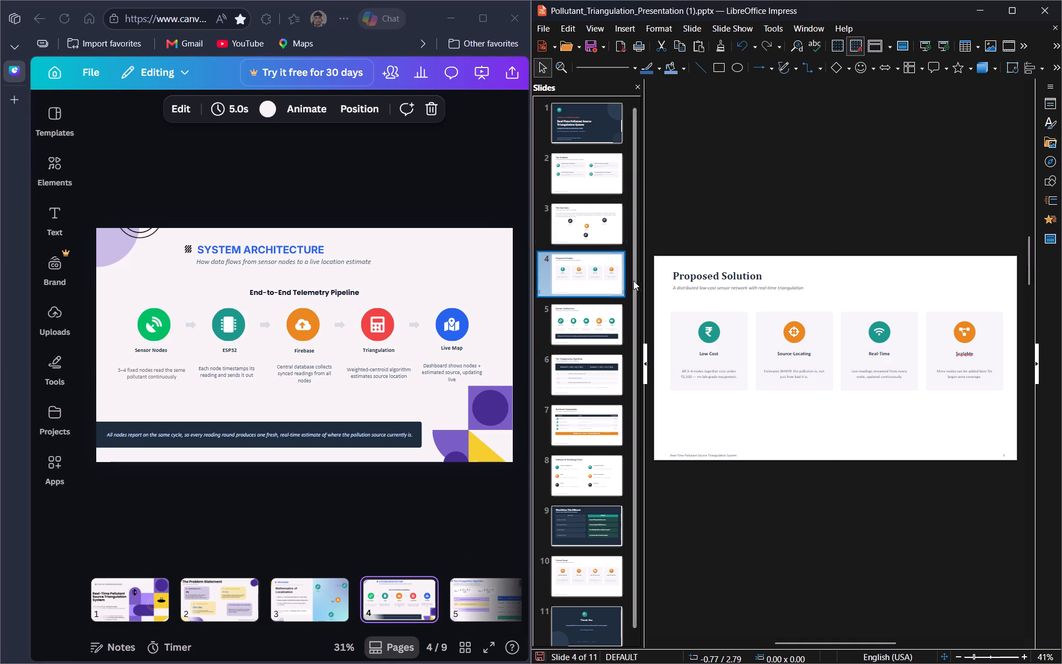
{"action": "left_click", "coordinate": [589, 318]}
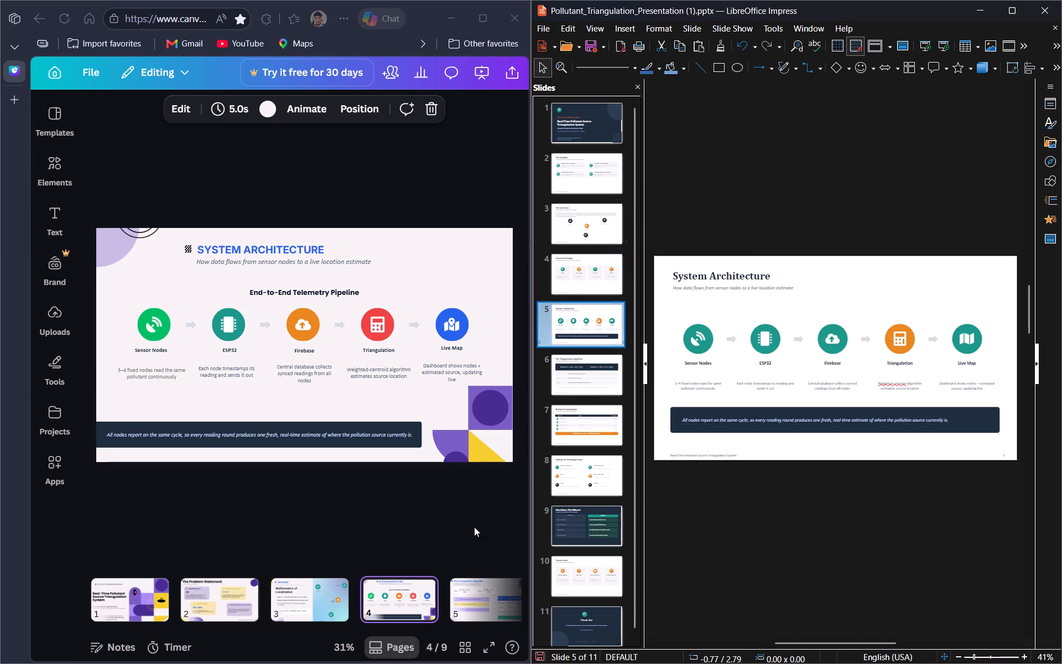
{"action": "left_click", "coordinate": [455, 587]}
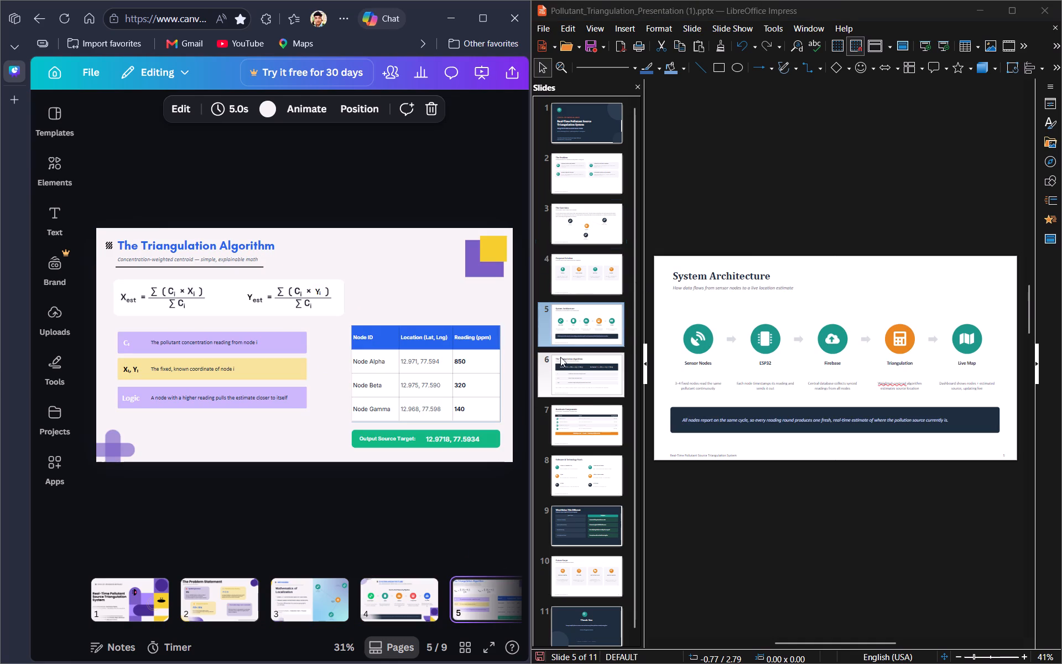
{"action": "left_click", "coordinate": [548, 366]}
{"action": "left_click", "coordinate": [582, 361]}
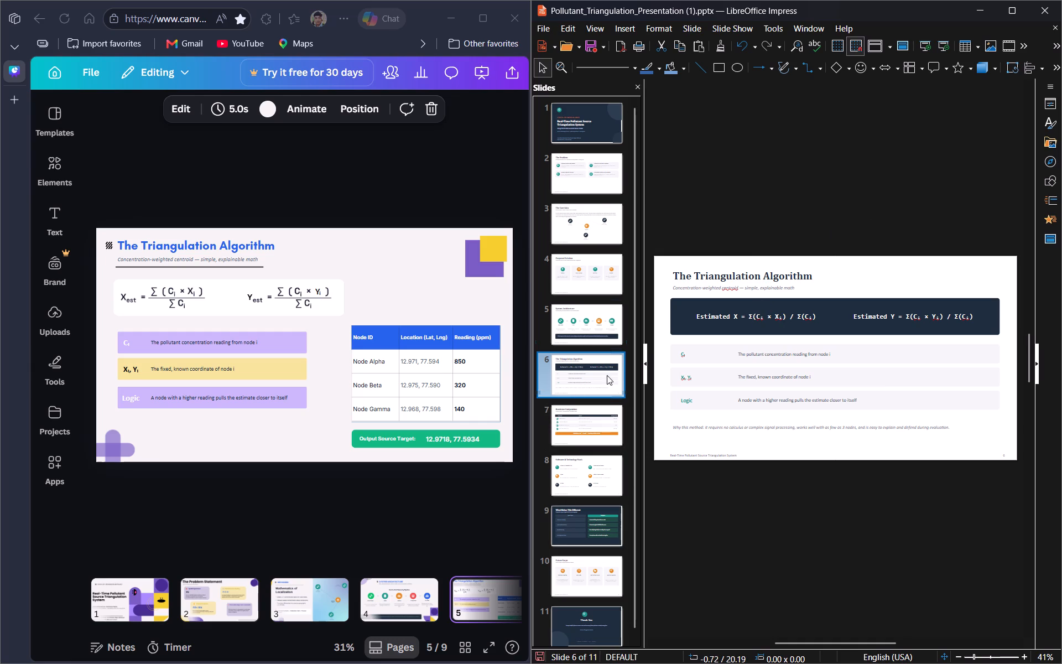
Compare the Hardware Components and Software & Technology Stack slides in Impress with Canva pages 6 and 7.
{"action": "left_click", "coordinate": [595, 410]}
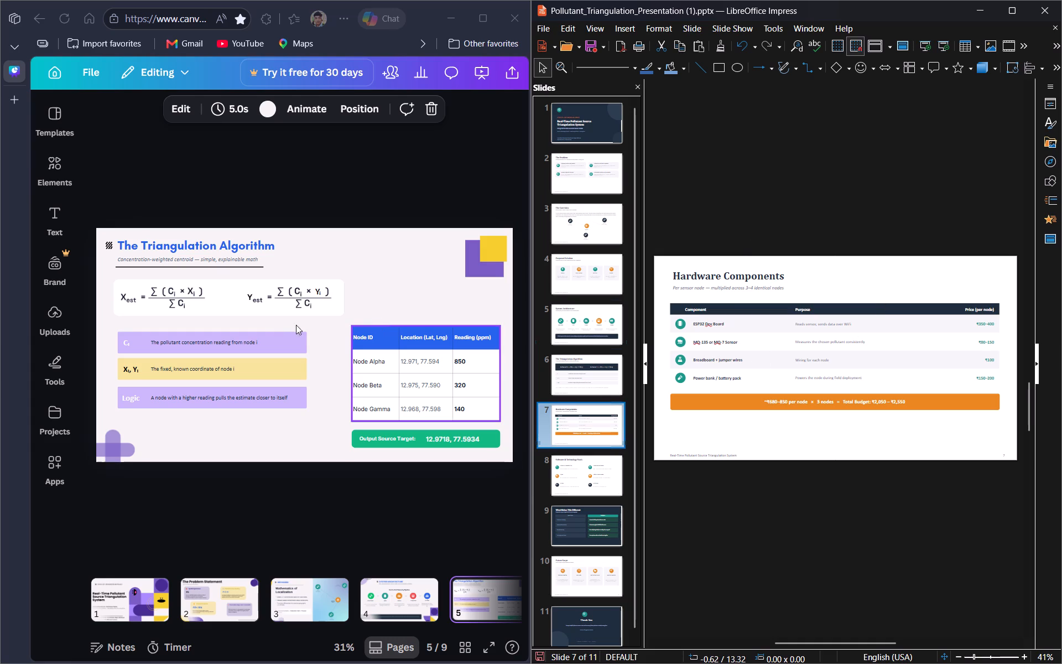
{"action": "left_click", "coordinate": [444, 552]}
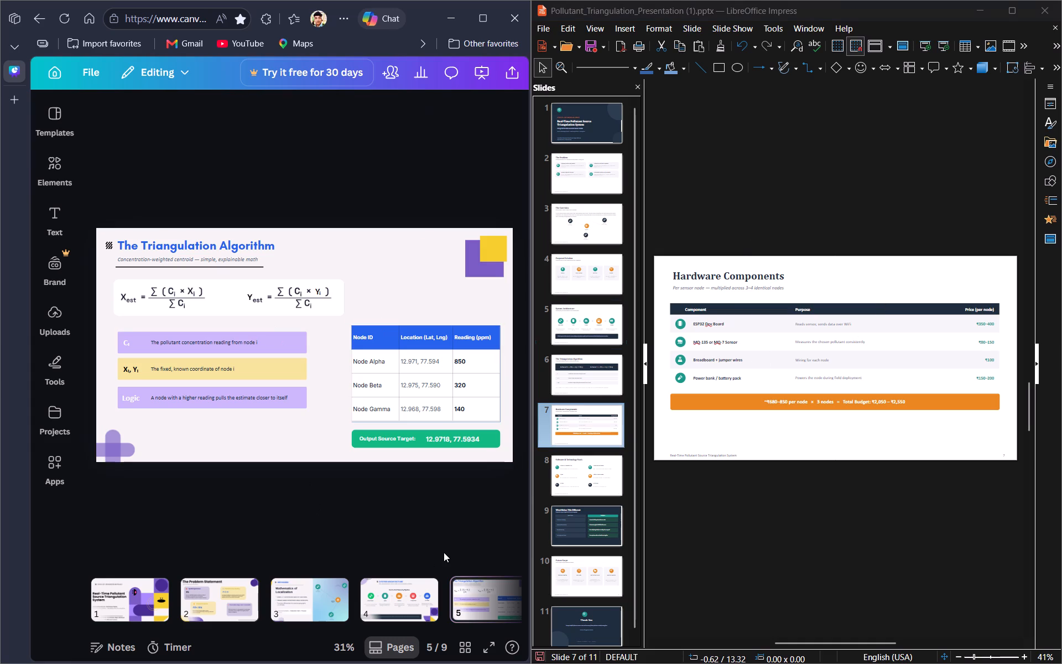
{"action": "key", "text": "Right"}
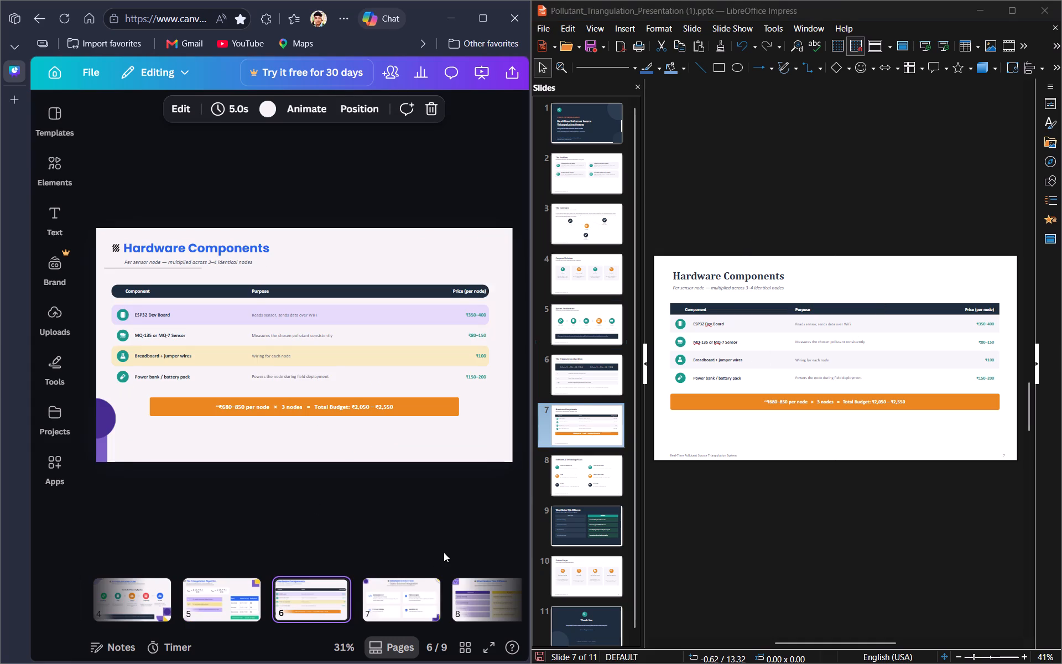
{"action": "key", "text": "Right"}
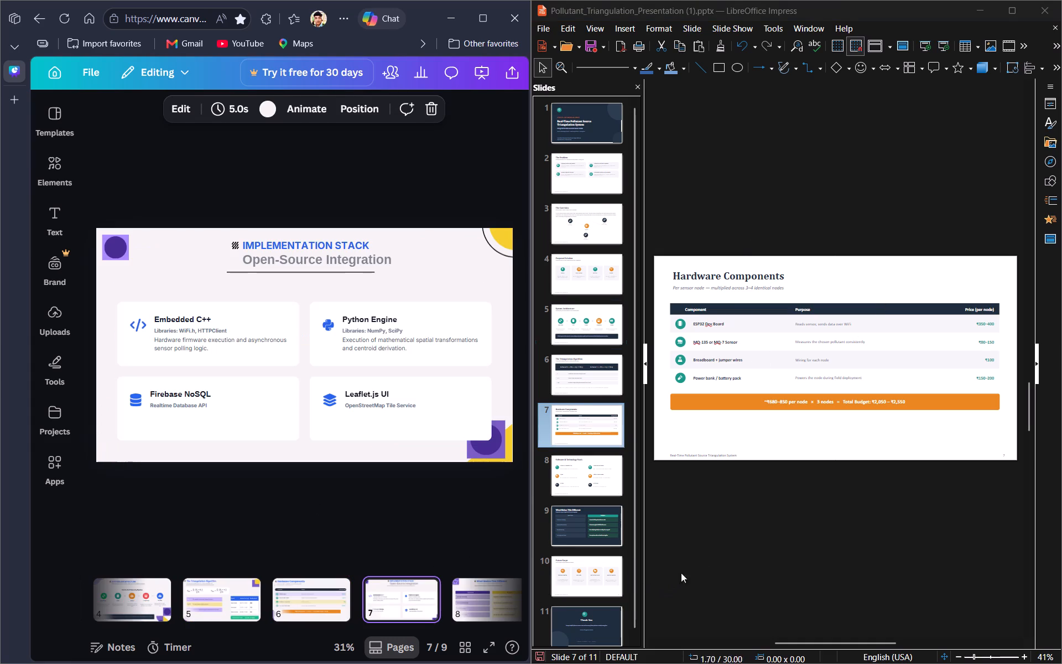
{"action": "left_click", "coordinate": [733, 554]}
{"action": "key", "text": "Right"}
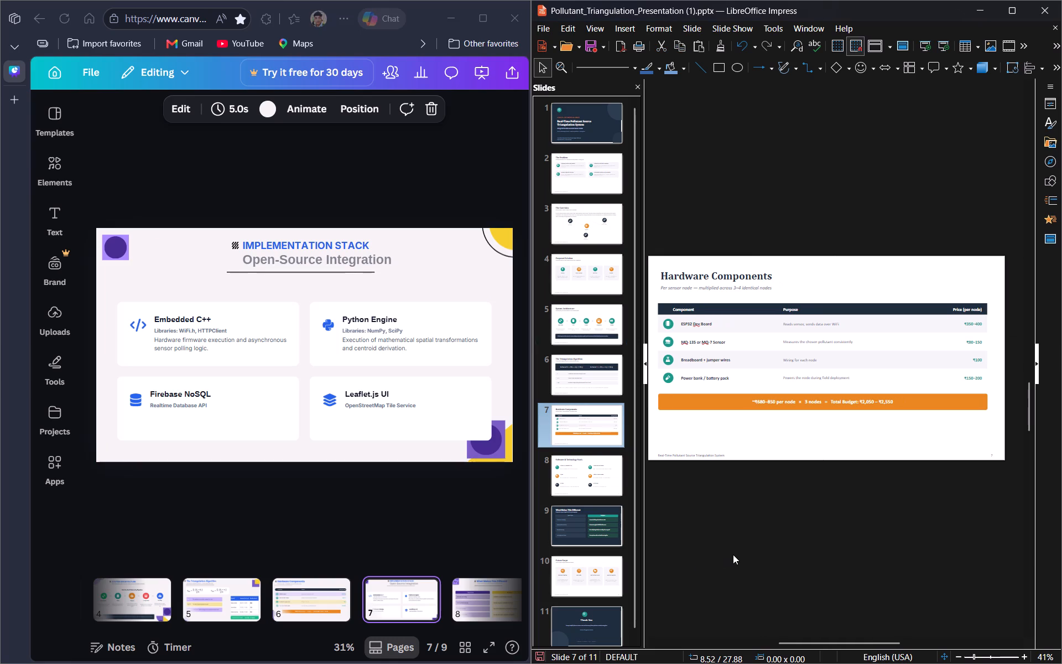
{"action": "key", "text": "Right"}
{"action": "key", "text": "Right"}
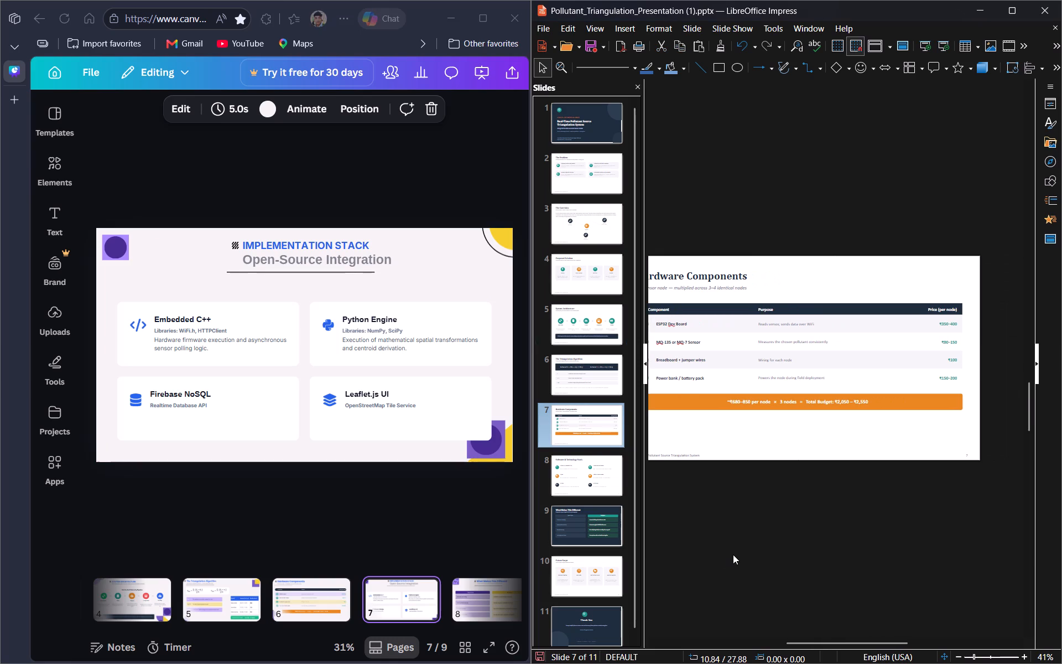
{"action": "key", "text": "Left"}
{"action": "key", "text": "Left"}
{"action": "key", "text": "Left"}
{"action": "key", "text": "Down"}
{"action": "key", "text": "Down"}
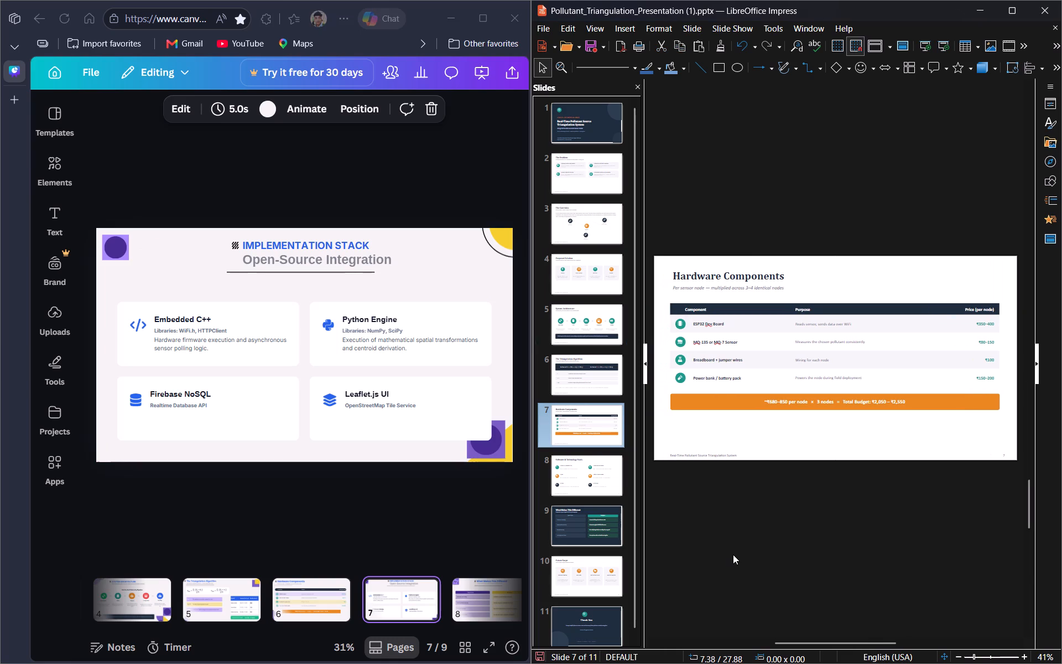
{"action": "key", "text": "Down"}
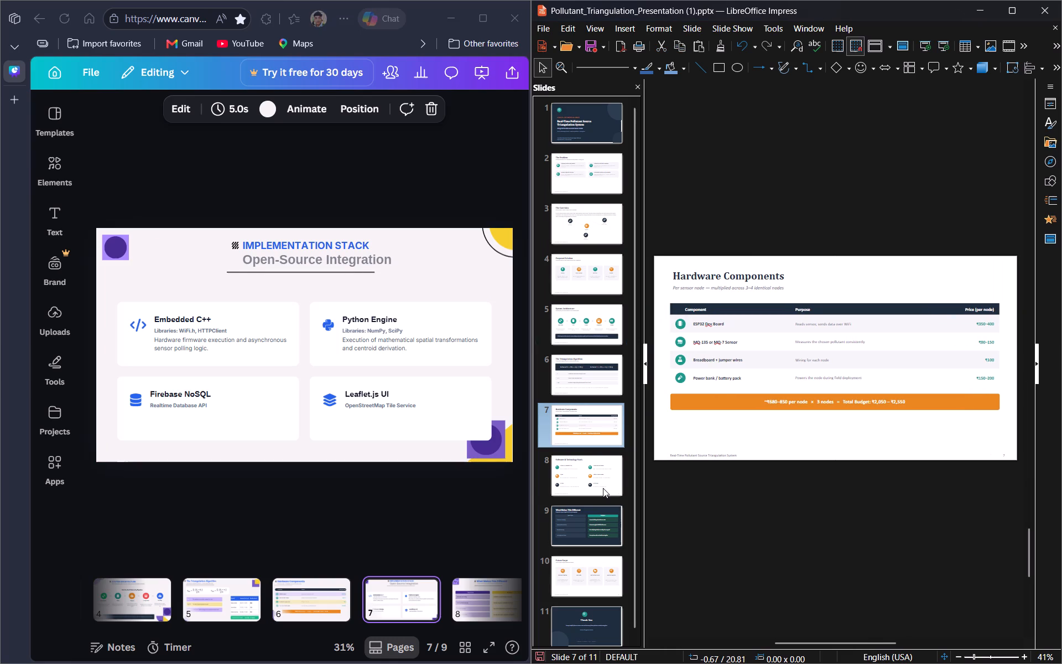
{"action": "left_click", "coordinate": [603, 488]}
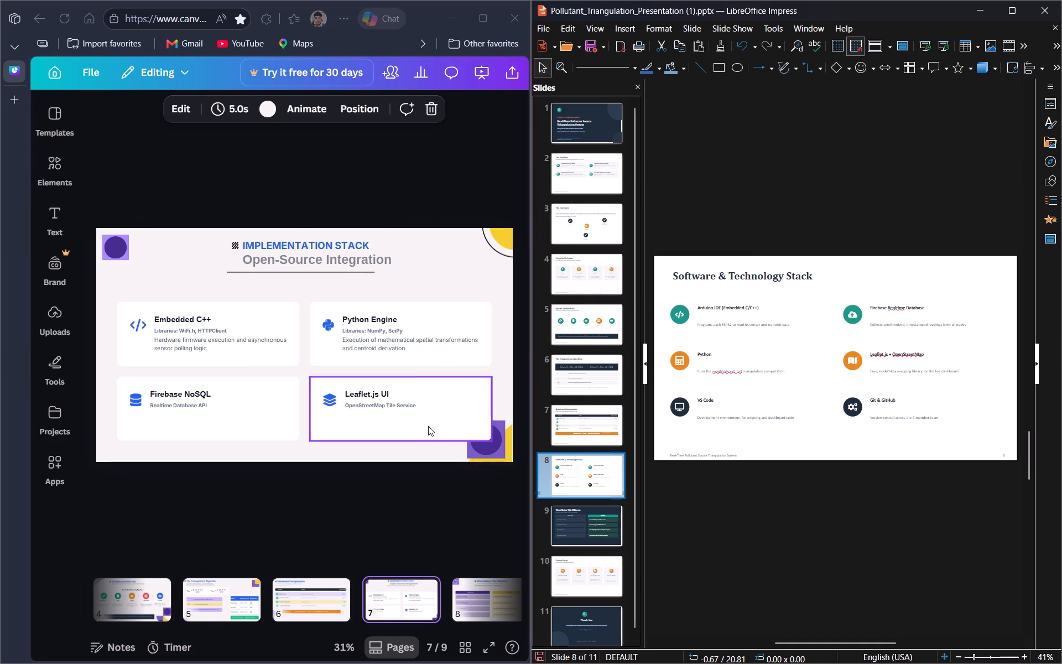
Compare the What Makes This Different and Future Scope slides in Impress with Canva pages 8 and 9.
{"action": "left_click", "coordinate": [469, 589]}
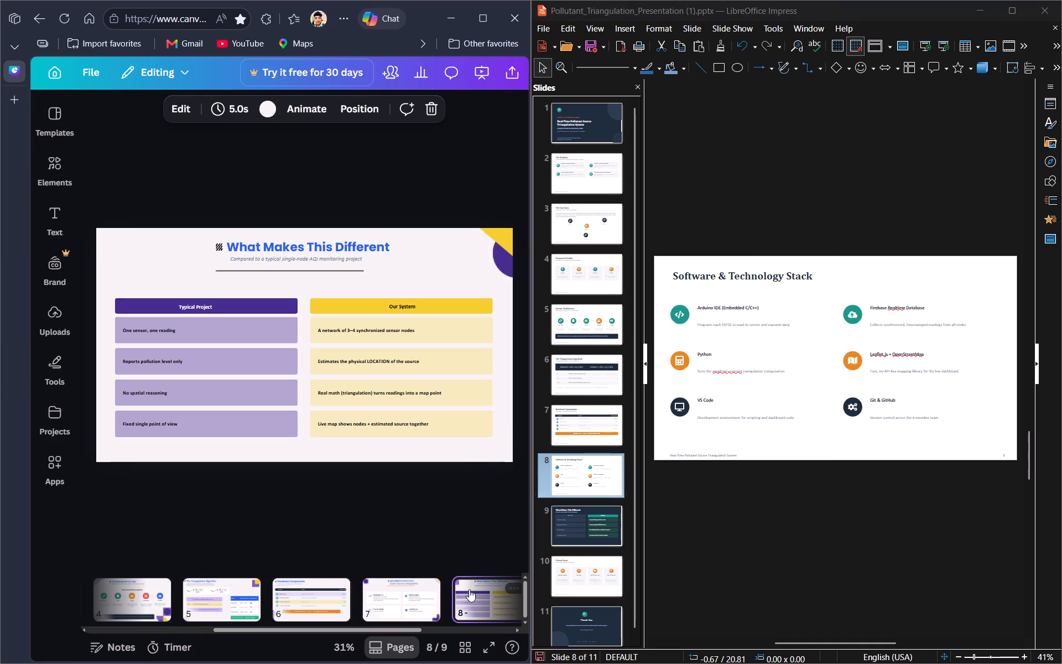
{"action": "left_click", "coordinate": [556, 516]}
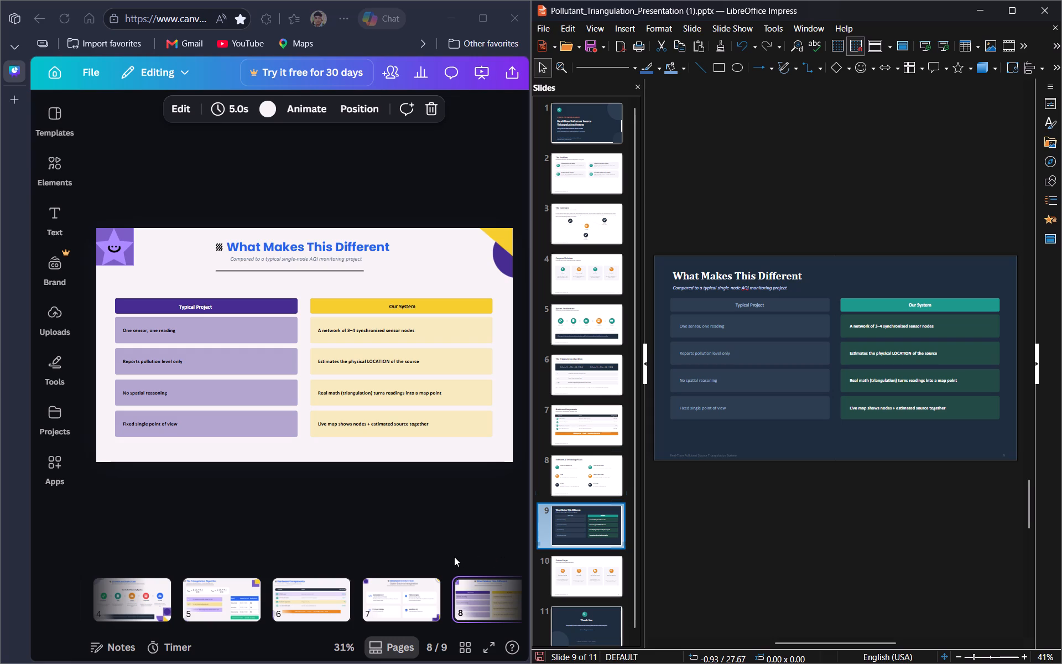
{"action": "scroll", "coordinate": [462, 585], "scroll_direction": "left", "scroll_amount": 3}
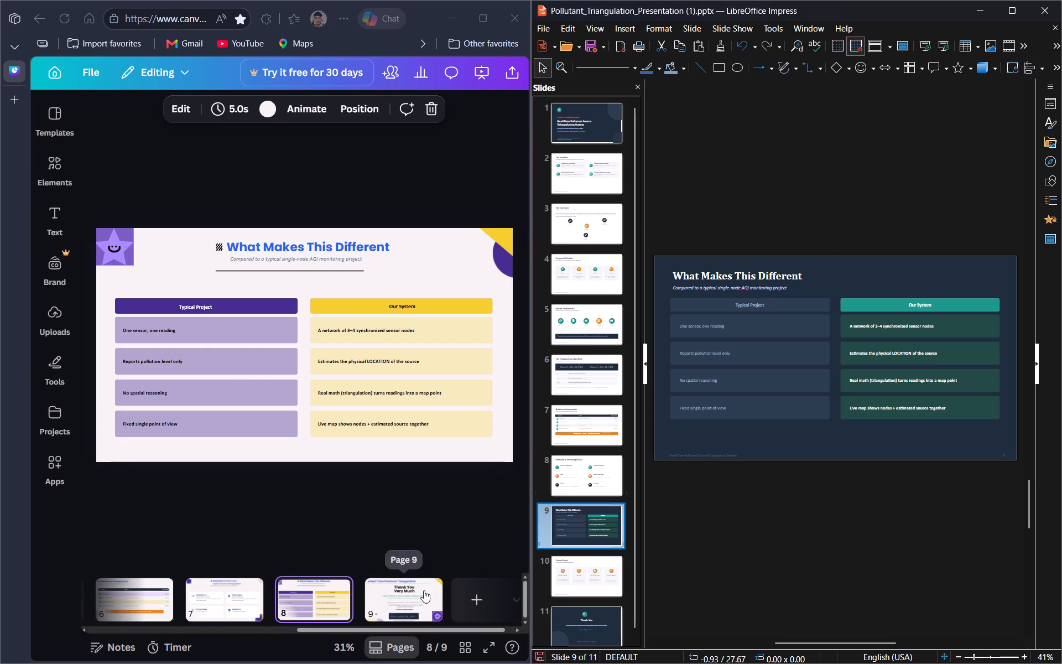
{"action": "left_click", "coordinate": [424, 590]}
{"action": "left_click", "coordinate": [559, 577]}
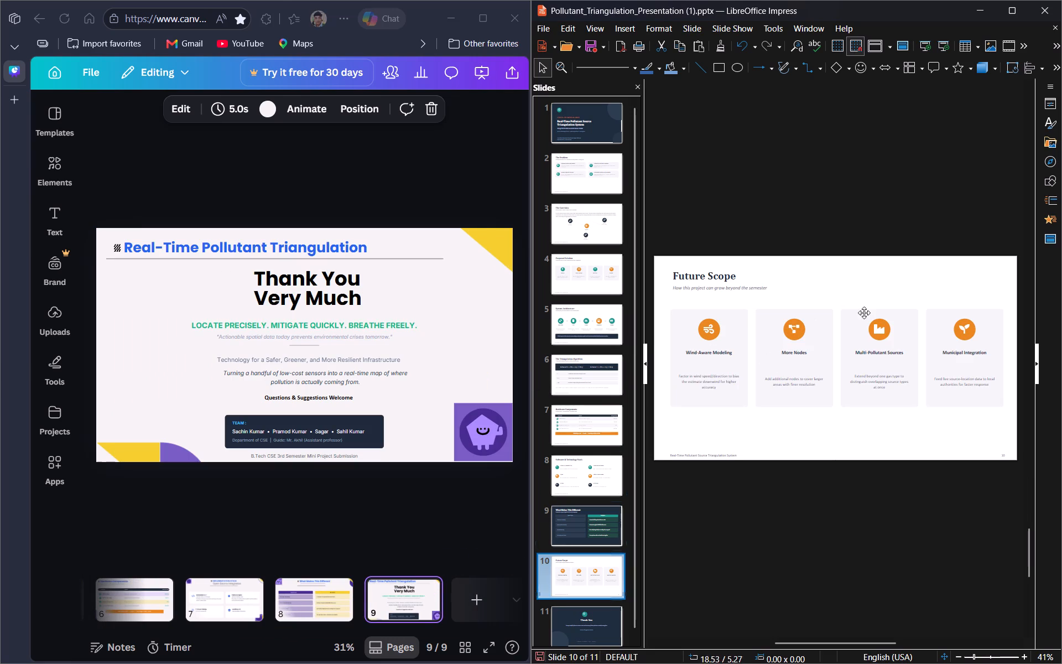
{"action": "scroll", "coordinate": [754, 371], "scroll_direction": "up", "scroll_amount": 5, "text": "ctrl"}
{"action": "scroll", "coordinate": [754, 371], "scroll_direction": "down", "scroll_amount": 3, "text": "ctrl"}
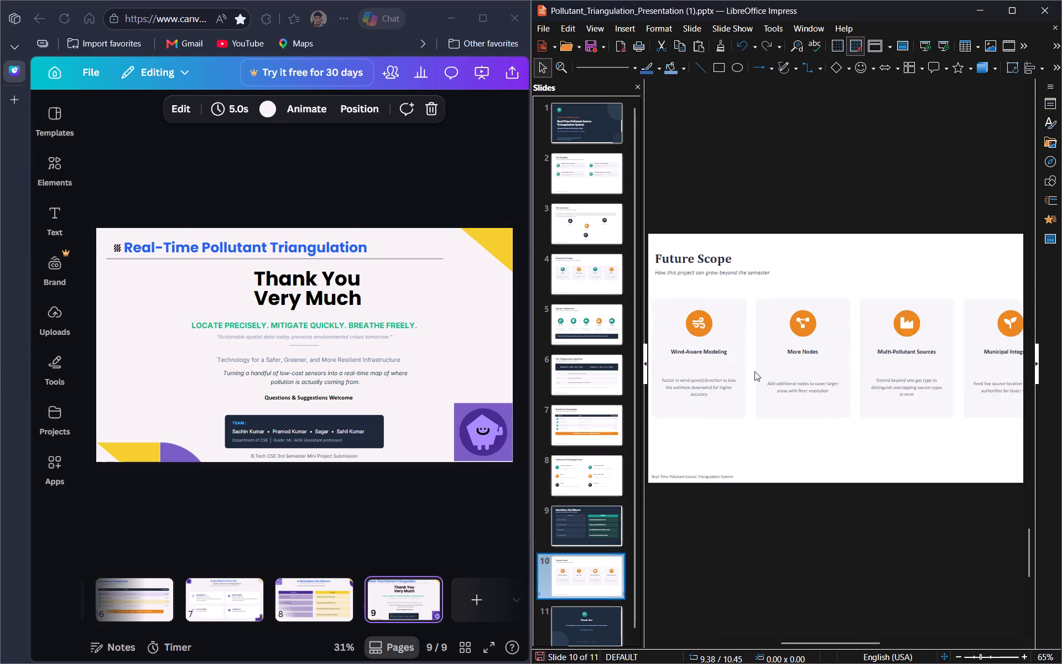
{"action": "scroll", "coordinate": [754, 371], "scroll_direction": "down", "scroll_amount": 1, "text": "ctrl"}
{"action": "scroll", "coordinate": [845, 375], "scroll_direction": "down", "scroll_amount": 1, "text": "ctrl"}
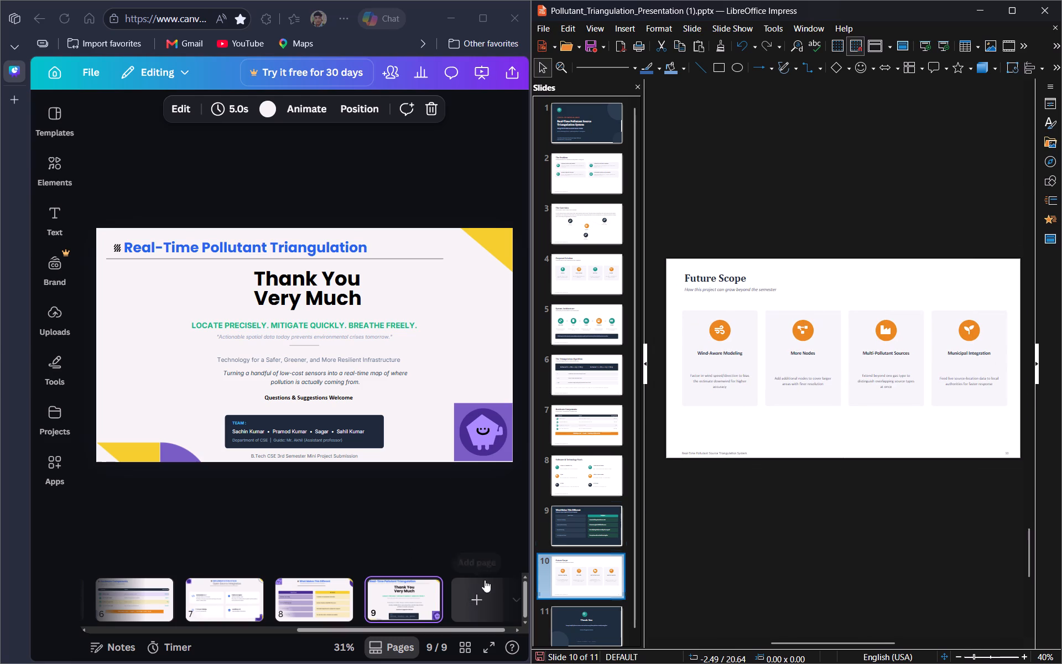
Add a blank page to the Canva design and move it before the Thank You page as page 9.
{"action": "left_click", "coordinate": [454, 606]}
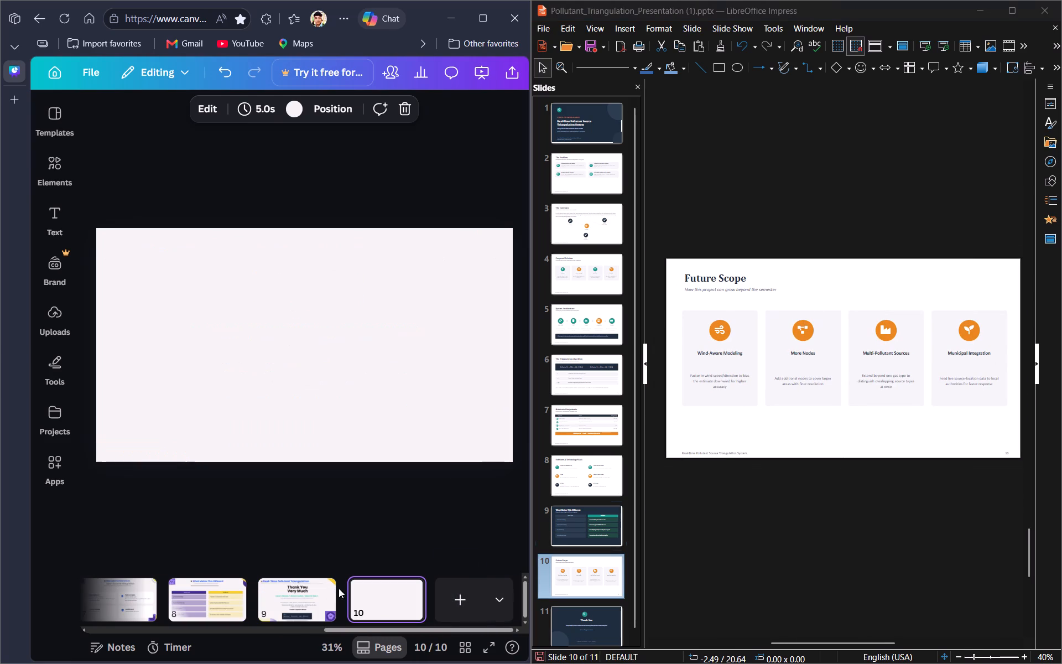
{"action": "left_click_drag", "start_coordinate": [385, 599], "coordinate": [253, 593]}
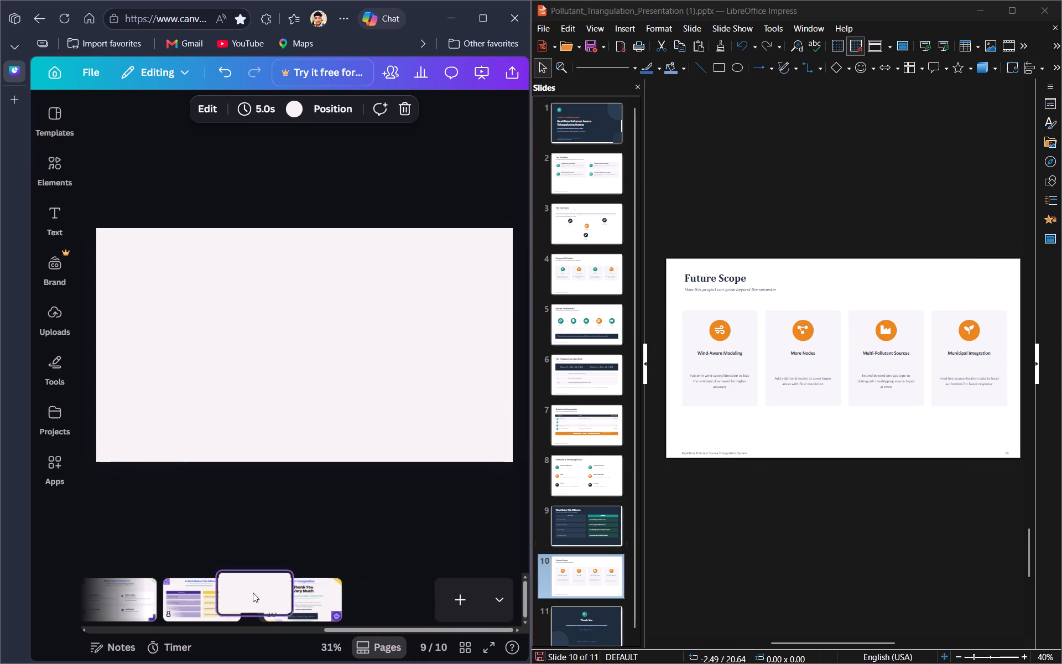
Copy the Wind-Aware Modeling card content from the Future Scope slide into Canva's blank page 9 and place it on the page's left side.
{"action": "left_click", "coordinate": [706, 284]}
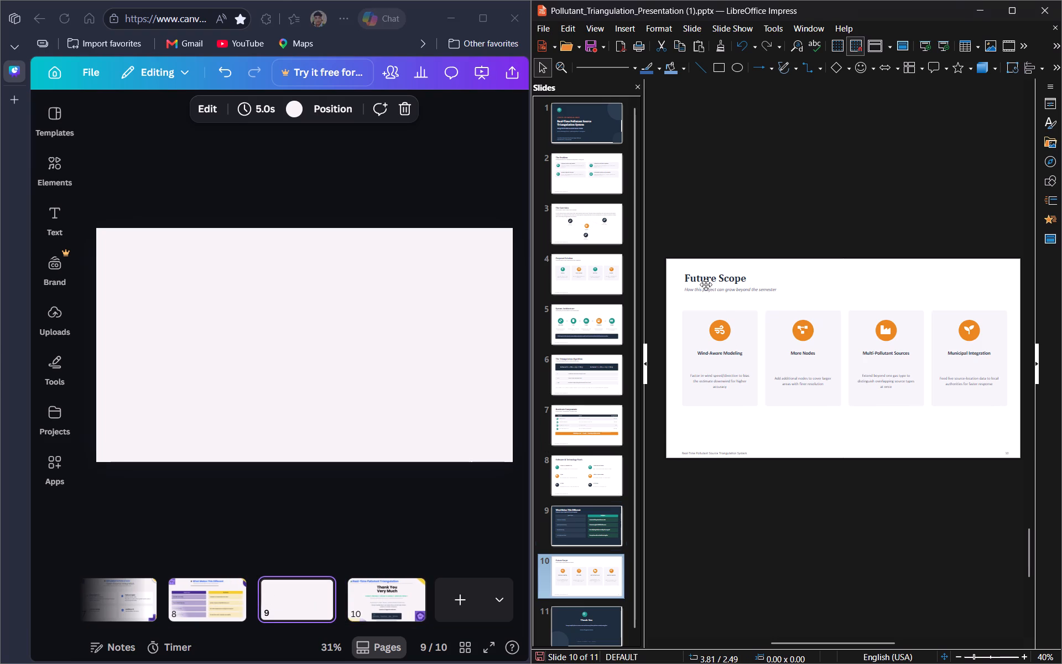
{"action": "left_click", "coordinate": [713, 347]}
{"action": "left_click", "coordinate": [683, 309]}
{"action": "left_click_drag", "start_coordinate": [683, 309], "coordinate": [756, 412]}
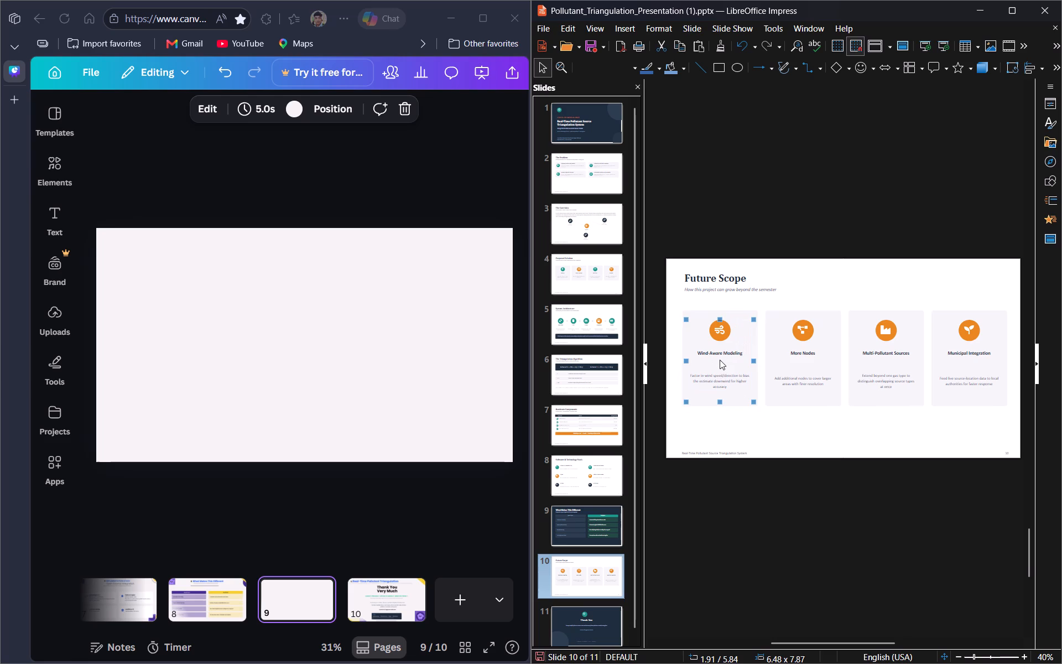
{"action": "key", "text": "ctrl+c"}
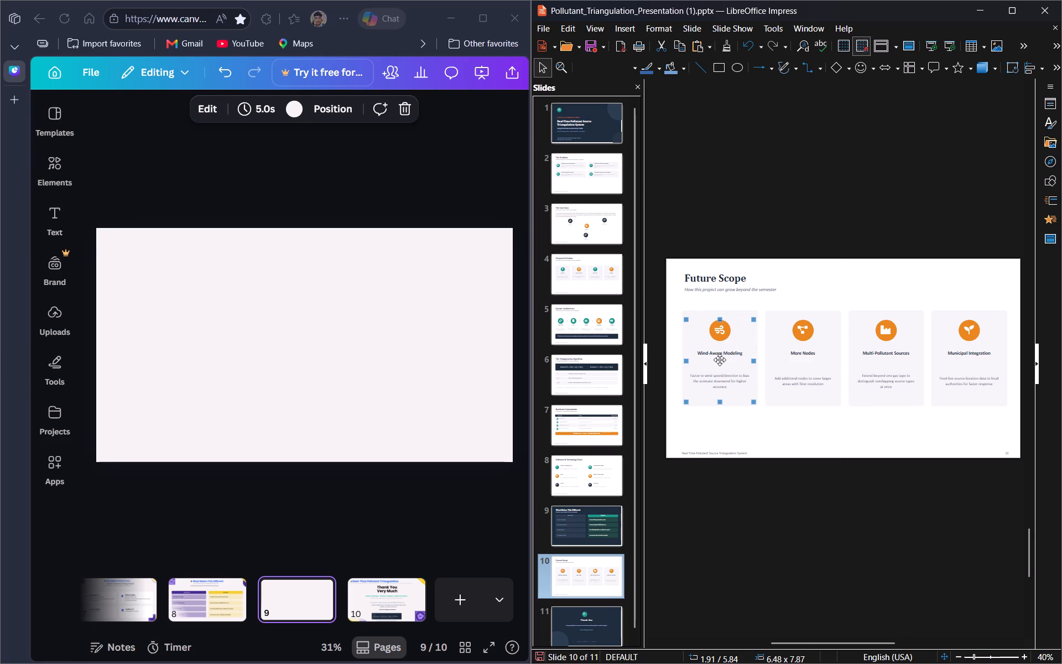
{"action": "left_click", "coordinate": [195, 335]}
{"action": "key", "text": "ctrl+v"}
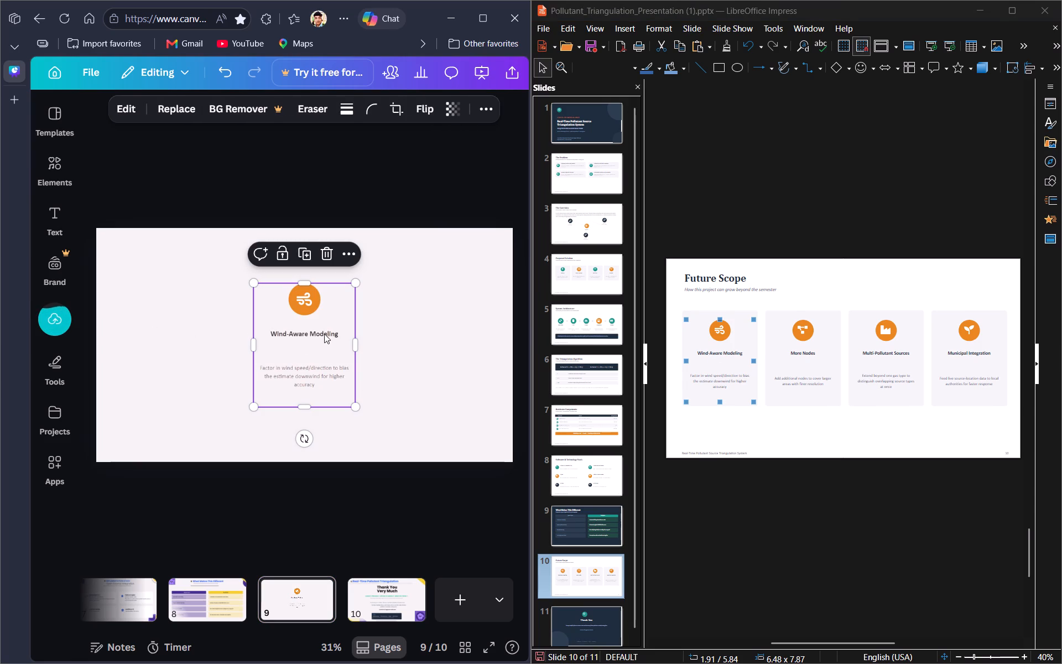
{"action": "left_click_drag", "start_coordinate": [309, 346], "coordinate": [183, 369]}
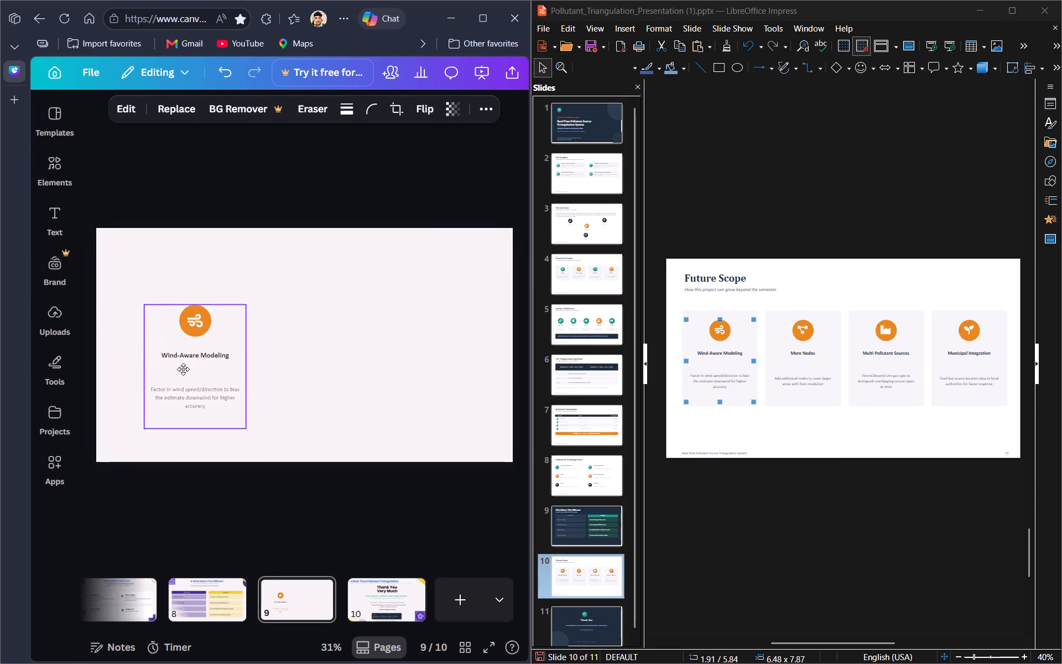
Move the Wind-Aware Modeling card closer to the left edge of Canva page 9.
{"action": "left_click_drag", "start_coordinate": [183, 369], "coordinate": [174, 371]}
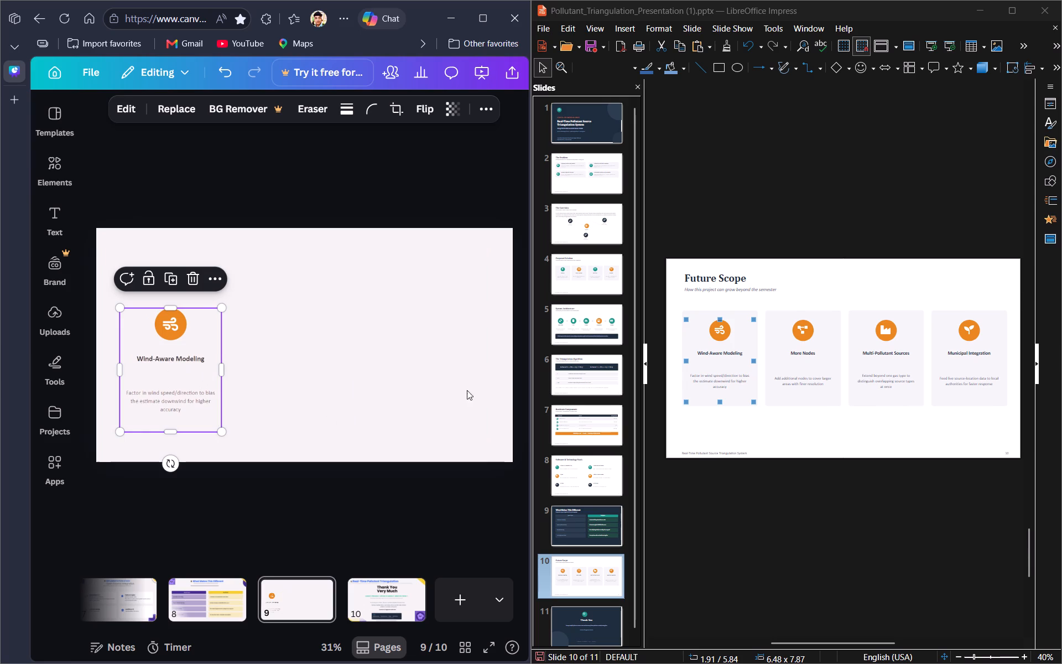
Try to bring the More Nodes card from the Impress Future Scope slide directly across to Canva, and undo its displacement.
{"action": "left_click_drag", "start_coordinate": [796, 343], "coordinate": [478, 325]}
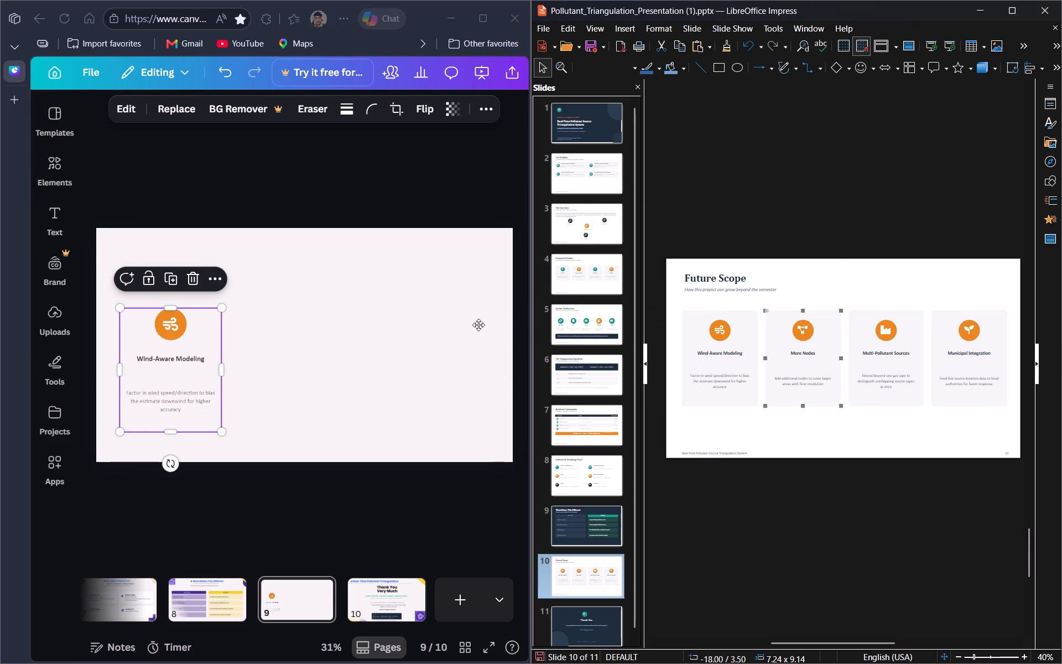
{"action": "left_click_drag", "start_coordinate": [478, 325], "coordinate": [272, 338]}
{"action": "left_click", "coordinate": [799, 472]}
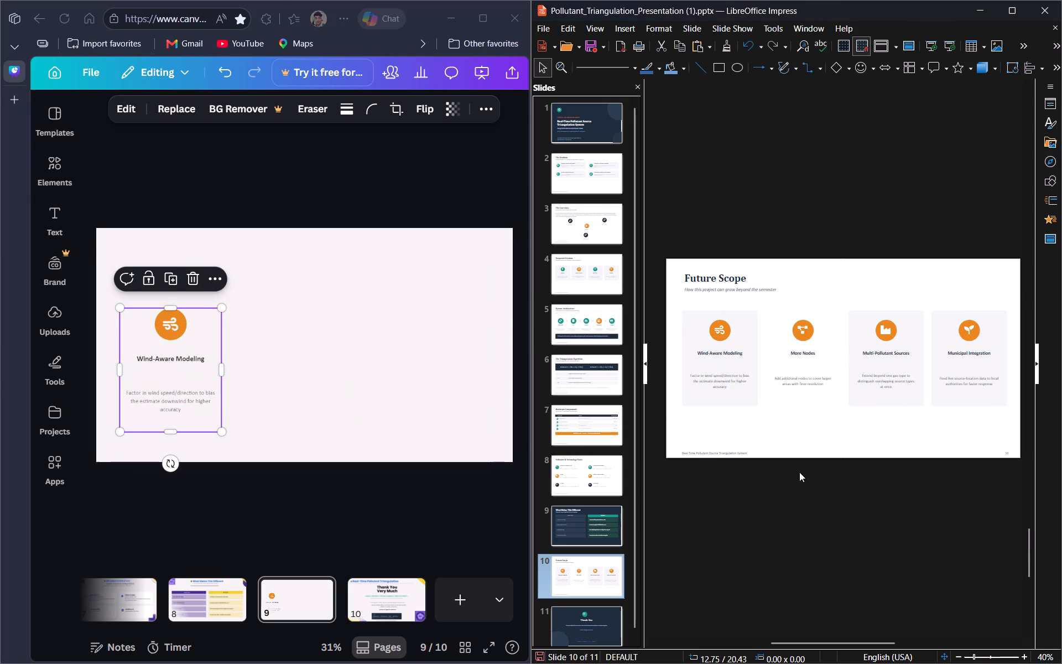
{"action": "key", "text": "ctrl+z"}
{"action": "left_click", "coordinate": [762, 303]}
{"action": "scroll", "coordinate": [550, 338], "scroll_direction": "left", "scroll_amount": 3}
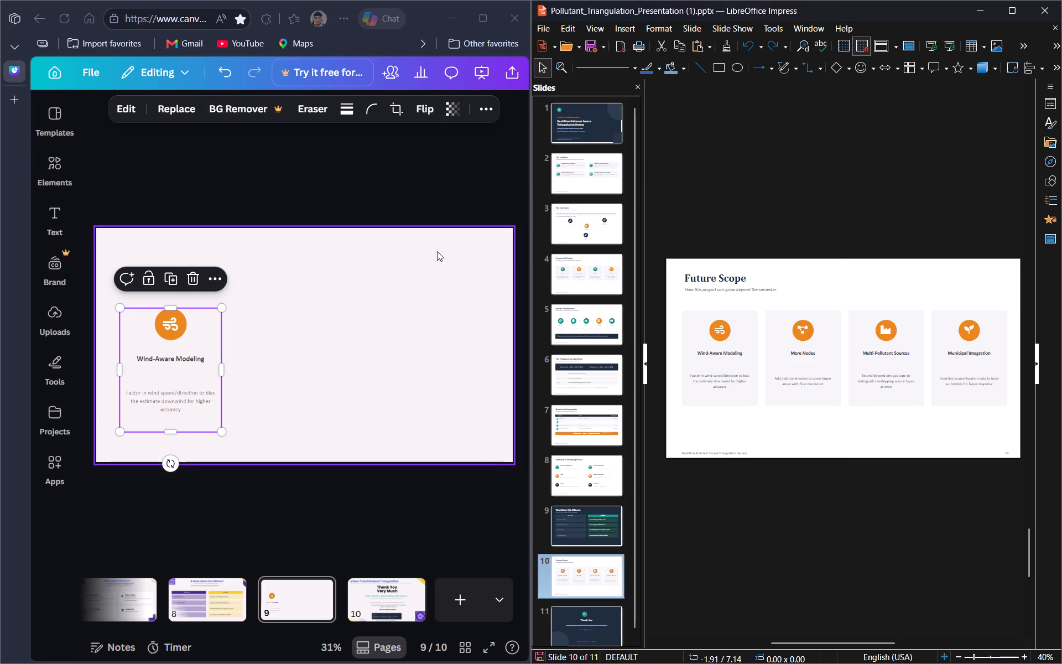
Delete the Wind-Aware Modeling card from Canva page 9.
{"action": "left_click", "coordinate": [197, 283]}
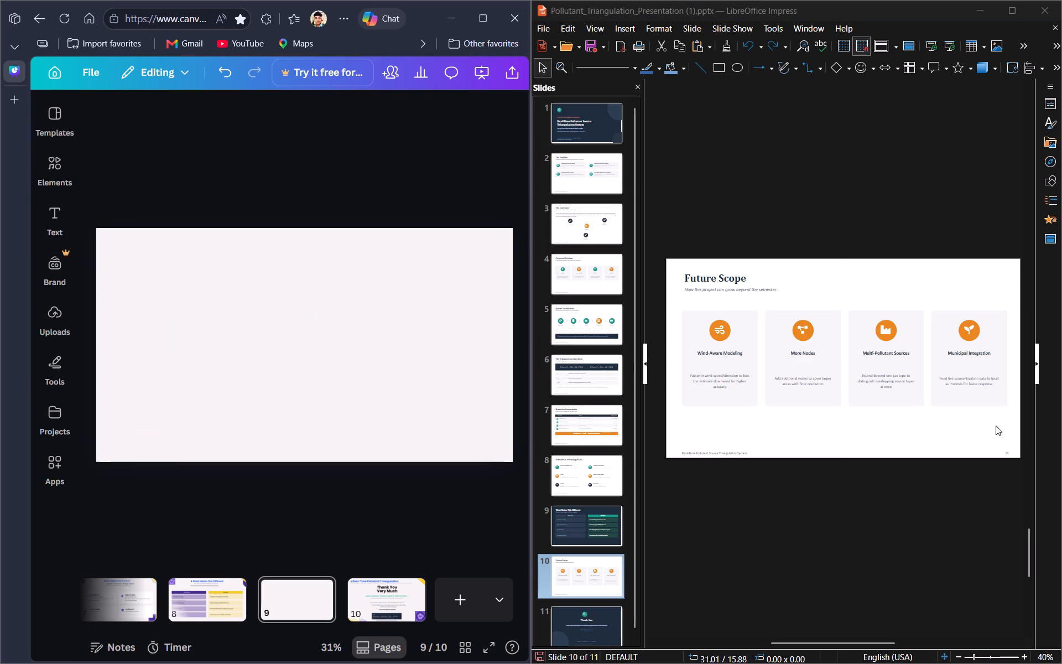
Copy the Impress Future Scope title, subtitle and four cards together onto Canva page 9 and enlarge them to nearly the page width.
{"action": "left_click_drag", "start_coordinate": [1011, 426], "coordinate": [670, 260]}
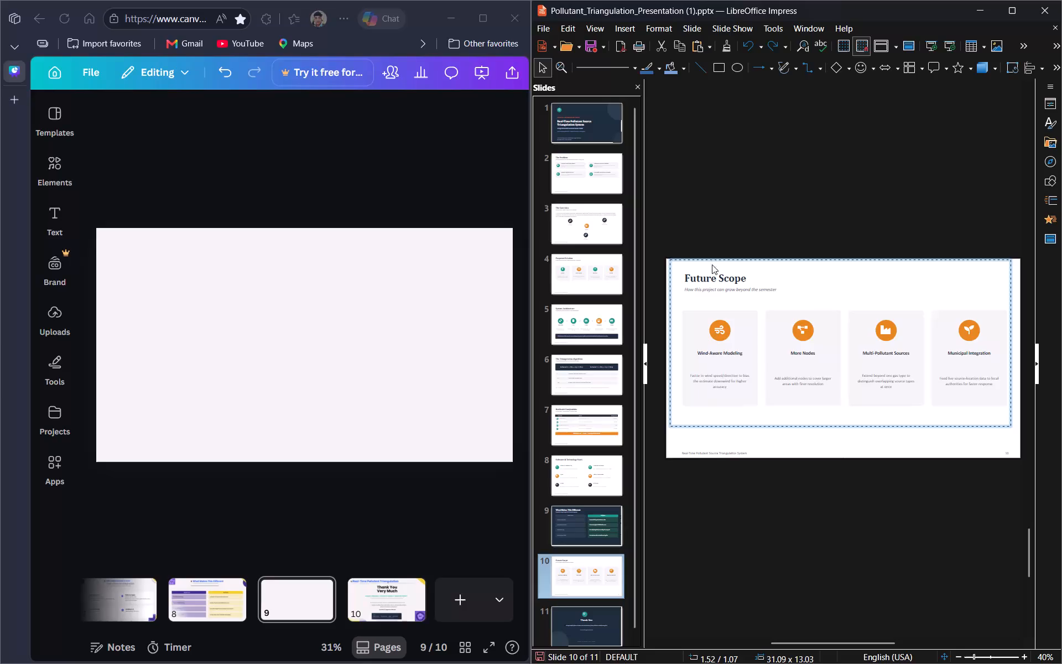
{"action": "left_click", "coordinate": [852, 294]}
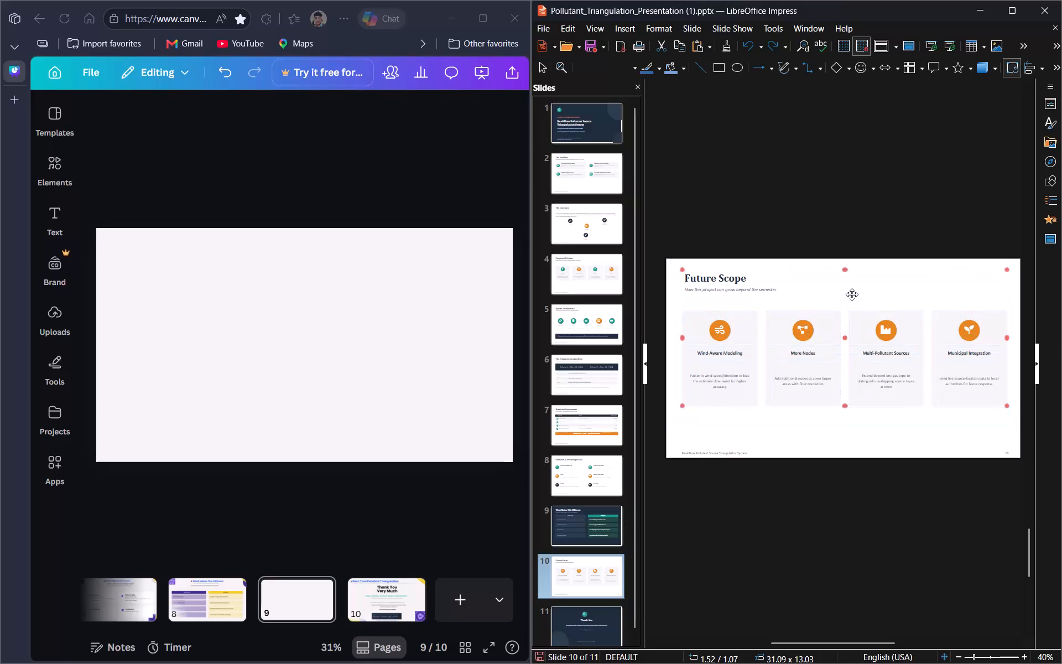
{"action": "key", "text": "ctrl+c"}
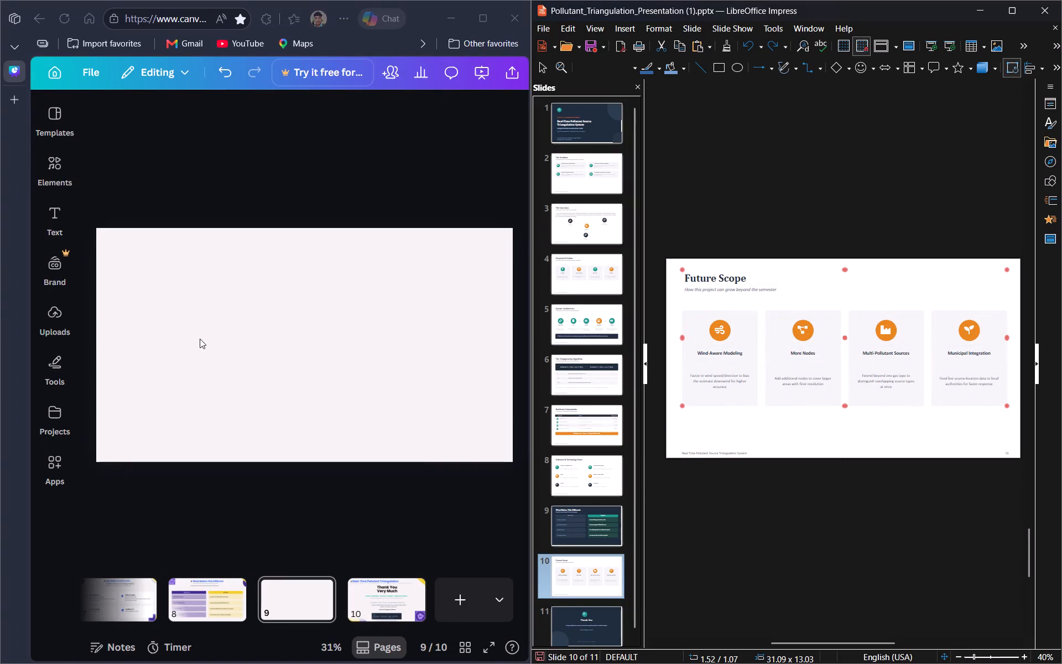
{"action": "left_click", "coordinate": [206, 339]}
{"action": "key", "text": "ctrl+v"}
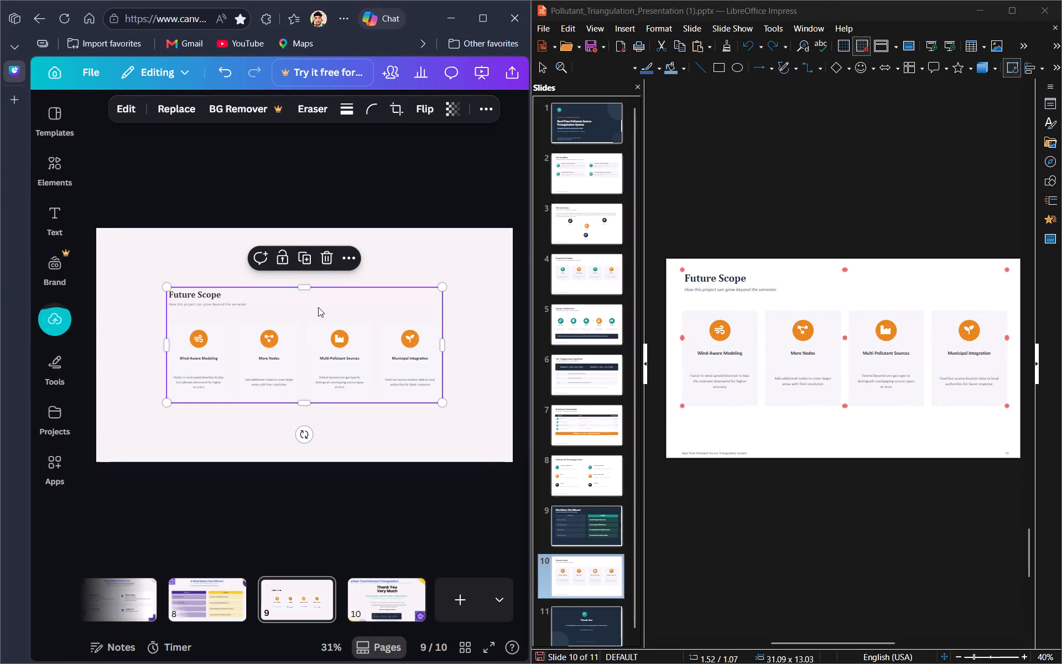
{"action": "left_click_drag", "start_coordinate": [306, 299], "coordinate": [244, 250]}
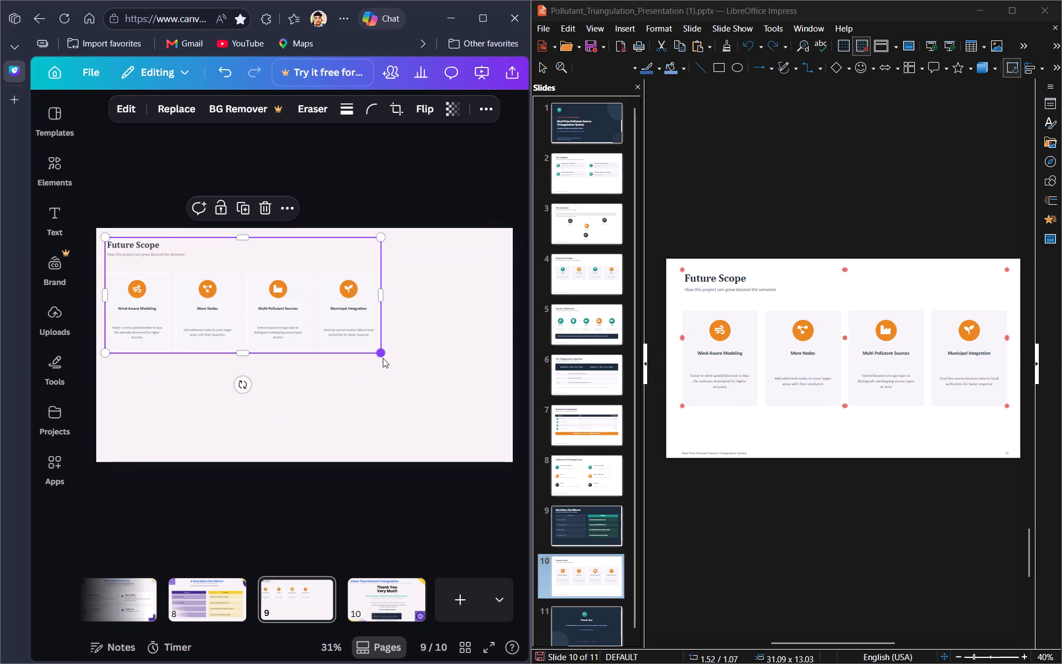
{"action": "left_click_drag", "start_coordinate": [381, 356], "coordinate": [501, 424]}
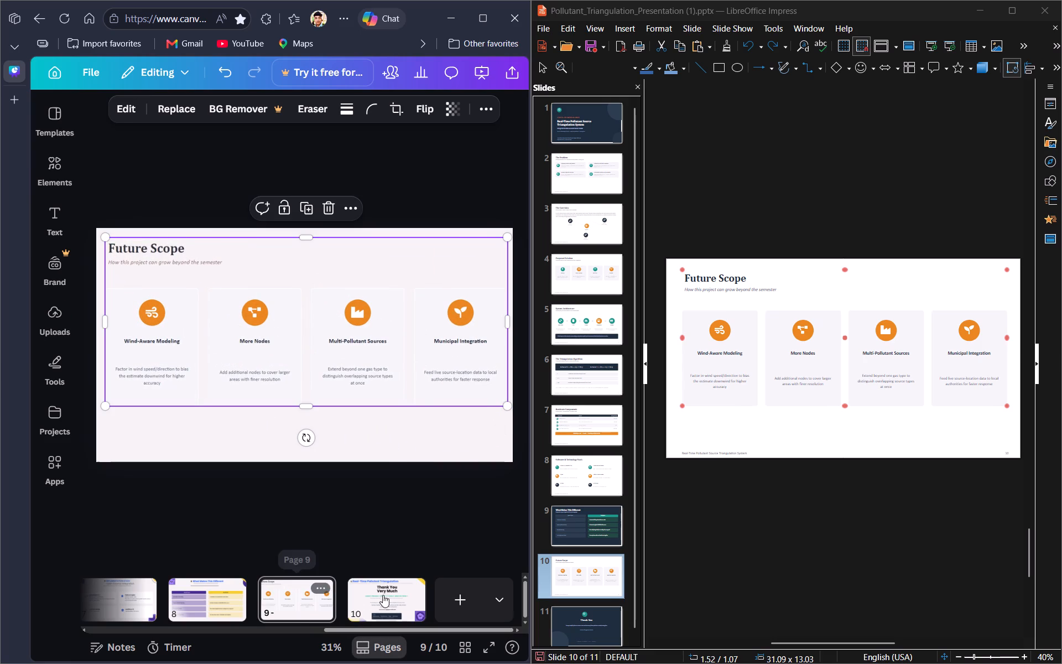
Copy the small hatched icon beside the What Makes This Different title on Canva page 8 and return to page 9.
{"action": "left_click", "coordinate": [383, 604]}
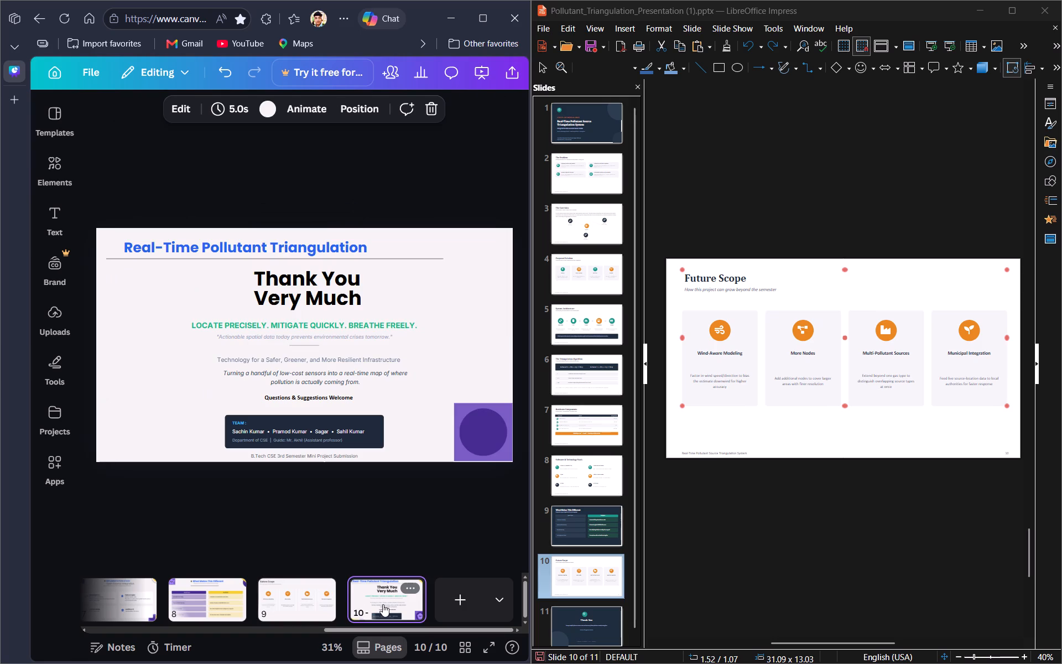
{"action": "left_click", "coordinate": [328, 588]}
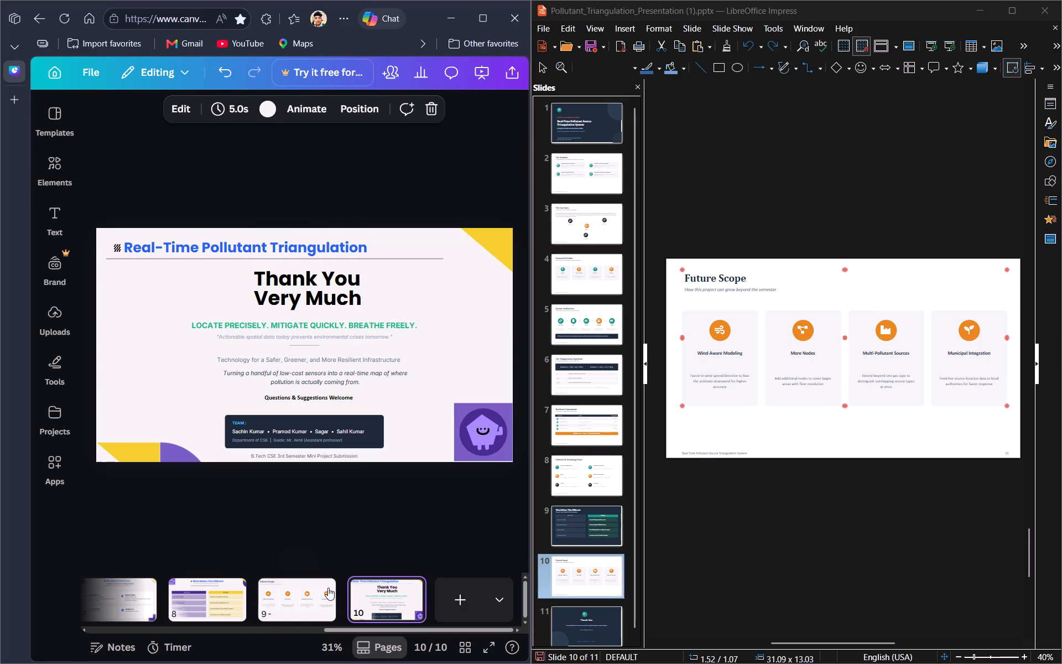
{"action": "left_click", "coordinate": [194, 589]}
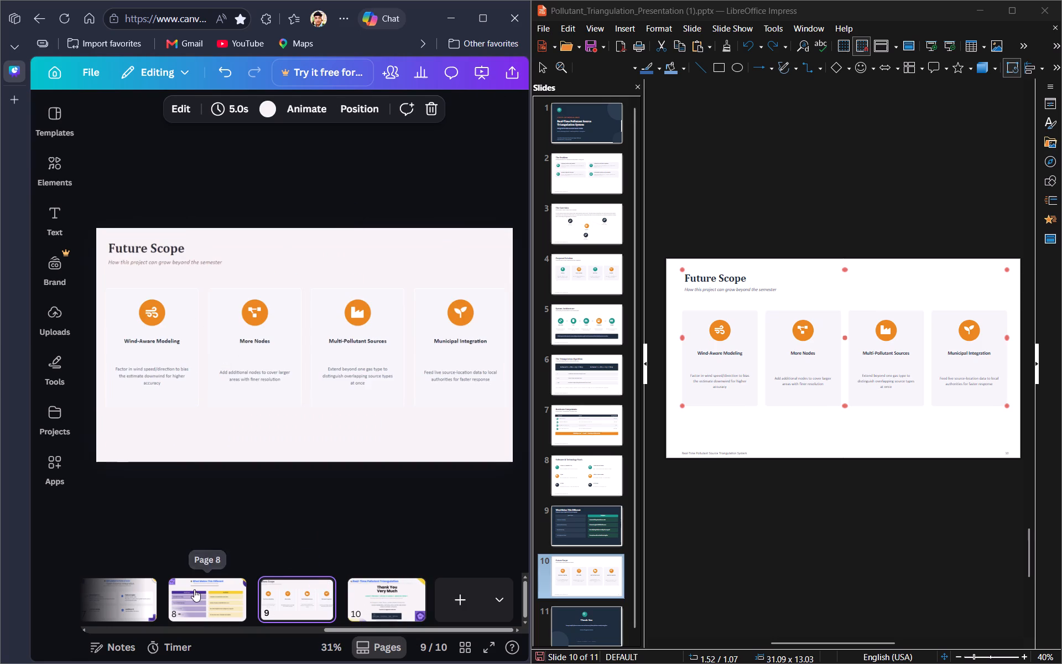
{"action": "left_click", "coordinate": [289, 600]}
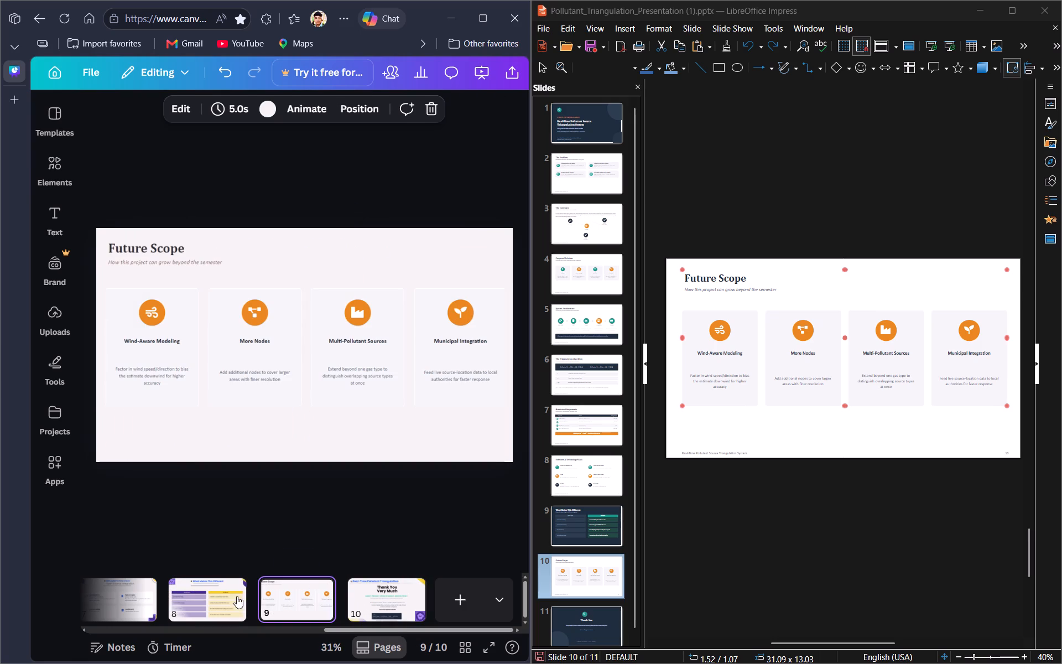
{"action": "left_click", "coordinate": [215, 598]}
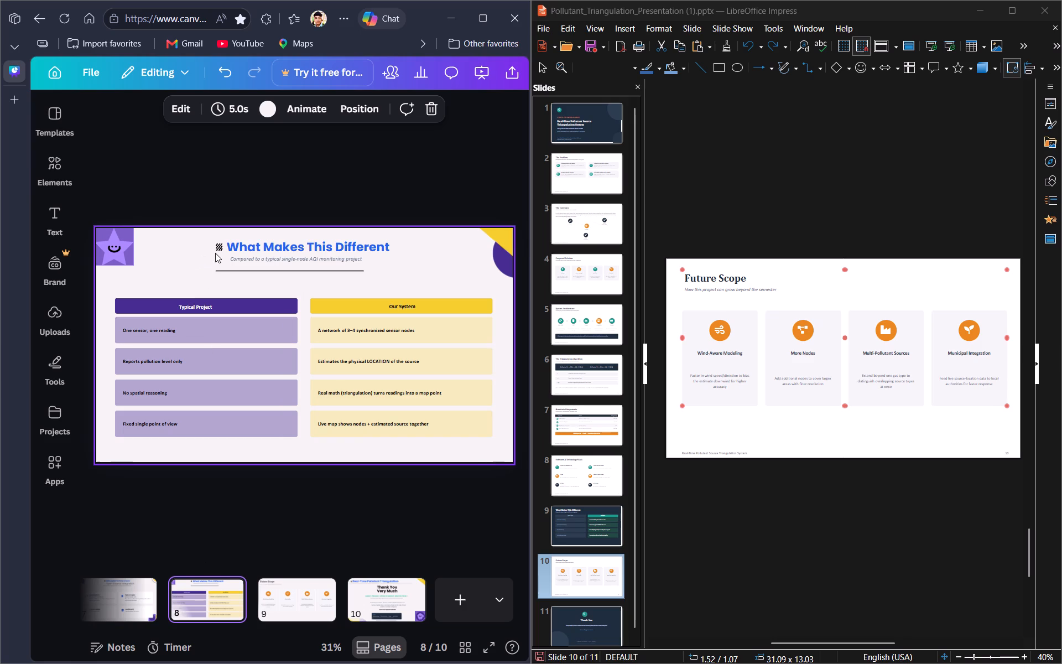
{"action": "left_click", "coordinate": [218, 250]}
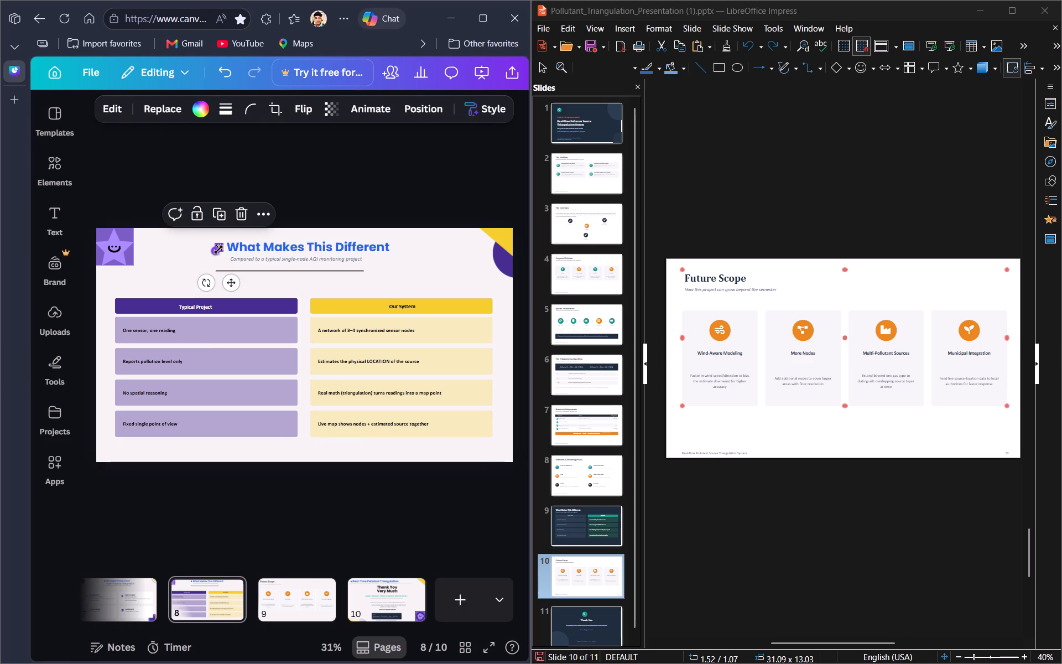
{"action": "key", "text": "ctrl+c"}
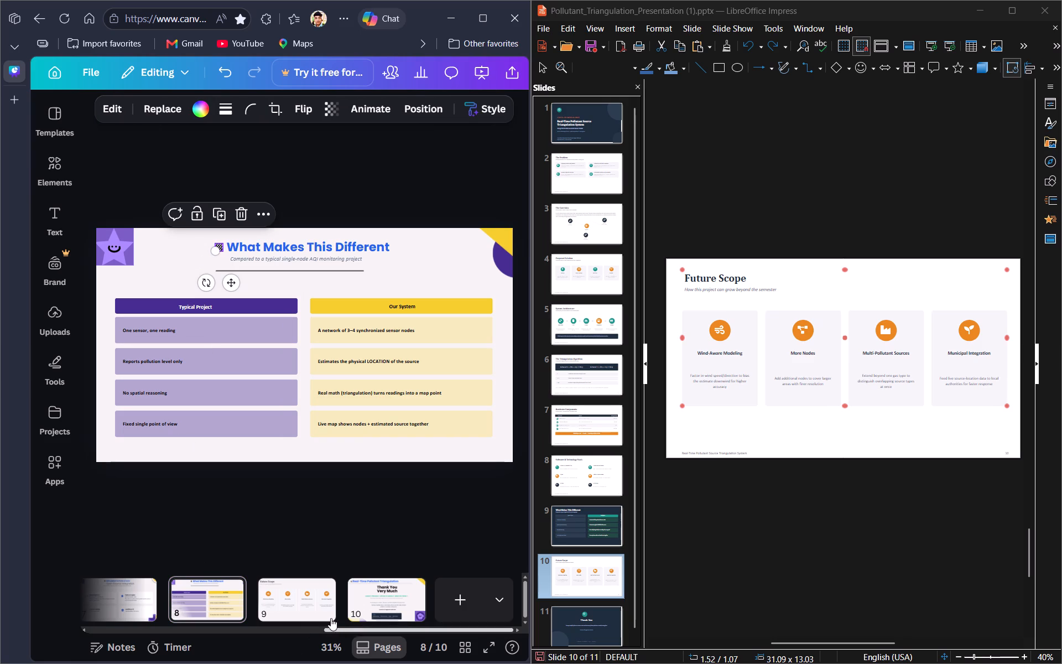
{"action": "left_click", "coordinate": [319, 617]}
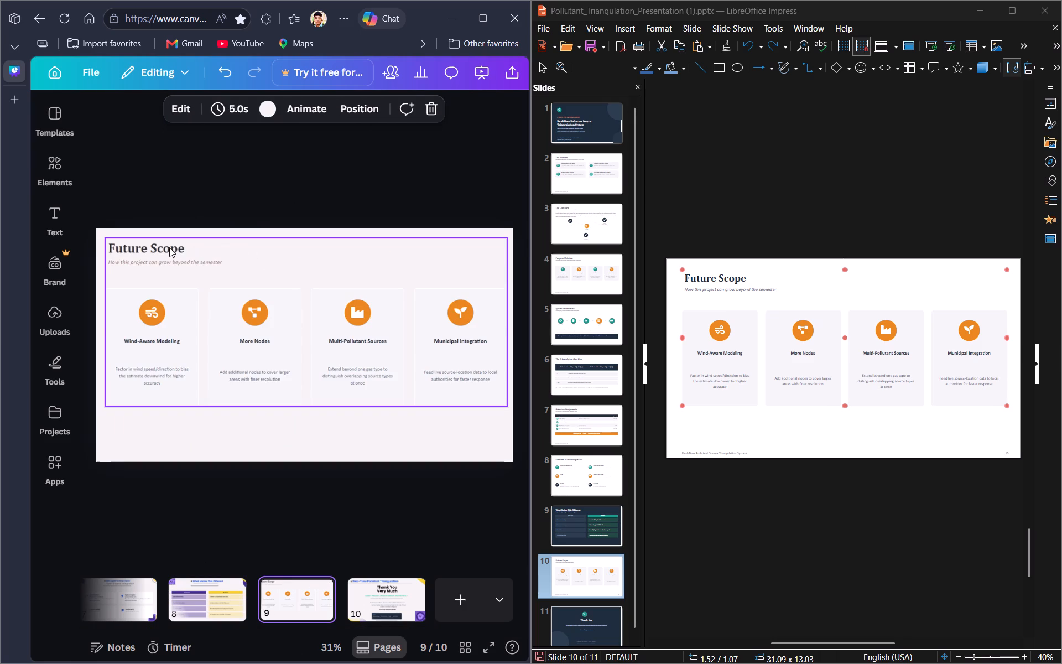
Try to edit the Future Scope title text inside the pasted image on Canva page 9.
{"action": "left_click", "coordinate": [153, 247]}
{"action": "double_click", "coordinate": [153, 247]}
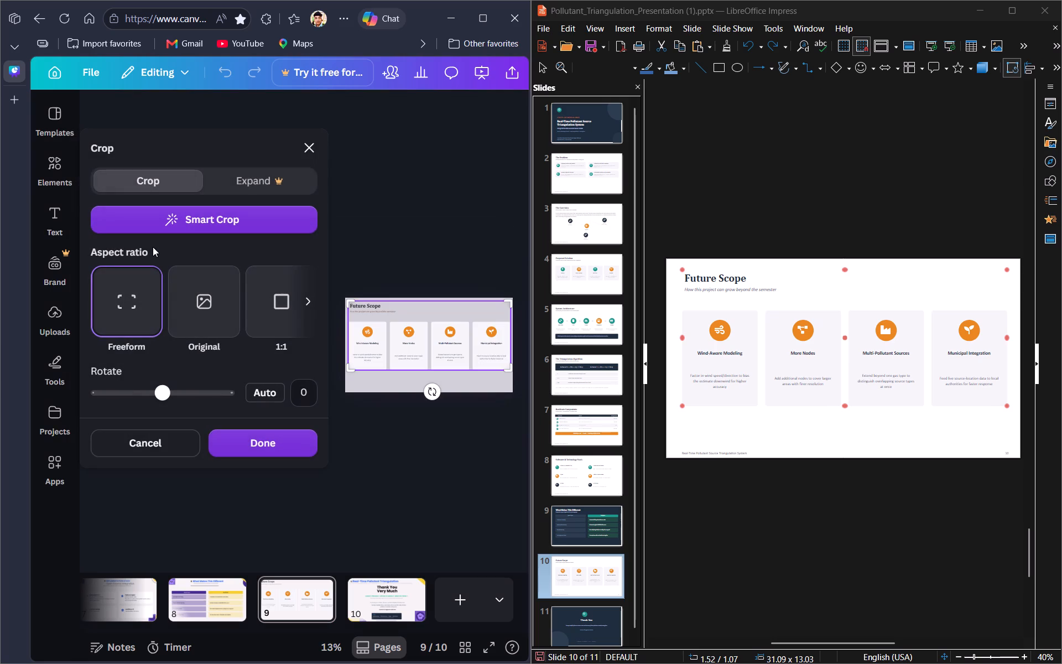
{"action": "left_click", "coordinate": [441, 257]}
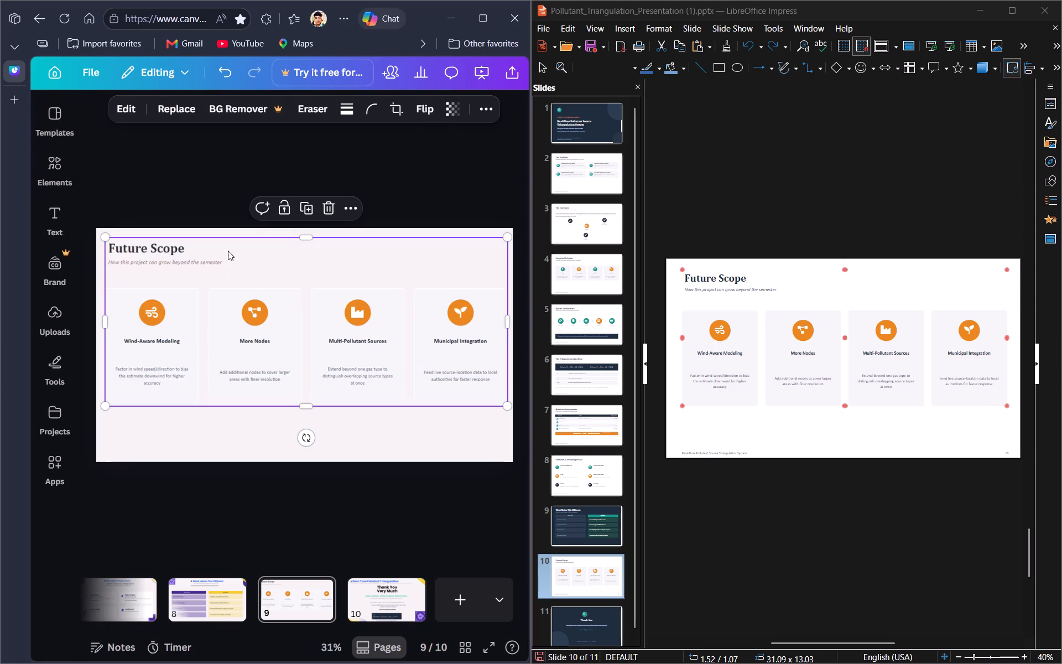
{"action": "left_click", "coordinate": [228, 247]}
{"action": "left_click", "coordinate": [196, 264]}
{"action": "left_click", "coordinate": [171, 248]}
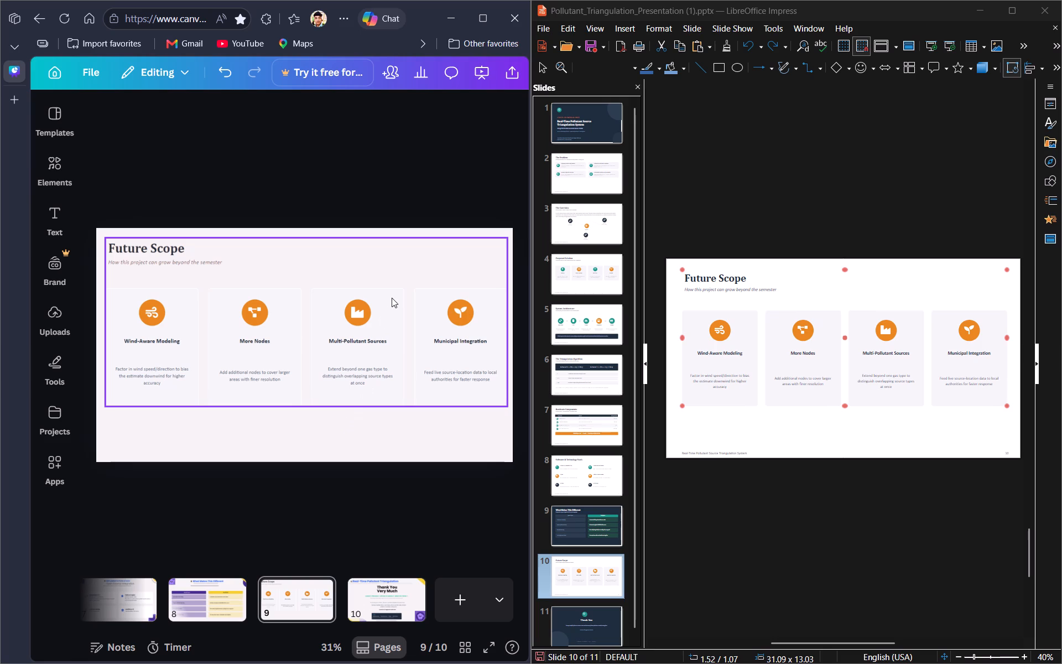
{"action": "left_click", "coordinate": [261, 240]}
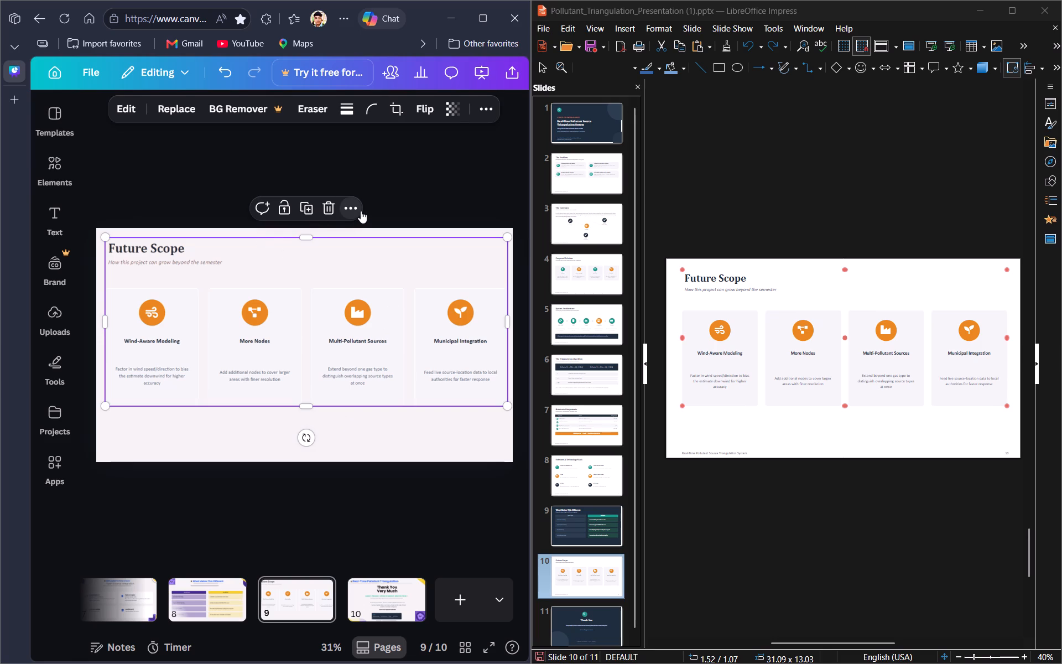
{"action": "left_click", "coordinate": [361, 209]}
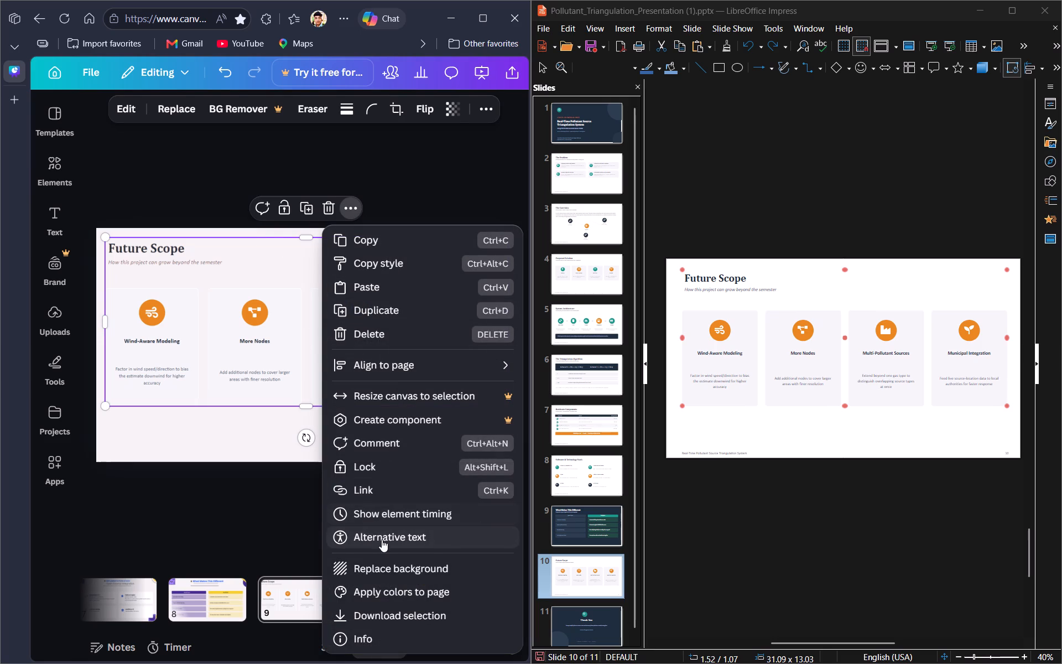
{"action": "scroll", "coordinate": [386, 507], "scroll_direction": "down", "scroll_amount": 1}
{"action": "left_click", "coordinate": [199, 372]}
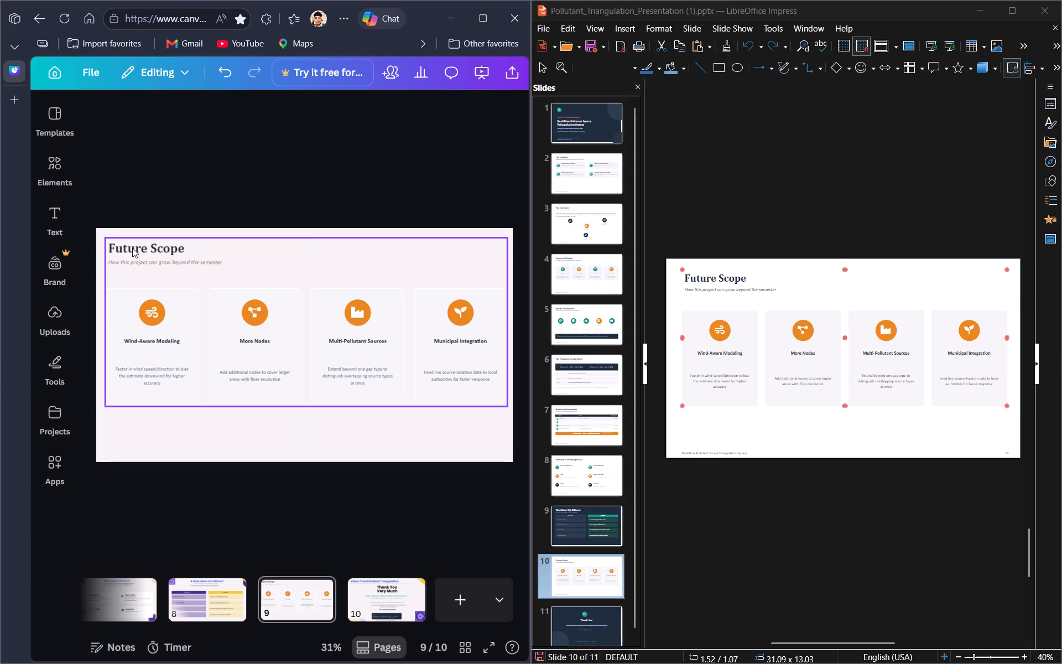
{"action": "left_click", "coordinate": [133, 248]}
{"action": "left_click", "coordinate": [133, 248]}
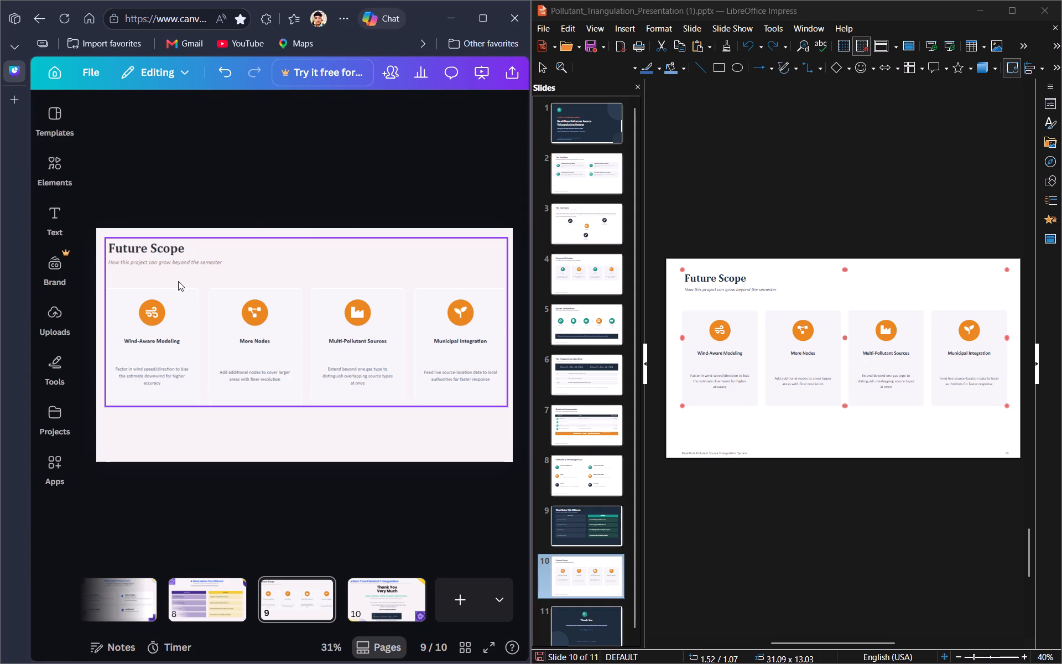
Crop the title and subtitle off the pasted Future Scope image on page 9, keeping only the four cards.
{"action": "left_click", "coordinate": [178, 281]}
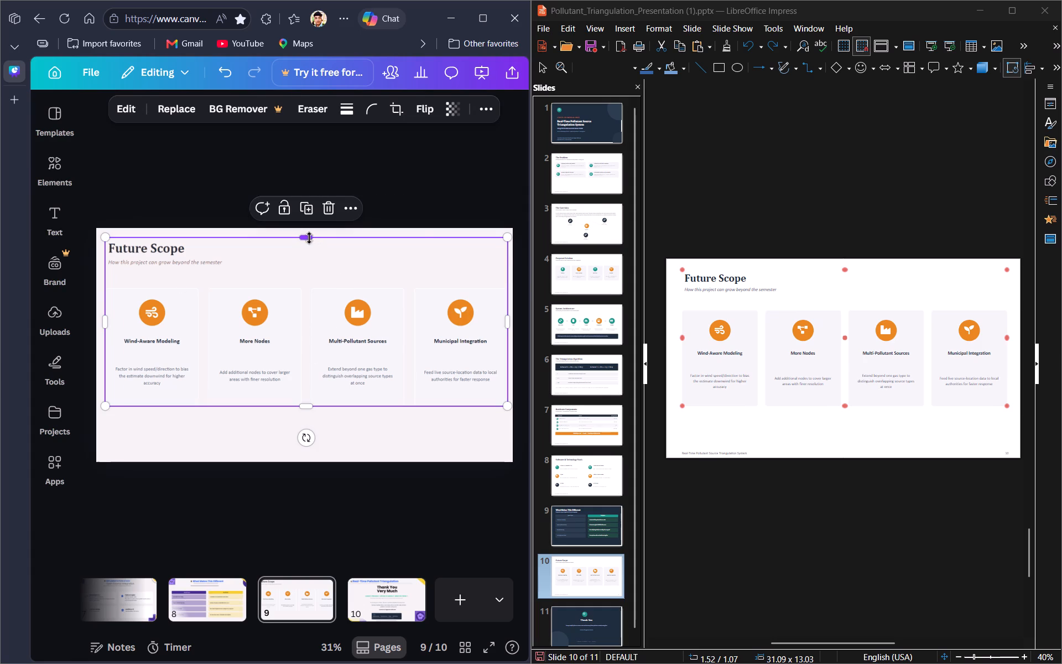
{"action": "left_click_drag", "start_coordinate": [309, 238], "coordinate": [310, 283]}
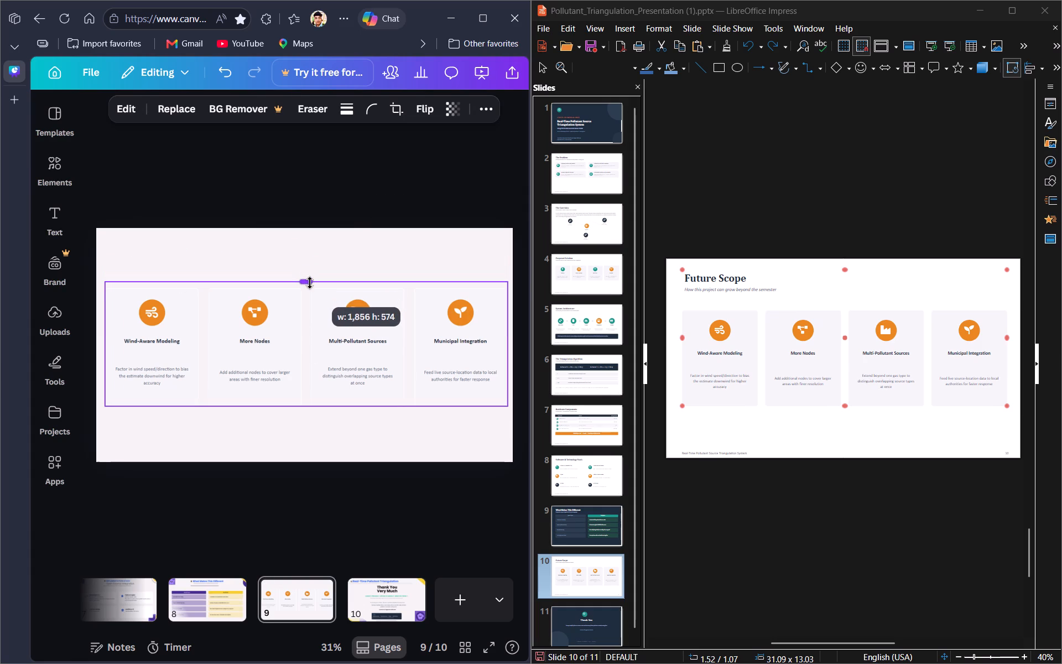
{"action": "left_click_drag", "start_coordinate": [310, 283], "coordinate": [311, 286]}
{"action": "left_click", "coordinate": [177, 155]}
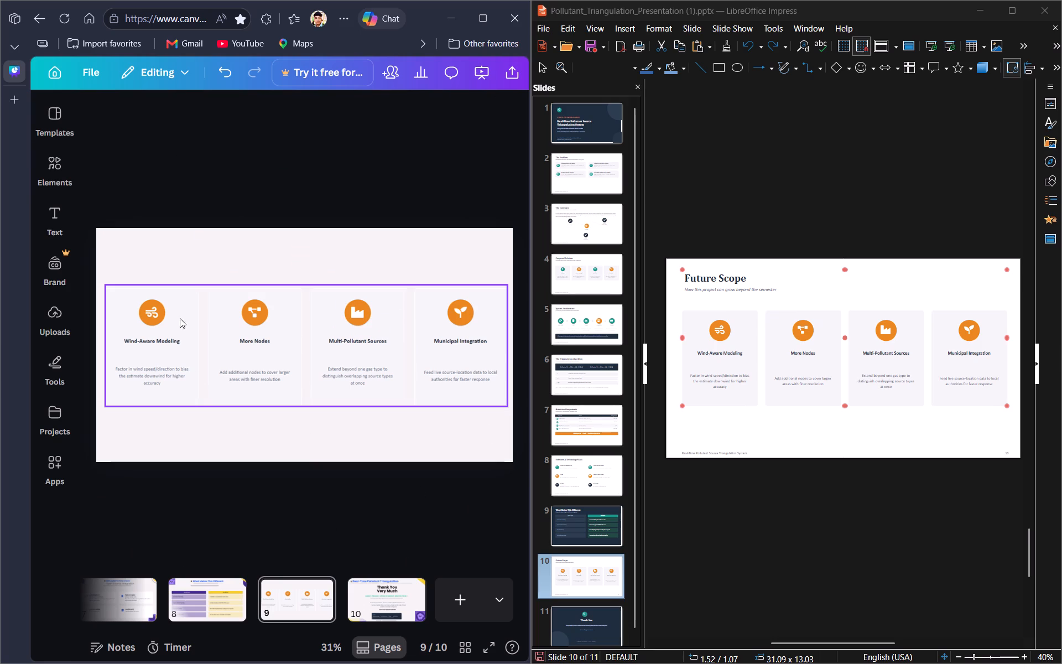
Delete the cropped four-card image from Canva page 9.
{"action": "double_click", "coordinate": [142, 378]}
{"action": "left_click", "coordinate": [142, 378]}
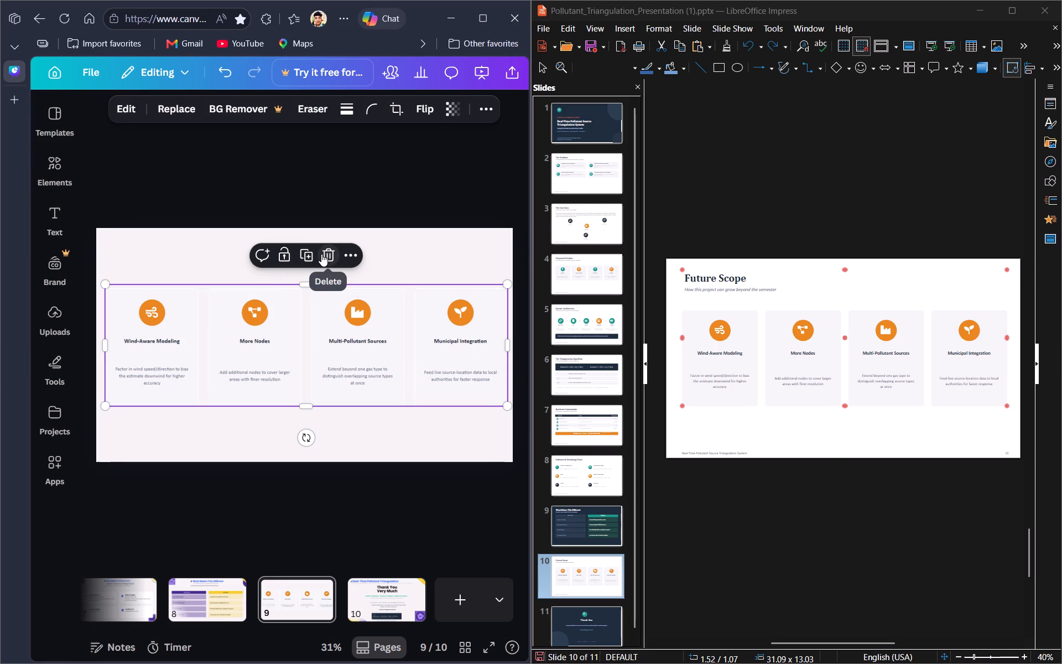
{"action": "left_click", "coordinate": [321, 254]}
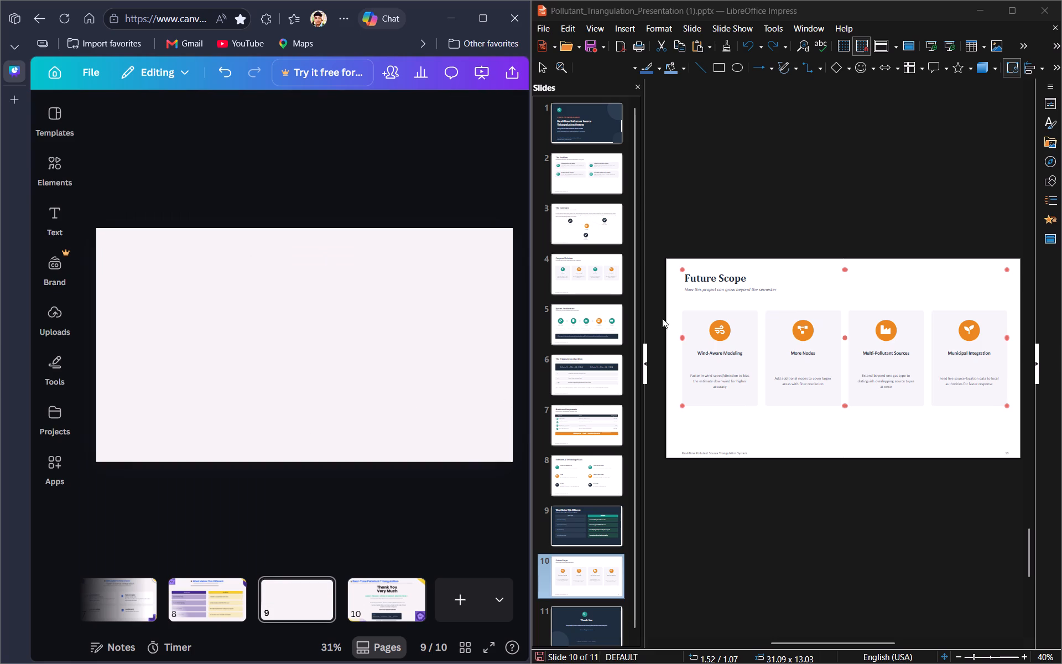
Paste the copied hatched icon onto the blank Canva page 9.
{"action": "left_click", "coordinate": [300, 264]}
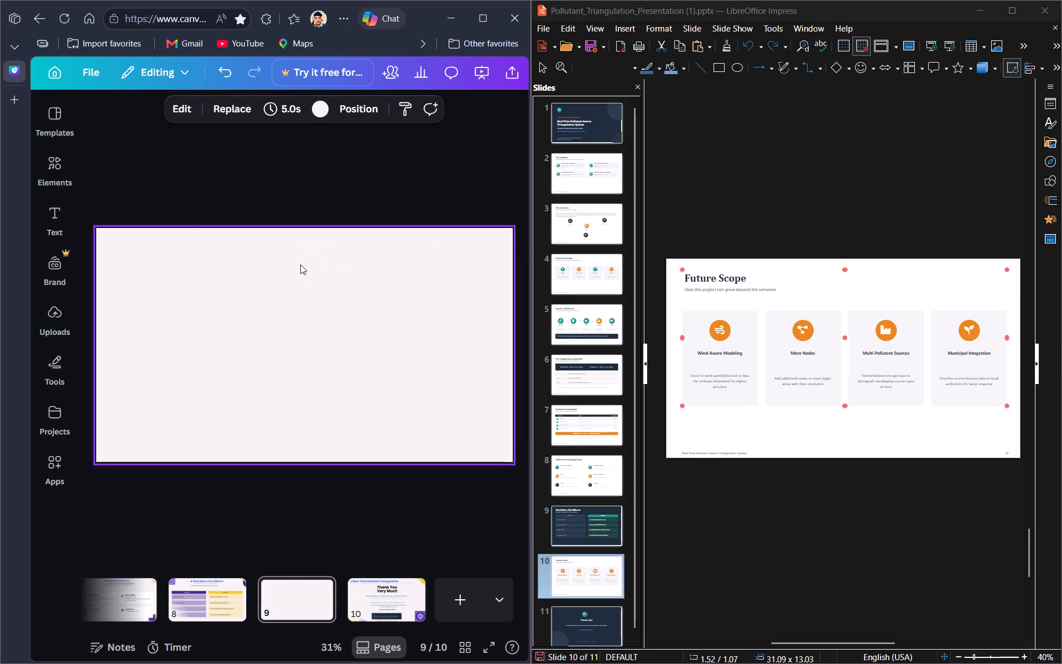
{"action": "key", "text": "ctrl+v"}
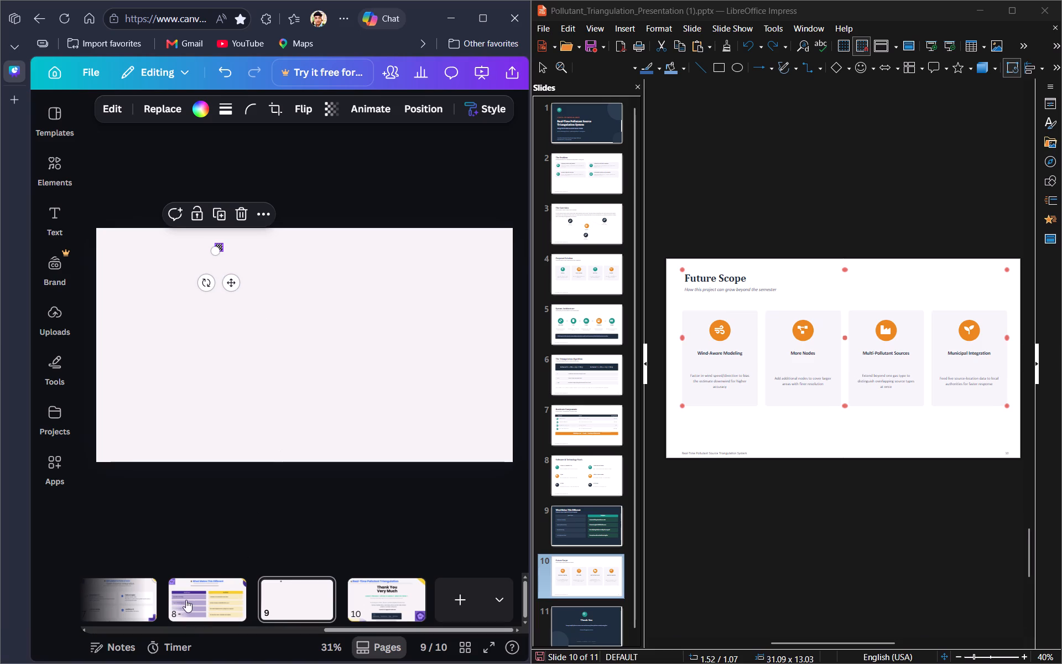
Switch to Impress, copy the "Future Scope" title text from slide 10, and return to Canva page 9.
{"action": "left_click", "coordinate": [728, 279]}
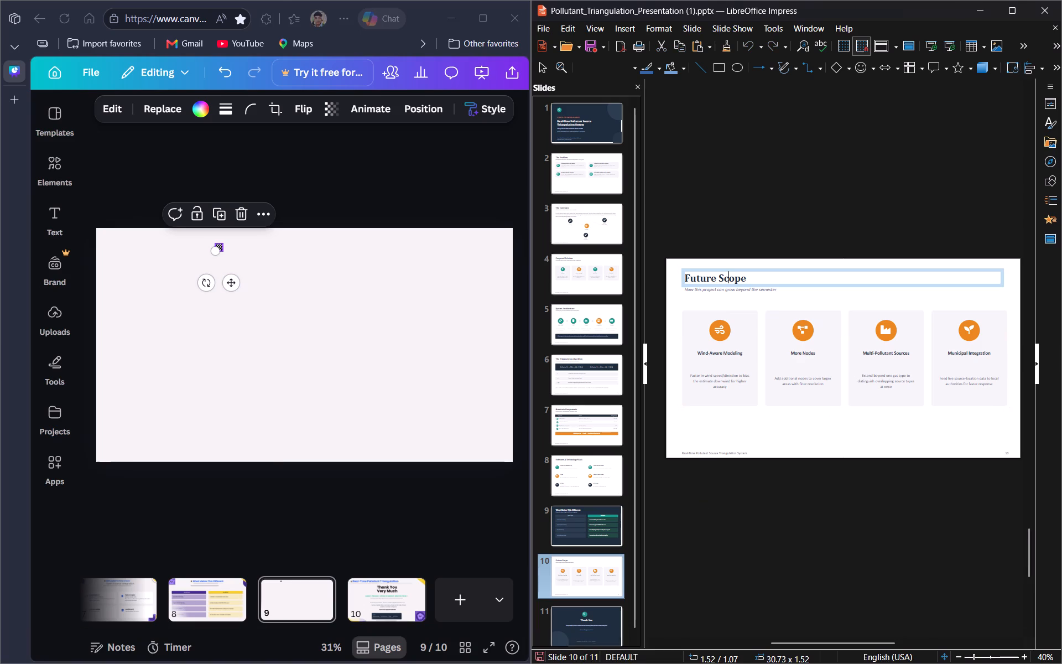
{"action": "triple_click", "coordinate": [760, 283]}
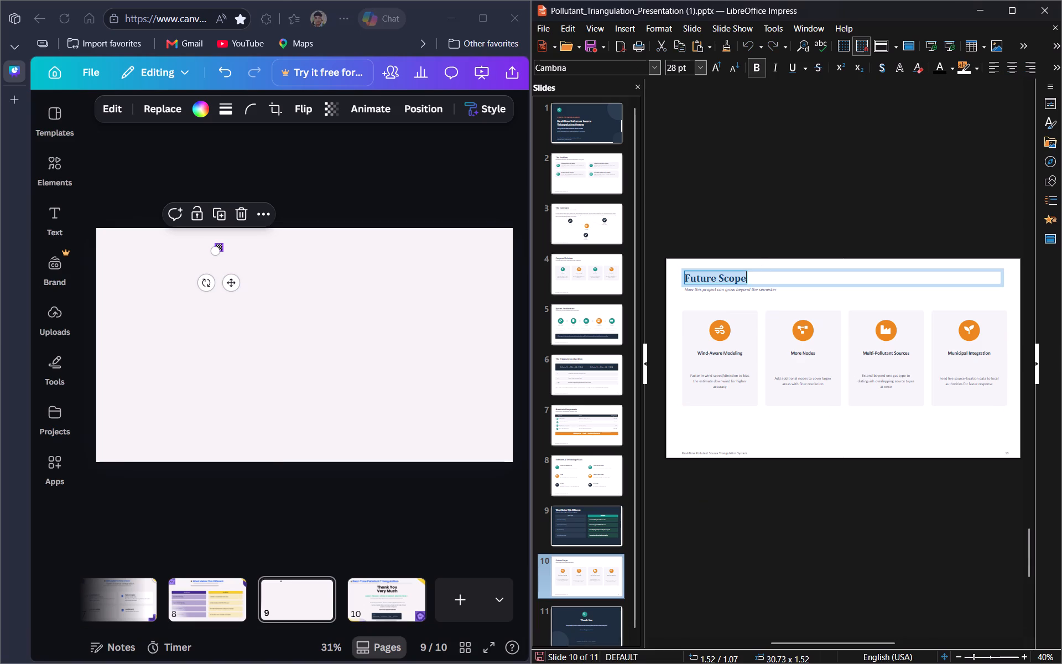
{"action": "key", "text": "ctrl+c"}
{"action": "left_click", "coordinate": [272, 248]}
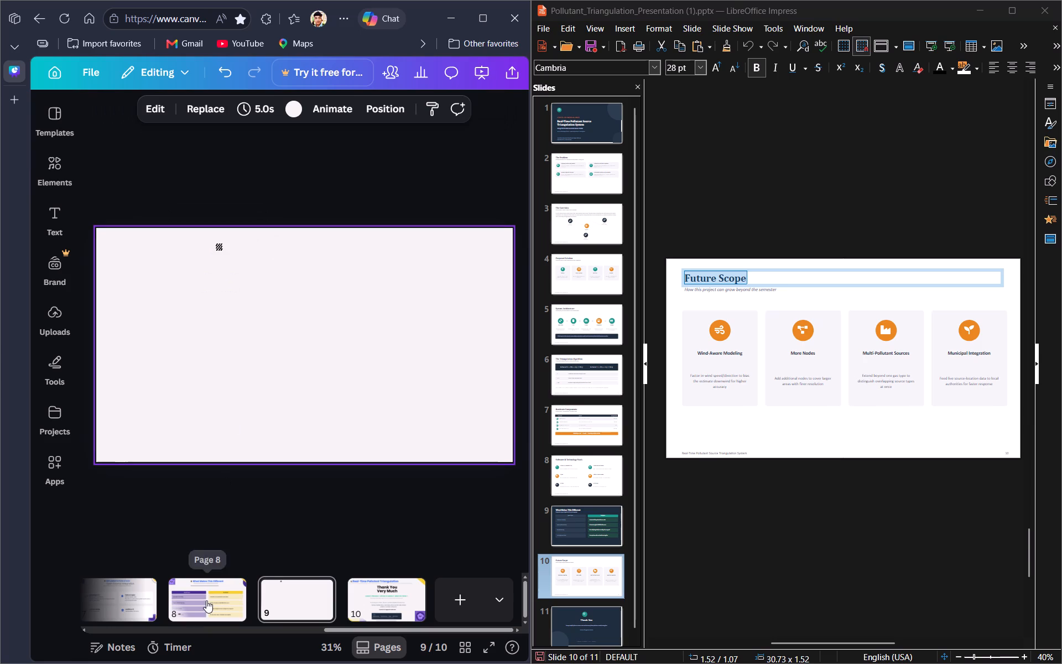
Copy the What Makes This Different title text box from Canva page 8 and paste it onto page 9.
{"action": "left_click", "coordinate": [206, 600]}
{"action": "left_click", "coordinate": [276, 244]}
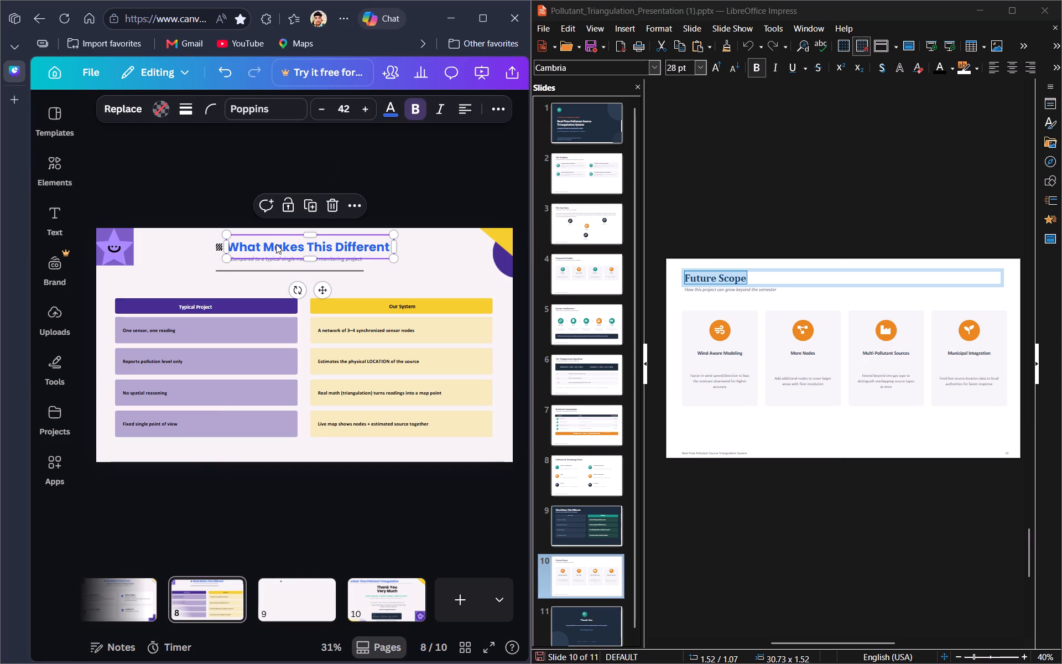
{"action": "key", "text": "ctrl+c"}
{"action": "left_click", "coordinate": [317, 578]}
{"action": "left_click", "coordinate": [261, 250]}
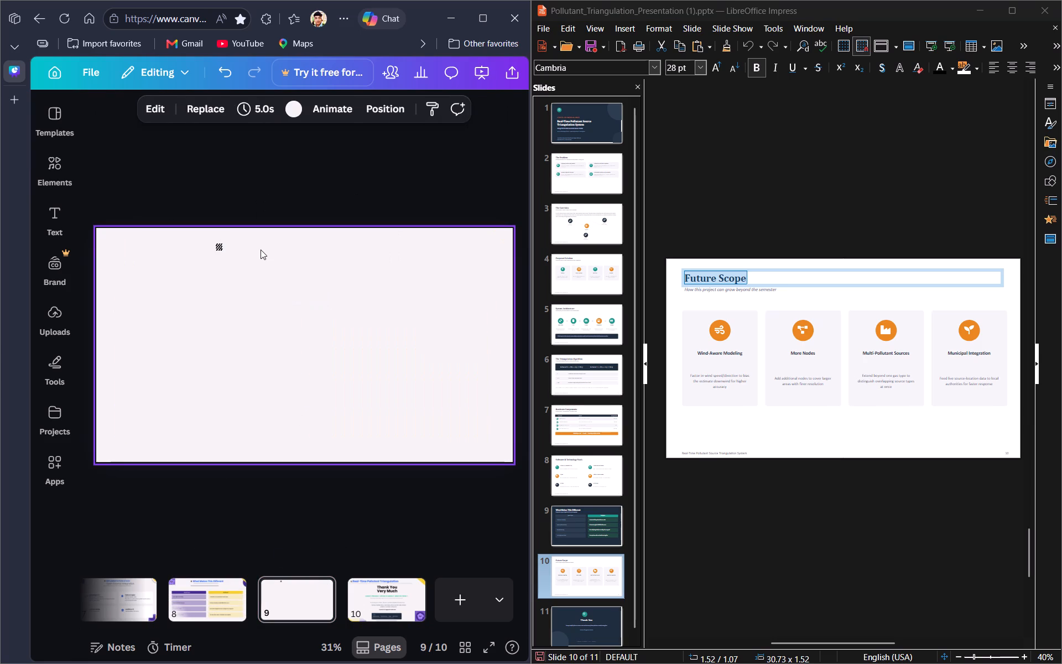
{"action": "key", "text": "ctrl+v"}
Replace the pasted title's text on page 9 with "Future Scope" from the clipboard history, keeping the blue Poppins style.
{"action": "triple_click", "coordinate": [261, 250]}
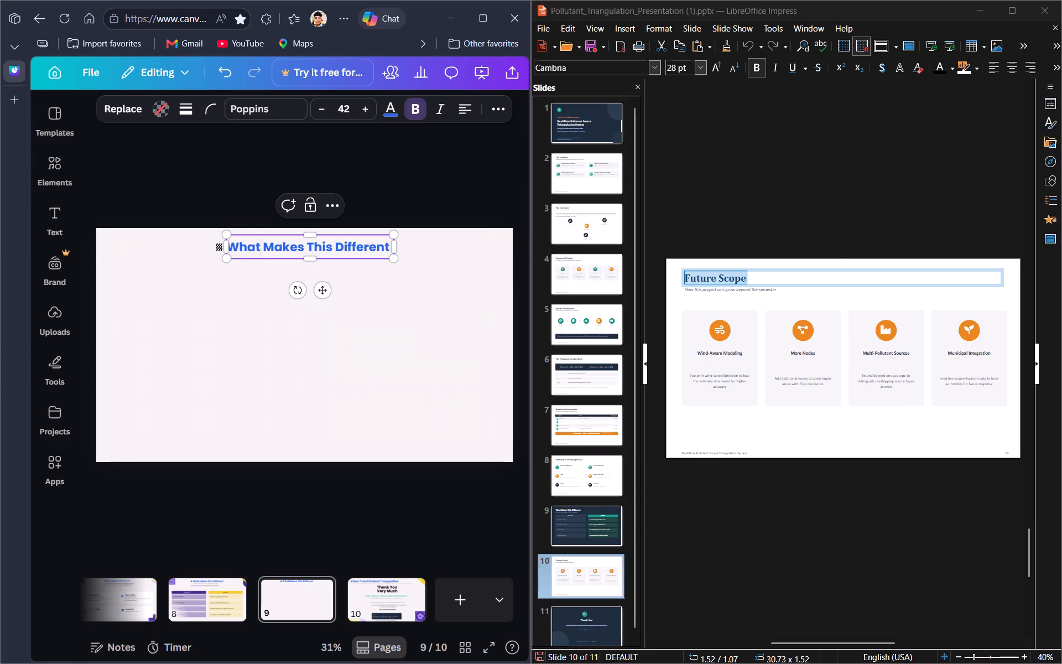
{"action": "key", "text": "ctrl+v"}
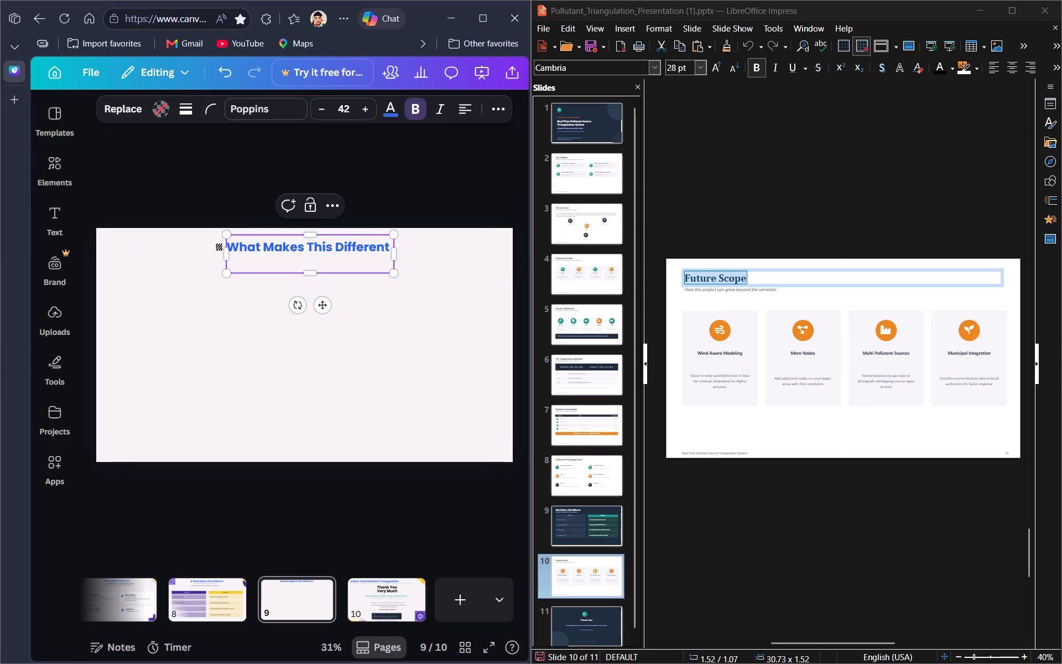
{"action": "key", "text": "ctrl+z"}
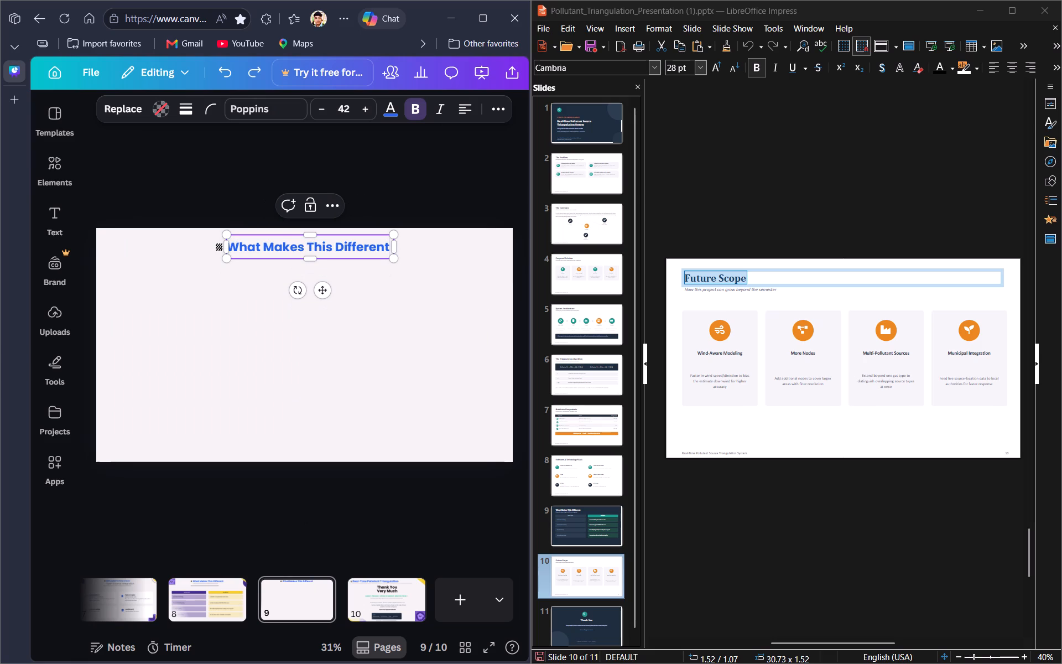
{"action": "key", "text": "ctrl+a"}
{"action": "key", "text": "super+v"}
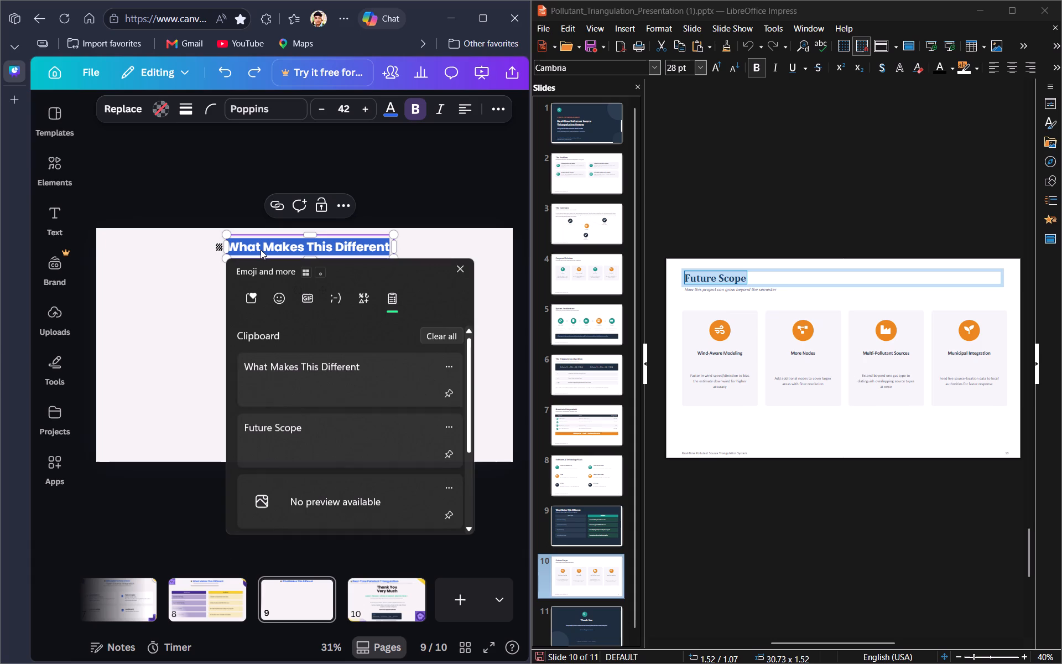
{"action": "left_click", "coordinate": [291, 432]}
{"action": "key", "text": "ctrl+v"}
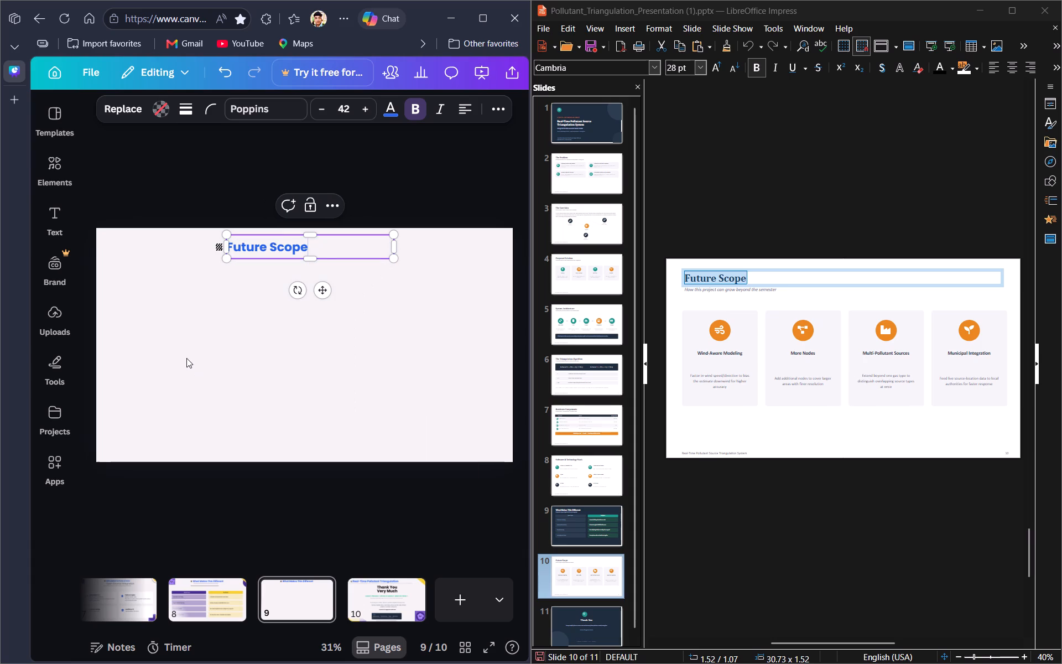
Move the hatched icon and the Future Scope title together so they sit roughly centred near the top edge of page 9.
{"action": "left_click", "coordinate": [186, 358]}
{"action": "left_click_drag", "start_coordinate": [194, 251], "coordinate": [323, 251]}
{"action": "key", "text": "Right"}
{"action": "key", "text": "Right"}
{"action": "key", "text": "Right"}
{"action": "key", "text": "Right"}
{"action": "key", "text": "Right"}
{"action": "key", "text": "Right"}
{"action": "key", "text": "Right"}
{"action": "key", "text": "Right"}
{"action": "key", "text": "Right"}
{"action": "key", "text": "Right"}
{"action": "key", "text": "Right"}
{"action": "key", "text": "Right"}
{"action": "key", "text": "Right"}
{"action": "key", "text": "Right"}
{"action": "key", "text": "Right"}
{"action": "key", "text": "Right"}
{"action": "key", "text": "Right"}
{"action": "key", "text": "Right"}
{"action": "key", "text": "Right"}
{"action": "key", "text": "Right"}
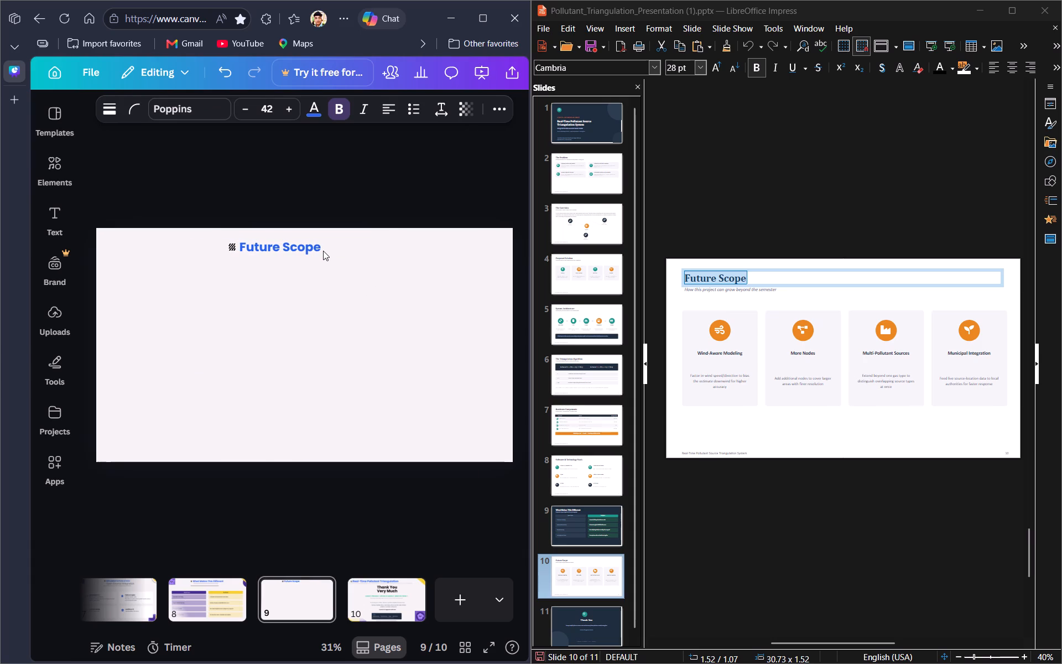
{"action": "left_click_drag", "start_coordinate": [294, 249], "coordinate": [329, 251]}
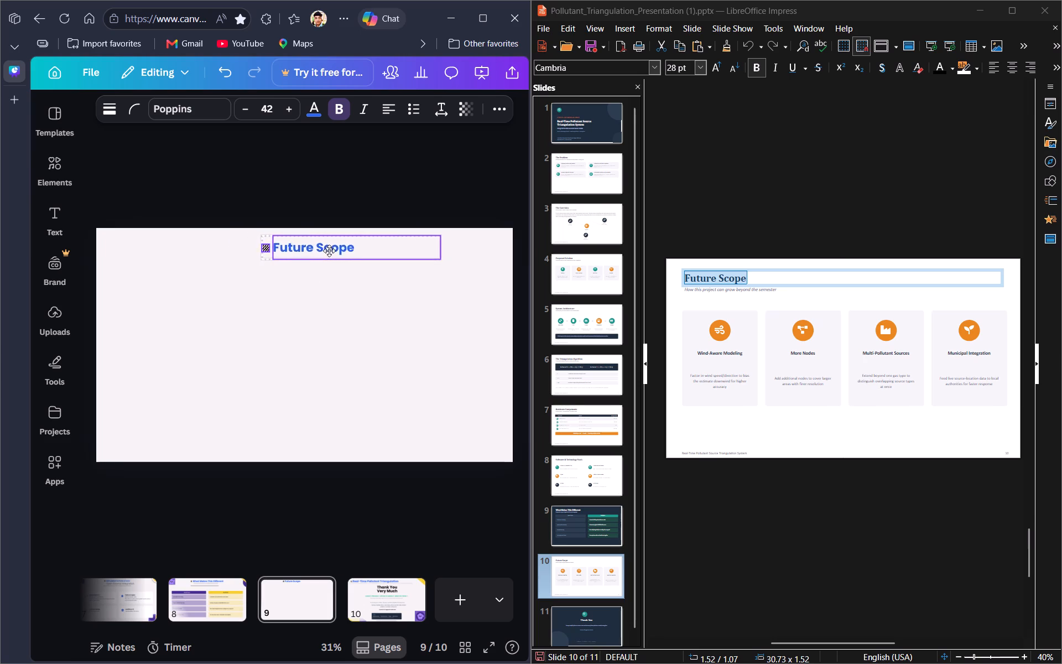
{"action": "left_click_drag", "start_coordinate": [329, 251], "coordinate": [310, 251]}
{"action": "left_click", "coordinate": [301, 375]}
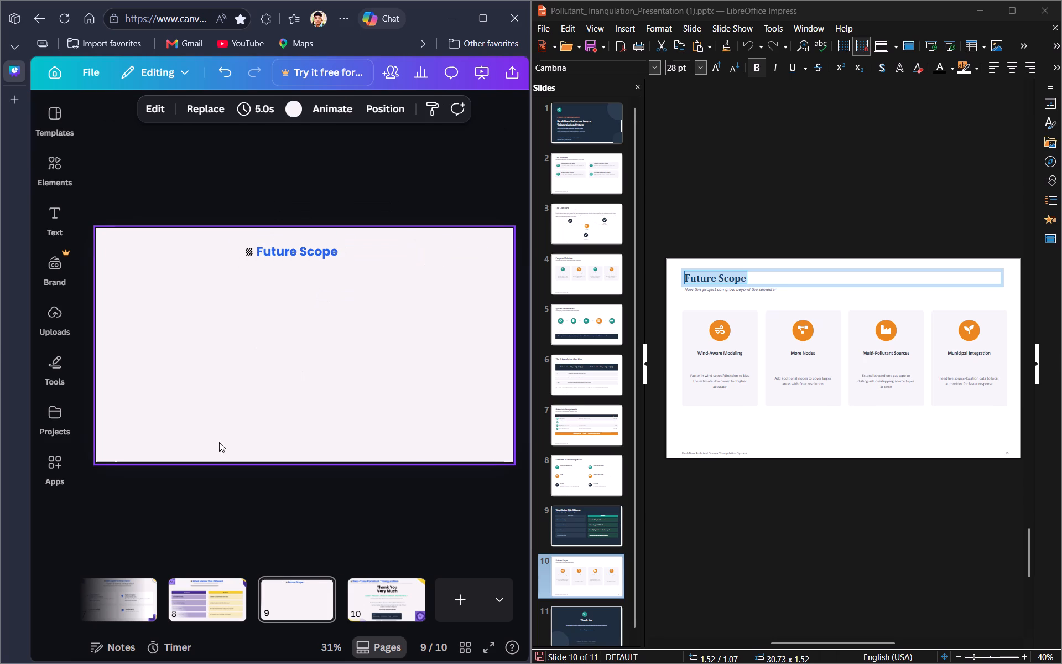
Switch to Impress, copy slide 10's subtitle "How this project can grow beyond the semester", and return to Canva page 9.
{"action": "left_click", "coordinate": [748, 293]}
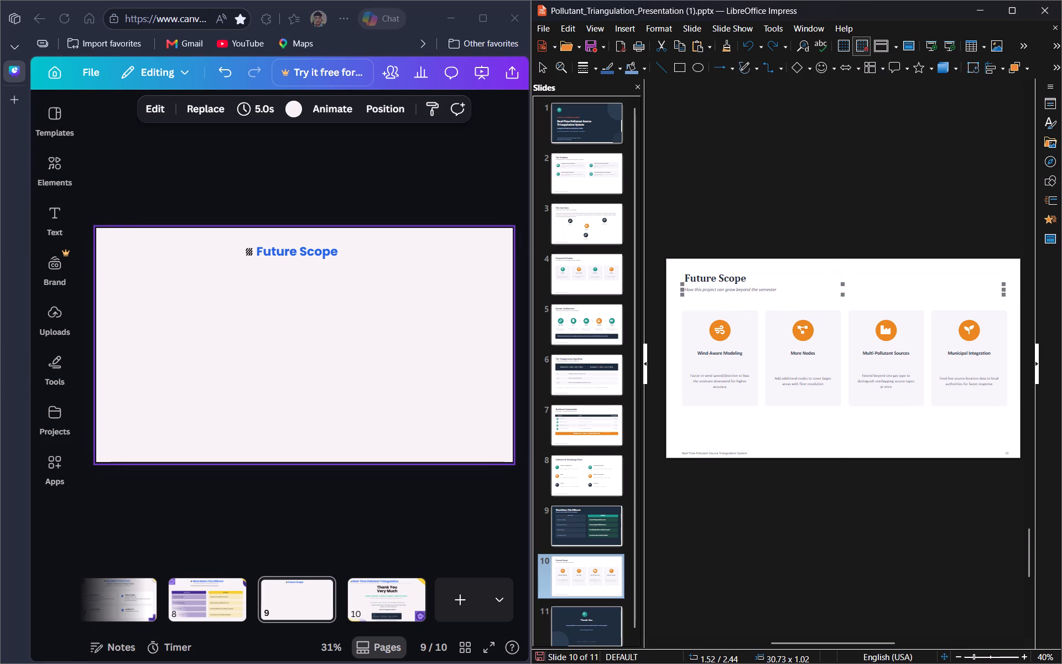
{"action": "triple_click", "coordinate": [751, 290]}
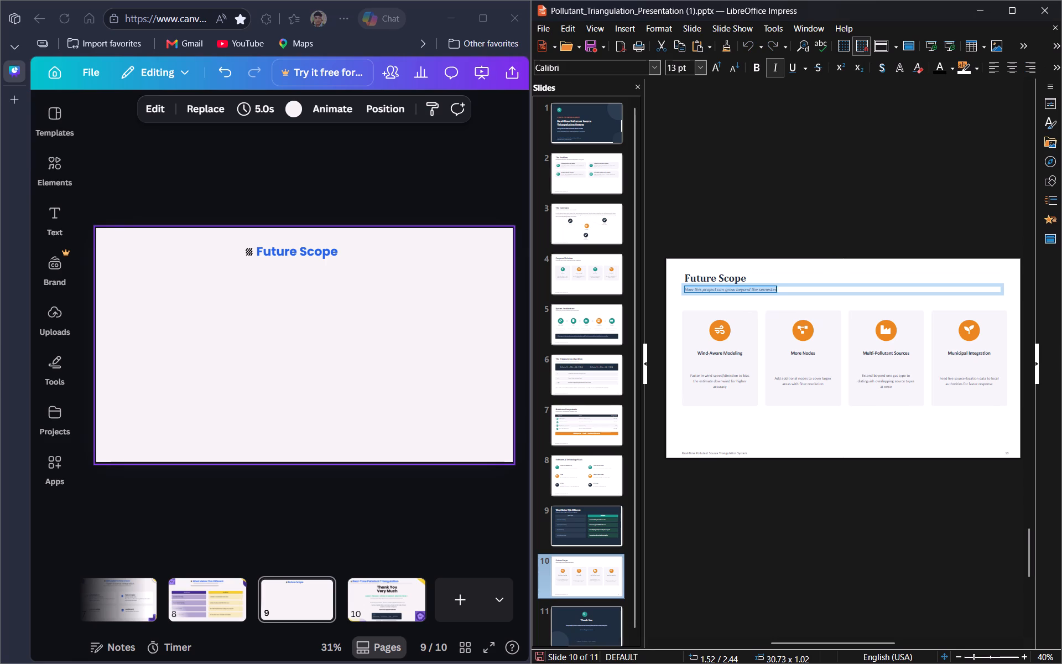
{"action": "key", "text": "ctrl+c"}
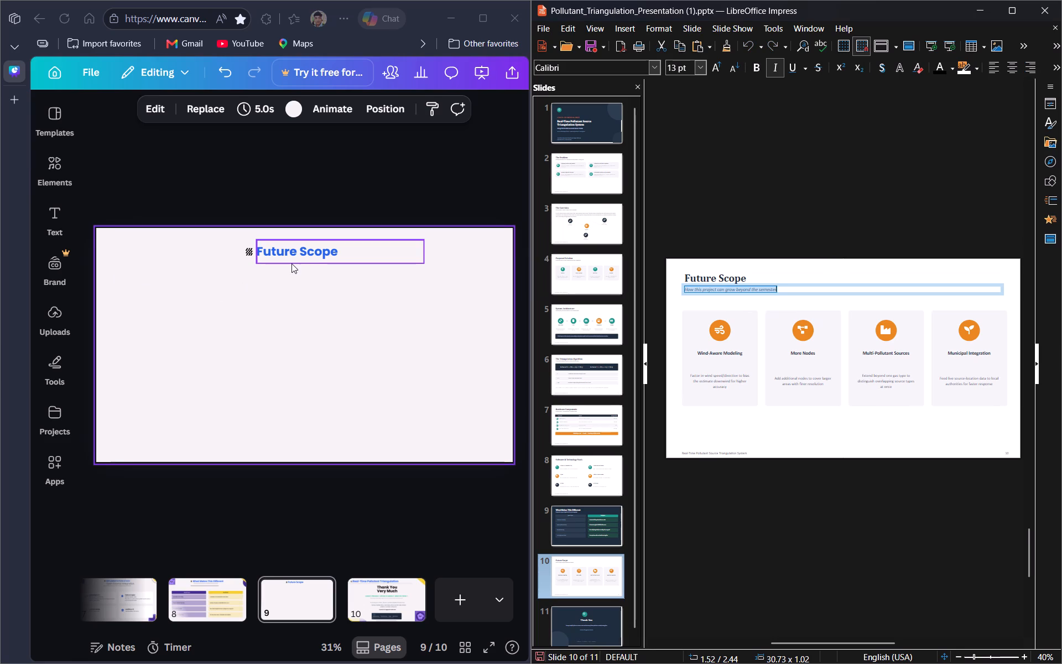
{"action": "left_click", "coordinate": [291, 263]}
{"action": "left_click", "coordinate": [279, 273]}
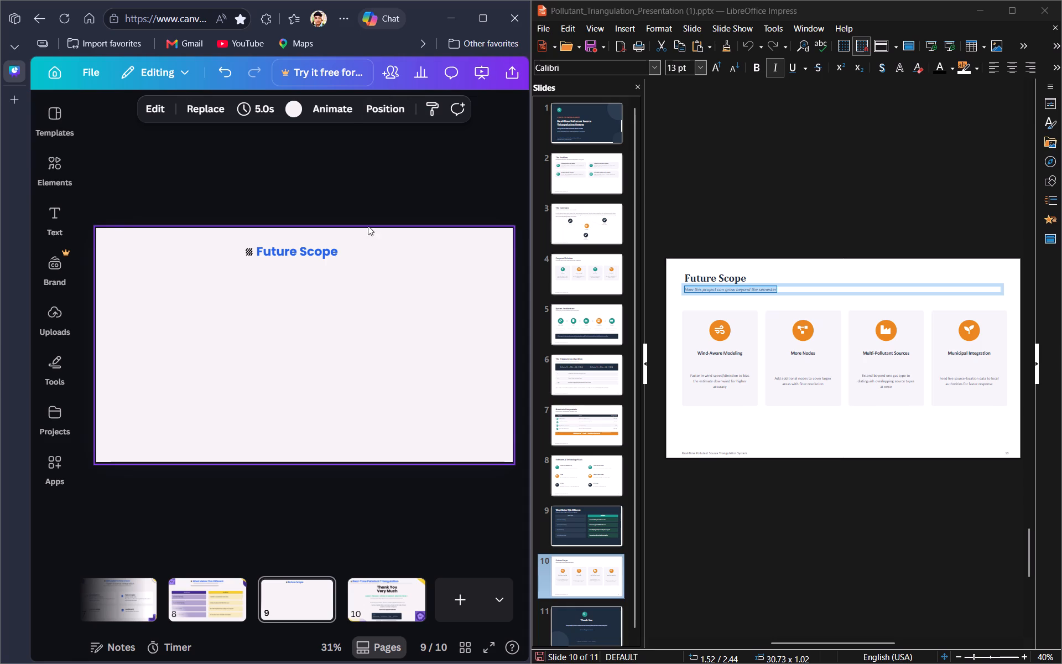
Copy the purple and yellow geometric corner shapes from the System Architecture page 4 and paste them onto page 9.
{"action": "left_click", "coordinate": [207, 583]}
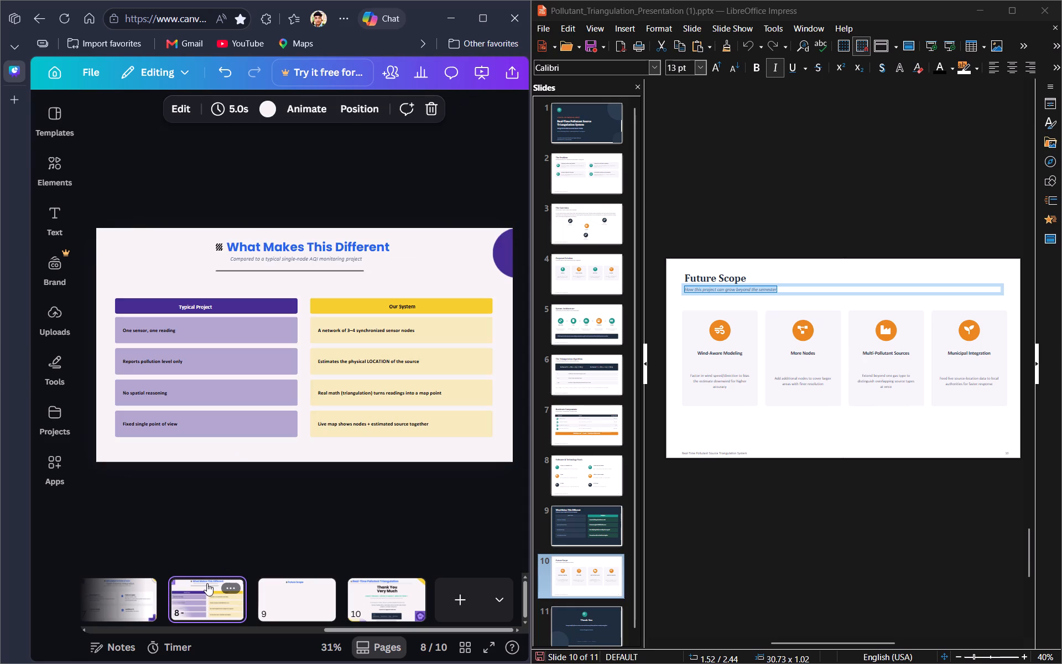
{"action": "left_click", "coordinate": [293, 599]}
{"action": "left_click", "coordinate": [192, 607]}
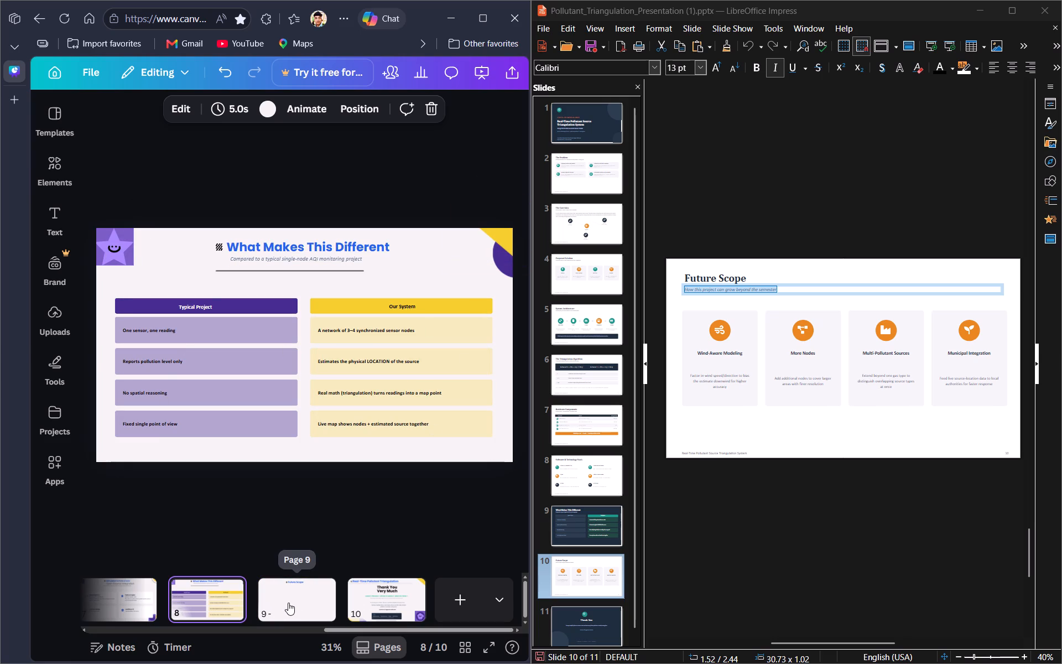
{"action": "left_click", "coordinate": [404, 605]}
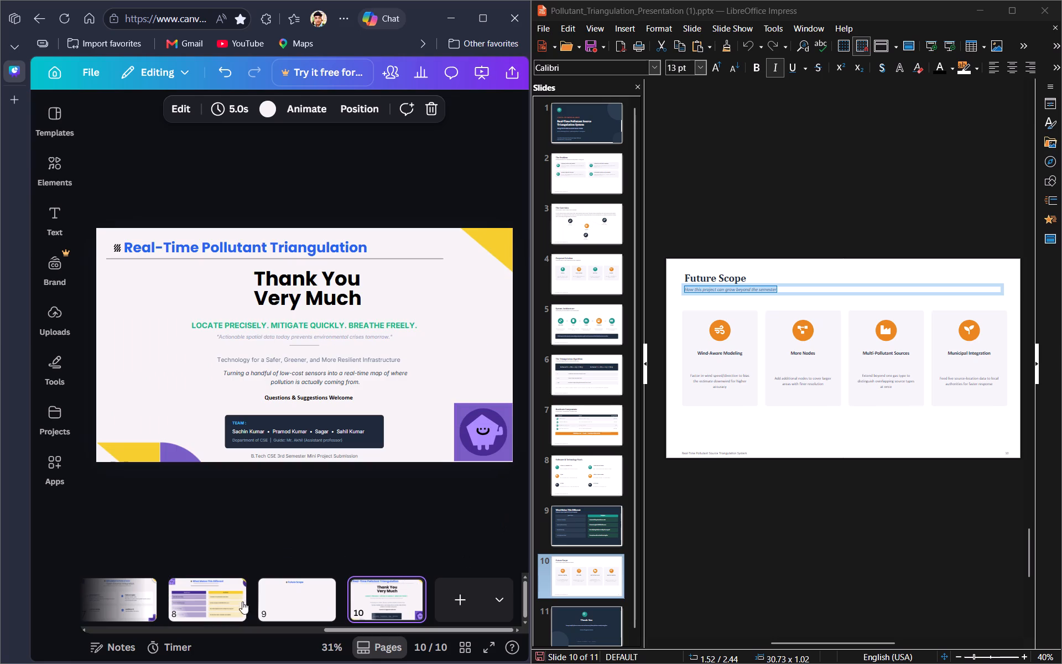
{"action": "scroll", "coordinate": [164, 604], "scroll_direction": "right", "scroll_amount": 5}
{"action": "left_click", "coordinate": [184, 601]}
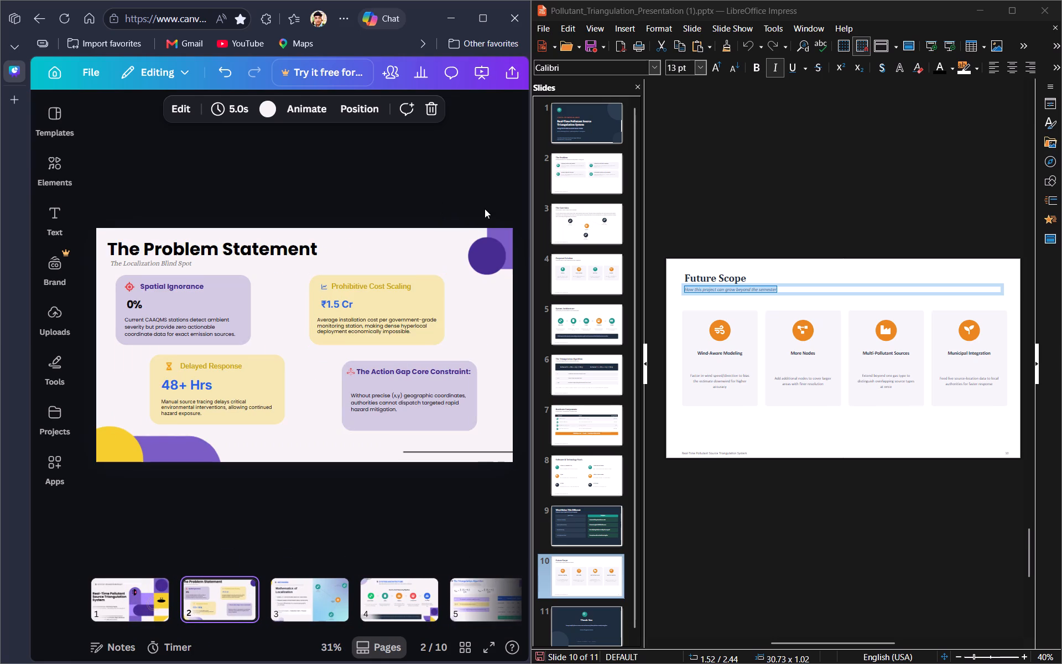
{"action": "left_click", "coordinate": [372, 599]}
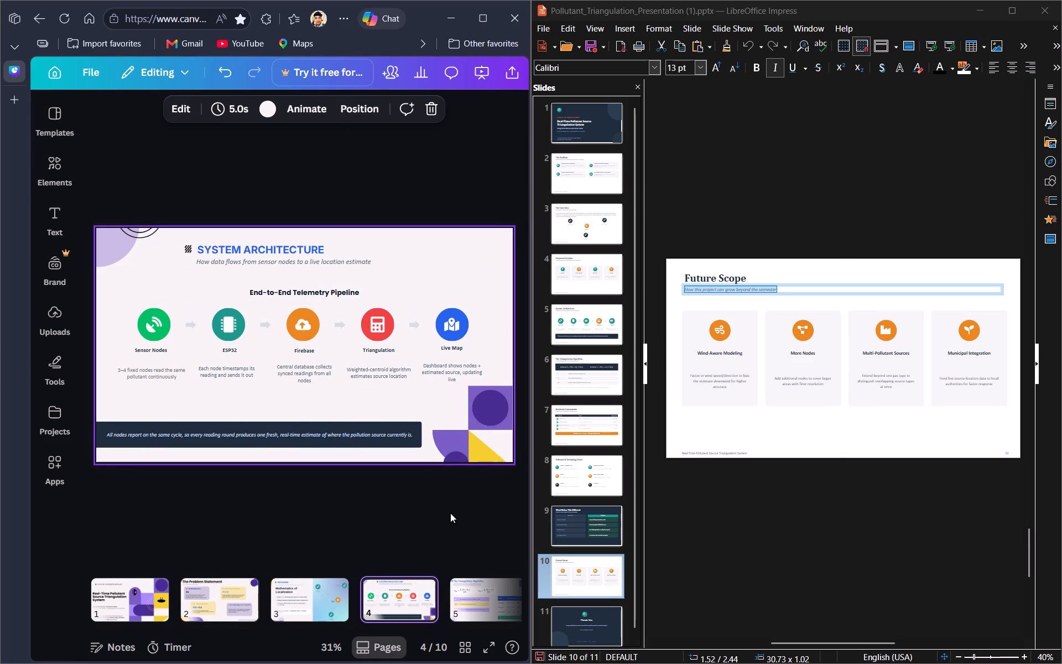
{"action": "left_click_drag", "start_coordinate": [450, 513], "coordinate": [529, 409]}
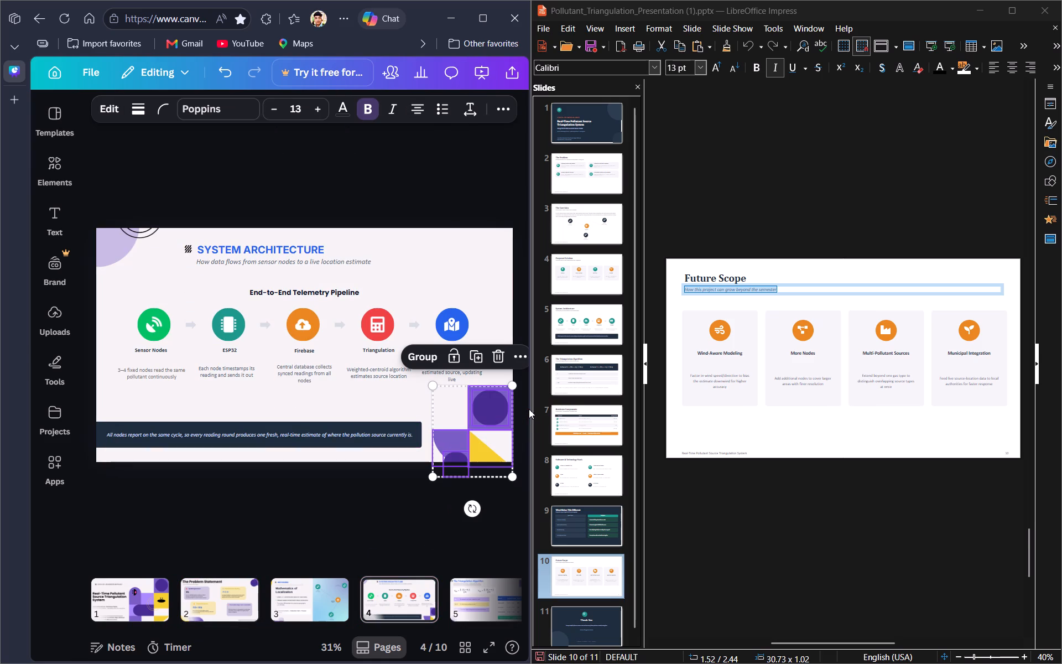
{"action": "key", "text": "ctrl+c"}
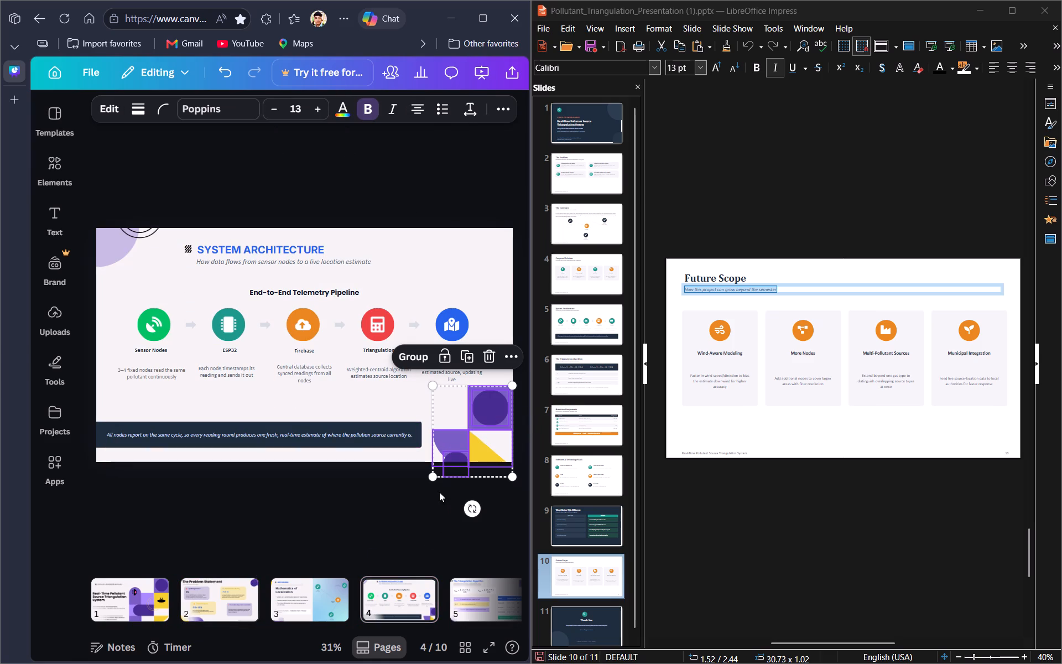
{"action": "scroll", "coordinate": [484, 583], "scroll_direction": "left", "scroll_amount": 6}
{"action": "left_click", "coordinate": [308, 597]}
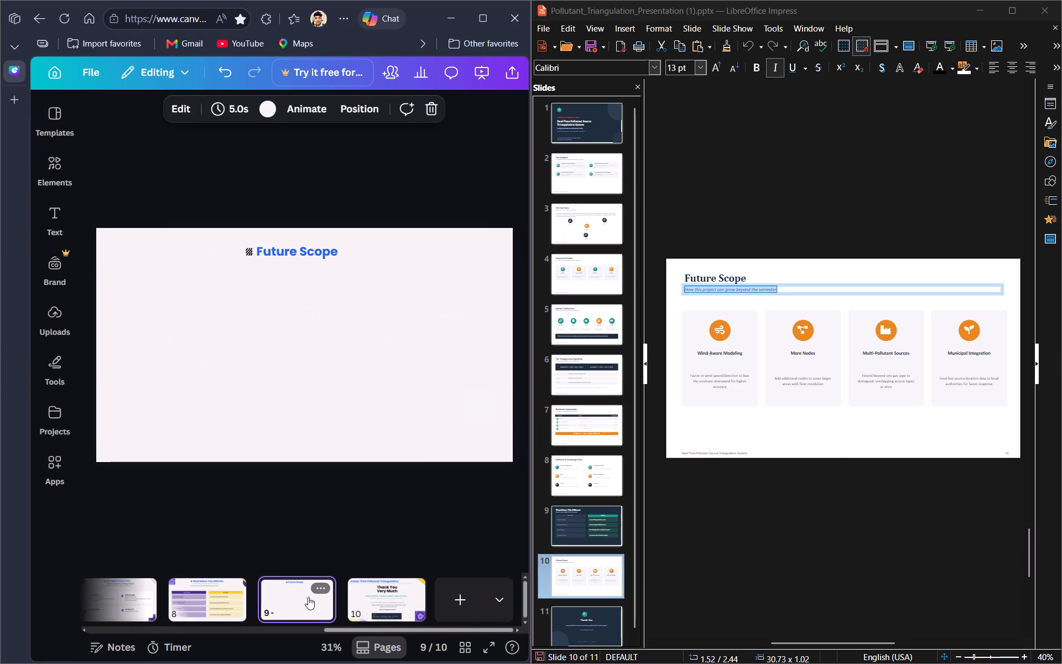
{"action": "left_click", "coordinate": [468, 440]}
{"action": "key", "text": "ctrl+v"}
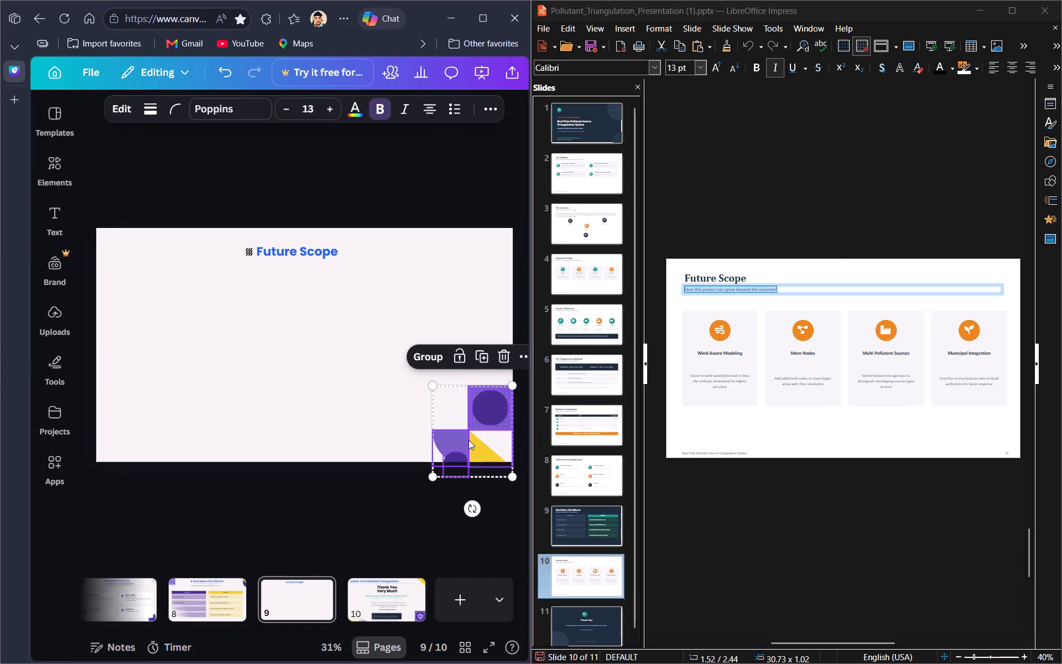
{"action": "left_click", "coordinate": [314, 504]}
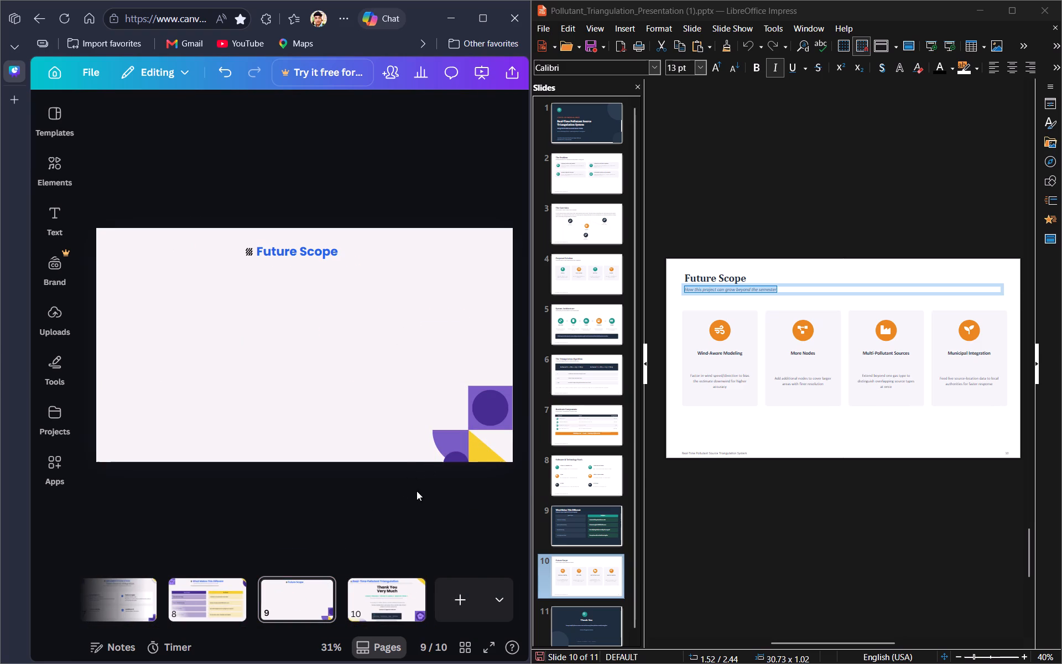
Copy the horizontal divider line under the title on page 8 and paste it beneath the Future Scope title on page 9.
{"action": "left_click", "coordinate": [232, 600]}
{"action": "left_click", "coordinate": [281, 270]}
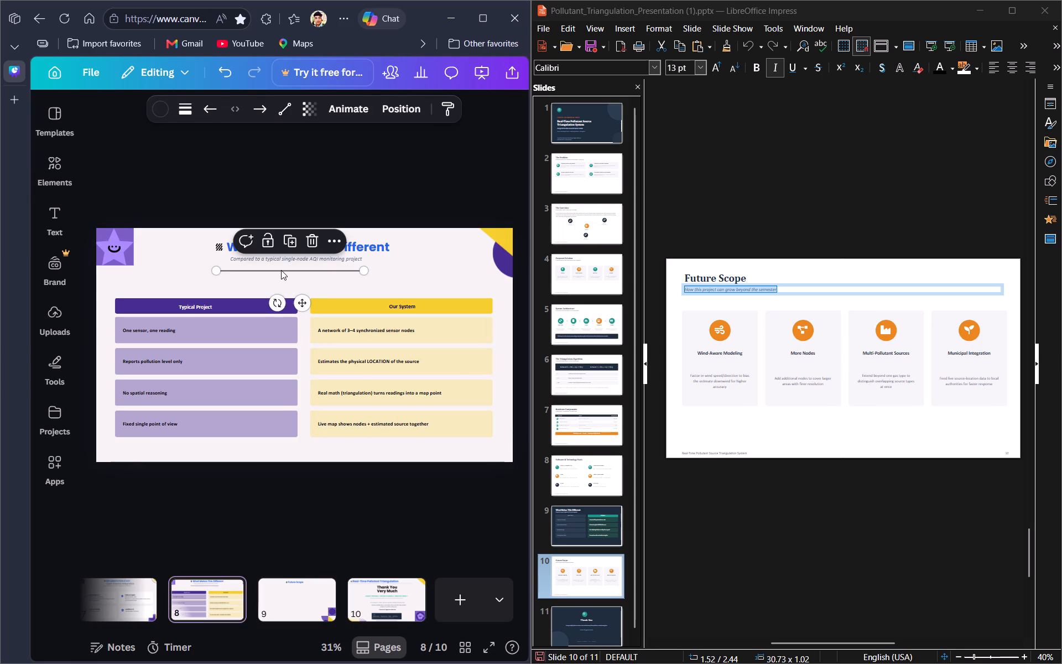
{"action": "key", "text": "ctrl+c"}
{"action": "left_click", "coordinate": [308, 606]}
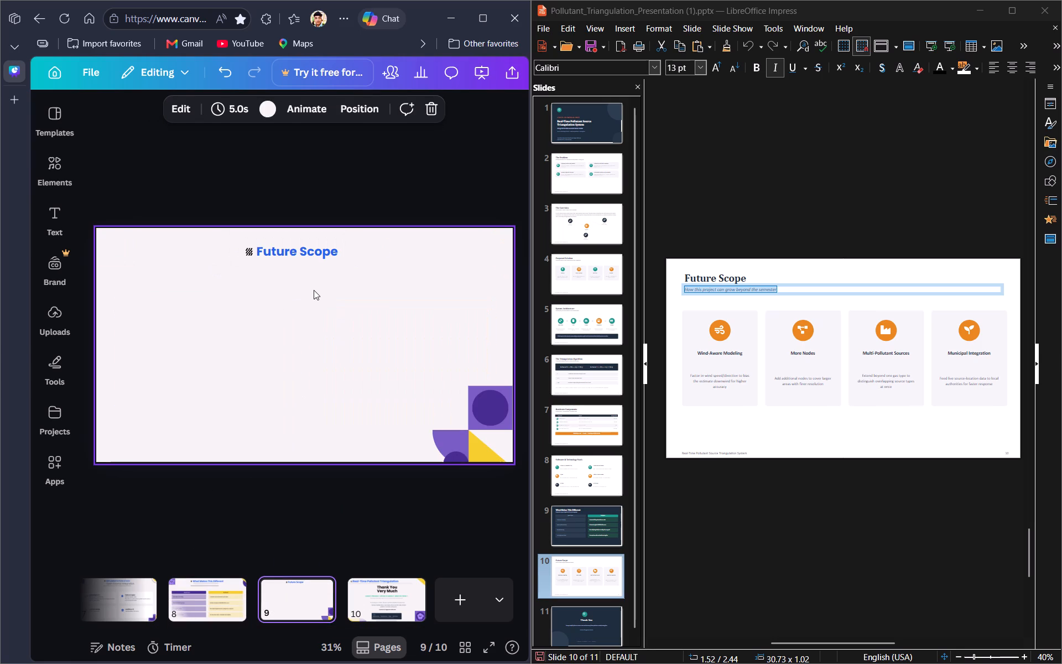
{"action": "left_click", "coordinate": [314, 290]}
{"action": "key", "text": "ctrl+v"}
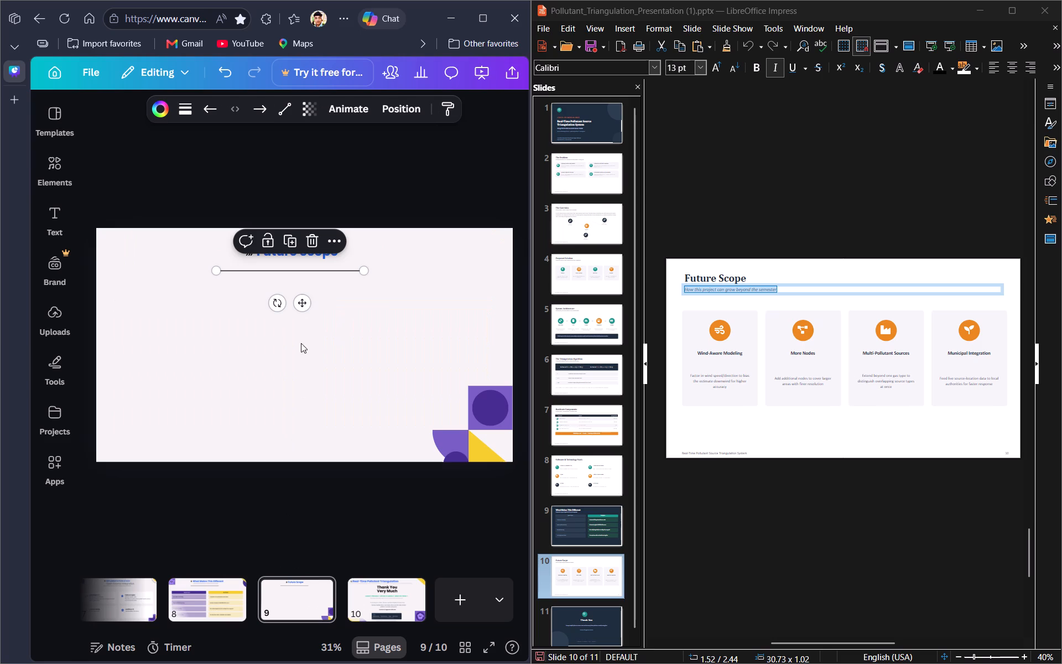
Move the divider line beneath the Future Scope title so it is horizontally centred on page 9.
{"action": "left_click", "coordinate": [314, 403]}
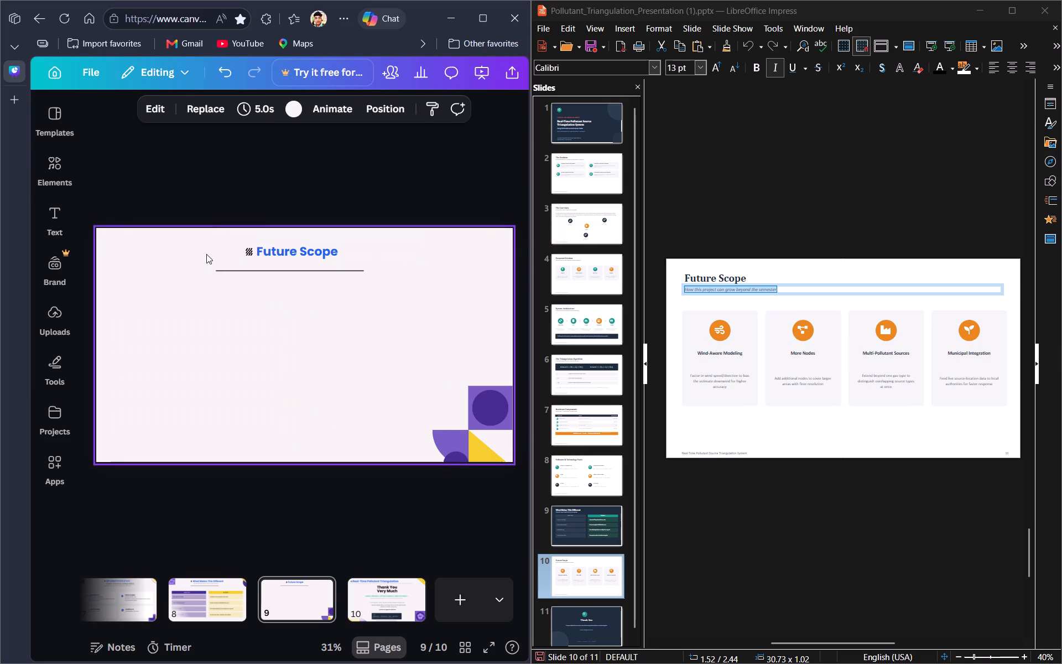
{"action": "left_click", "coordinate": [275, 264]}
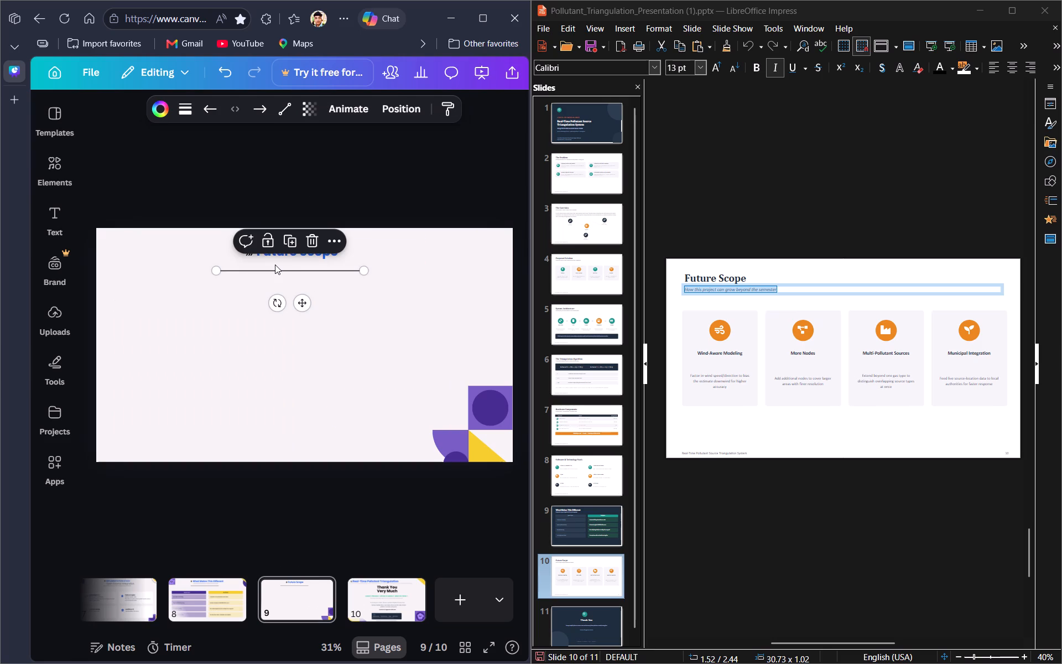
{"action": "left_click_drag", "start_coordinate": [282, 271], "coordinate": [309, 272]}
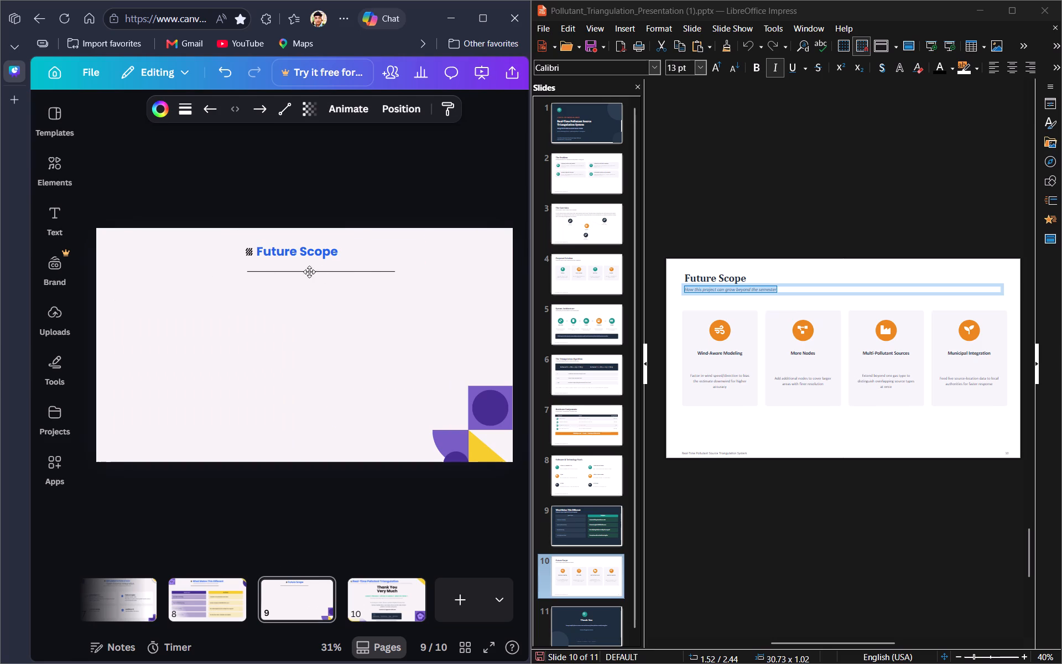
{"action": "left_click_drag", "start_coordinate": [309, 272], "coordinate": [299, 272]}
{"action": "left_click", "coordinate": [451, 377]}
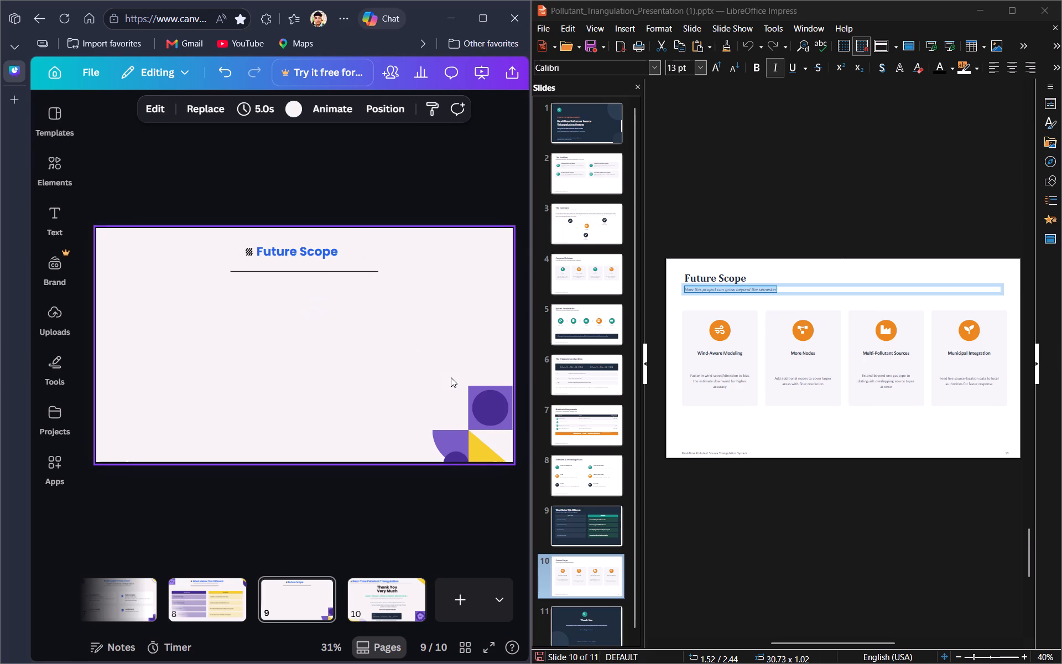
Move the hatched icon and the Future Scope title together so they sit centred above the divider line.
{"action": "left_click_drag", "start_coordinate": [228, 243], "coordinate": [305, 249]}
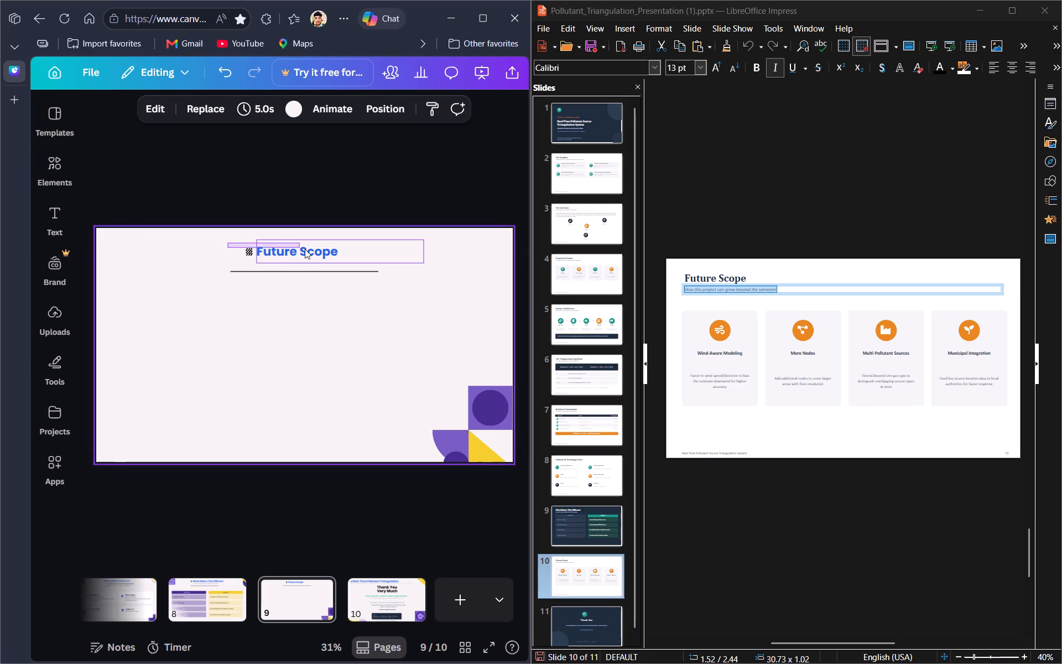
{"action": "left_click_drag", "start_coordinate": [305, 249], "coordinate": [316, 253]}
{"action": "left_click_drag", "start_coordinate": [299, 253], "coordinate": [320, 253]}
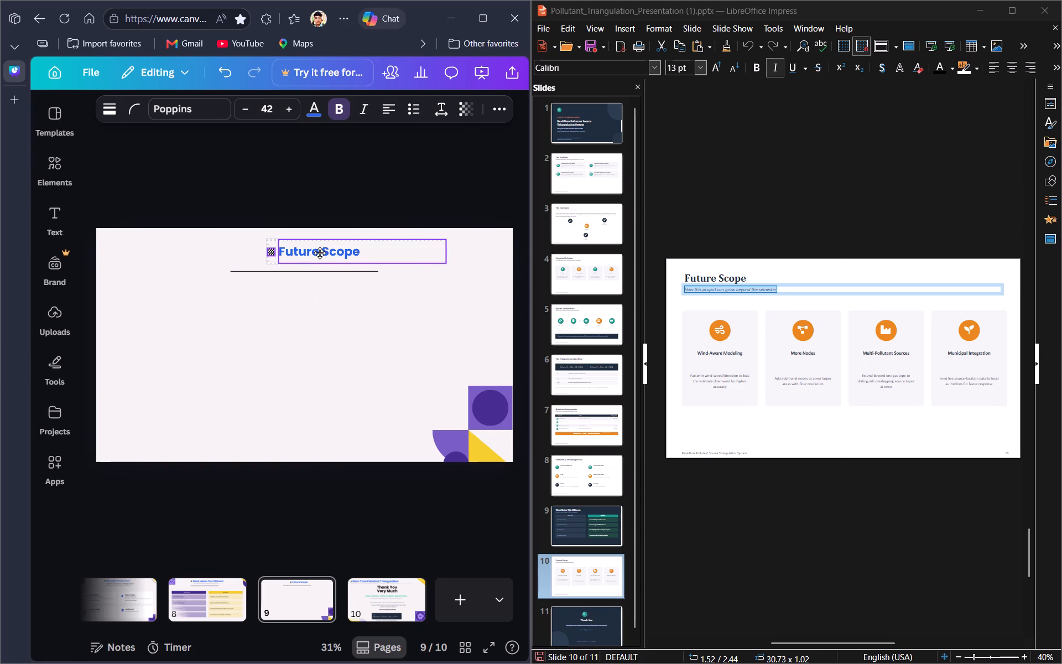
{"action": "left_click_drag", "start_coordinate": [320, 253], "coordinate": [304, 252]}
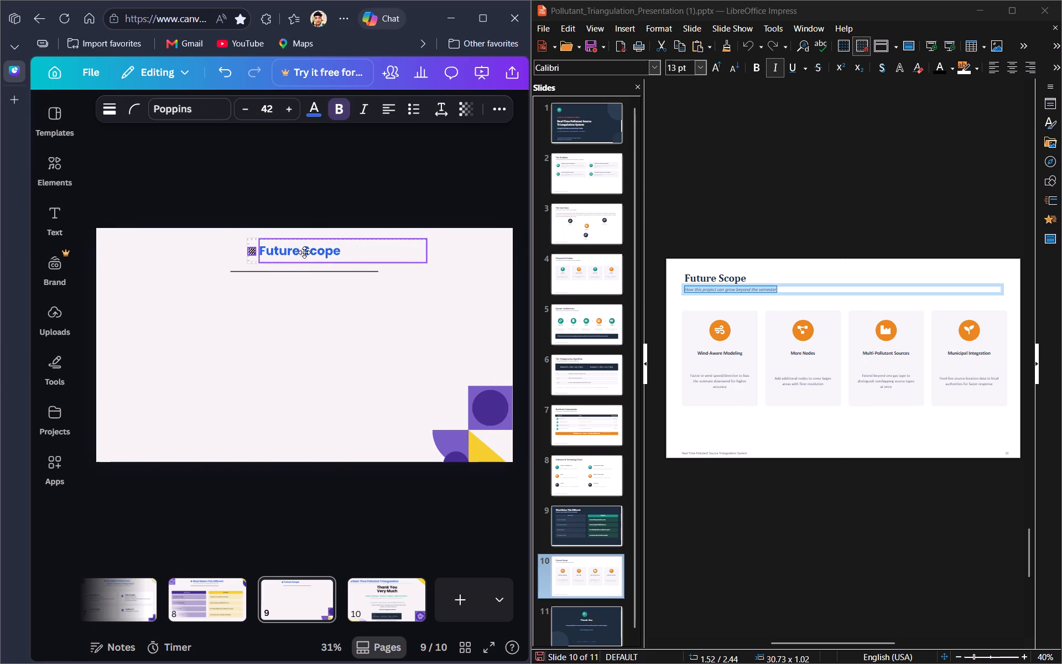
{"action": "left_click_drag", "start_coordinate": [304, 252], "coordinate": [312, 252]}
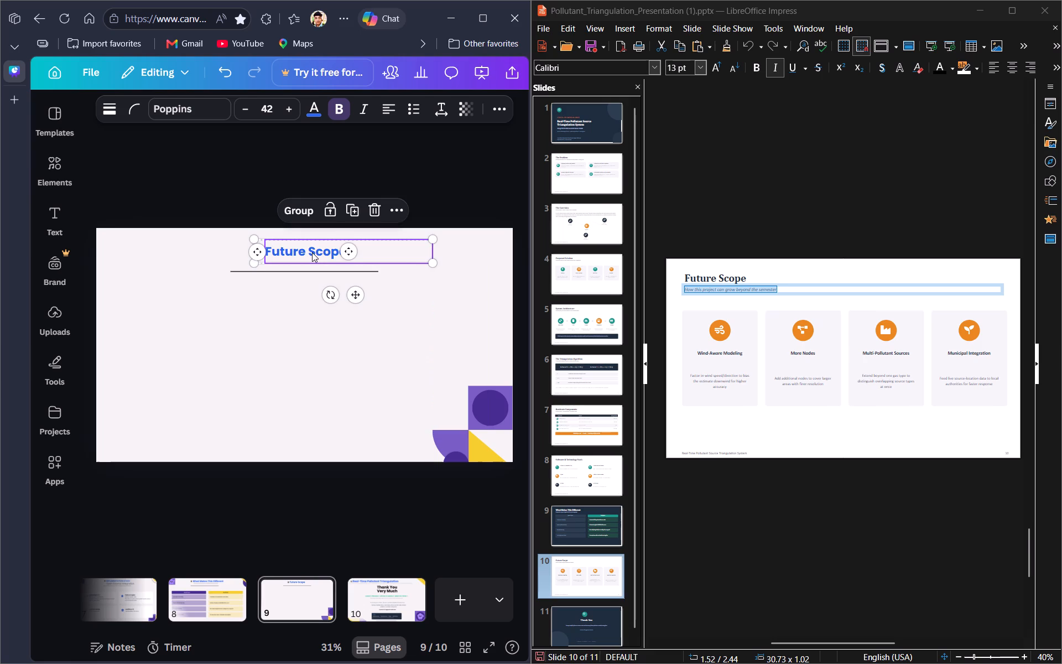
{"action": "left_click", "coordinate": [320, 343]}
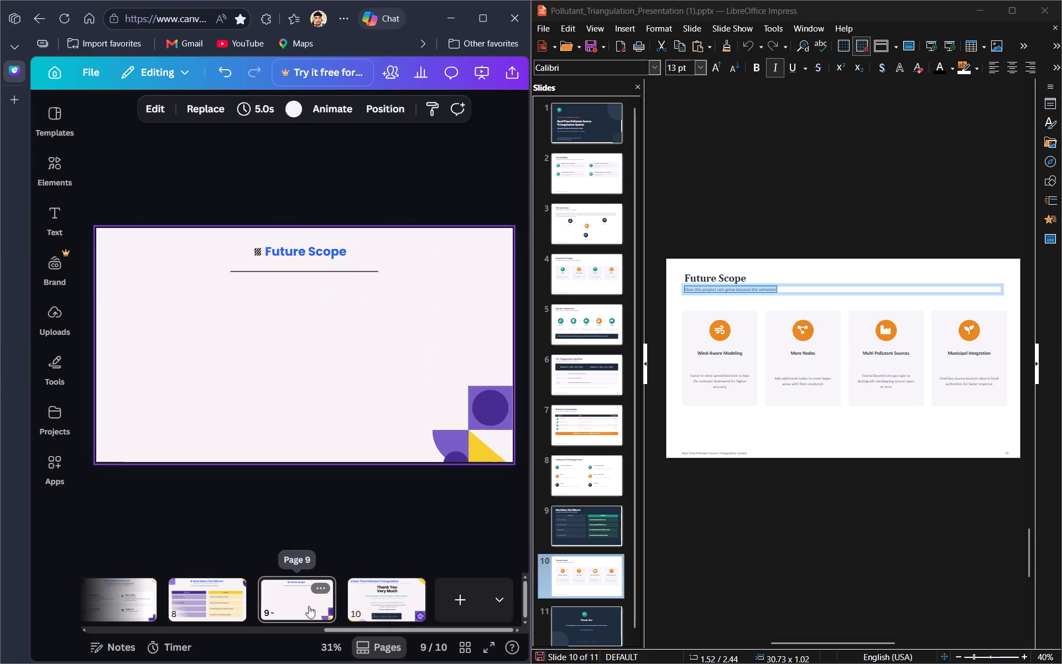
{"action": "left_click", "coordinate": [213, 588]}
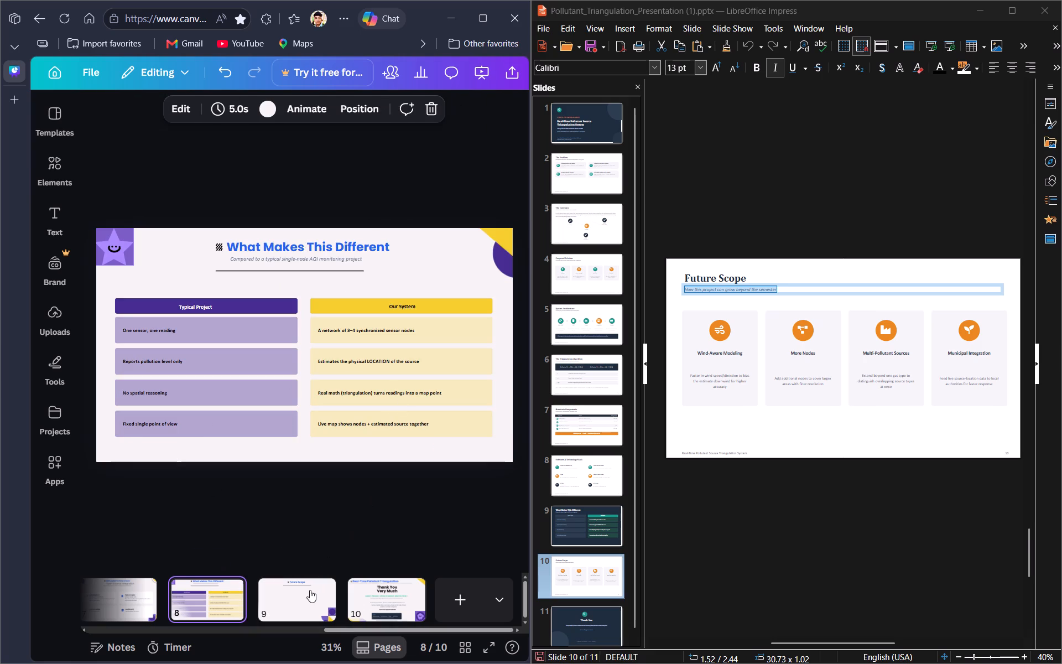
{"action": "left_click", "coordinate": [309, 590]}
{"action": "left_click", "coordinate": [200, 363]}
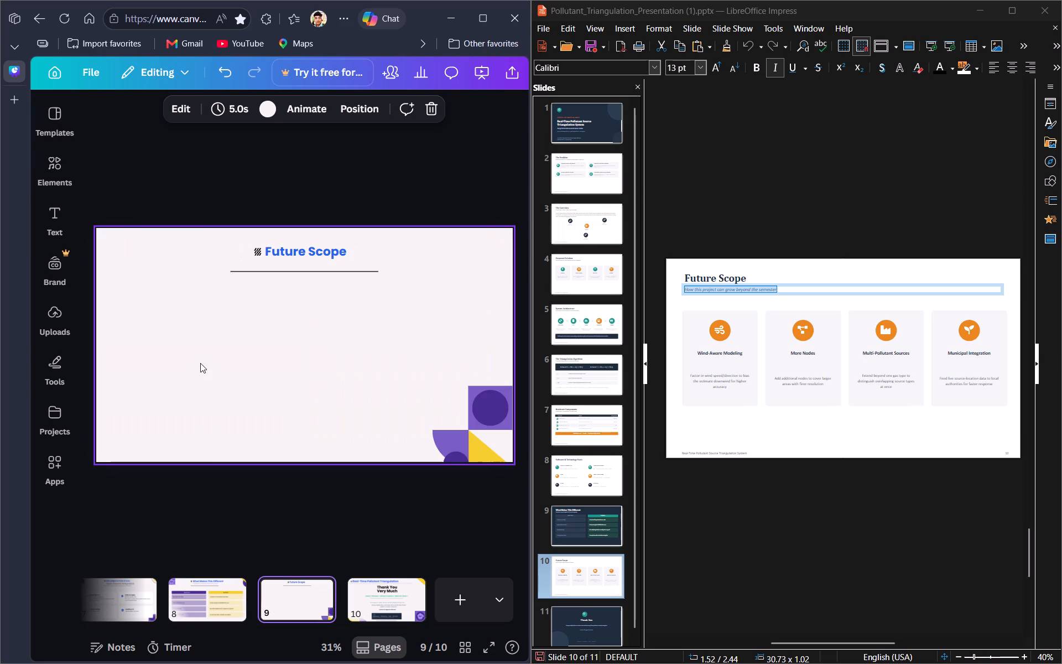
Add a Rounded Square from the basic shapes to page 9.
{"action": "left_click", "coordinate": [58, 169]}
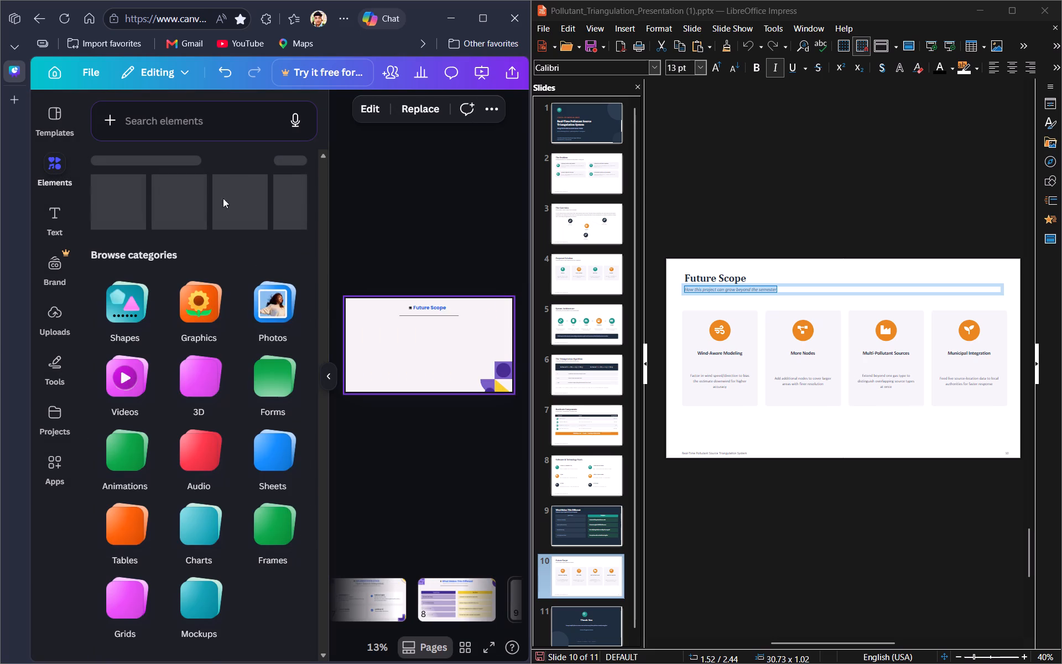
{"action": "scroll", "coordinate": [216, 458], "scroll_direction": "down", "scroll_amount": 1}
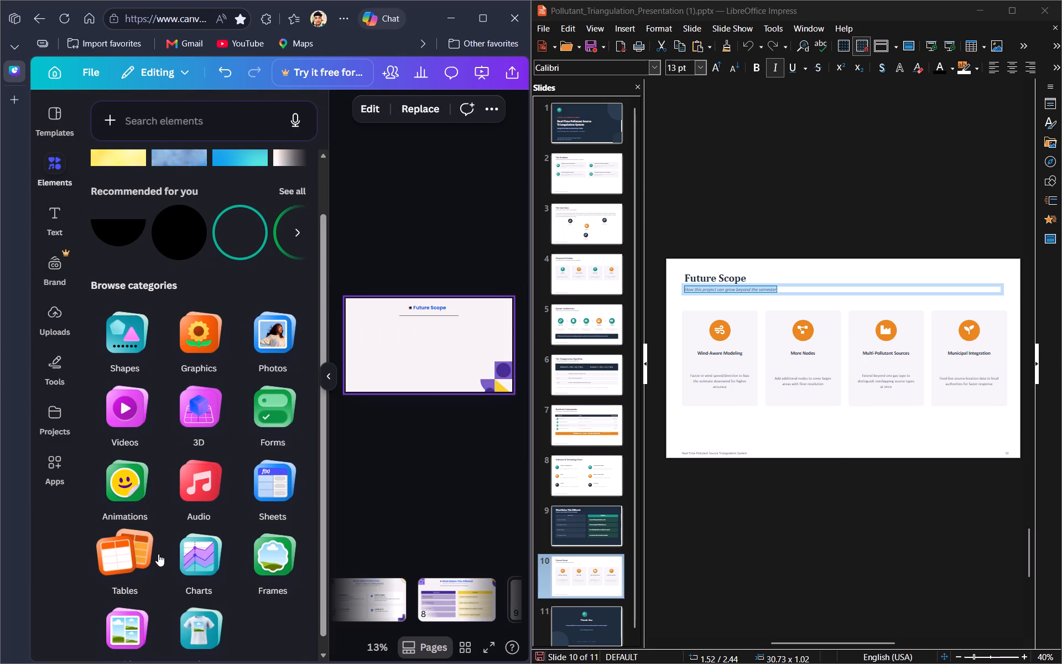
{"action": "scroll", "coordinate": [158, 554], "scroll_direction": "down", "scroll_amount": 1}
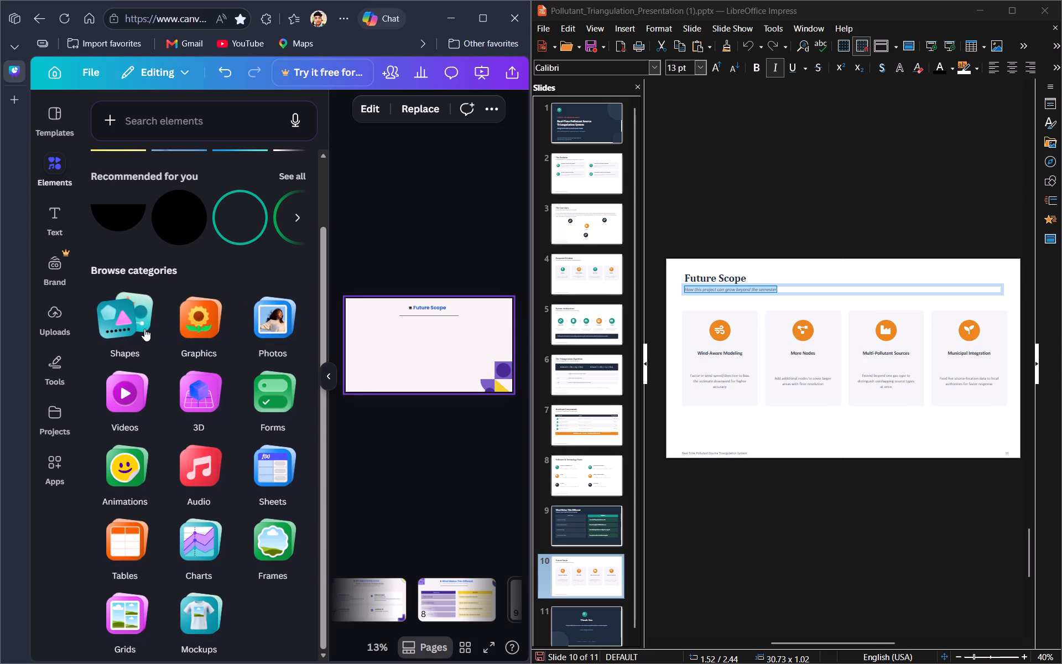
{"action": "left_click", "coordinate": [144, 329]}
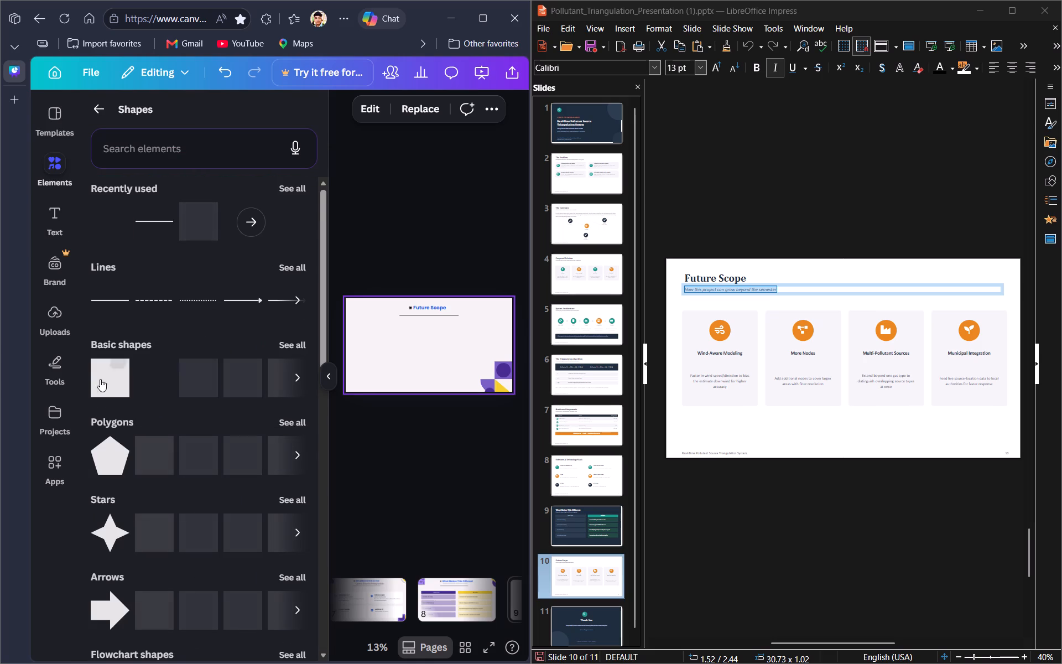
{"action": "left_click", "coordinate": [157, 376]}
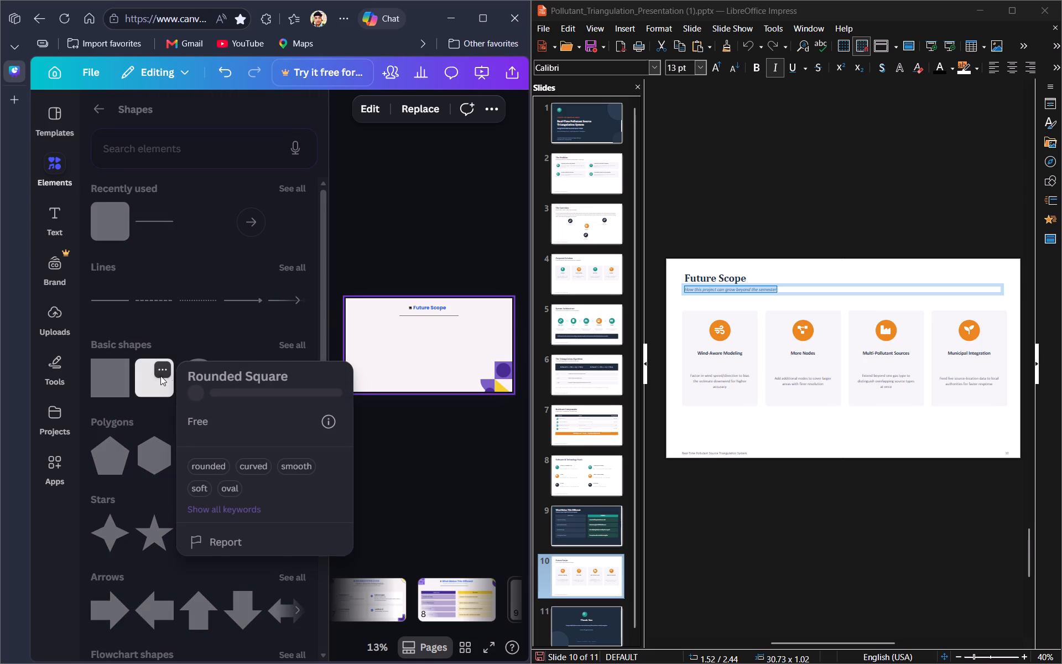
{"action": "left_click", "coordinate": [152, 385]}
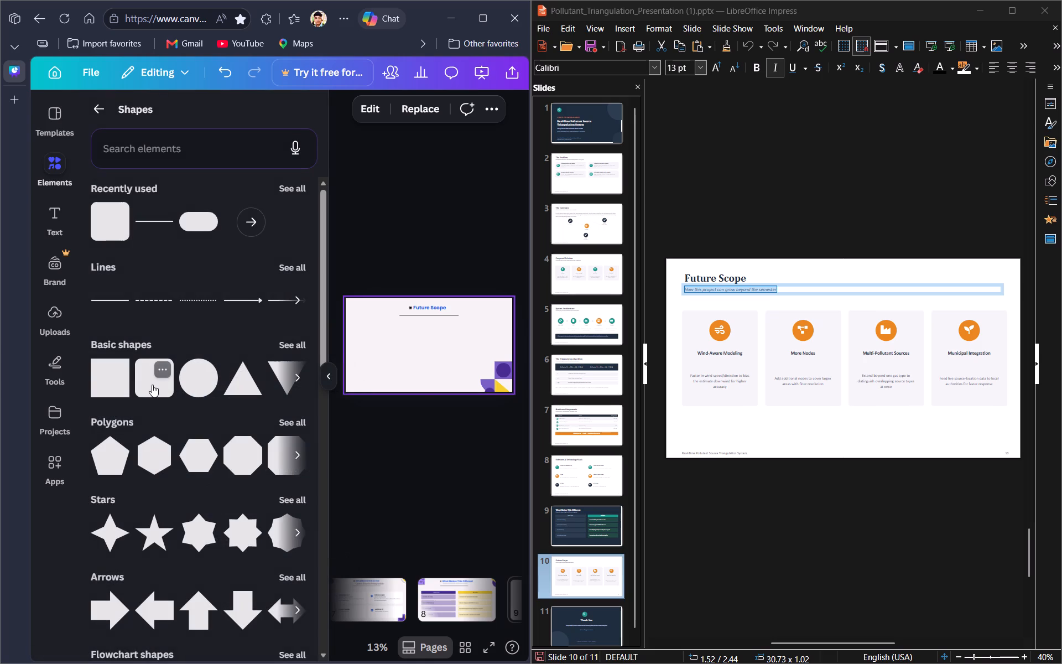
{"action": "left_click", "coordinate": [152, 385]}
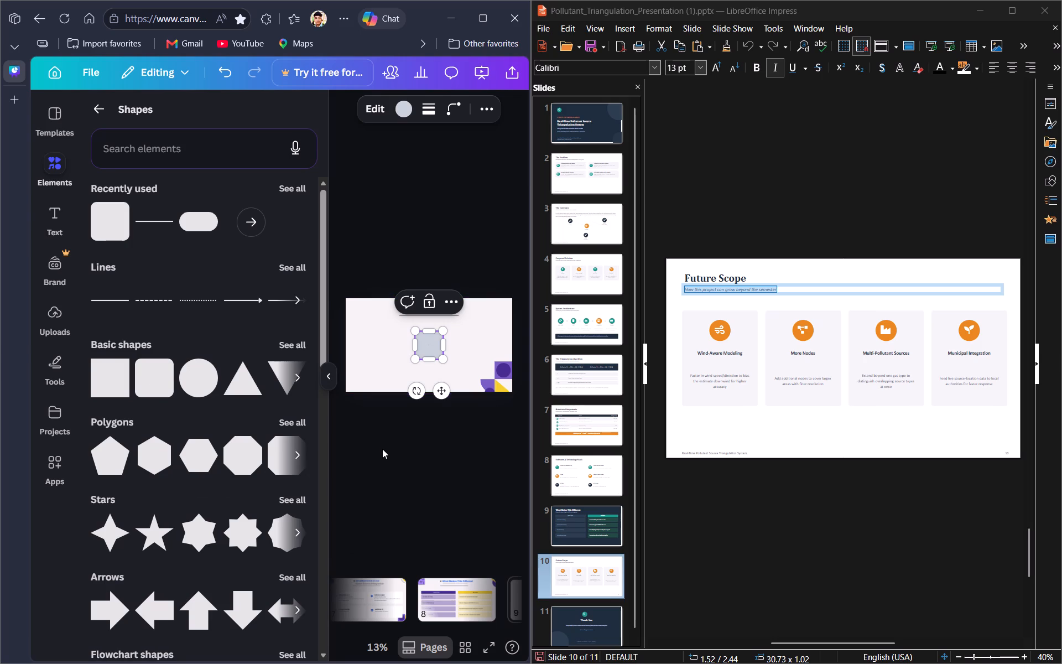
{"action": "left_click", "coordinate": [382, 449]}
{"action": "left_click", "coordinate": [50, 158]}
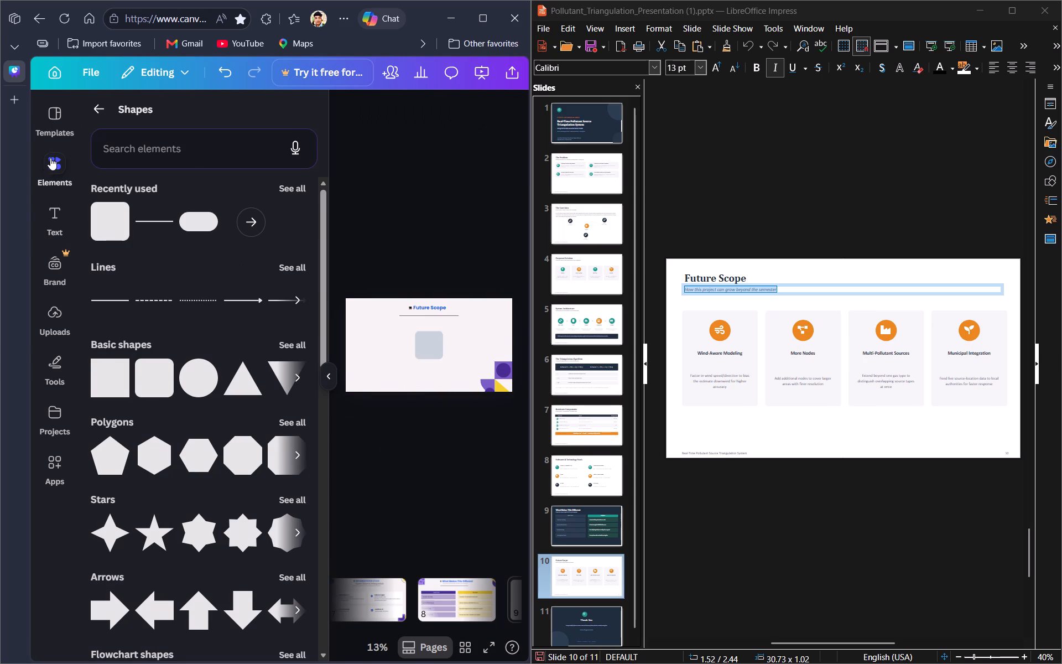
Position the rounded square near the left edge of page 9, below the level of the divider line.
{"action": "left_click_drag", "start_coordinate": [326, 359], "coordinate": [228, 364]}
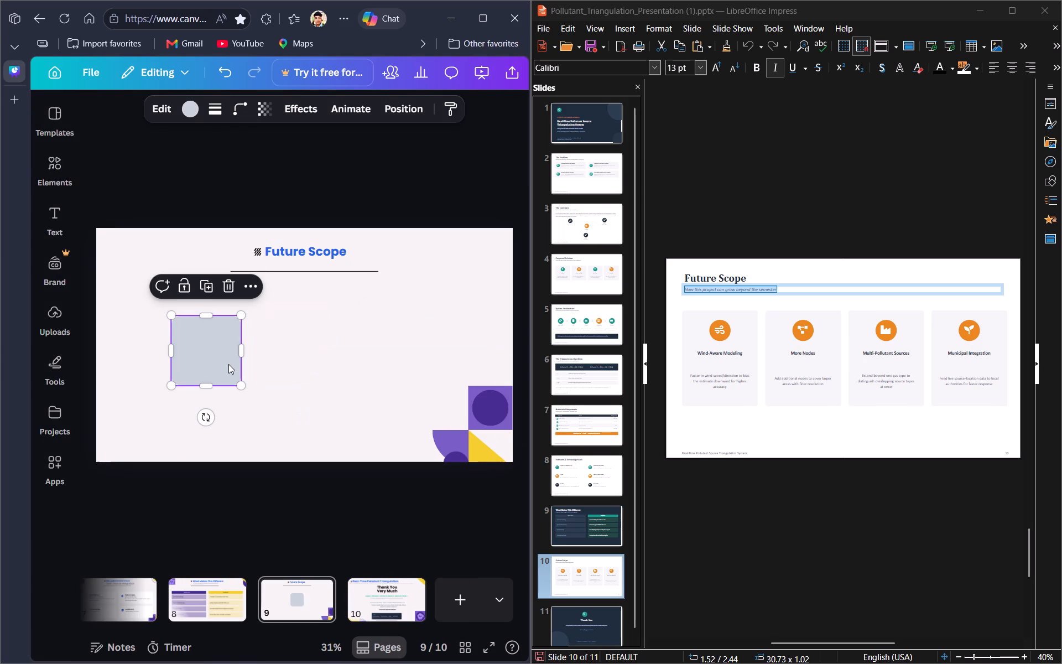
{"action": "left_click_drag", "start_coordinate": [216, 357], "coordinate": [170, 345]}
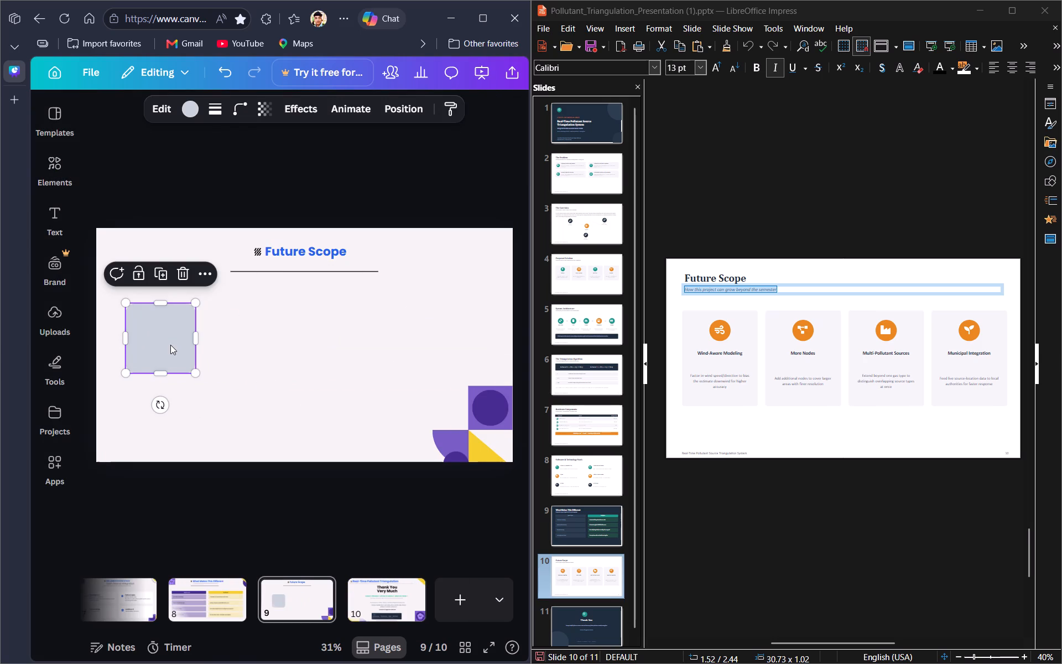
{"action": "left_click_drag", "start_coordinate": [175, 361], "coordinate": [166, 359]}
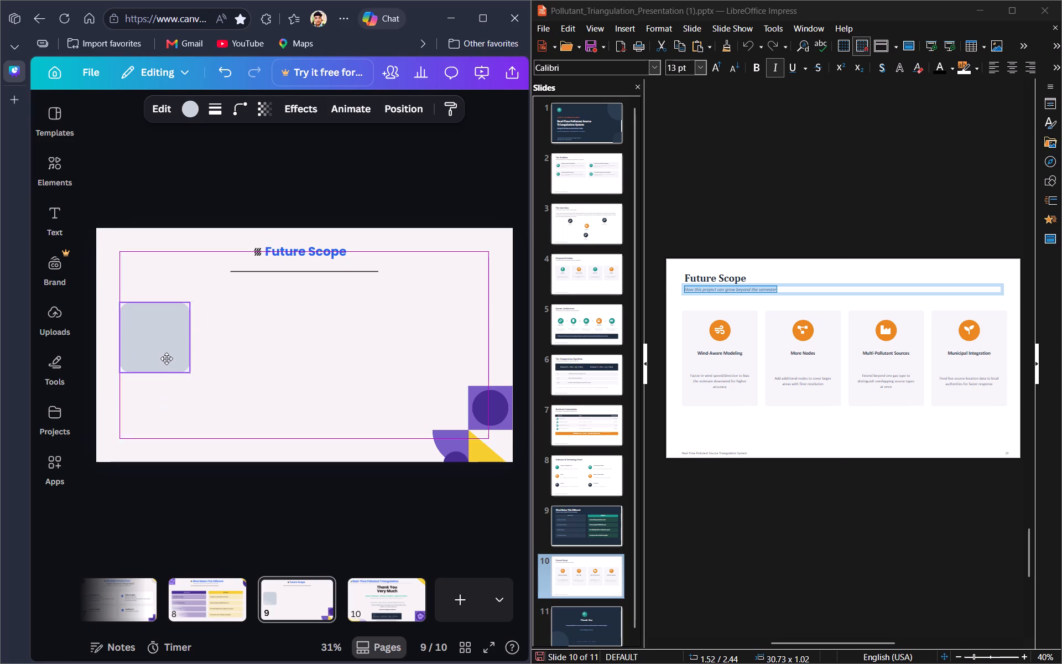
{"action": "left_click_drag", "start_coordinate": [166, 359], "coordinate": [158, 362]}
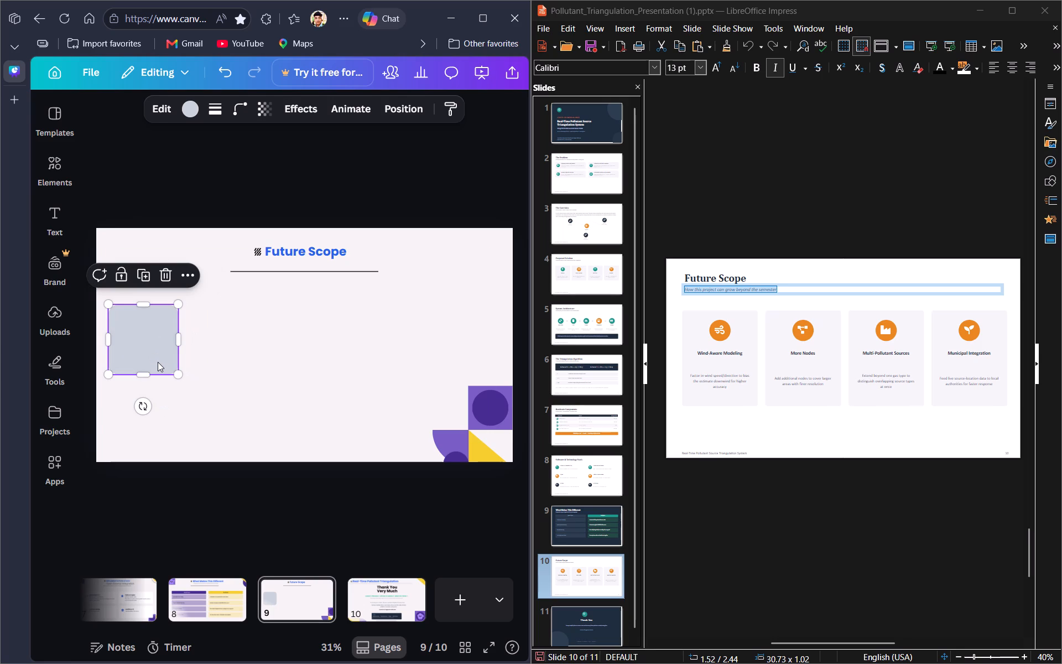
Stretch the rounded square upward into a taller card and shift it slightly down, keeping it near the page's left edge.
{"action": "double_click", "coordinate": [145, 344]}
{"action": "left_click_drag", "start_coordinate": [146, 302], "coordinate": [148, 293]}
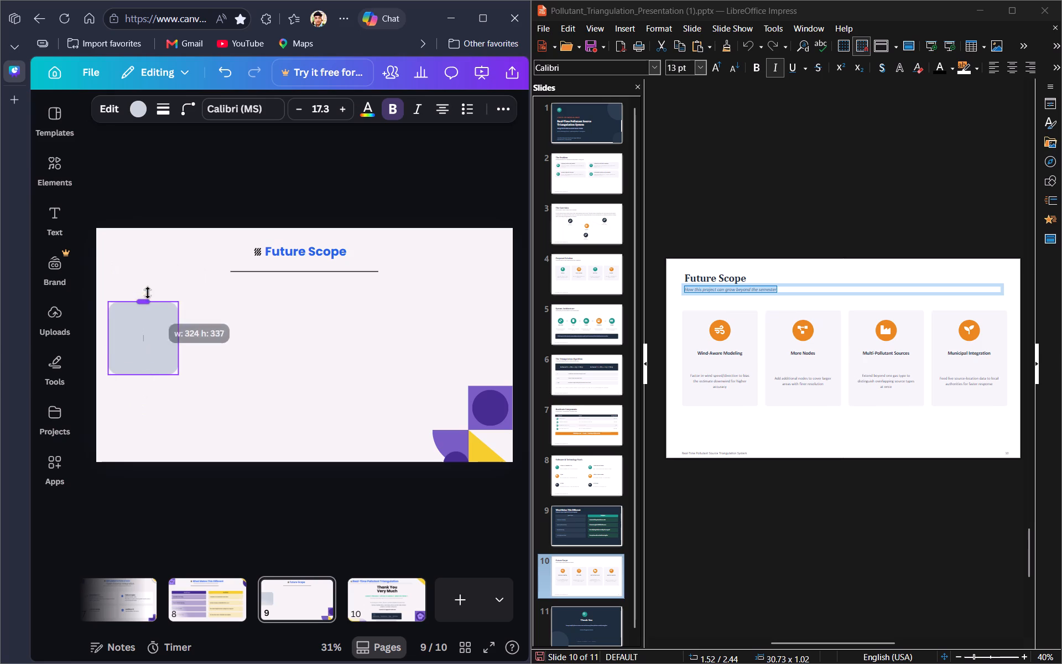
{"action": "left_click_drag", "start_coordinate": [148, 293], "coordinate": [150, 285]}
{"action": "left_click", "coordinate": [279, 349]}
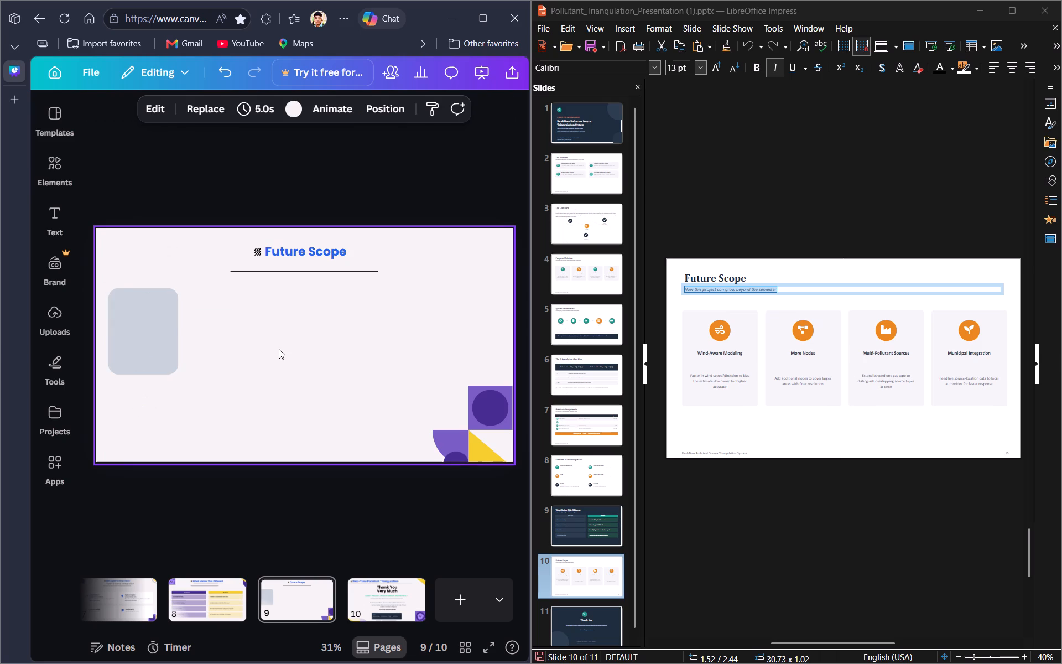
{"action": "left_click_drag", "start_coordinate": [144, 334], "coordinate": [144, 343]}
{"action": "left_click", "coordinate": [232, 341]}
Duplicate the rounded card three times and spread the copies across page 9 to form a row of four.
{"action": "left_click", "coordinate": [118, 330]}
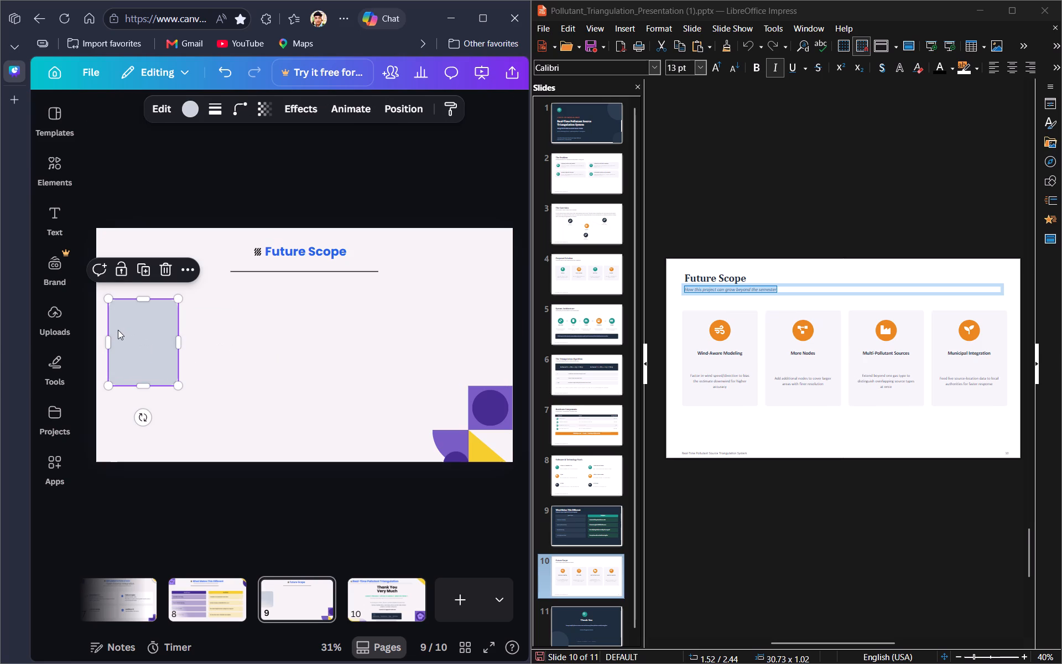
{"action": "key", "text": "ctrl+d"}
{"action": "key", "text": "ctrl+d"}
{"action": "key", "text": "ctrl+d"}
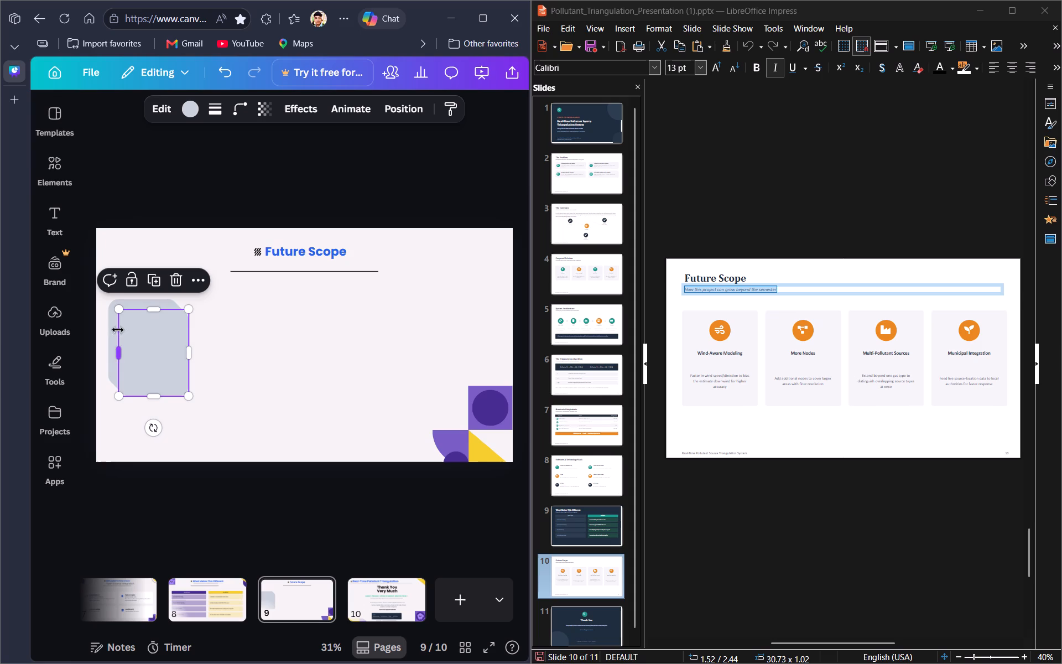
{"action": "left_click_drag", "start_coordinate": [156, 353], "coordinate": [423, 353]}
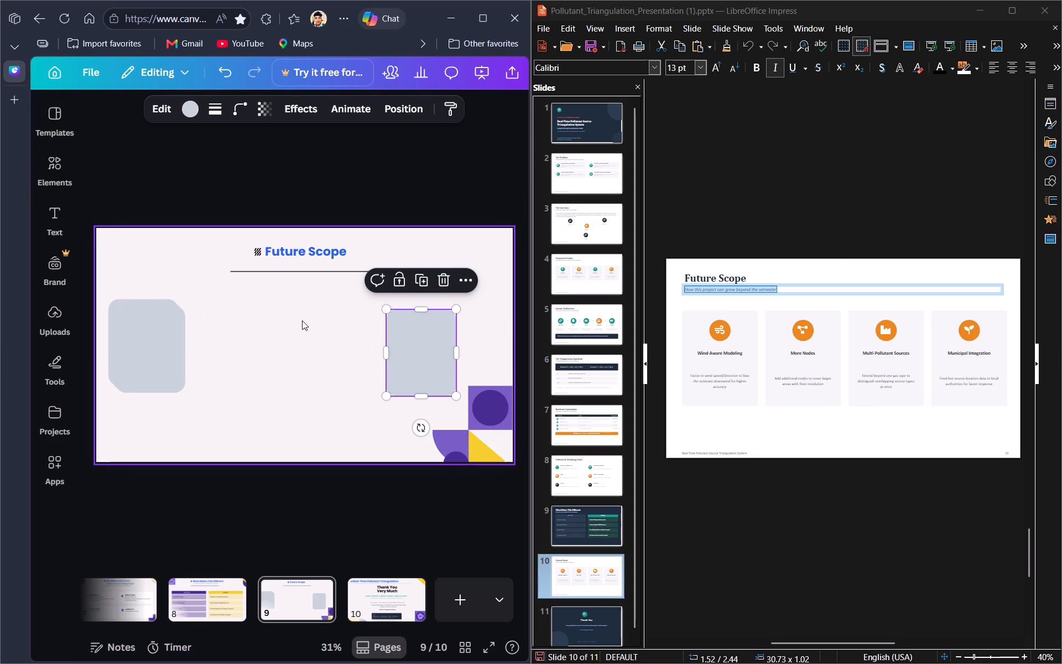
{"action": "left_click_drag", "start_coordinate": [162, 343], "coordinate": [346, 350]}
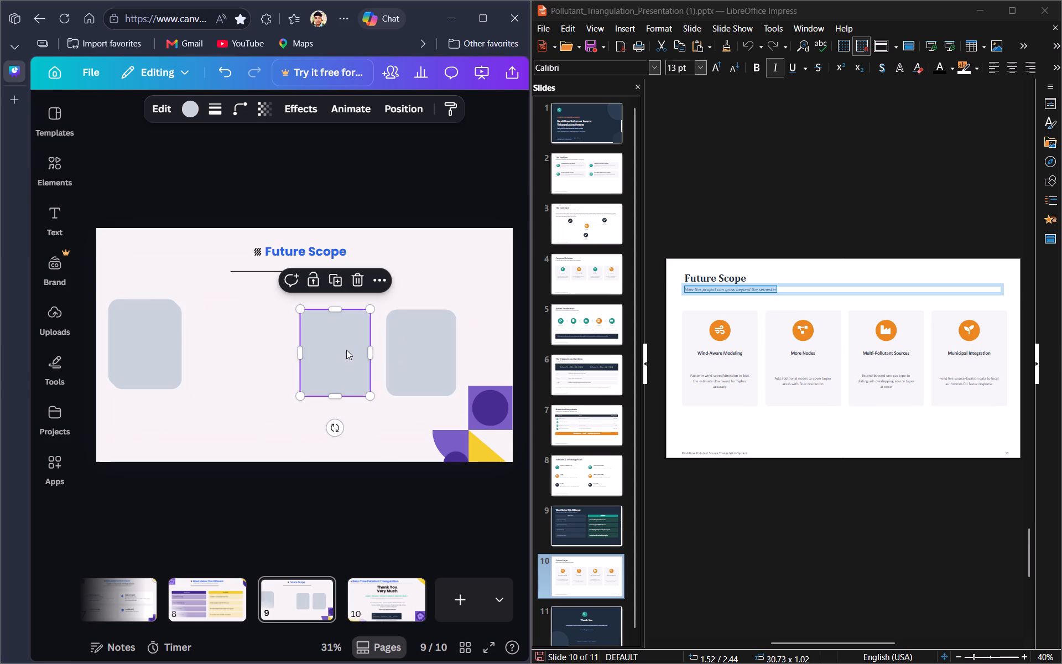
{"action": "left_click_drag", "start_coordinate": [151, 339], "coordinate": [228, 337]}
{"action": "left_click", "coordinate": [322, 352]}
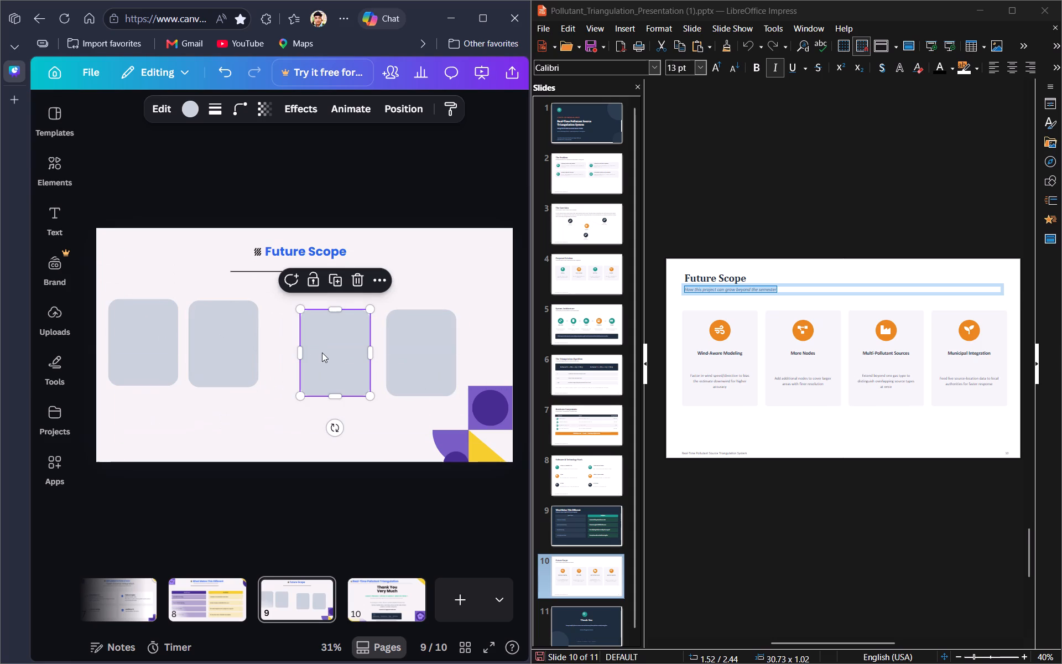
Space the second and third cards at nearly the same height as the first, and lift the fourth card clear of the corner decoration.
{"action": "left_click_drag", "start_coordinate": [235, 335], "coordinate": [243, 334]}
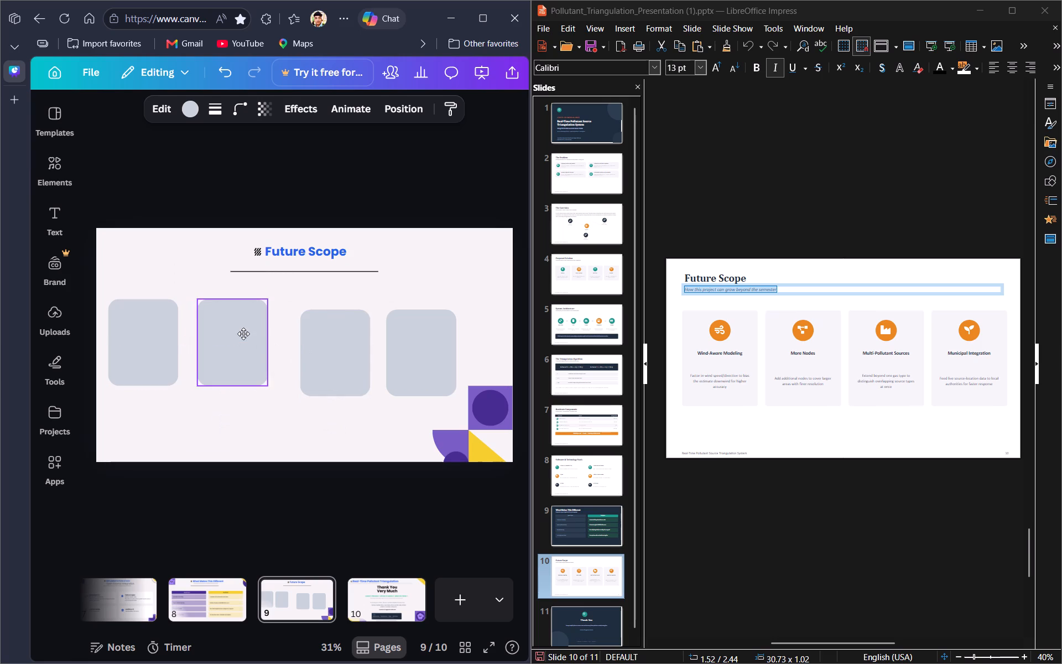
{"action": "left_click_drag", "start_coordinate": [243, 334], "coordinate": [241, 336]}
{"action": "left_click_drag", "start_coordinate": [339, 357], "coordinate": [337, 355]}
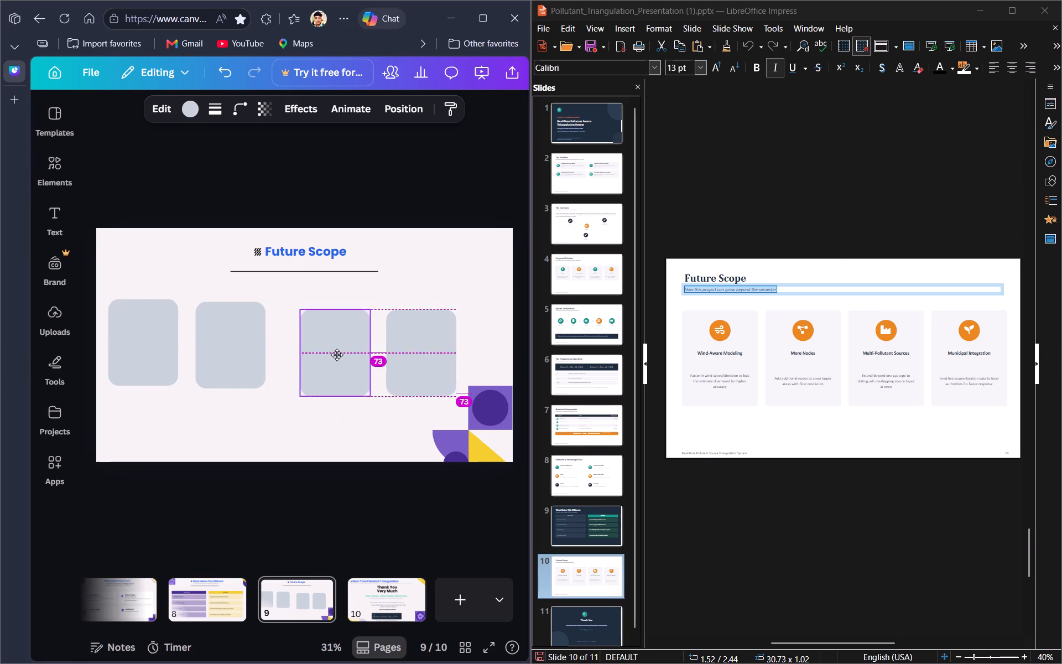
{"action": "left_click_drag", "start_coordinate": [337, 355], "coordinate": [331, 350]}
{"action": "left_click", "coordinate": [331, 350]}
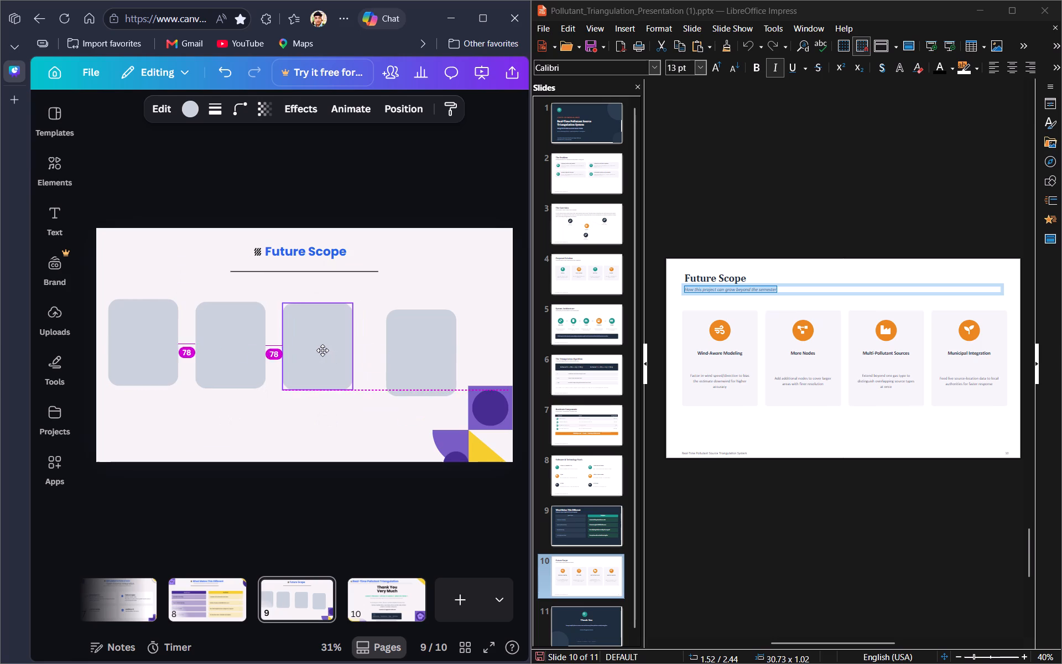
{"action": "left_click_drag", "start_coordinate": [390, 352], "coordinate": [386, 343]}
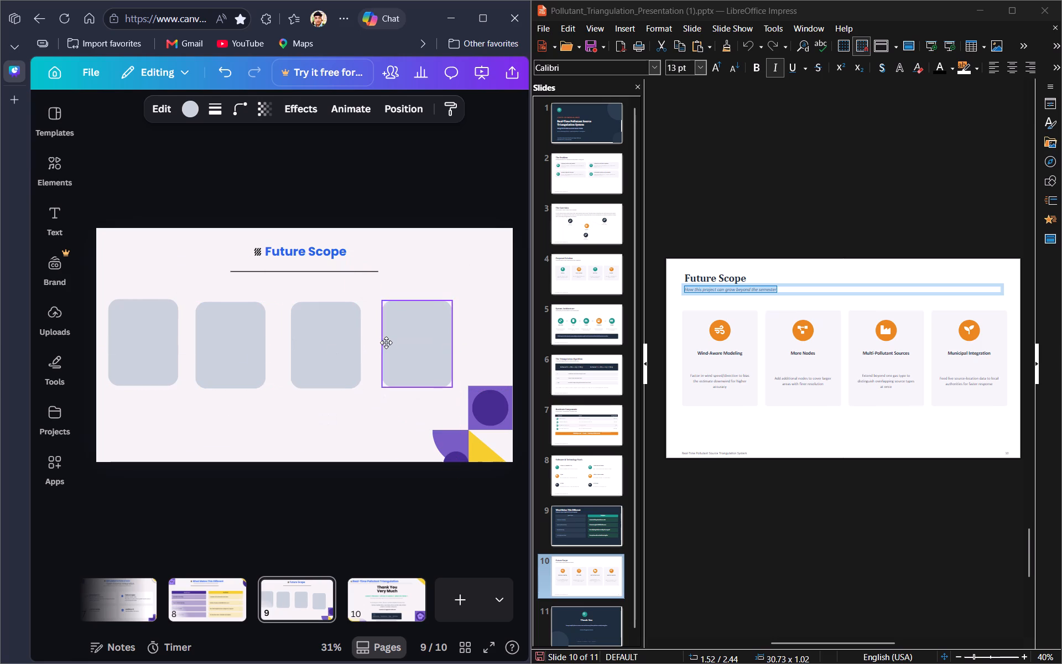
{"action": "left_click_drag", "start_coordinate": [386, 343], "coordinate": [424, 339]}
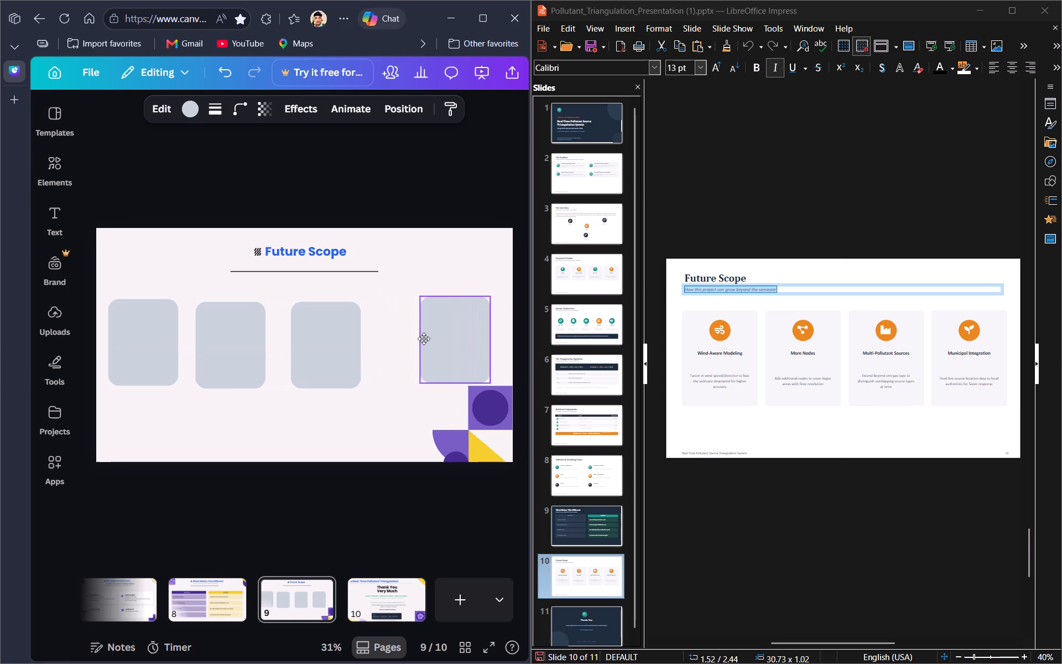
{"action": "left_click_drag", "start_coordinate": [424, 339], "coordinate": [410, 339]}
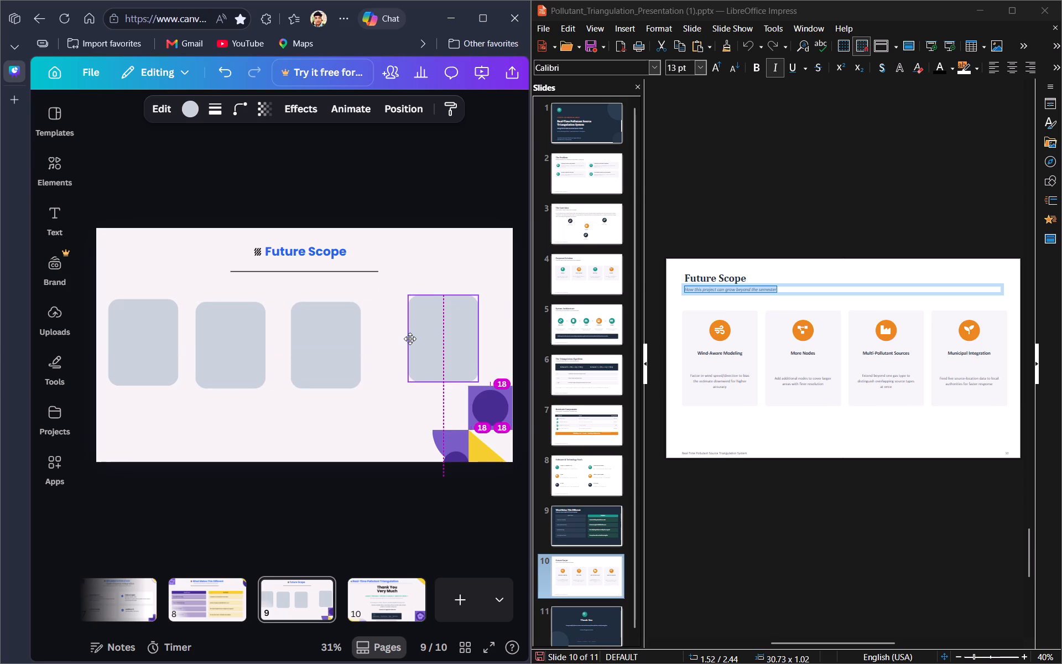
{"action": "left_click_drag", "start_coordinate": [410, 339], "coordinate": [409, 345]}
{"action": "left_click_drag", "start_coordinate": [435, 366], "coordinate": [414, 342]}
{"action": "left_click", "coordinate": [378, 407]}
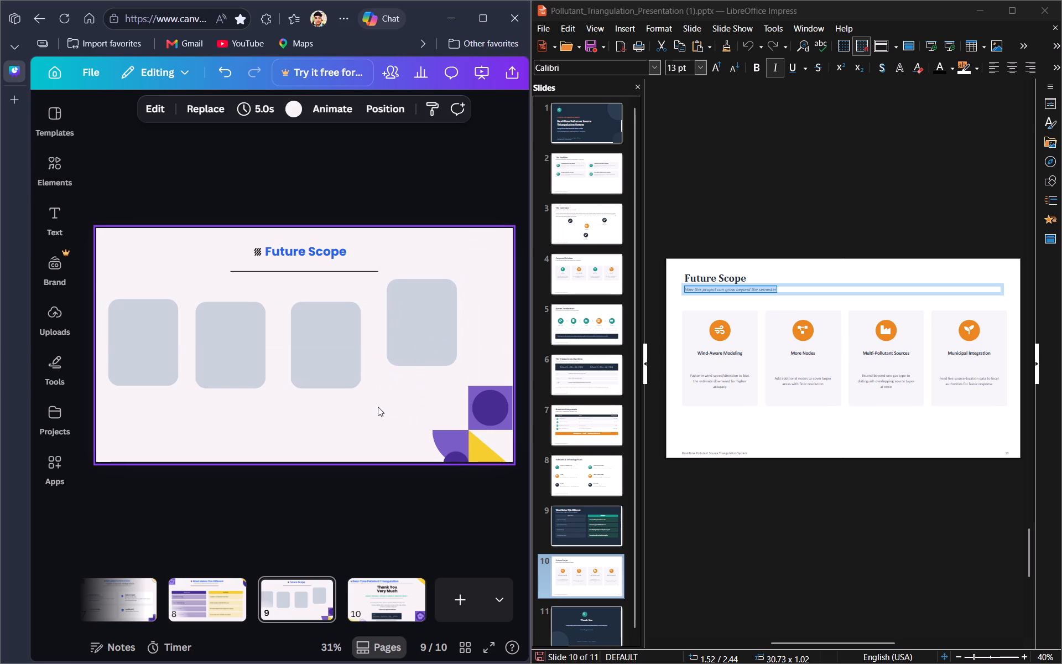
Select all shapes of the bottom-right corner decoration together and shift them slightly down and right, partly beyond the page edge.
{"action": "left_click_drag", "start_coordinate": [384, 420], "coordinate": [512, 495]}
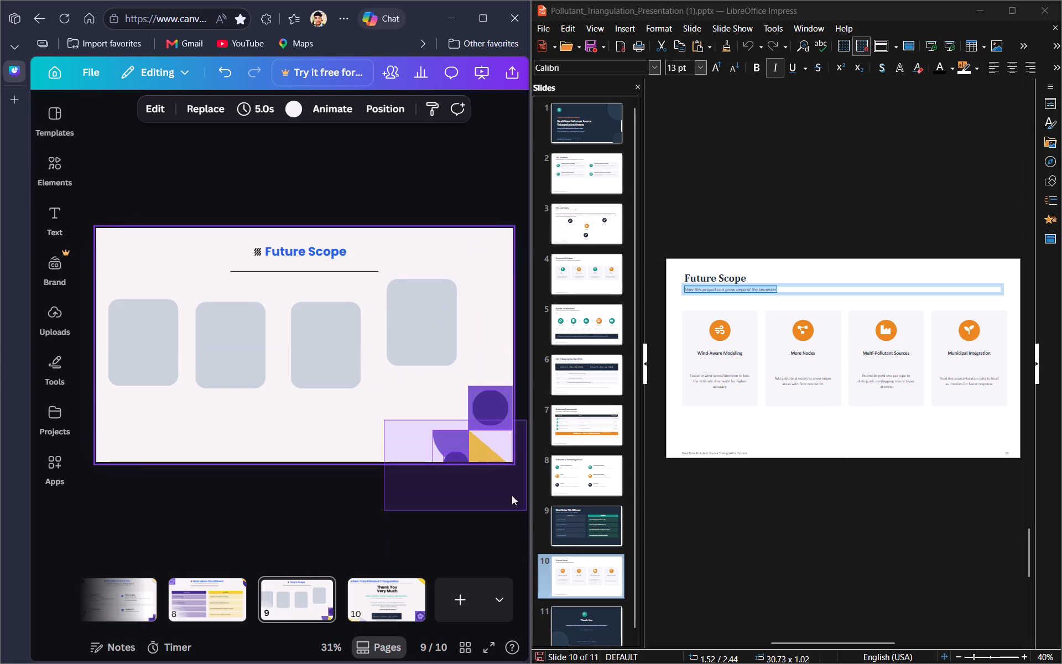
{"action": "left_click_drag", "start_coordinate": [512, 495], "coordinate": [473, 459]}
{"action": "left_click_drag", "start_coordinate": [460, 414], "coordinate": [463, 425]}
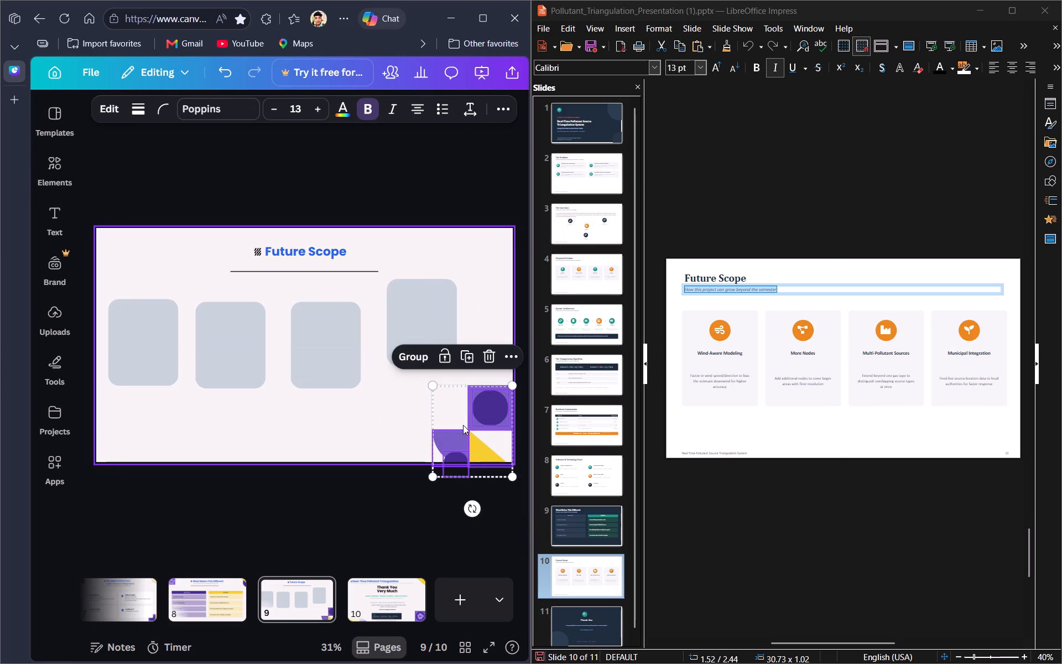
{"action": "left_click_drag", "start_coordinate": [463, 425], "coordinate": [475, 442]}
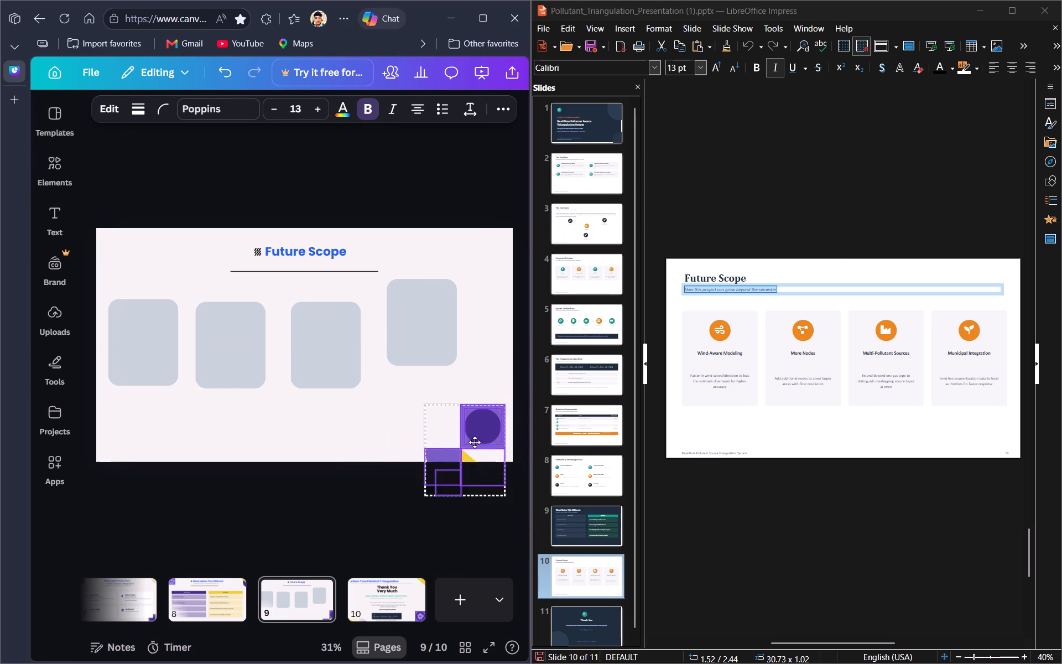
{"action": "left_click_drag", "start_coordinate": [475, 442], "coordinate": [477, 418]}
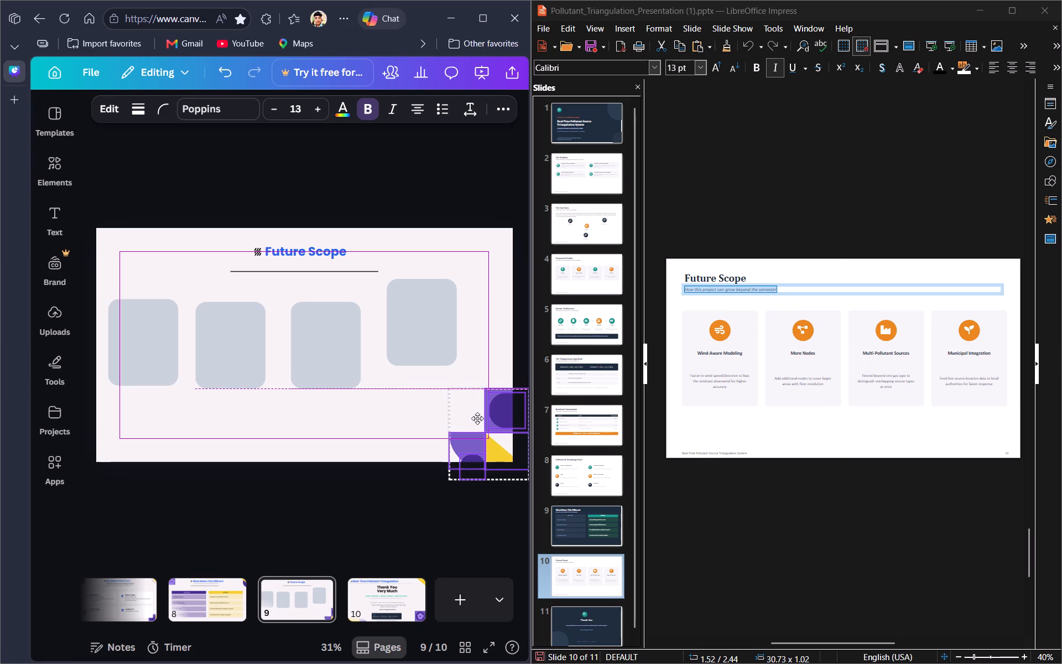
{"action": "left_click_drag", "start_coordinate": [477, 418], "coordinate": [478, 412]}
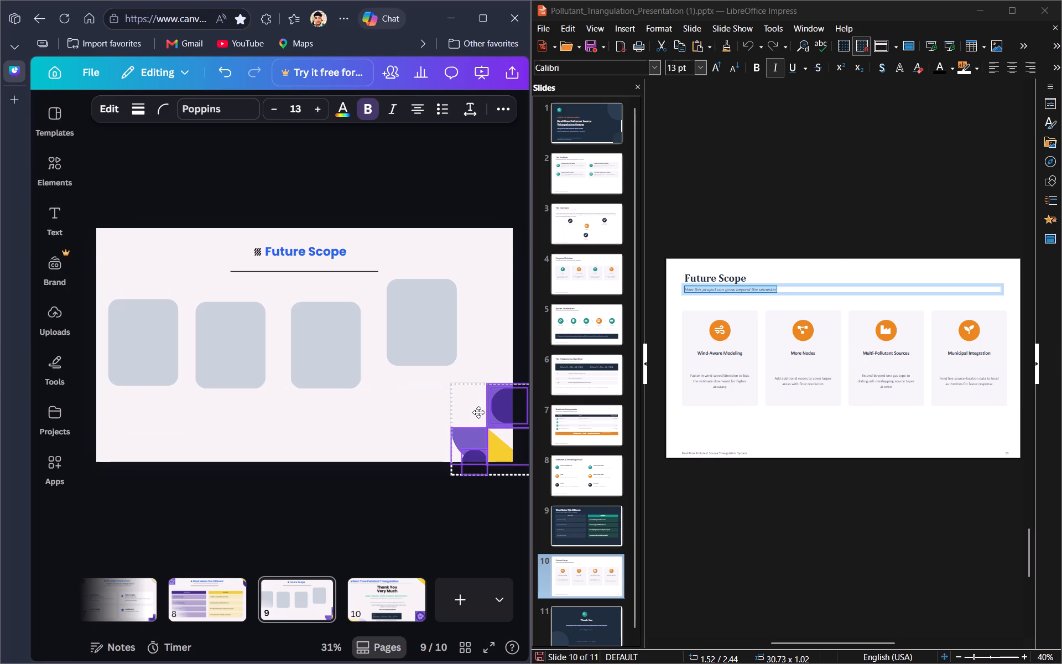
{"action": "left_click_drag", "start_coordinate": [478, 412], "coordinate": [468, 425]}
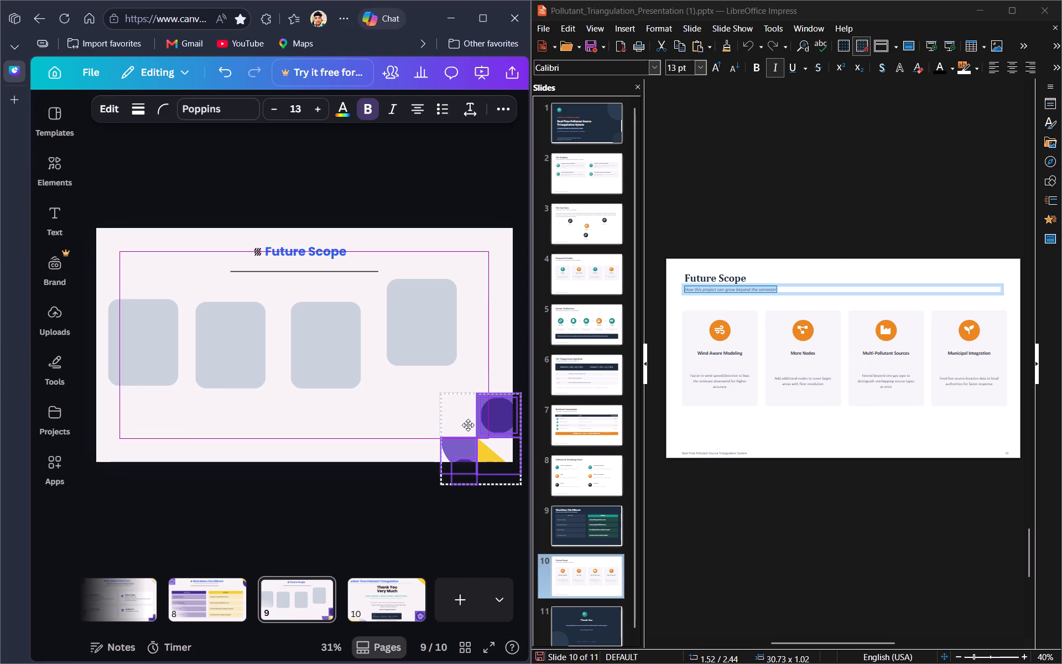
{"action": "left_click_drag", "start_coordinate": [468, 425], "coordinate": [474, 420]}
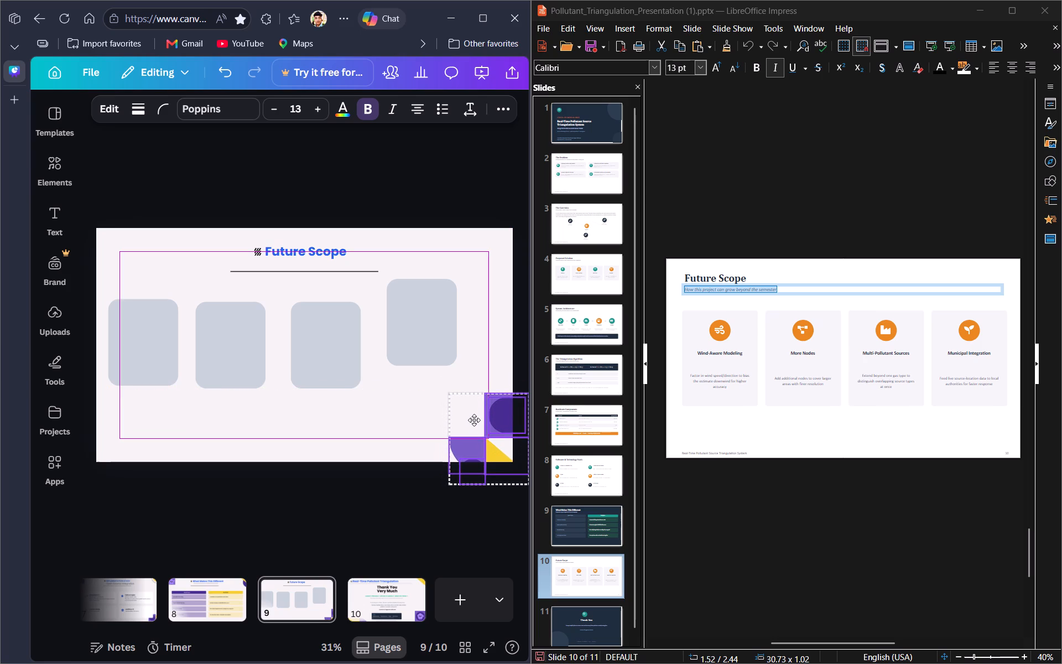
{"action": "left_click_drag", "start_coordinate": [474, 420], "coordinate": [490, 420]}
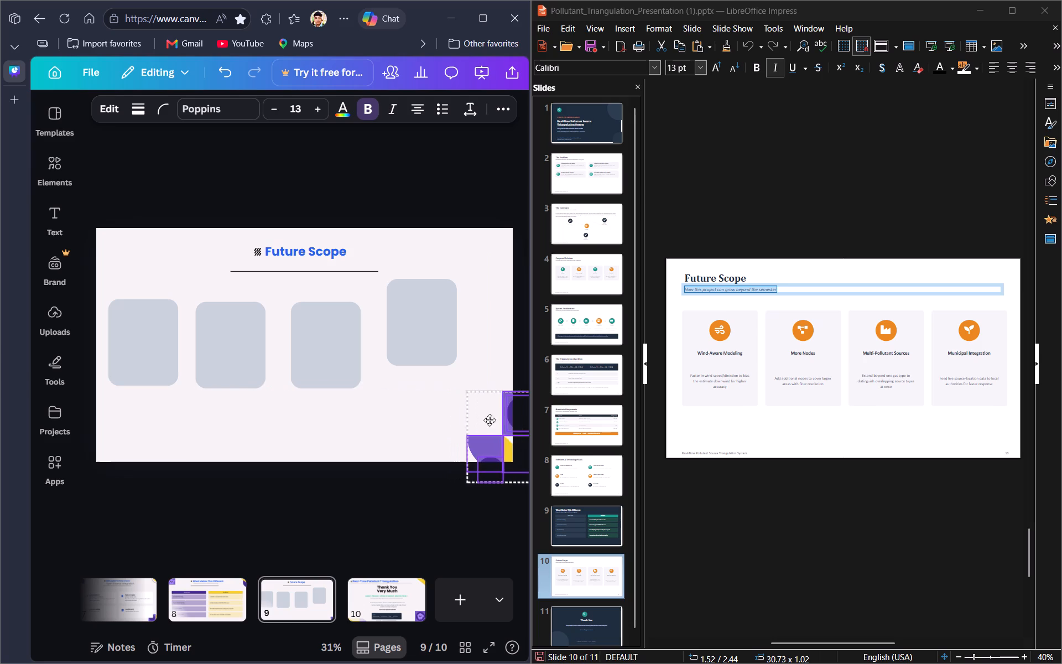
{"action": "left_click_drag", "start_coordinate": [490, 420], "coordinate": [465, 438]}
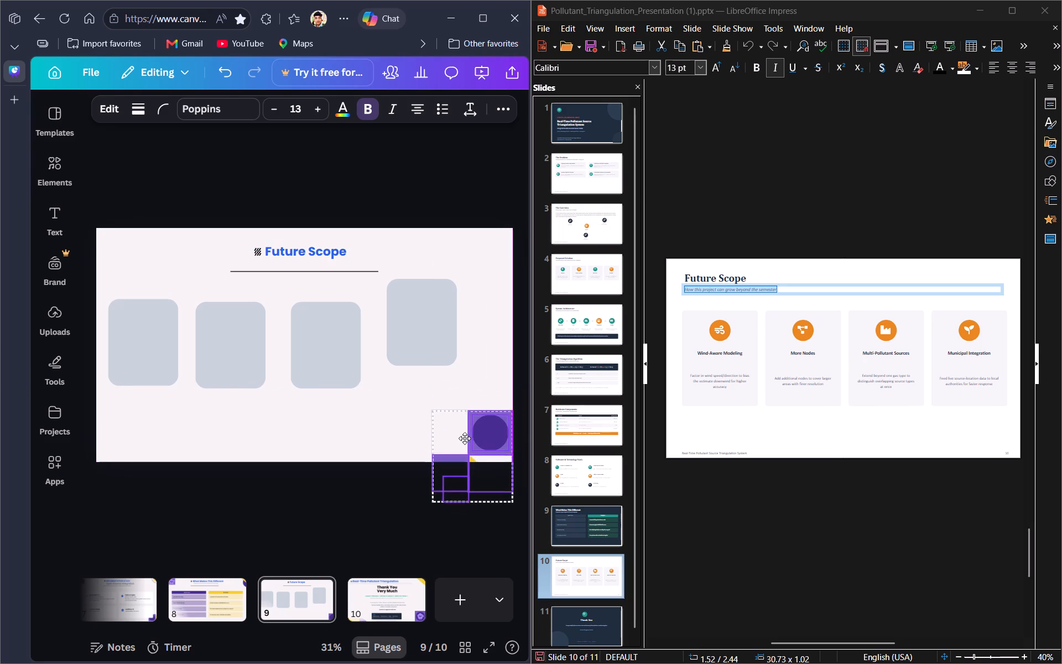
{"action": "left_click_drag", "start_coordinate": [465, 438], "coordinate": [466, 435]}
{"action": "left_click", "coordinate": [341, 433]}
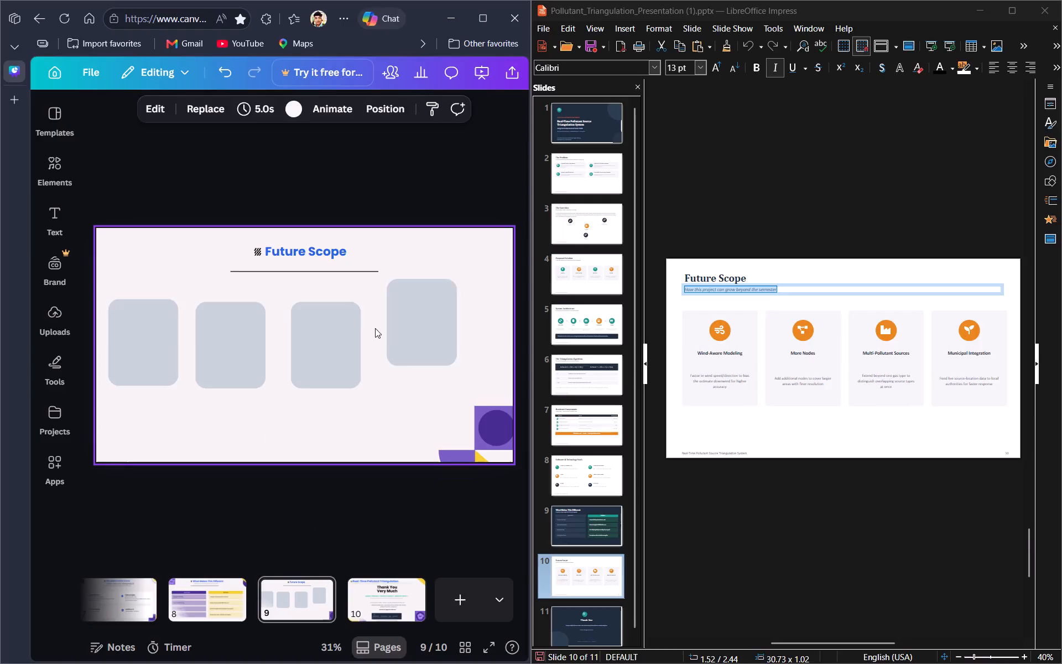
Move the fourth card down to nearly the same height as the third, then fine-tune it slightly up and to the right.
{"action": "left_click_drag", "start_coordinate": [395, 329], "coordinate": [408, 361]}
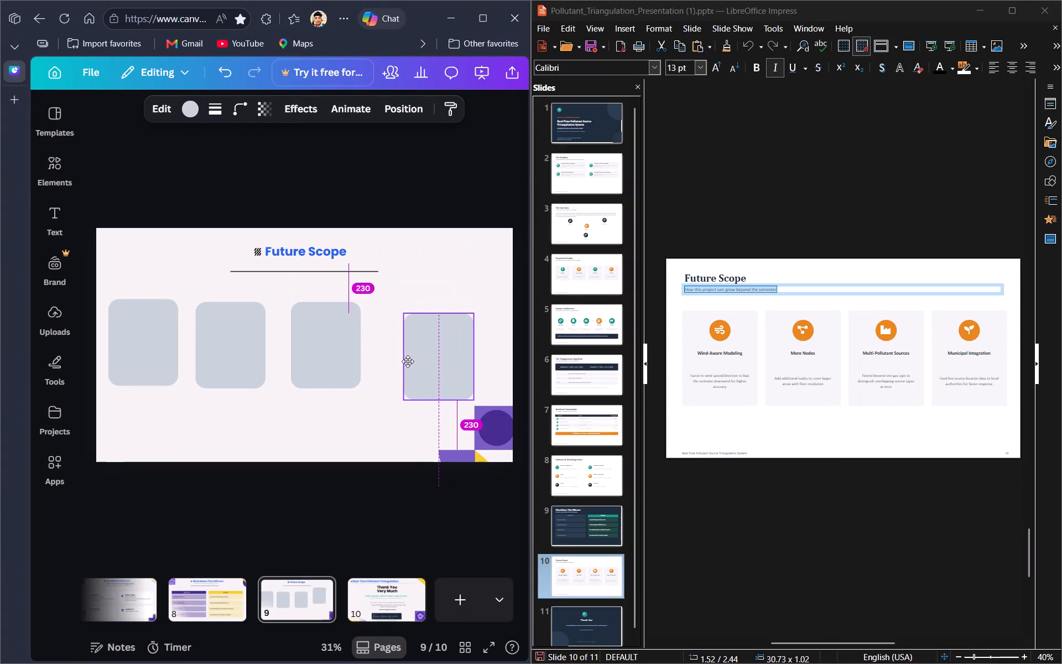
{"action": "left_click_drag", "start_coordinate": [408, 361], "coordinate": [407, 360]}
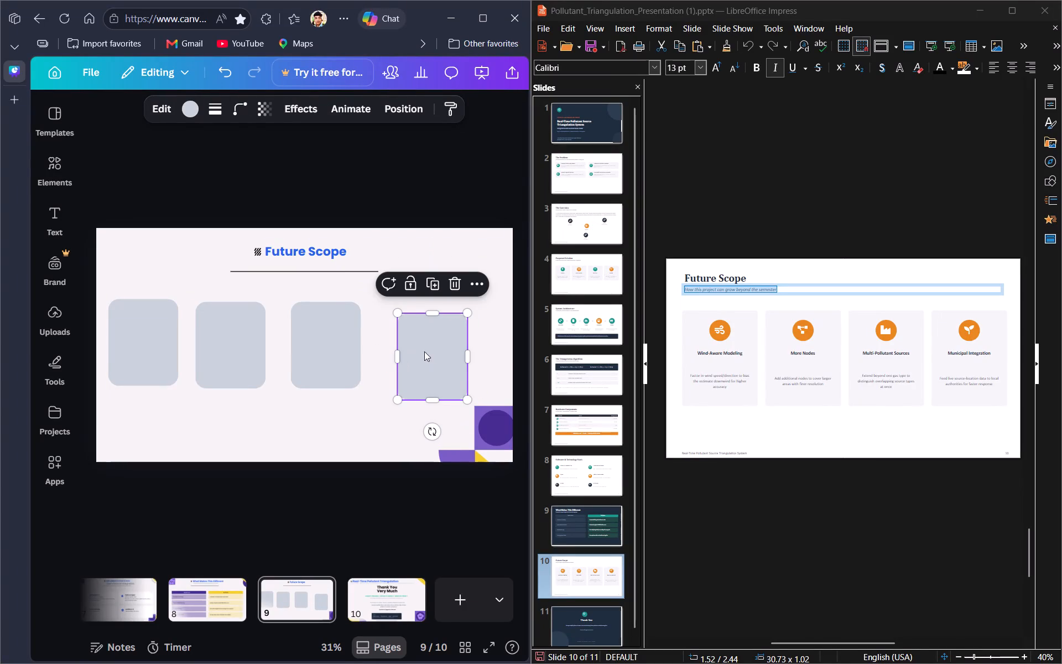
{"action": "left_click", "coordinate": [434, 351]}
{"action": "key", "text": "Up"}
{"action": "key", "text": "Up"}
{"action": "key", "text": "Up"}
{"action": "key", "text": "Up"}
{"action": "key", "text": "Up"}
{"action": "key", "text": "Up"}
{"action": "key", "text": "Up"}
{"action": "key", "text": "Up"}
{"action": "key", "text": "Up"}
{"action": "key", "text": "Up"}
{"action": "key", "text": "Up"}
{"action": "key", "text": "Up"}
{"action": "key", "text": "Up"}
{"action": "key", "text": "Up"}
{"action": "key", "text": "Up"}
{"action": "key", "text": "Up"}
{"action": "key", "text": "Up"}
{"action": "key", "text": "Up"}
{"action": "key", "text": "Up"}
{"action": "key", "text": "Up"}
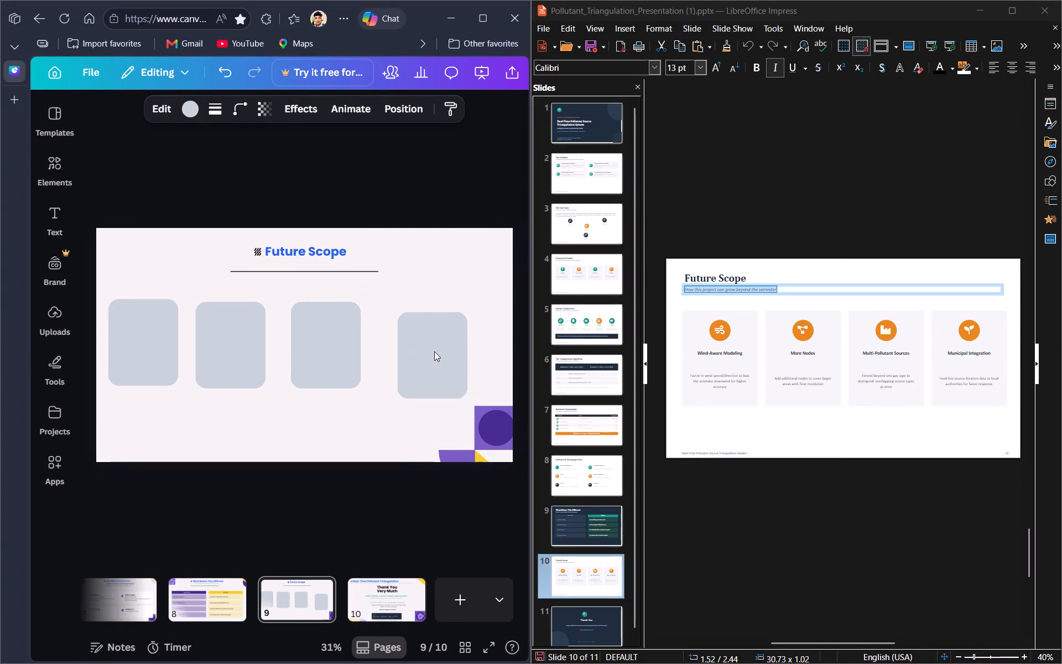
{"action": "key", "text": "Right"}
{"action": "key", "text": "Right"}
{"action": "key", "text": "Right"}
{"action": "key", "text": "Right"}
{"action": "key", "text": "Right"}
{"action": "key", "text": "Right"}
{"action": "key", "text": "Right"}
{"action": "key", "text": "Right"}
{"action": "key", "text": "Right"}
{"action": "key", "text": "Right"}
{"action": "key", "text": "Right"}
{"action": "key", "text": "Right"}
{"action": "key", "text": "Right"}
{"action": "key", "text": "Right"}
{"action": "key", "text": "Right"}
{"action": "key", "text": "Right"}
{"action": "key", "text": "Right"}
{"action": "key", "text": "Right"}
{"action": "key", "text": "Right"}
{"action": "key", "text": "Right"}
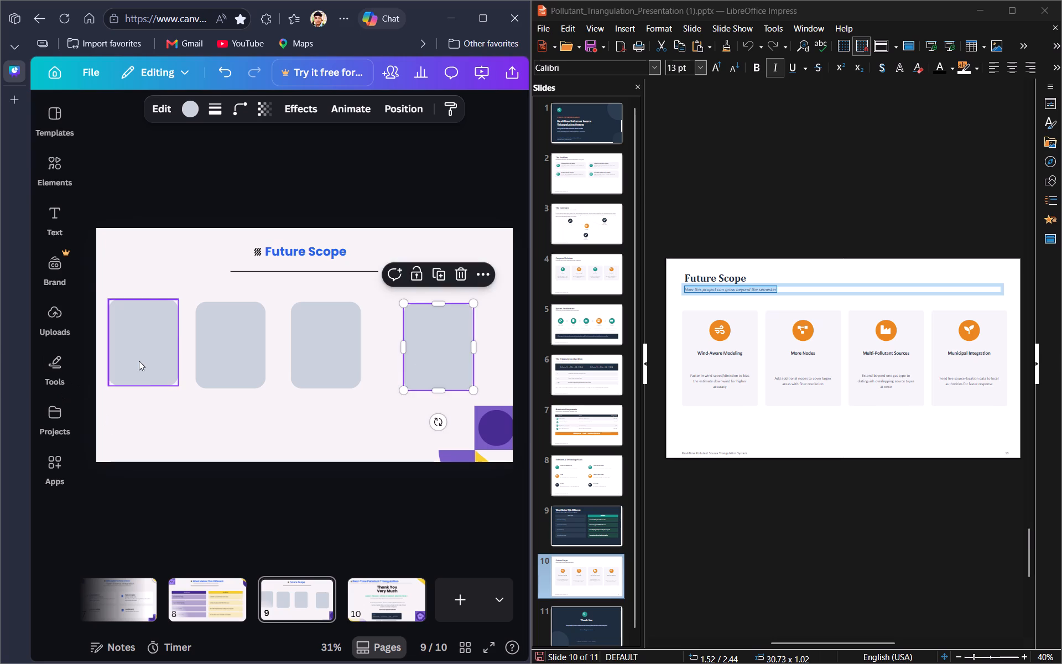
Shift the first three cards rightward to even out the gaps, and align the fourth card's top and bottom edges with the row.
{"action": "left_click_drag", "start_coordinate": [139, 361], "coordinate": [155, 360]}
{"action": "left_click_drag", "start_coordinate": [155, 360], "coordinate": [147, 360]}
{"action": "left_click_drag", "start_coordinate": [239, 359], "coordinate": [247, 359]}
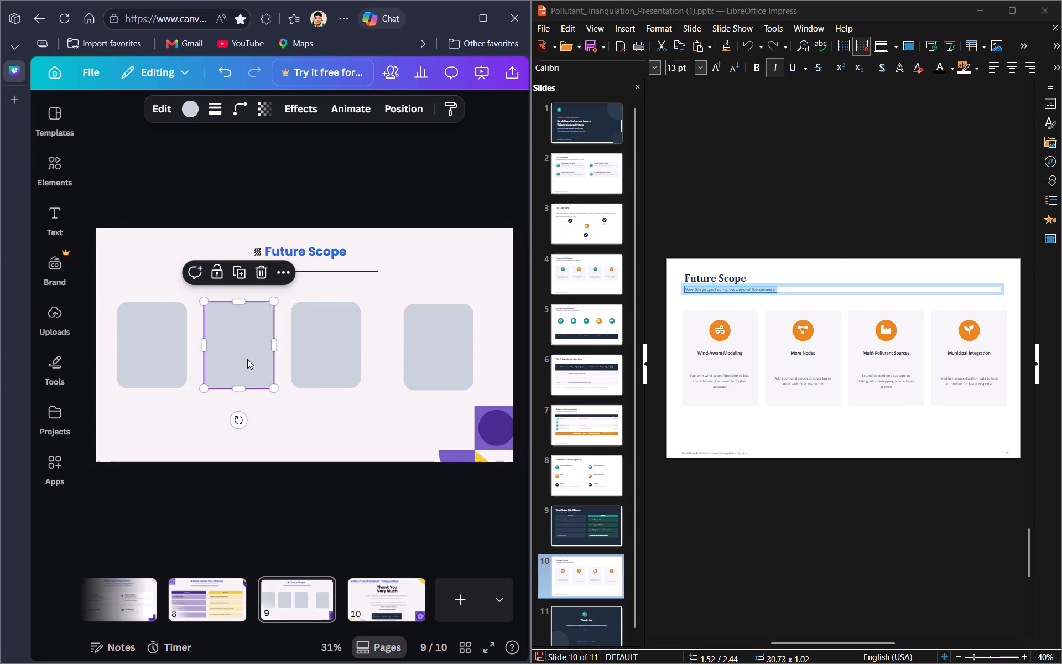
{"action": "left_click_drag", "start_coordinate": [329, 355], "coordinate": [354, 354]}
{"action": "left_click", "coordinate": [432, 359]}
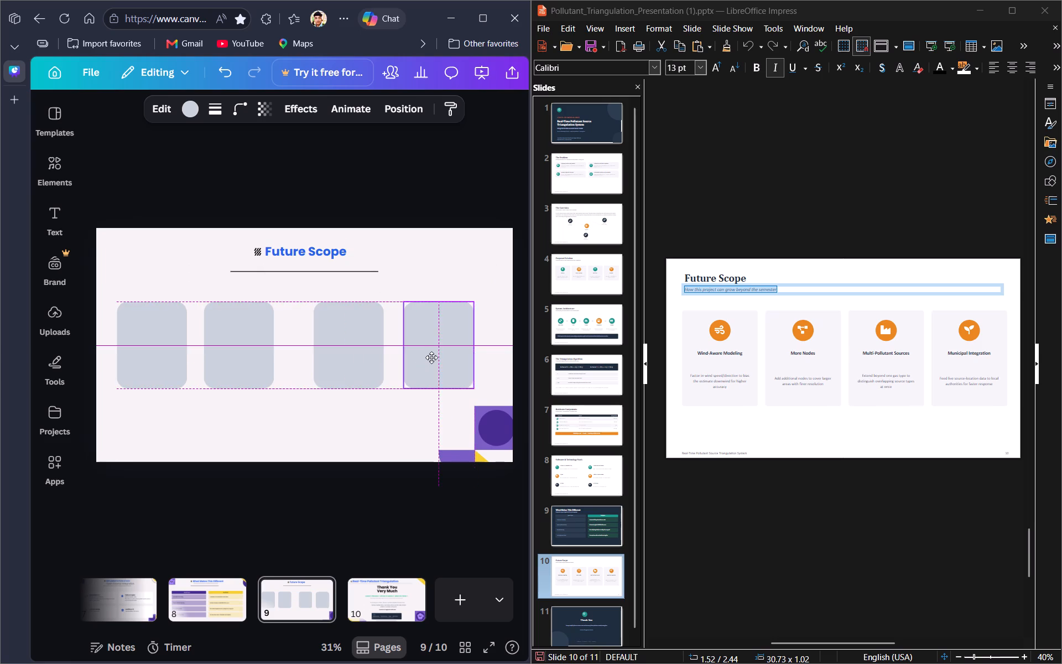
{"action": "left_click_drag", "start_coordinate": [247, 339], "coordinate": [265, 338]}
{"action": "left_click_drag", "start_coordinate": [173, 339], "coordinate": [183, 338]}
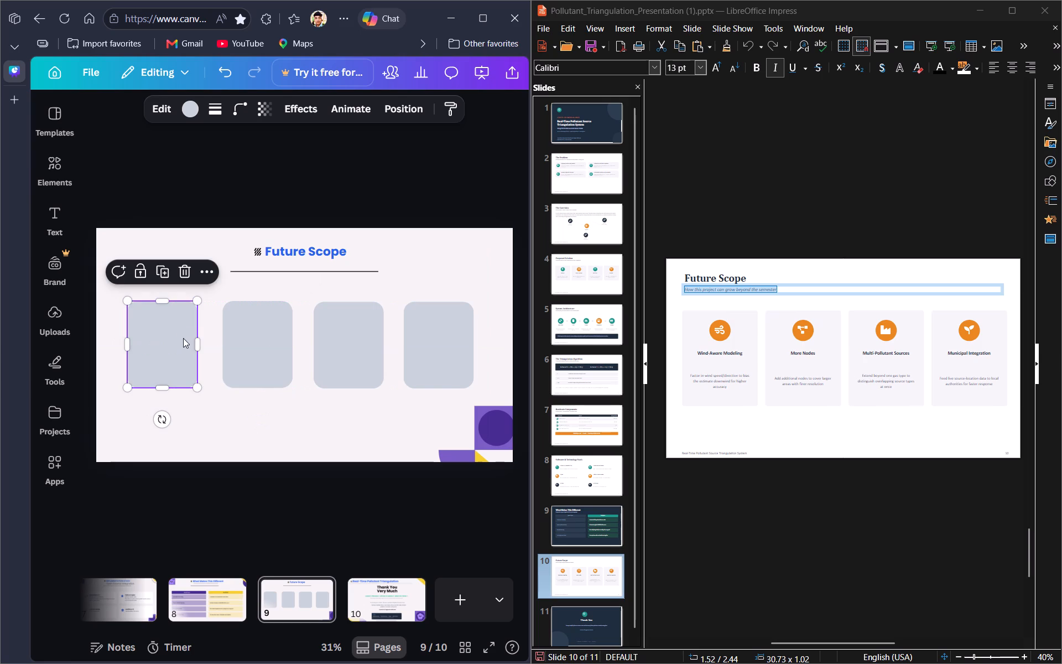
{"action": "left_click", "coordinate": [255, 338]}
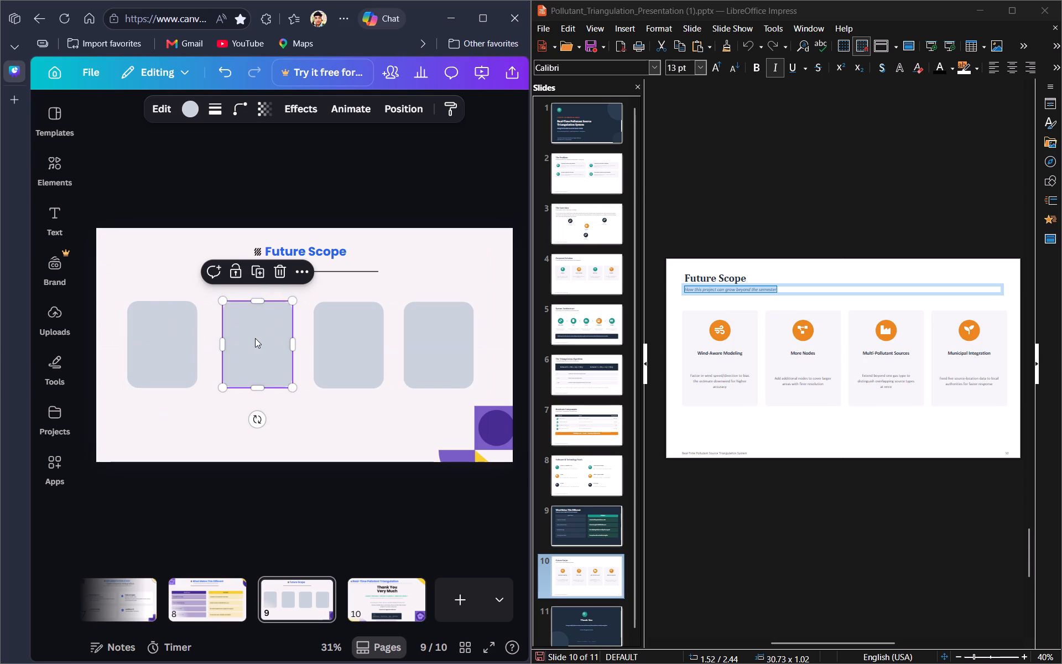
{"action": "left_click", "coordinate": [321, 404]}
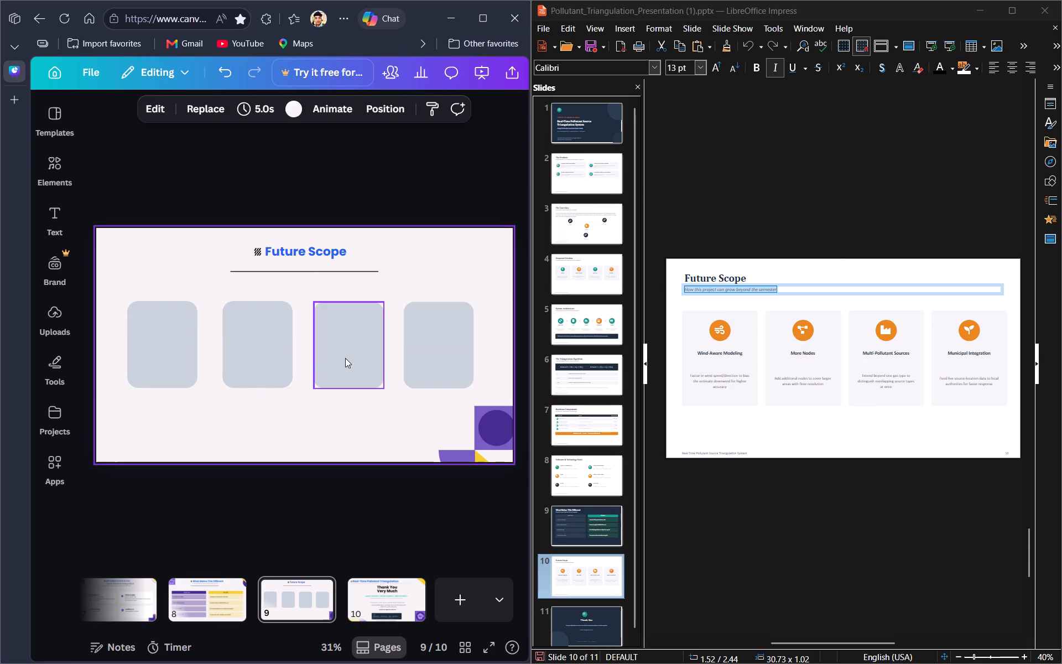
Nudge the third card slightly to the right to bring its gap from the second card closer to the first gap.
{"action": "left_click", "coordinate": [342, 358]}
{"action": "key", "text": "Right"}
{"action": "key", "text": "Right"}
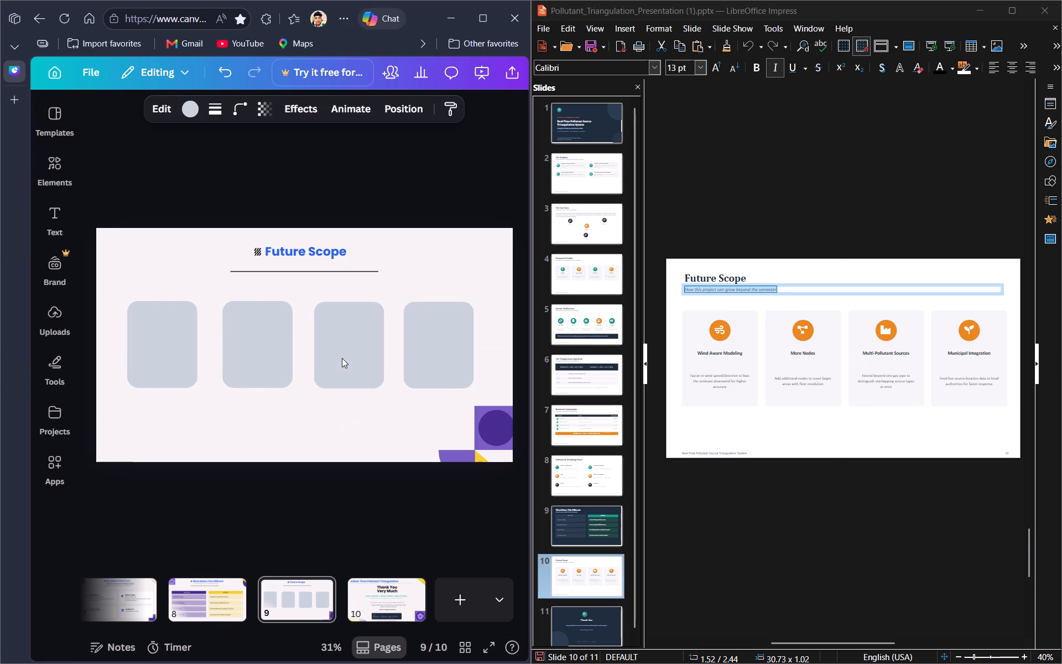
{"action": "key", "text": "Right"}
{"action": "key", "text": "Right"}
{"action": "key", "text": "Right"}
{"action": "key", "text": "Right"}
{"action": "key", "text": "Right"}
{"action": "key", "text": "Right"}
{"action": "key", "text": "Right"}
{"action": "key", "text": "Right"}
{"action": "key", "text": "Right"}
{"action": "key", "text": "Right"}
{"action": "key", "text": "Right"}
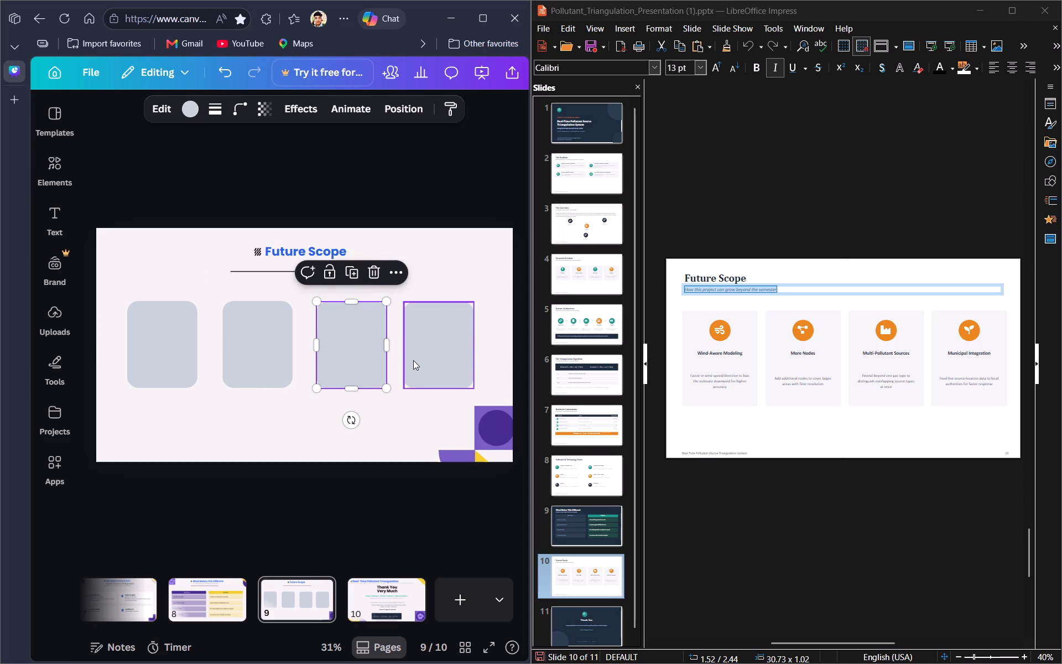
Nudge the fourth card to the right until its gap from the third card matches the 115 gap between the first two cards.
{"action": "left_click", "coordinate": [413, 360]}
{"action": "key", "text": "Right"}
{"action": "key", "text": "Right"}
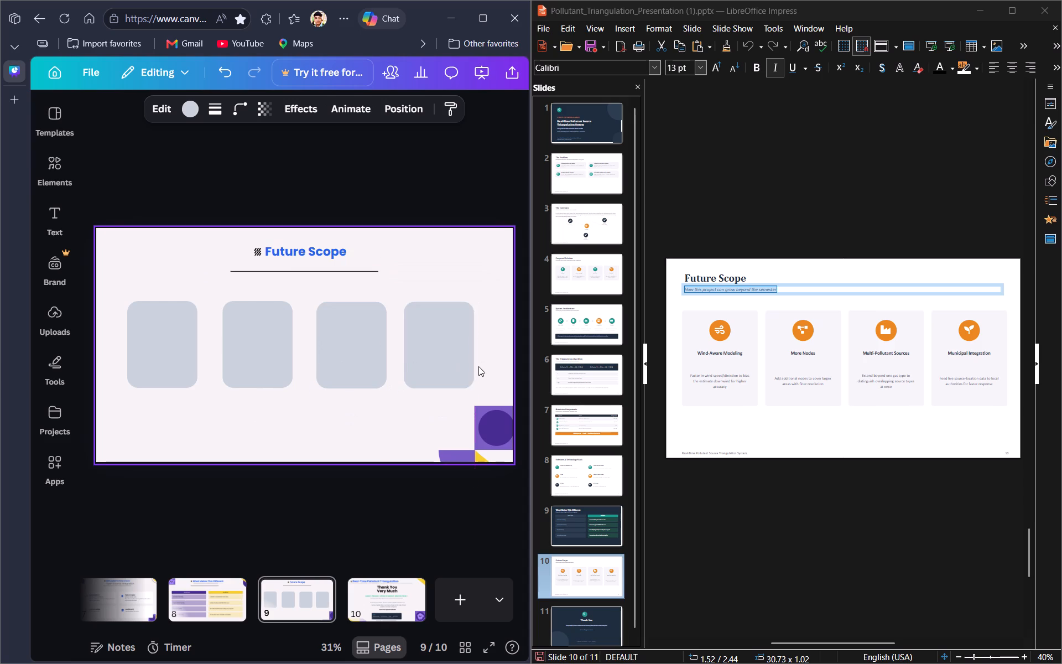
{"action": "key", "text": "Right"}
{"action": "key", "text": "Right"}
{"action": "key", "text": "Right"}
{"action": "key", "text": "Right"}
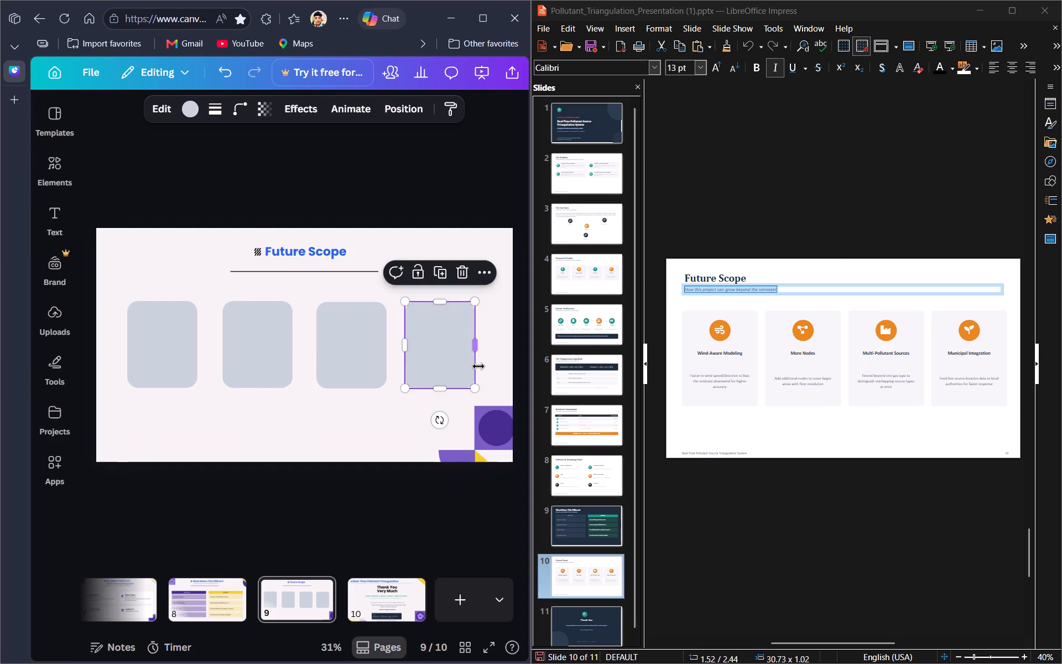
{"action": "key", "text": "Right"}
{"action": "key", "text": "Right"}
{"action": "key", "text": "Right"}
{"action": "key", "text": "Right"}
{"action": "key", "text": "Right"}
{"action": "key", "text": "Right"}
{"action": "key", "text": "Right"}
{"action": "key", "text": "Right"}
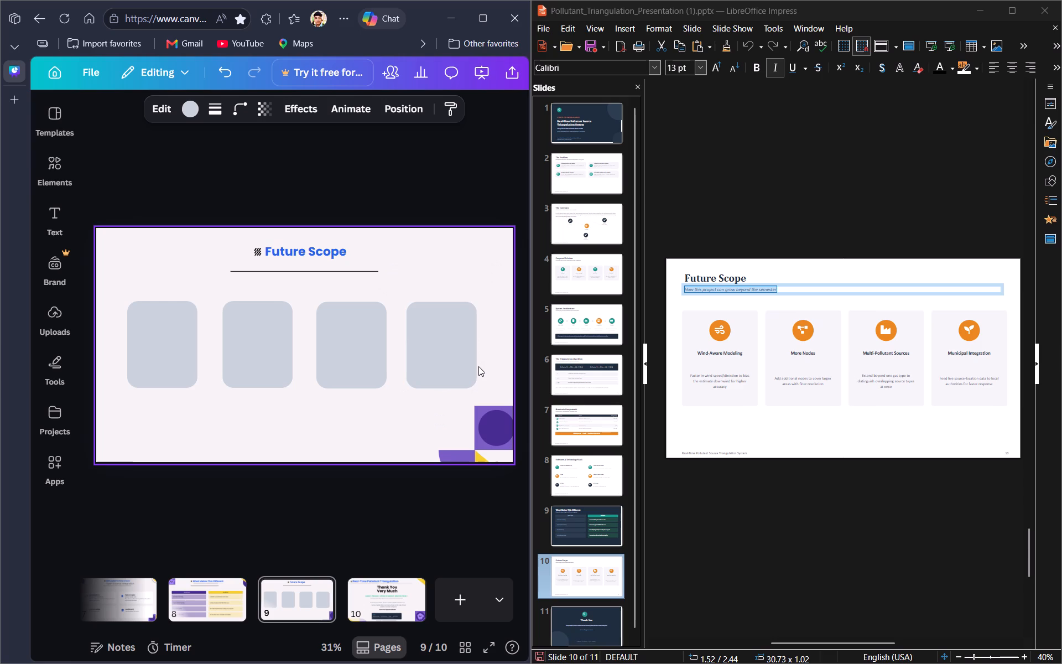
{"action": "key", "text": "Right"}
{"action": "key", "text": "Right"}
{"action": "key", "text": "Right"}
{"action": "key", "text": "Right"}
{"action": "key", "text": "Right"}
{"action": "key", "text": "Right"}
{"action": "key", "text": "Right"}
{"action": "key", "text": "Right"}
{"action": "key", "text": "Right"}
{"action": "key", "text": "Right"}
{"action": "key", "text": "Right"}
{"action": "key", "text": "Right"}
{"action": "key", "text": "Right"}
{"action": "key", "text": "Right"}
{"action": "key", "text": "Right"}
{"action": "key", "text": "Right"}
{"action": "key", "text": "Right"}
{"action": "key", "text": "Right"}
{"action": "key", "text": "Right"}
{"action": "key", "text": "Right"}
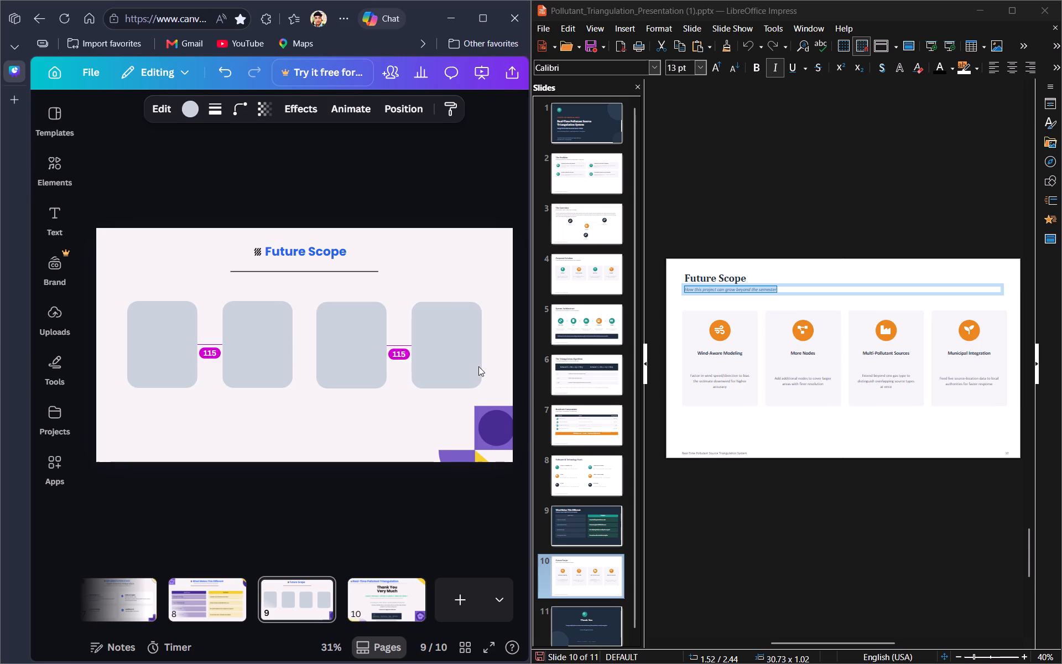
{"action": "key", "text": "Left"}
{"action": "key", "text": "Left"}
{"action": "key", "text": "Left"}
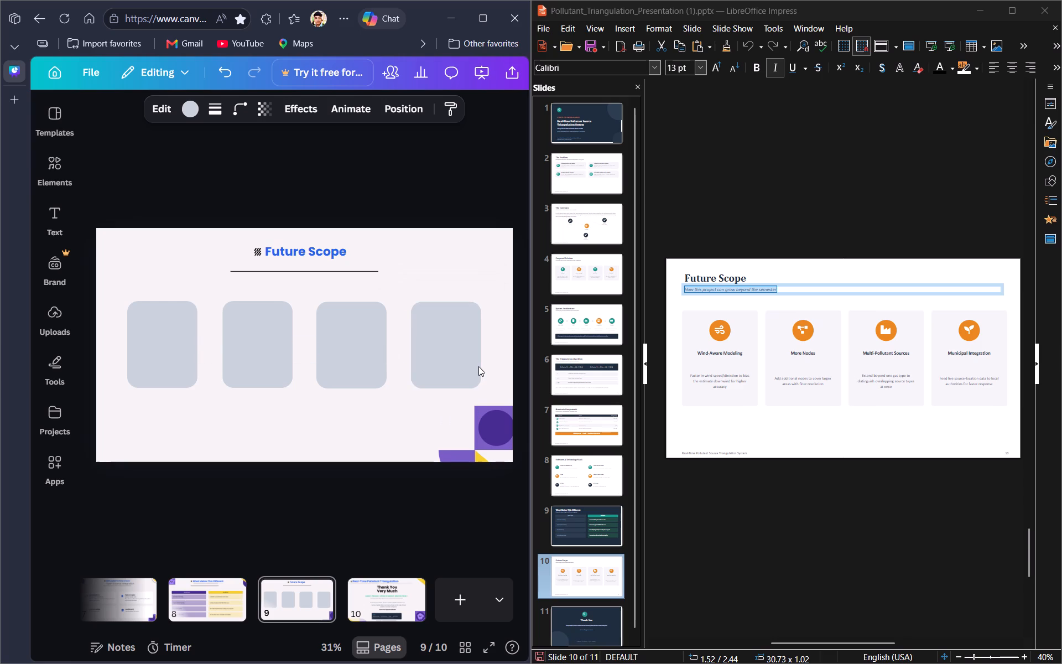
{"action": "key", "text": "Right"}
{"action": "key", "text": "Right"}
{"action": "key", "text": "Right"}
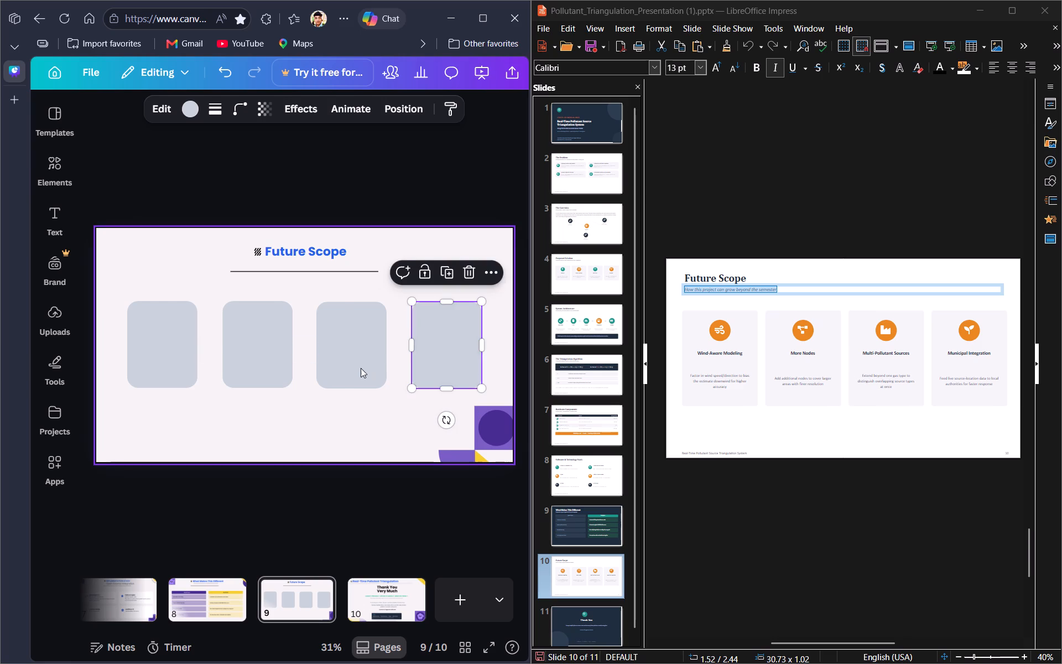
Nudge the third card to the right until its gaps to the second and fourth cards both measure 112.
{"action": "left_click", "coordinate": [361, 368]}
{"action": "key", "text": "Right"}
{"action": "key", "text": "Right"}
{"action": "key", "text": "Right"}
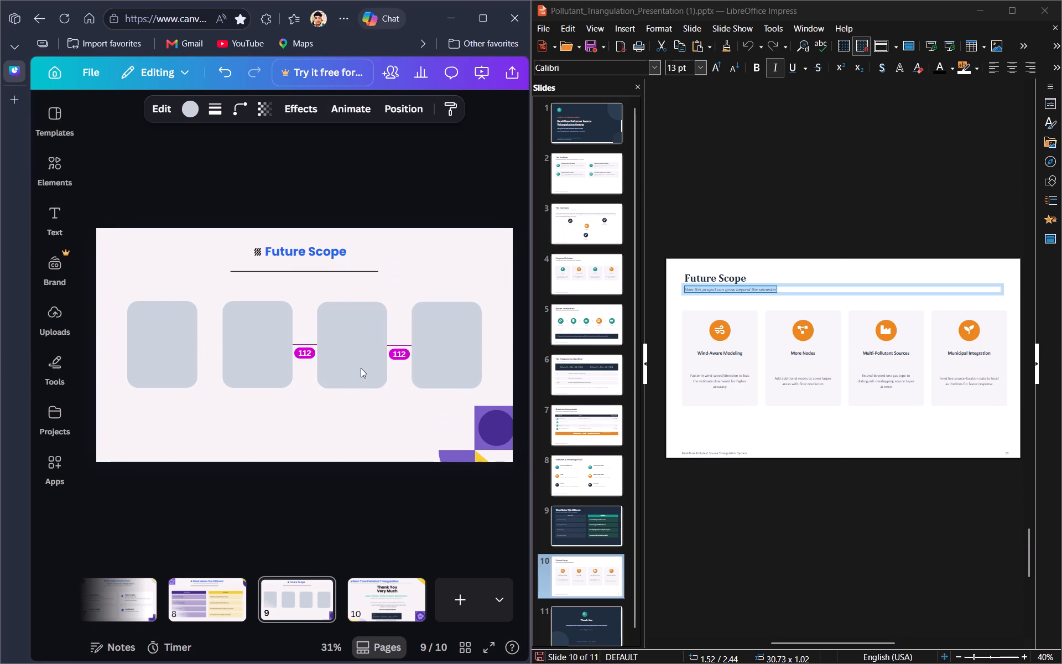
Fine-tune the second card's horizontal position, nudging it right and back until it sits slightly left of where it started.
{"action": "left_click", "coordinate": [258, 362]}
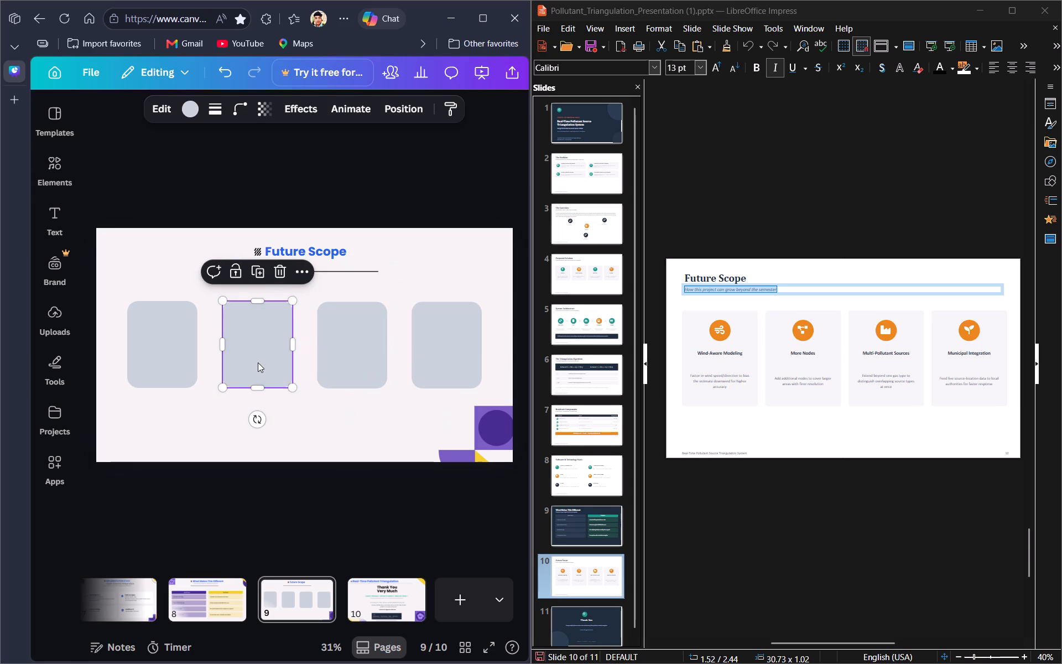
{"action": "key", "text": "Right"}
{"action": "key", "text": "Right"}
{"action": "key", "text": "Right"}
{"action": "key", "text": "Right"}
{"action": "key", "text": "Right"}
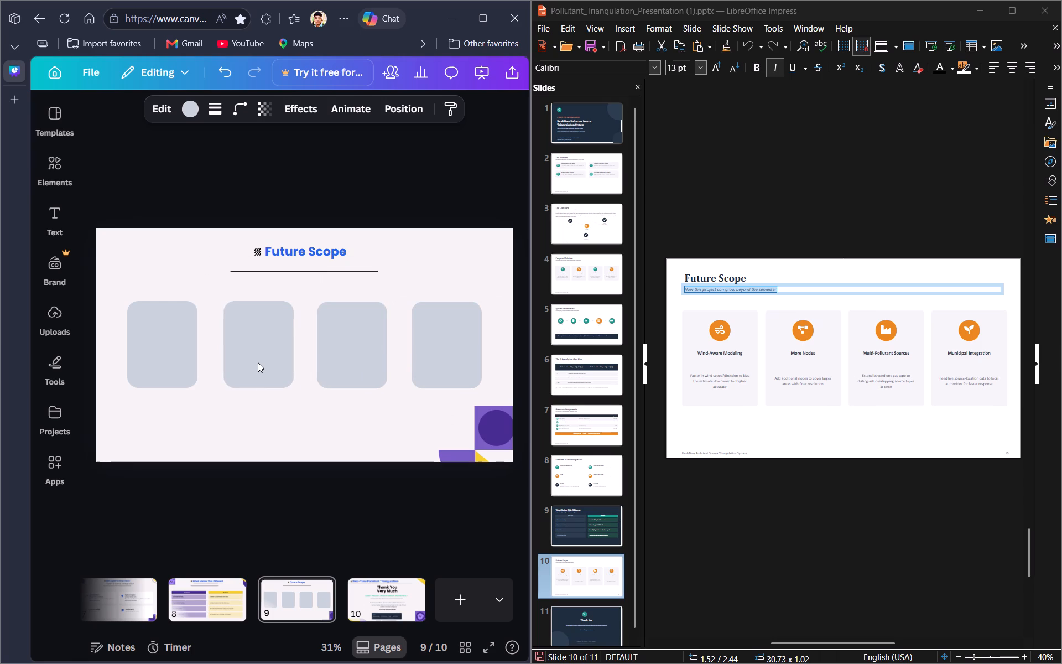
{"action": "key", "text": "Left"}
{"action": "key", "text": "Left"}
{"action": "key", "text": "Left"}
{"action": "key", "text": "Left"}
{"action": "key", "text": "Left"}
{"action": "key", "text": "Left"}
{"action": "key", "text": "Left"}
{"action": "left_click", "coordinate": [334, 338]}
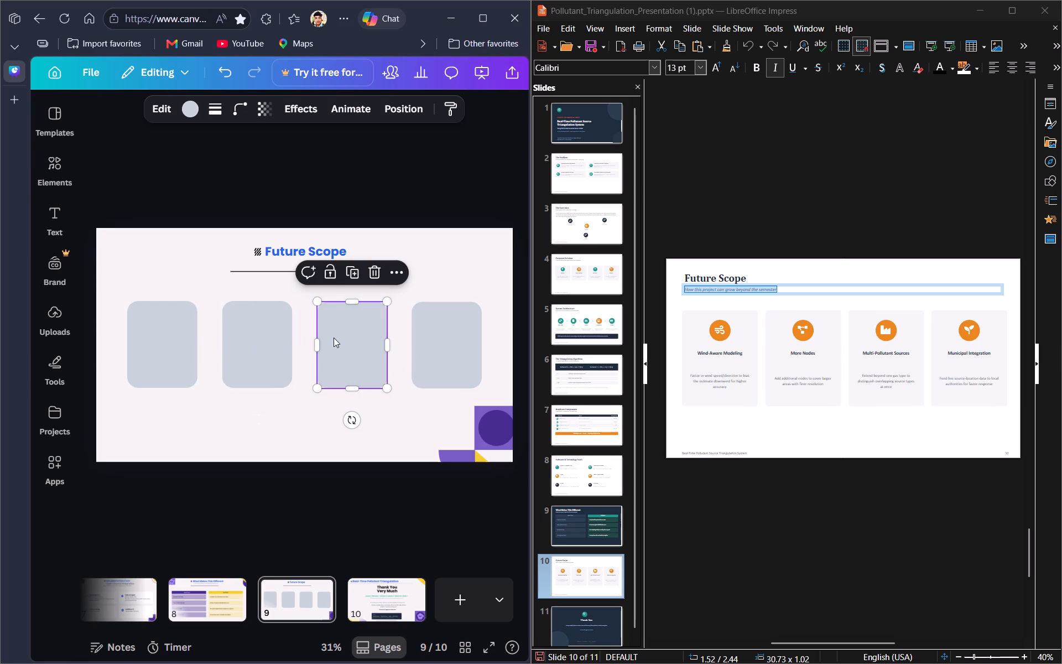
{"action": "left_click", "coordinate": [394, 521]}
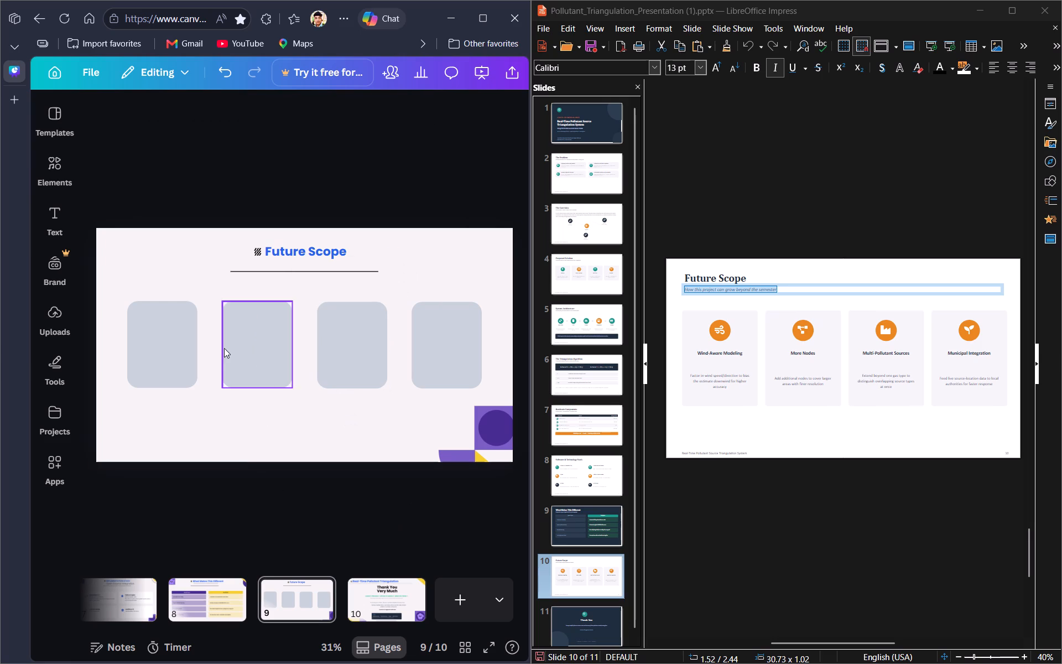
Recolour the fourth and second cards with the yellow already used in the page's shapes.
{"action": "left_click", "coordinate": [456, 338]}
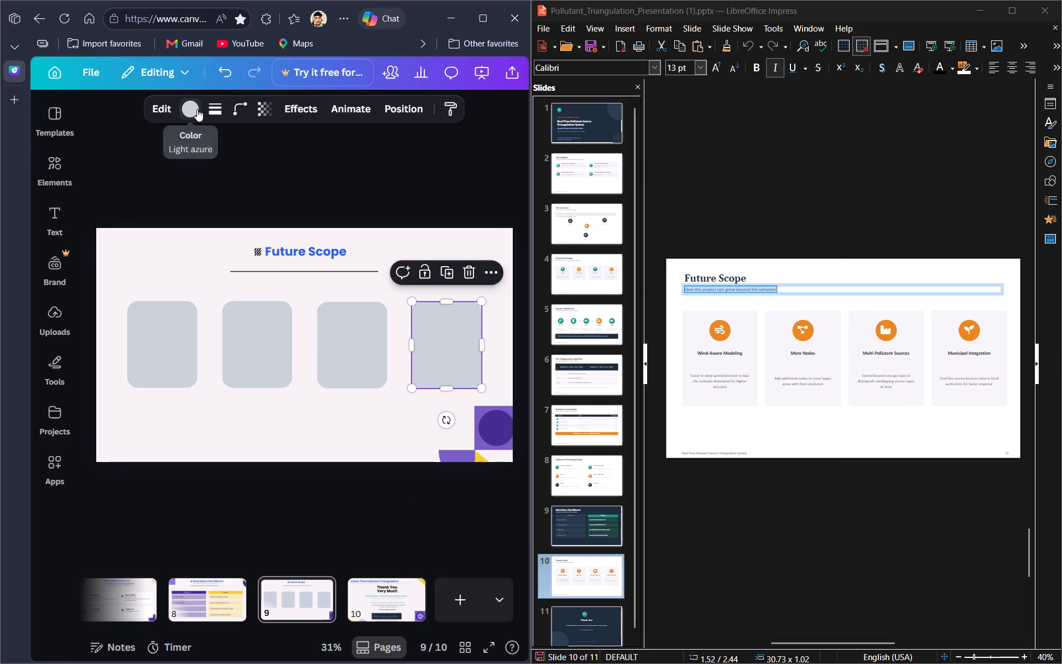
{"action": "left_click", "coordinate": [197, 109]}
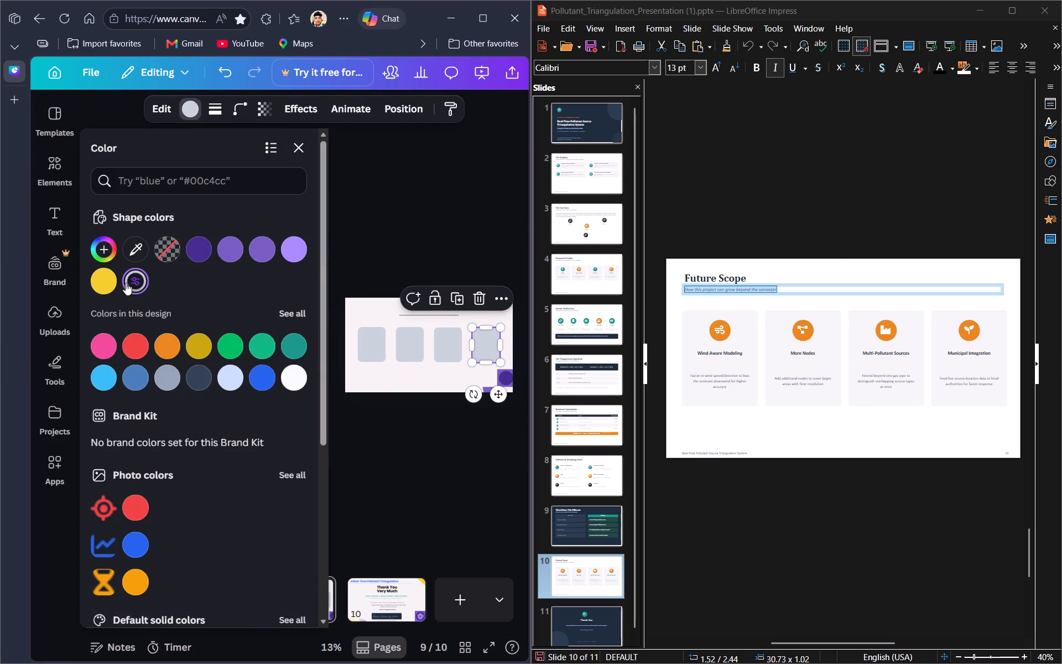
{"action": "left_click", "coordinate": [104, 279]}
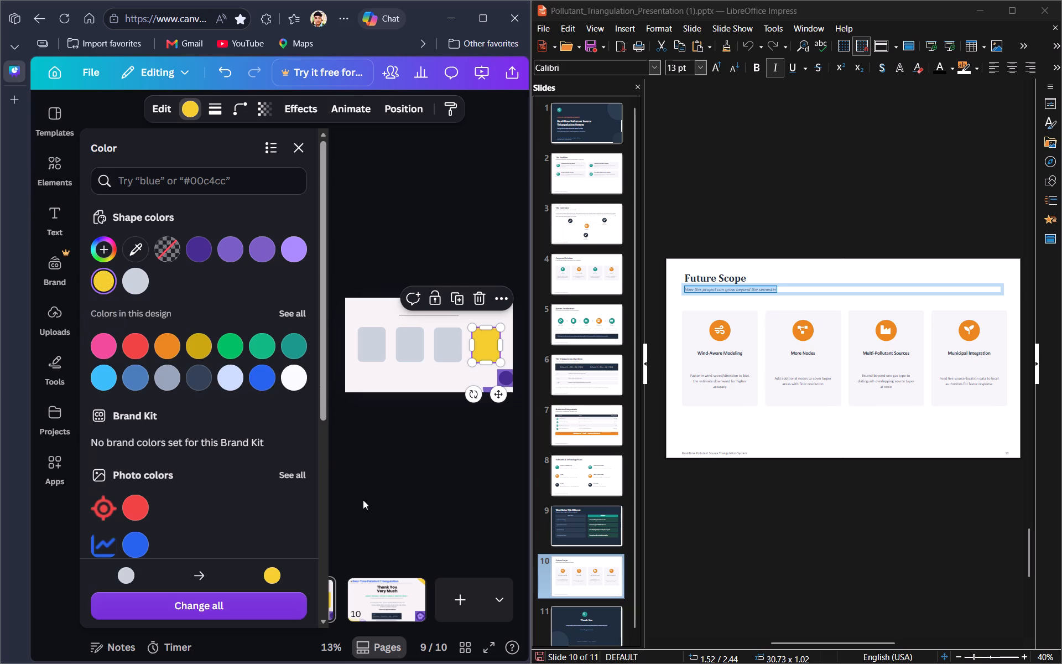
{"action": "left_click", "coordinate": [415, 352]}
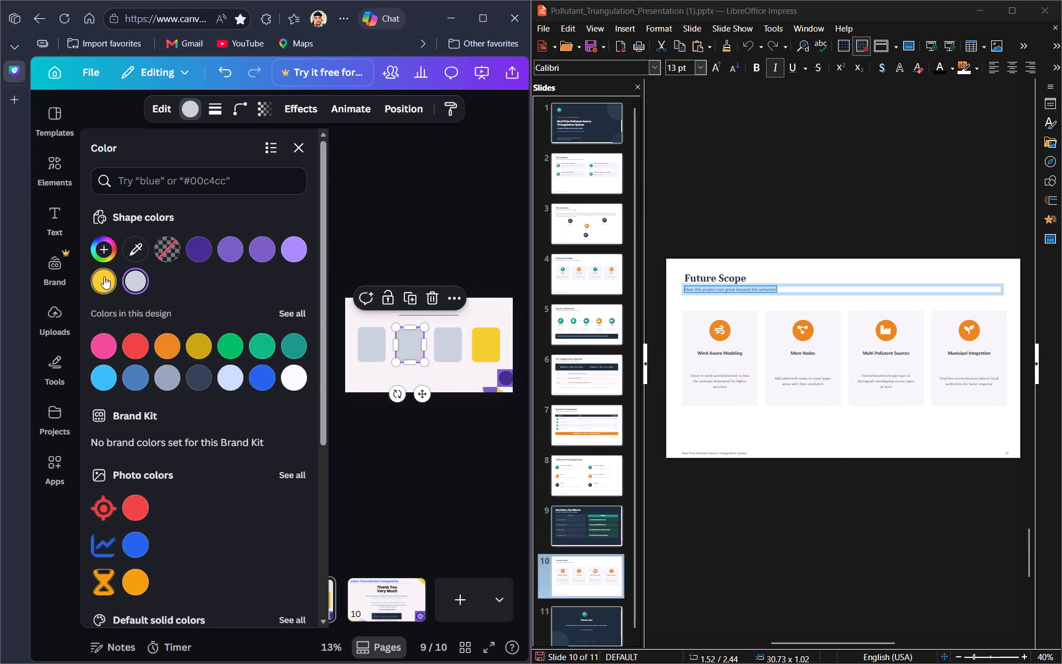
{"action": "left_click", "coordinate": [104, 277]}
Recolour the first and third cards with the purple #785dc4.
{"action": "left_click", "coordinate": [362, 341]}
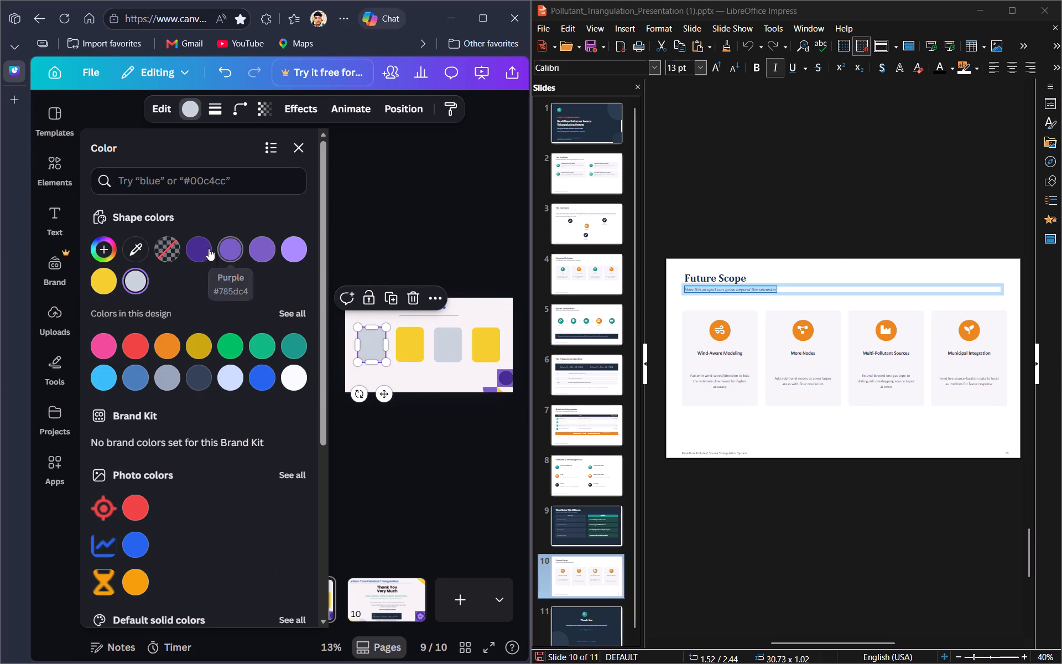
{"action": "left_click", "coordinate": [236, 247]}
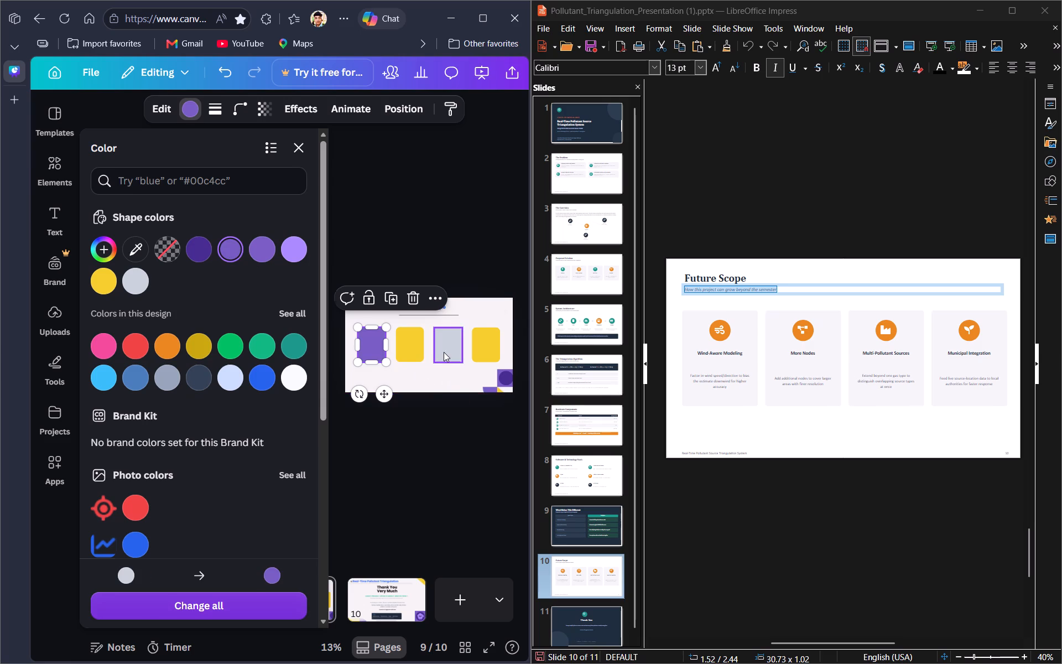
{"action": "left_click", "coordinate": [444, 352]}
{"action": "left_click", "coordinate": [239, 246]}
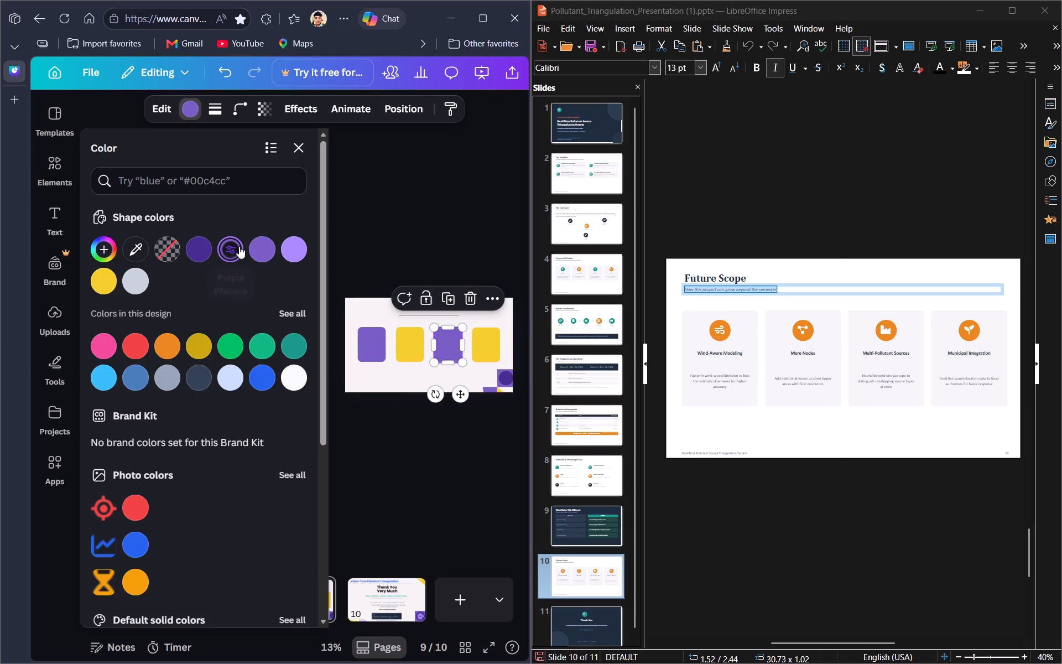
{"action": "left_click", "coordinate": [445, 465]}
Lighten the first purple card, trying transparency values of 50 and 36 before entering 40.
{"action": "left_click", "coordinate": [173, 350]}
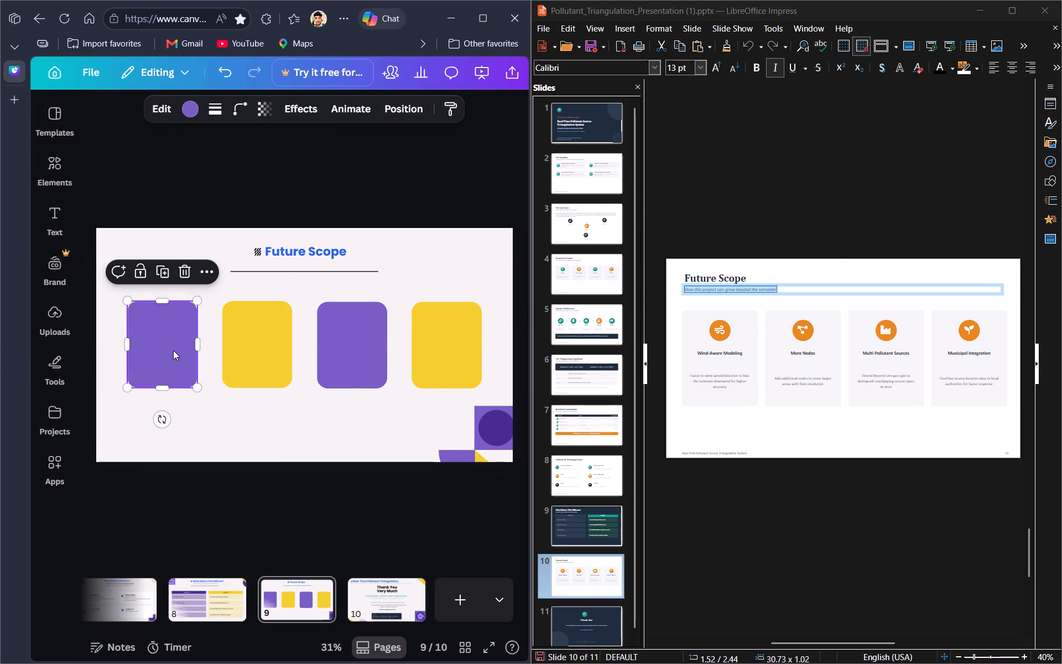
{"action": "left_click", "coordinate": [265, 110]}
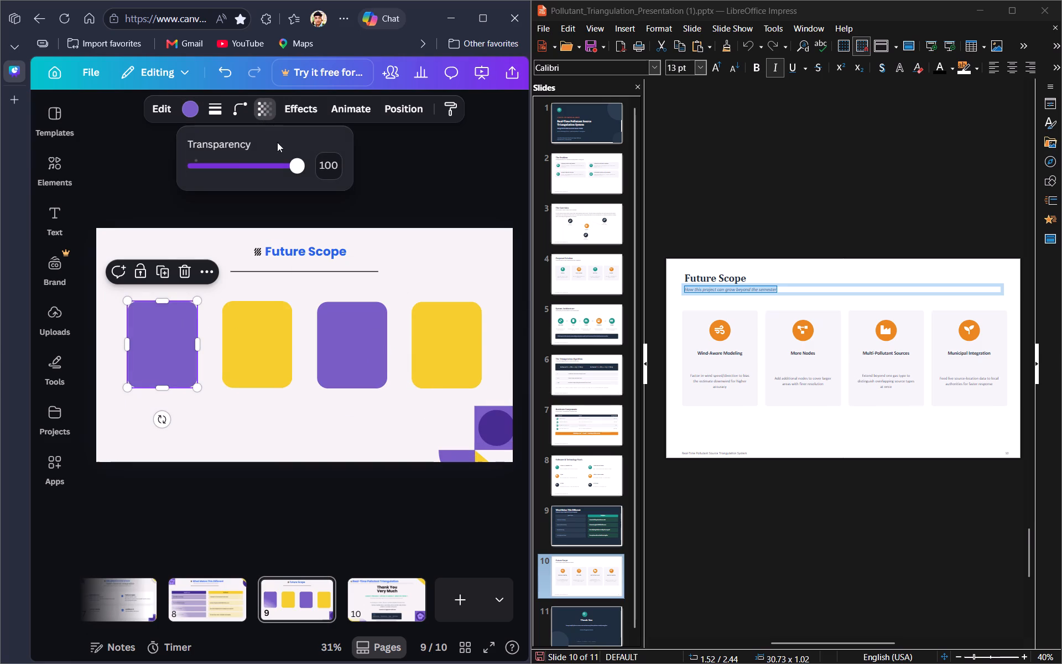
{"action": "left_click", "coordinate": [246, 163]}
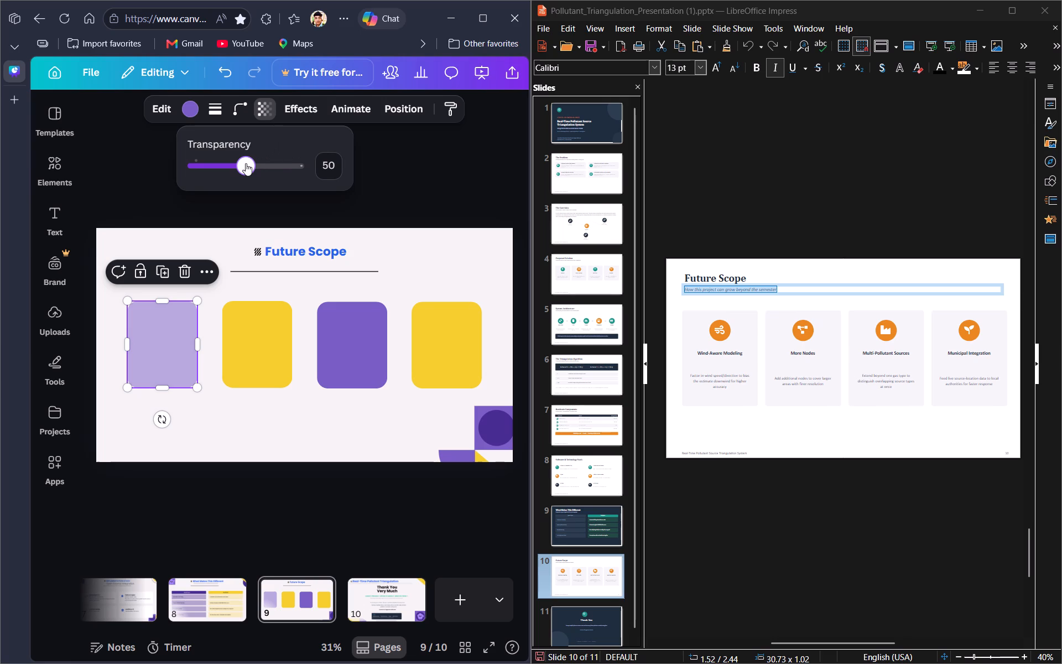
{"action": "left_click", "coordinate": [287, 334]}
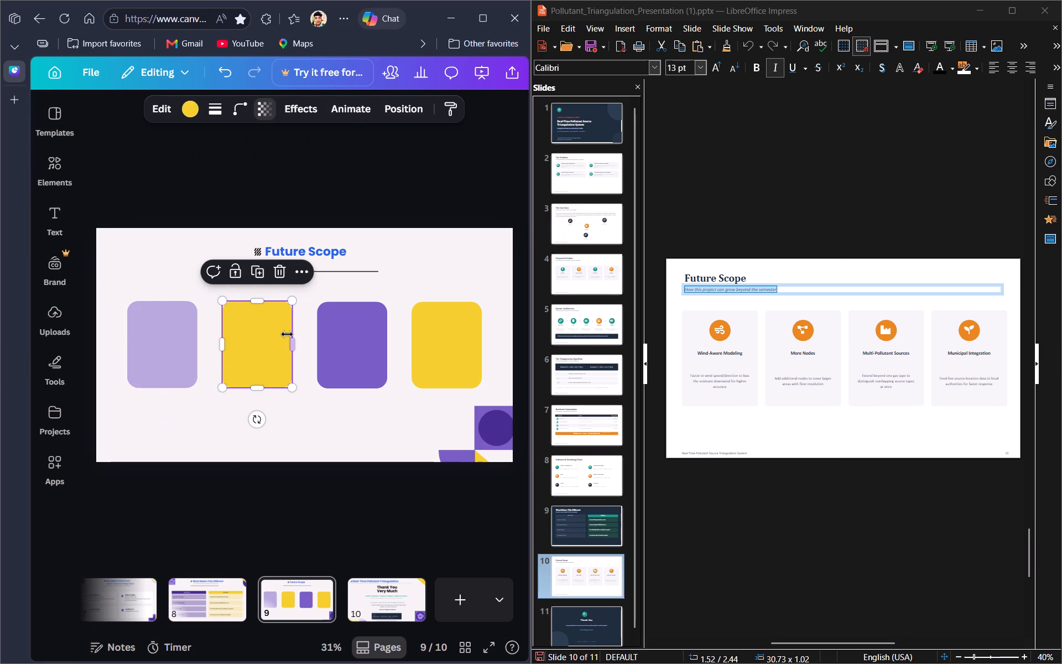
{"action": "left_click", "coordinate": [189, 356]}
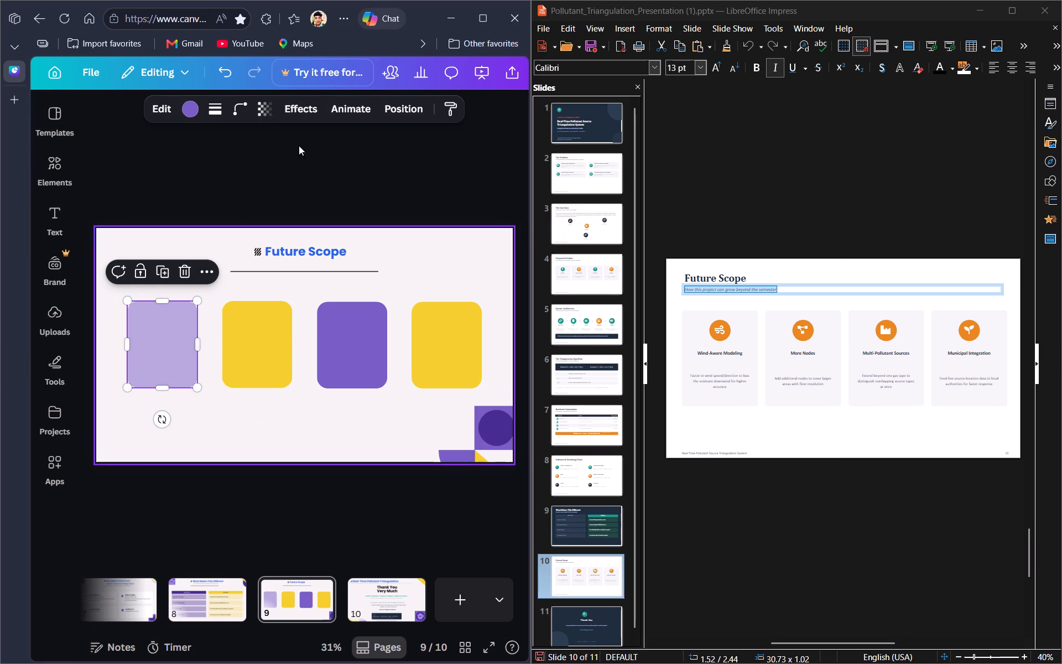
{"action": "left_click", "coordinate": [198, 111]}
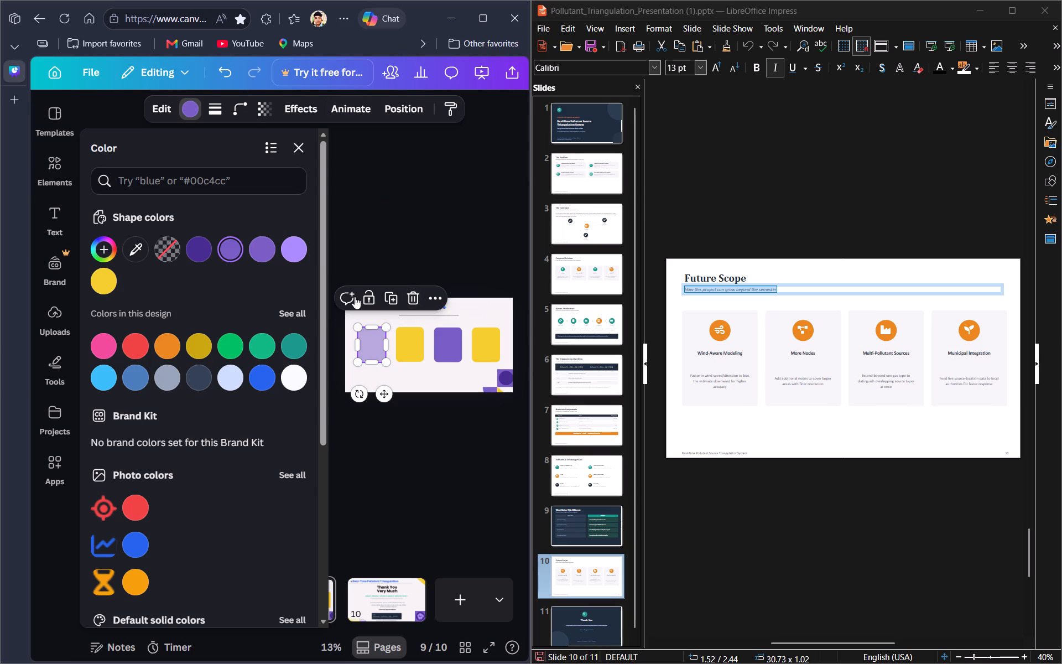
{"action": "left_click", "coordinate": [266, 105]}
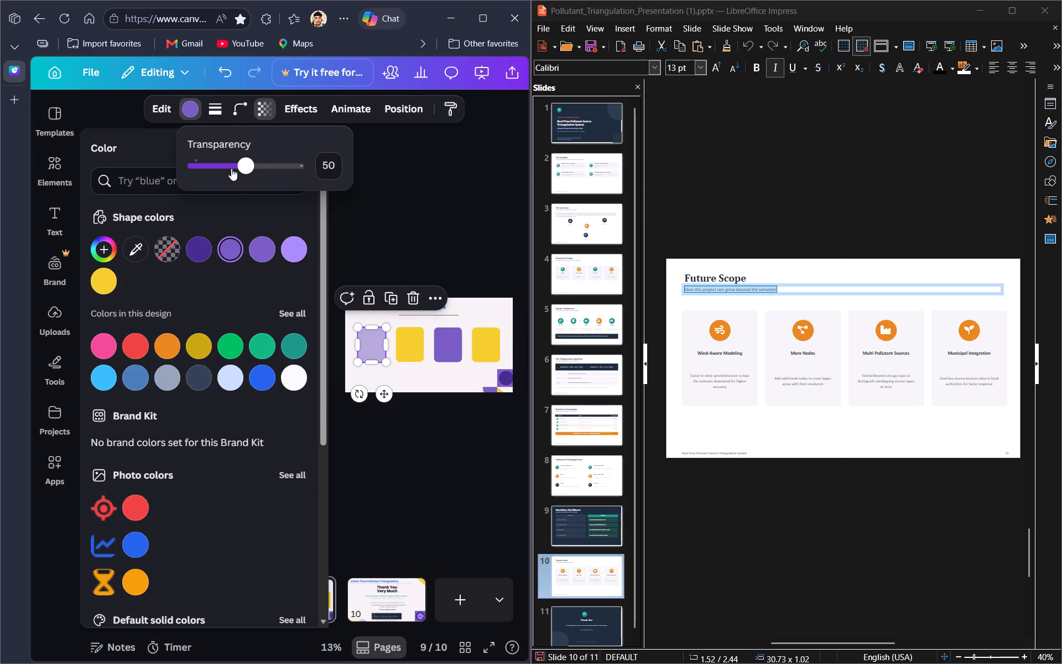
{"action": "left_click", "coordinate": [231, 168]}
{"action": "double_click", "coordinate": [331, 166]}
{"action": "type", "text": "40"}
{"action": "left_click", "coordinate": [407, 193]}
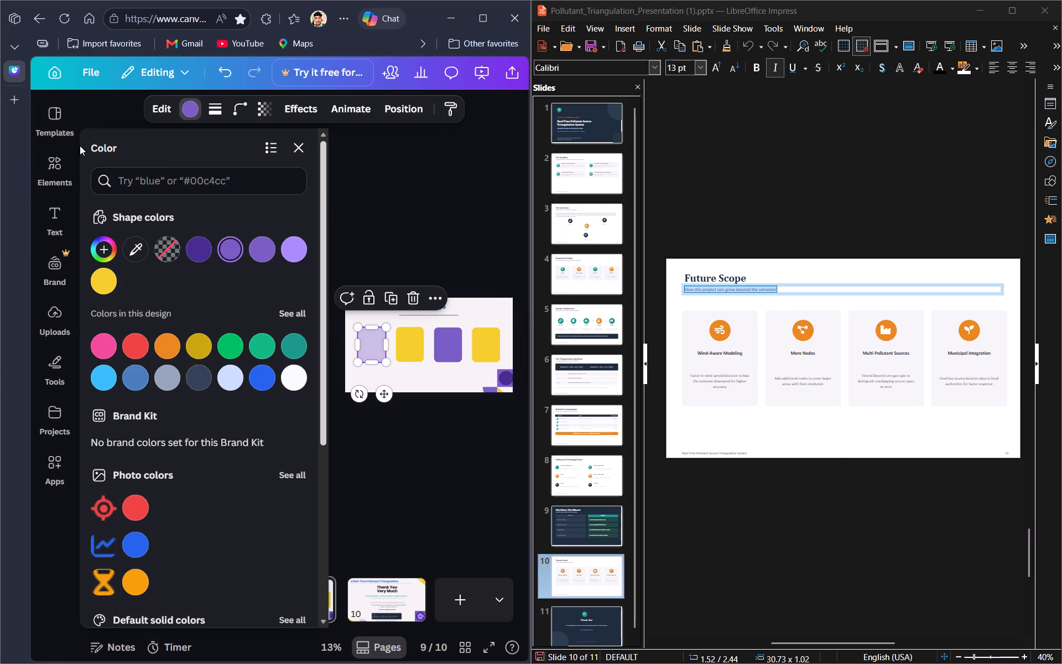
{"action": "left_click", "coordinate": [183, 111]}
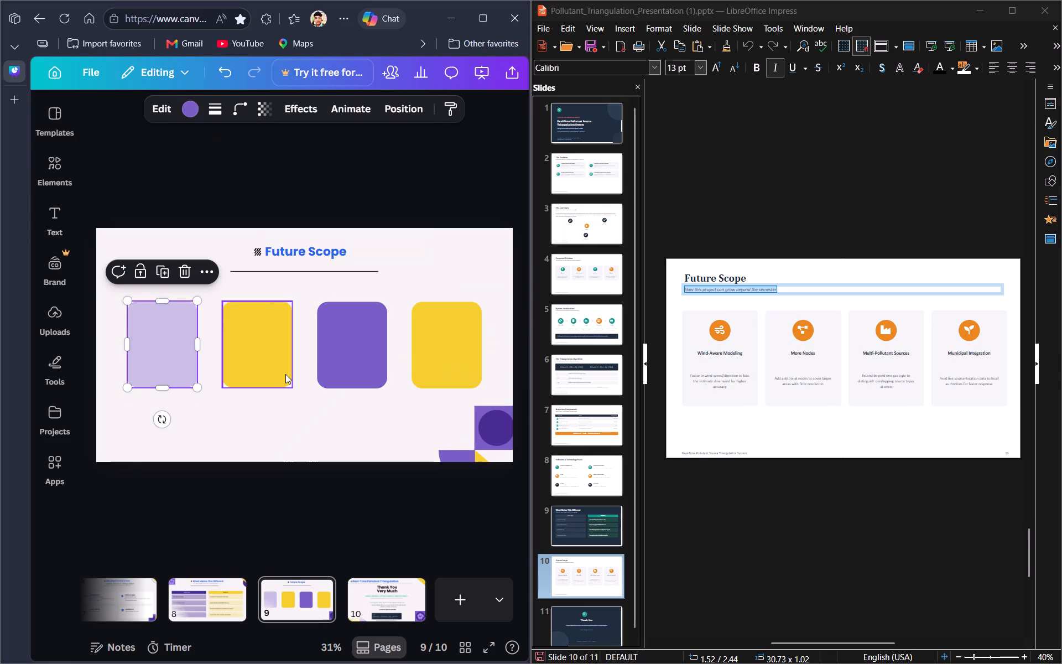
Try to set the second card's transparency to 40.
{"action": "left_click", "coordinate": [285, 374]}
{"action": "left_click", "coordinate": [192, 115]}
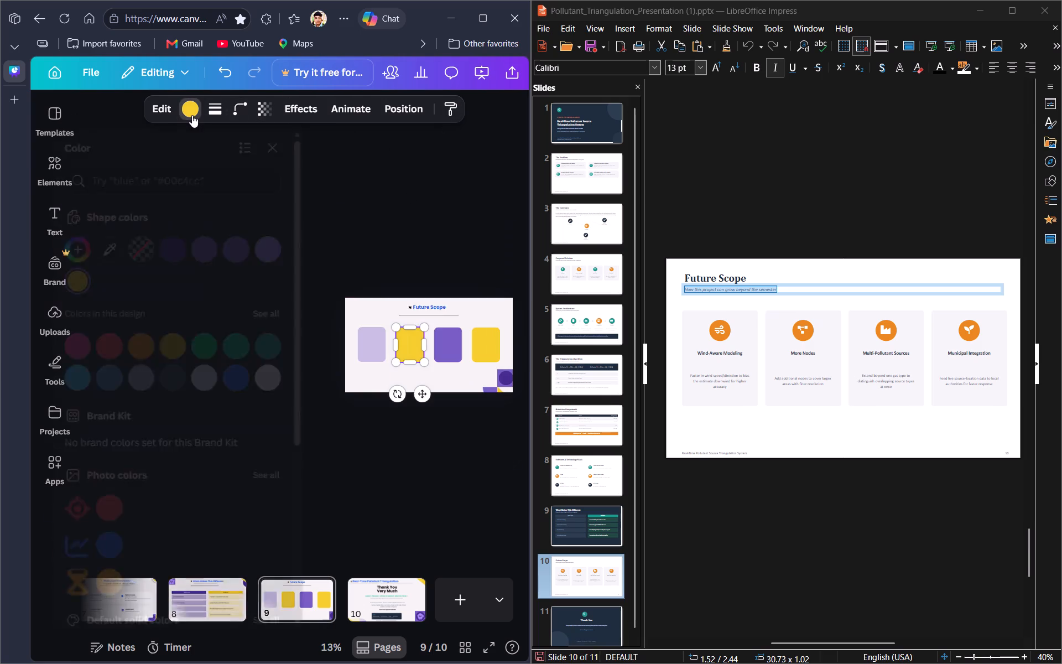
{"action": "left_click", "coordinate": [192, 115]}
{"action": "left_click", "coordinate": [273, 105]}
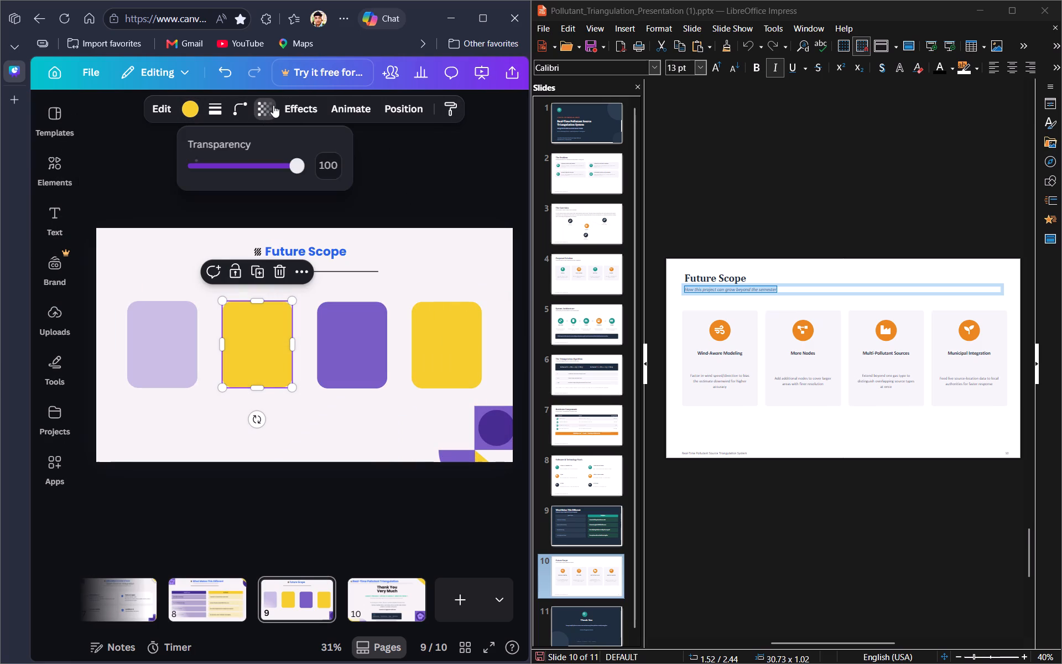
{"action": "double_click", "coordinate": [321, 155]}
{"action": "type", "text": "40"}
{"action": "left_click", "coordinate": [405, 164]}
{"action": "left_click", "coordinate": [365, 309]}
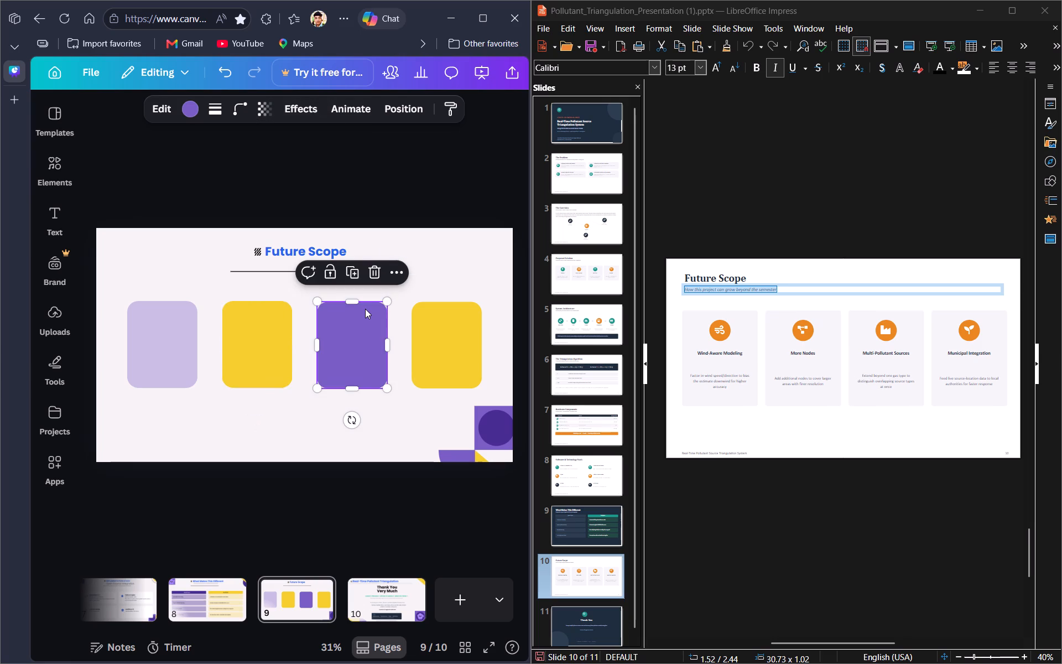
Set the second card's transparency to 40.
{"action": "left_click", "coordinate": [257, 317]}
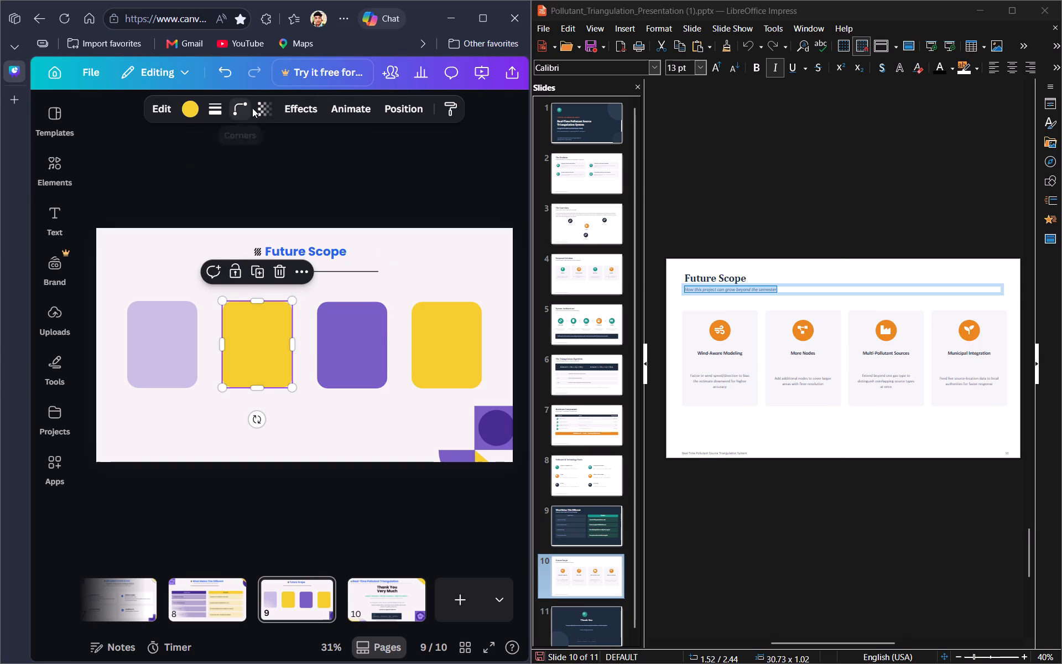
{"action": "left_click", "coordinate": [256, 106]}
{"action": "double_click", "coordinate": [329, 177]}
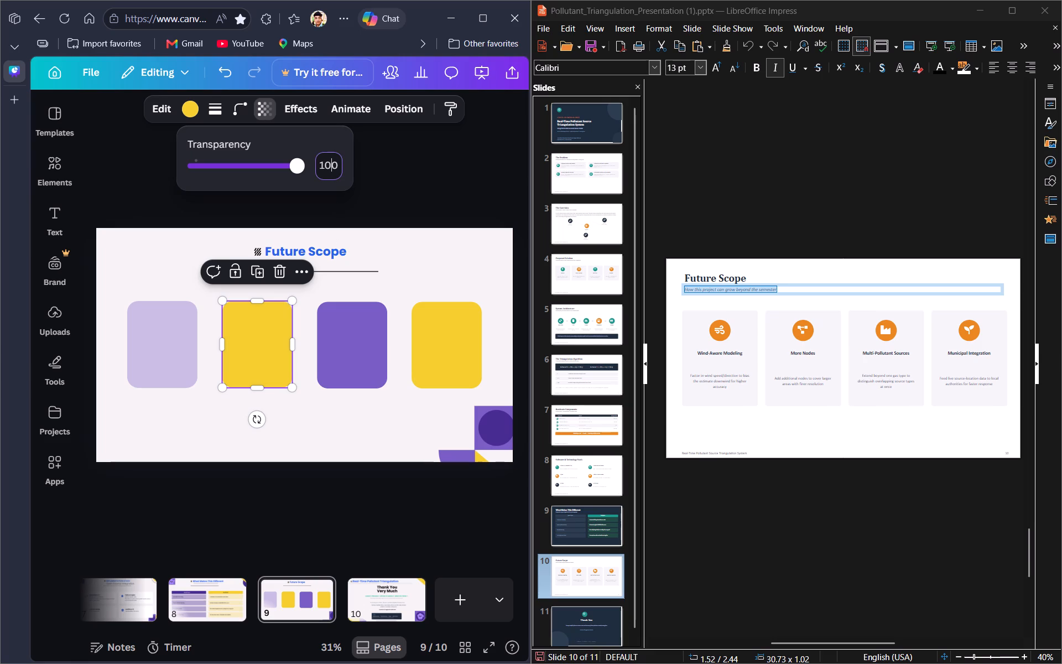
{"action": "type", "text": "40"}
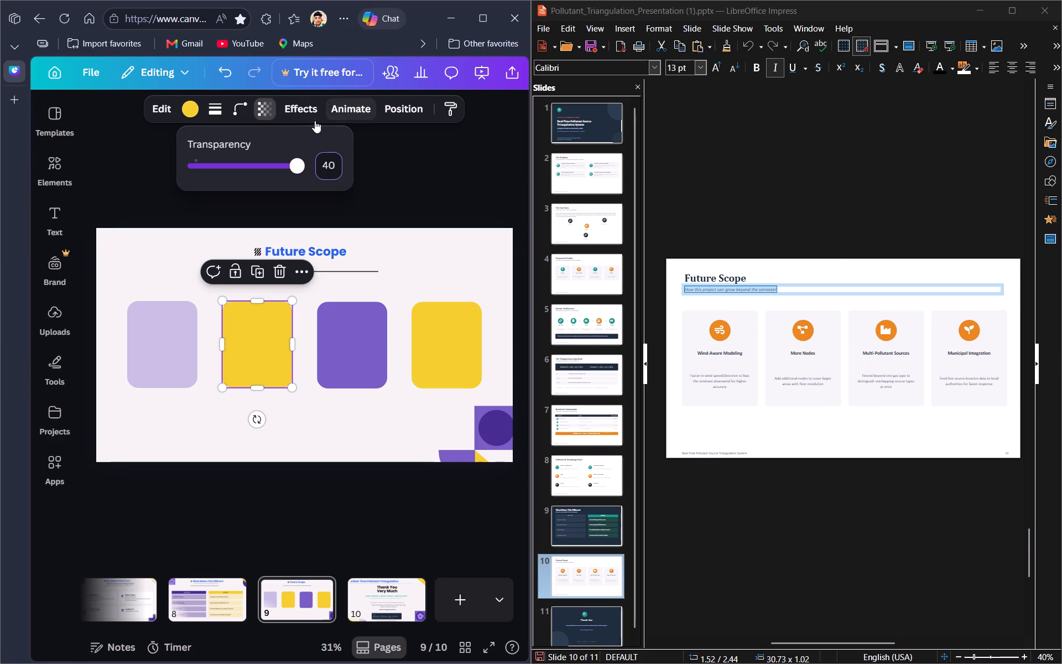
{"action": "left_click", "coordinate": [310, 131]}
{"action": "left_click", "coordinate": [395, 170]}
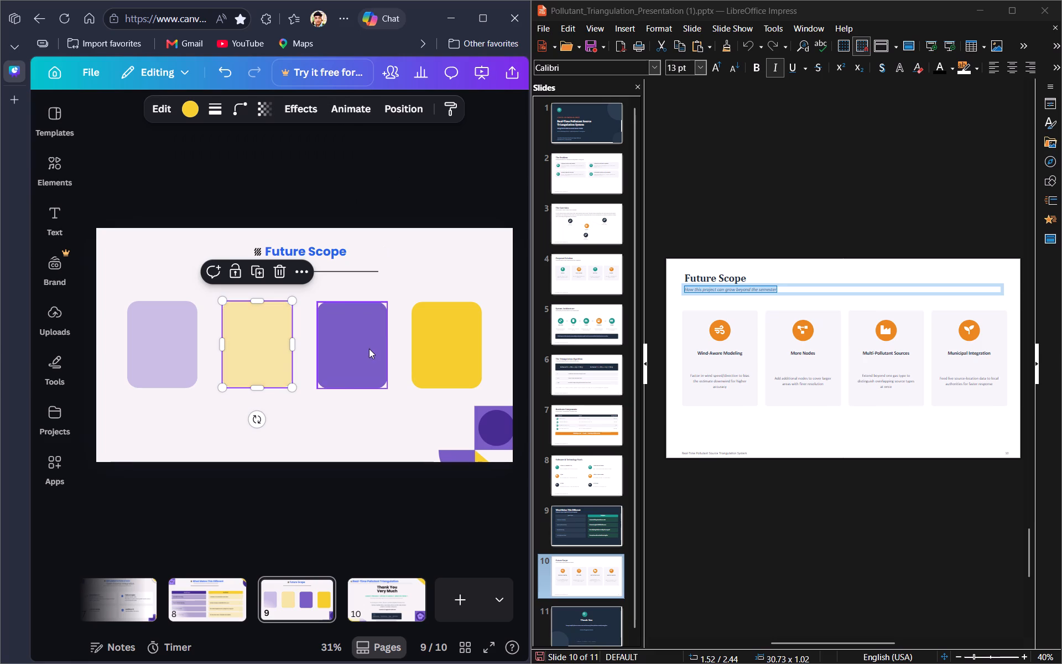
Set the third card's transparency to 40.
{"action": "left_click", "coordinate": [369, 349]}
{"action": "double_click", "coordinate": [269, 98]}
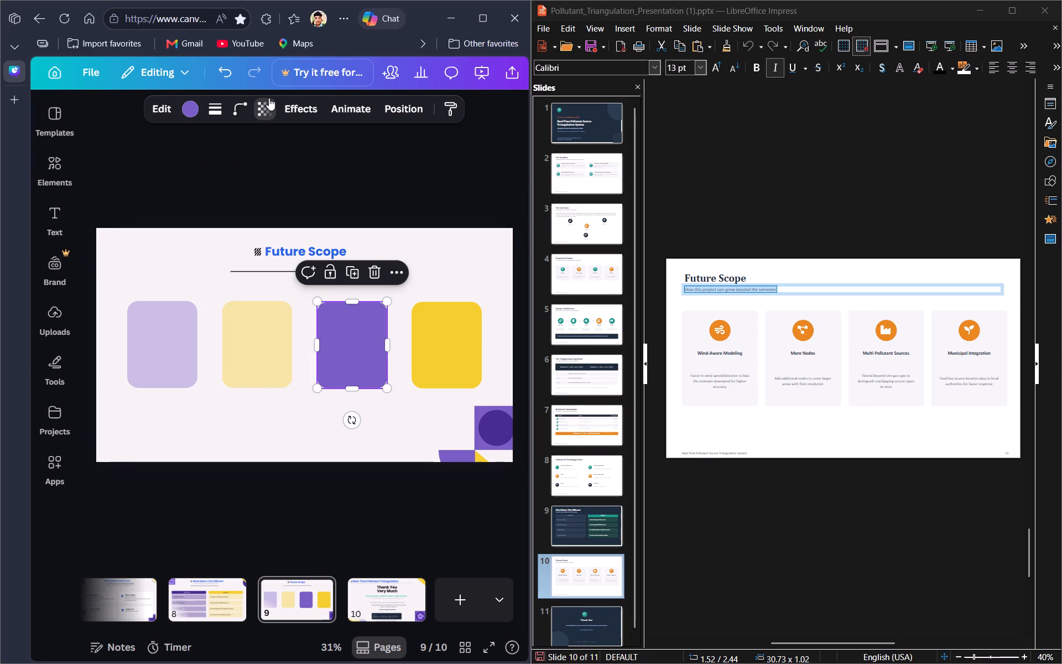
{"action": "left_click", "coordinate": [269, 98]}
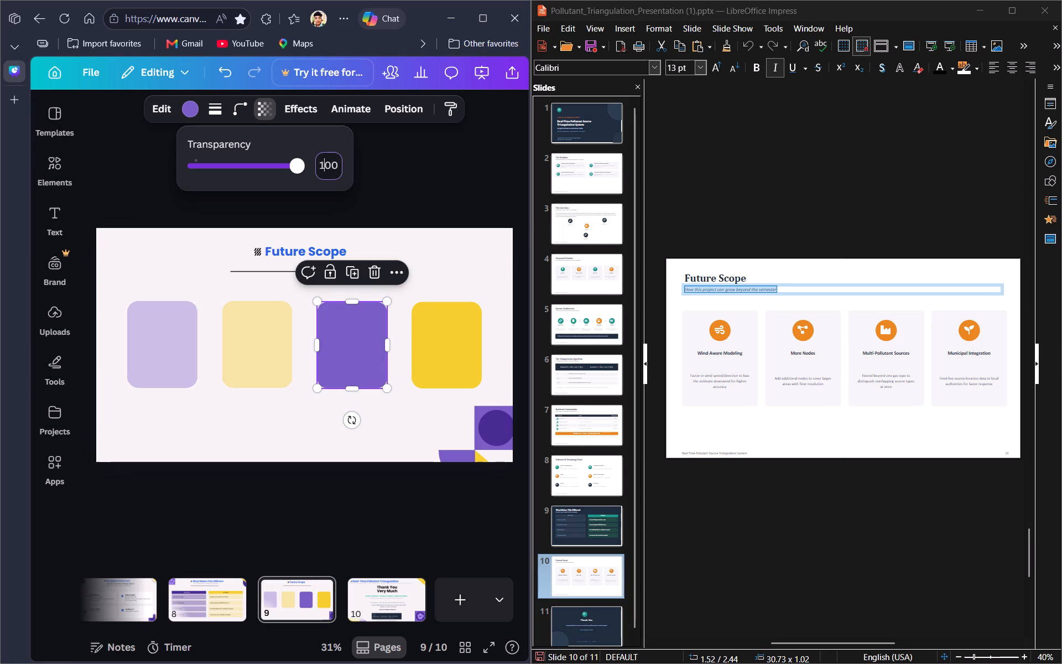
{"action": "double_click", "coordinate": [327, 171]}
{"action": "type", "text": "40"}
{"action": "key", "text": "Right"}
{"action": "key", "text": "Right"}
{"action": "key", "text": "BackSpace"}
{"action": "key", "text": "BackSpace"}
{"action": "left_click", "coordinate": [298, 129]}
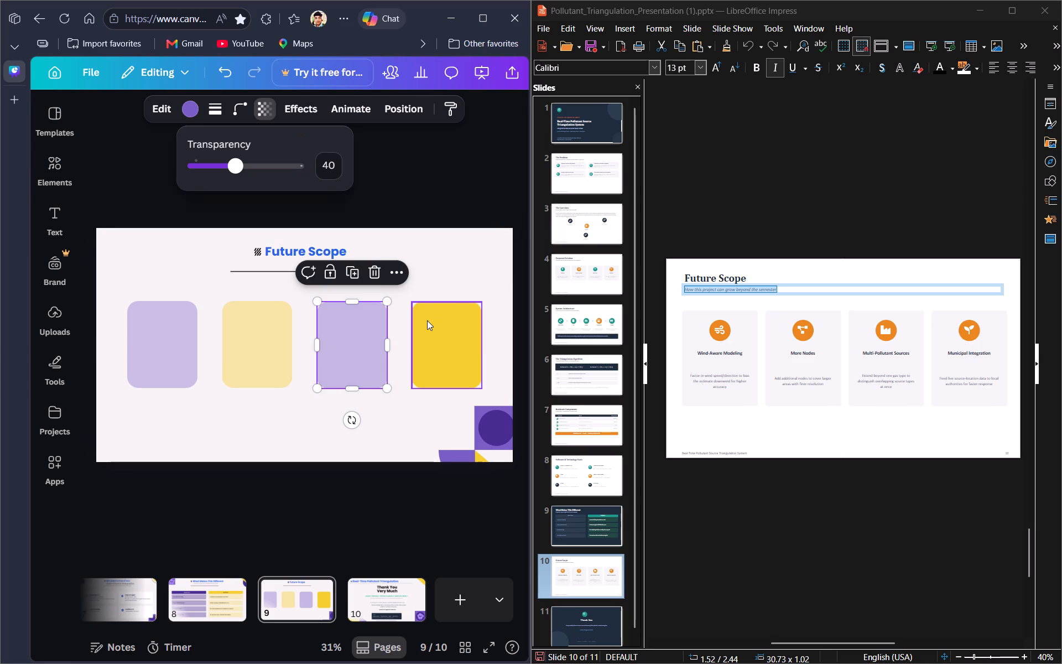
Set the fourth card's transparency to 40 and deselect it.
{"action": "left_click", "coordinate": [427, 320]}
{"action": "left_click", "coordinate": [269, 106]}
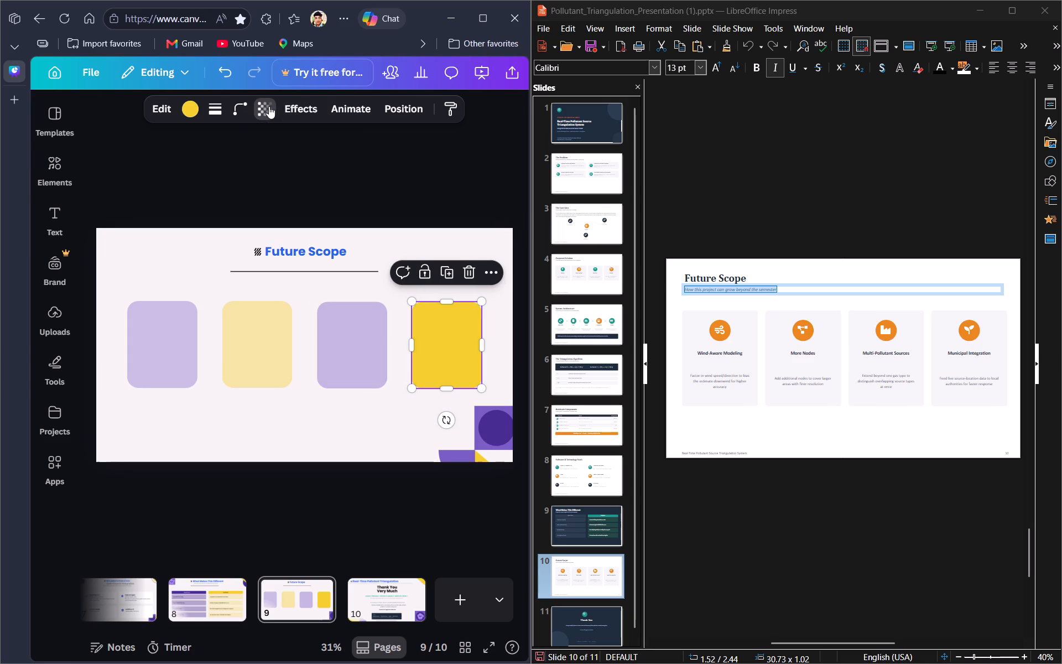
{"action": "left_click_drag", "start_coordinate": [334, 168], "coordinate": [356, 168]}
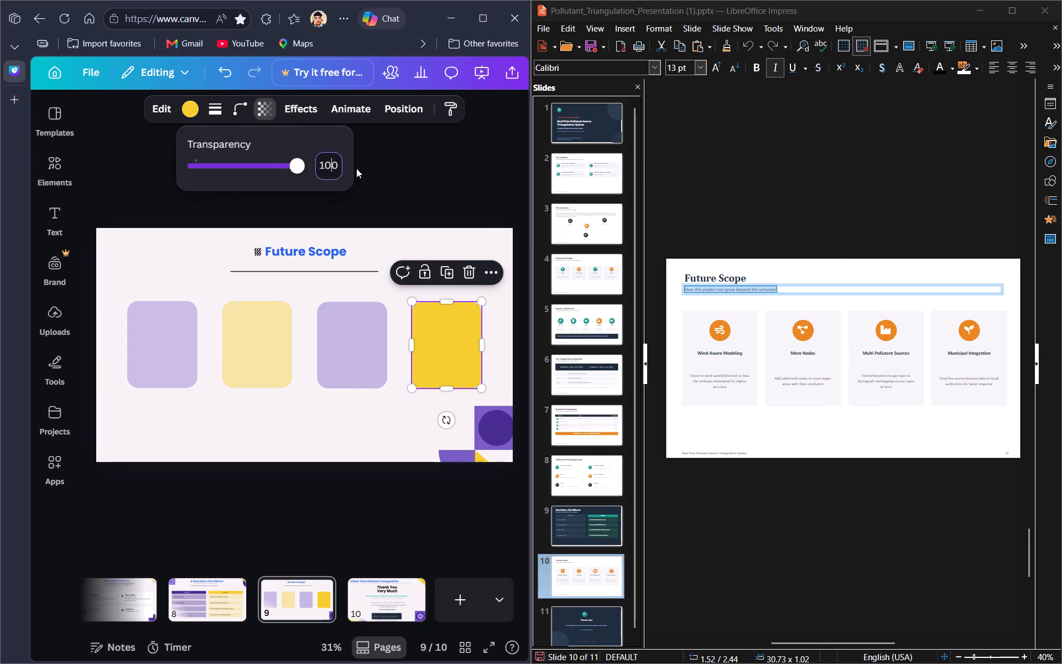
{"action": "type", "text": "40"}
{"action": "left_click", "coordinate": [311, 150]}
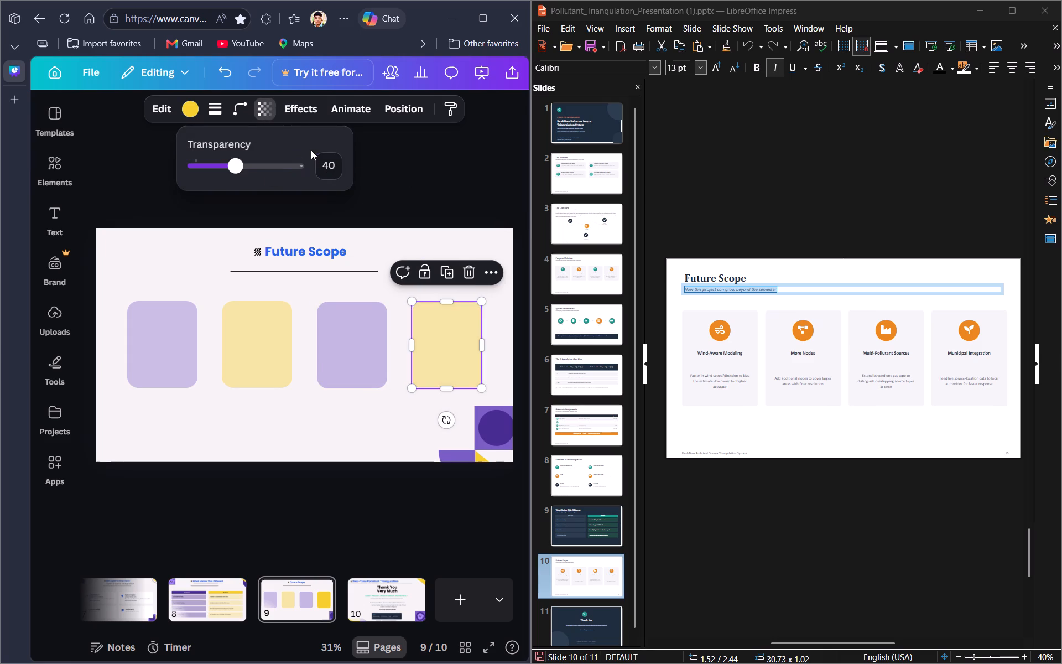
{"action": "left_click", "coordinate": [398, 167]}
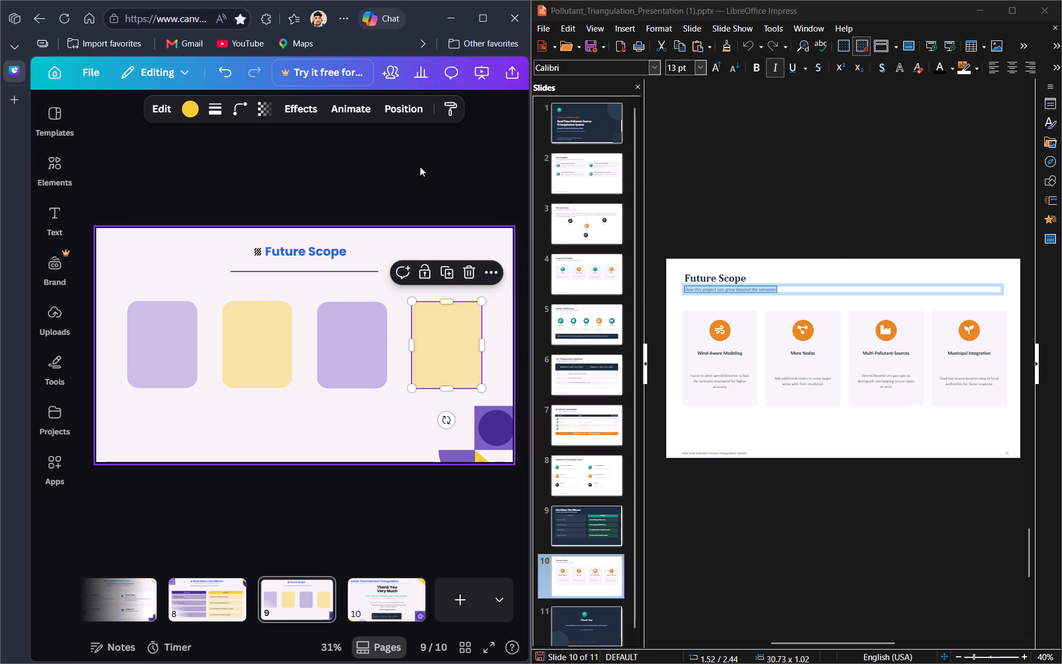
{"action": "left_click", "coordinate": [420, 167]}
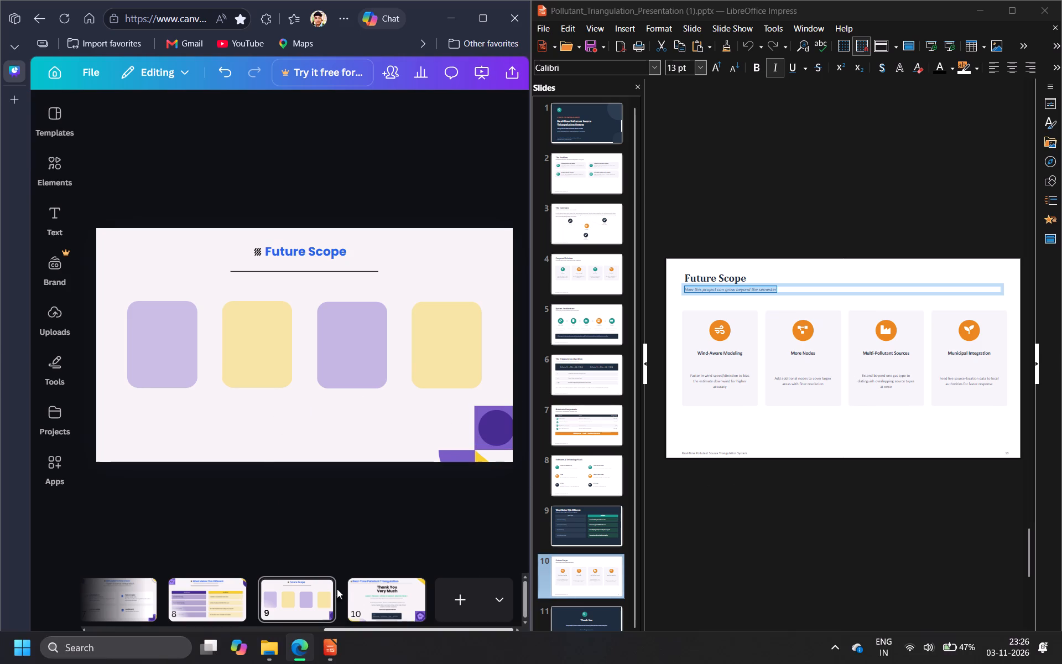
Look through pages 8, 7, 10, 6 and 5 for a corner decoration to reuse on the Future Scope page.
{"action": "left_click", "coordinate": [212, 601]}
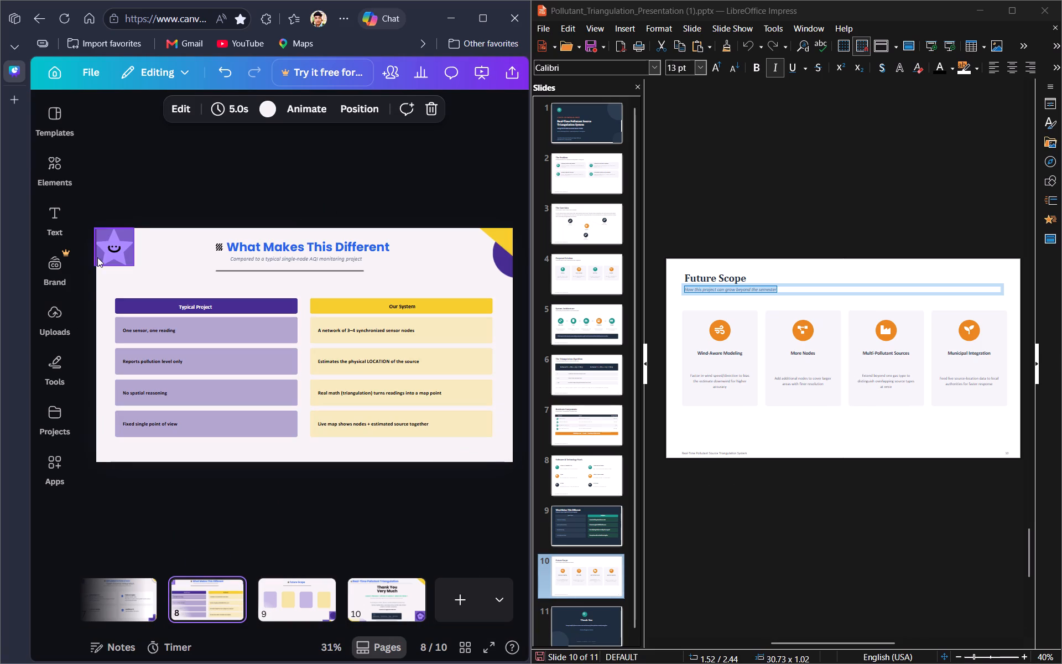
{"action": "left_click_drag", "start_coordinate": [107, 183], "coordinate": [117, 229]}
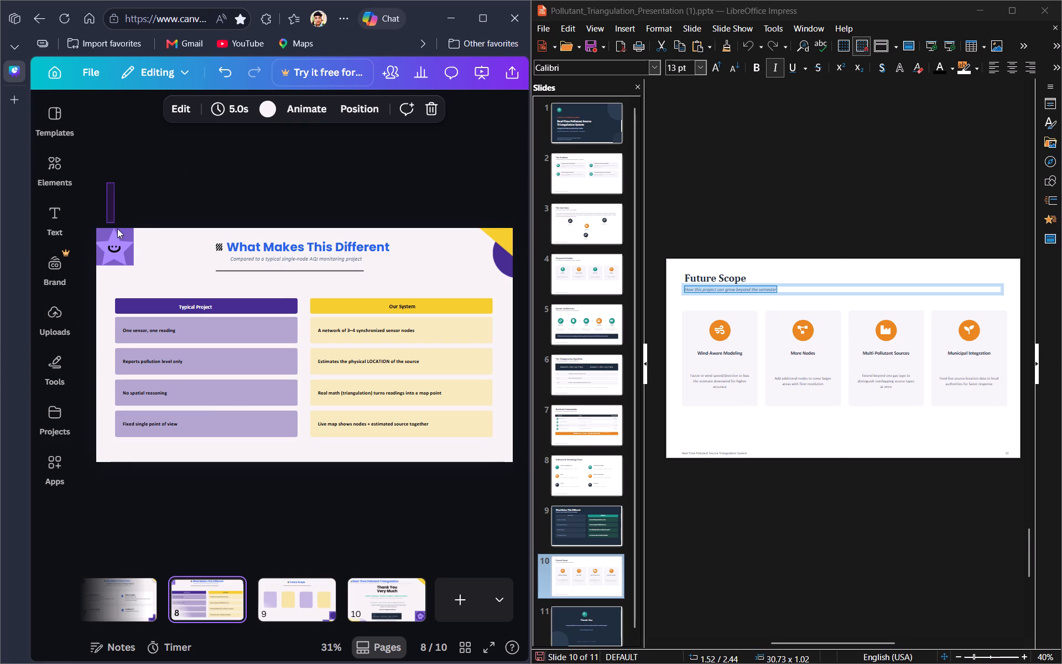
{"action": "left_click_drag", "start_coordinate": [117, 229], "coordinate": [150, 266]}
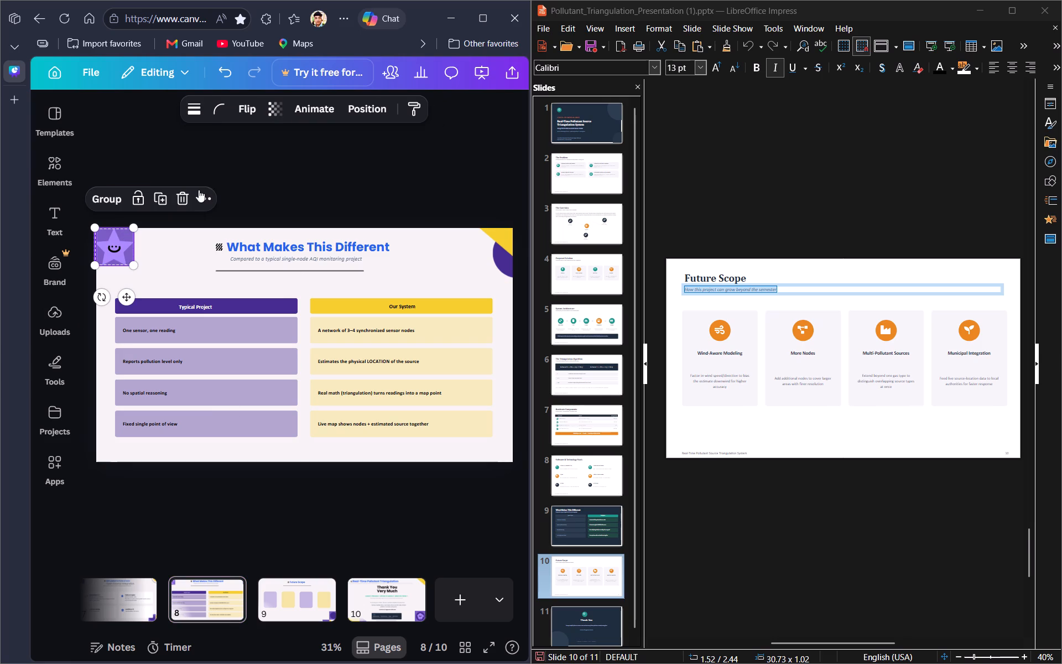
{"action": "left_click", "coordinate": [246, 181]}
{"action": "scroll", "coordinate": [166, 343], "scroll_direction": "right", "scroll_amount": 1}
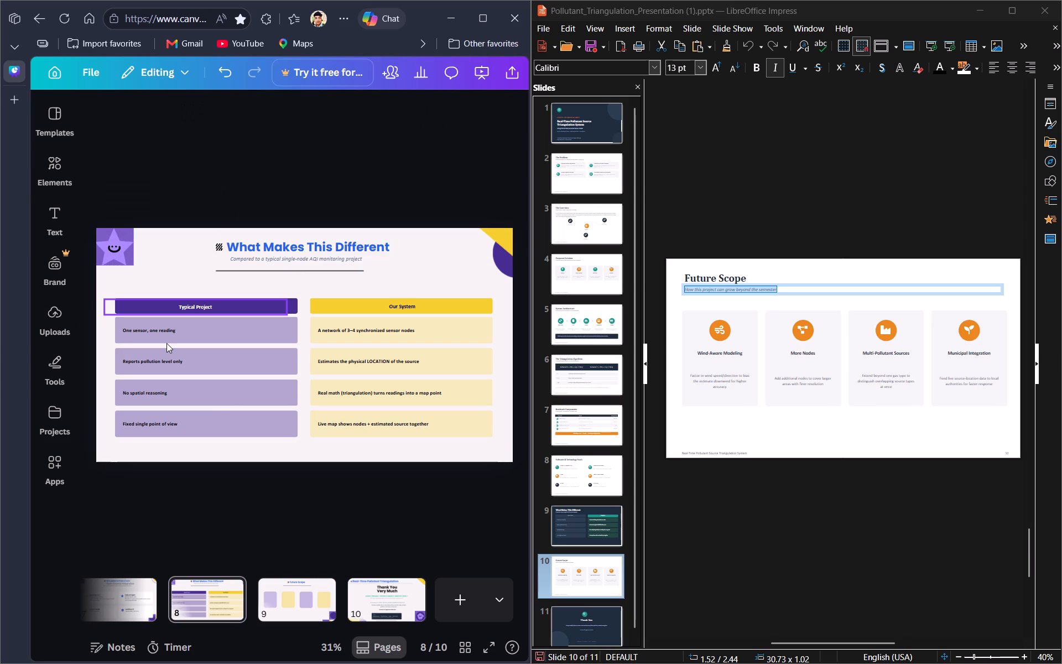
{"action": "scroll", "coordinate": [166, 343], "scroll_direction": "right", "scroll_amount": 3}
{"action": "left_click", "coordinate": [131, 584]}
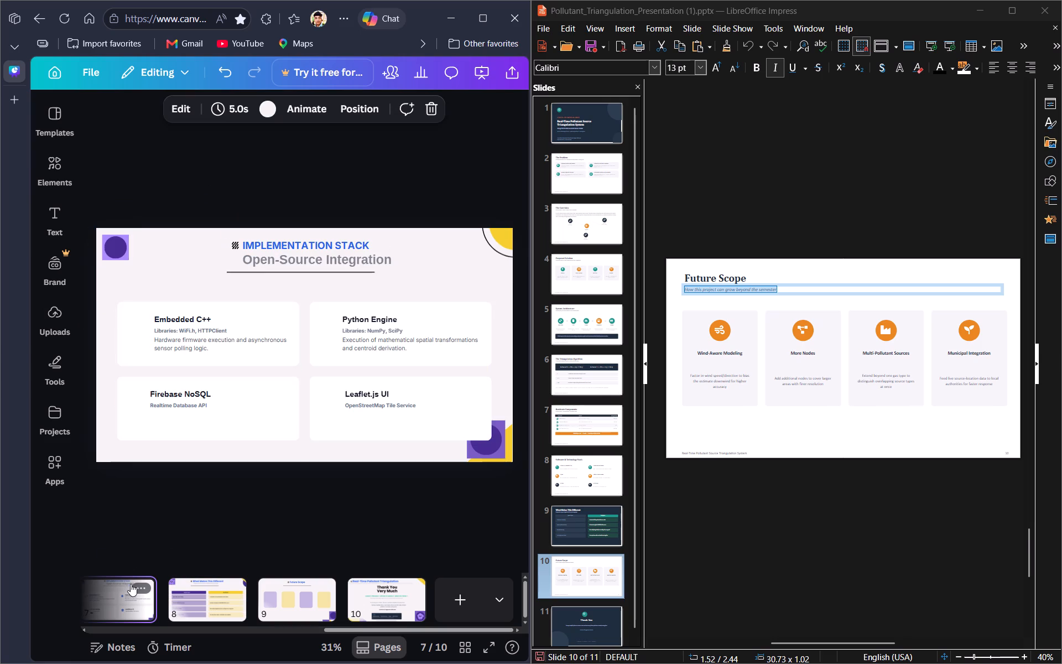
{"action": "left_click", "coordinate": [201, 600]}
{"action": "left_click", "coordinate": [336, 589]}
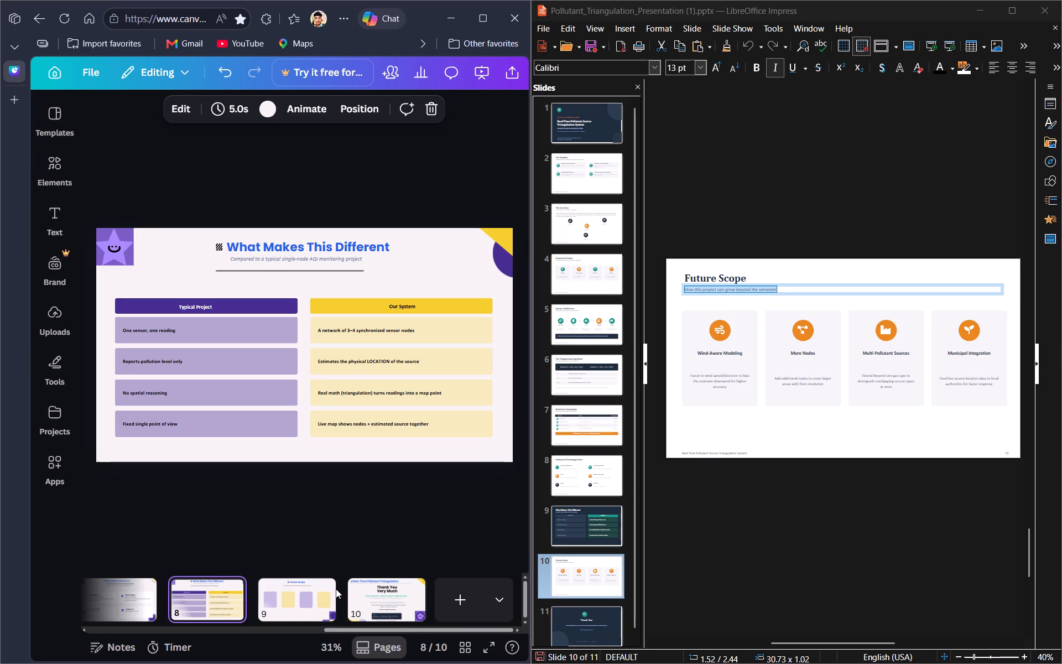
{"action": "left_click", "coordinate": [361, 594]}
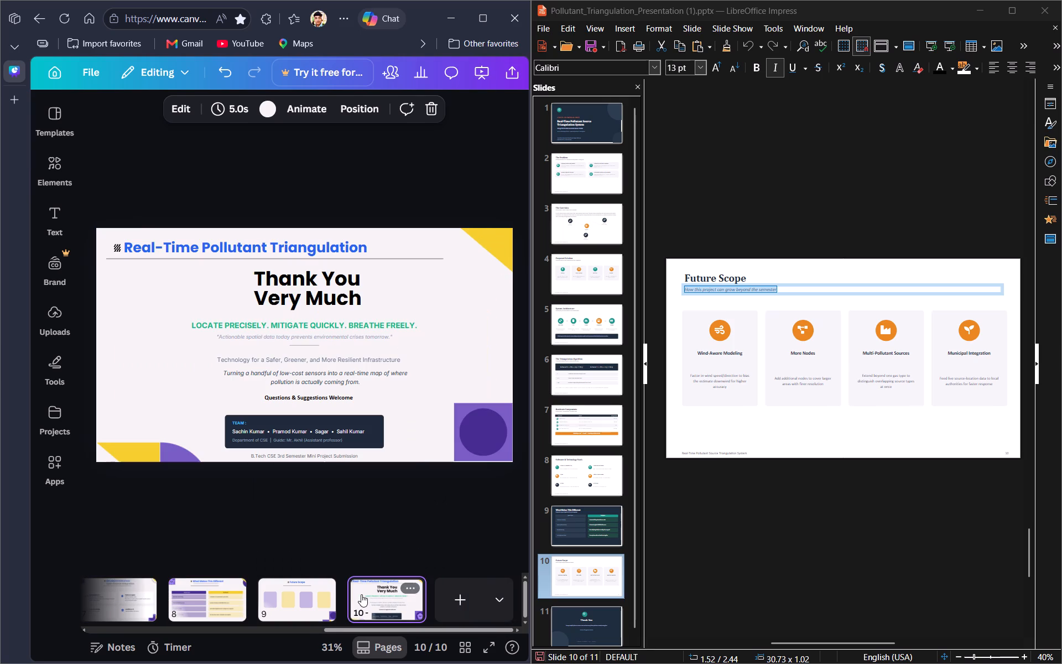
{"action": "scroll", "coordinate": [256, 607], "scroll_direction": "right", "scroll_amount": 3}
{"action": "left_click", "coordinate": [256, 607]}
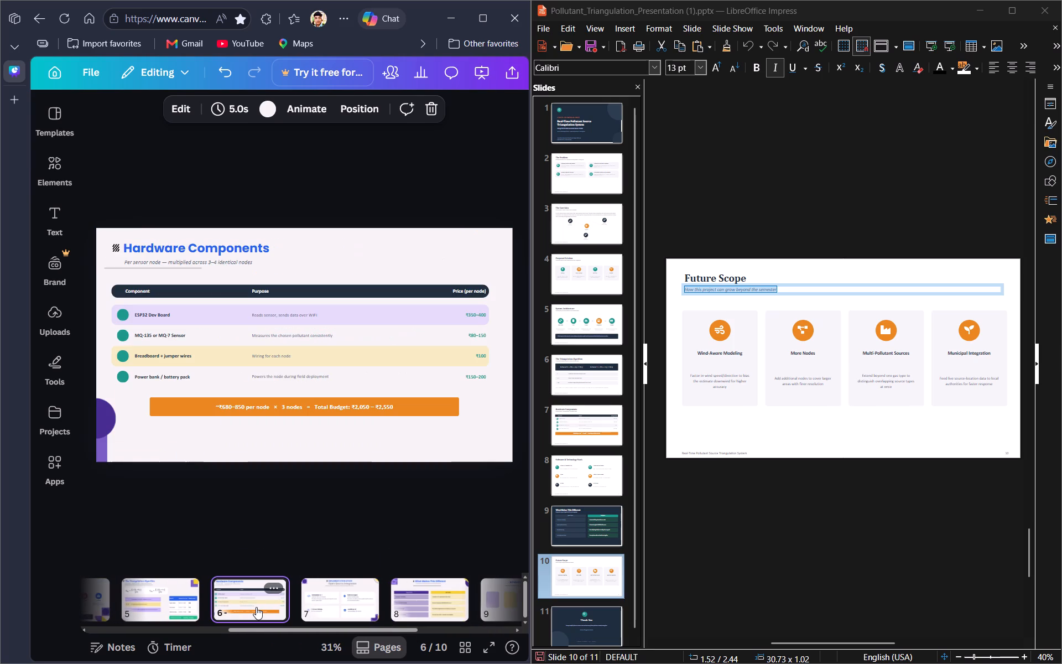
{"action": "left_click", "coordinate": [157, 613]}
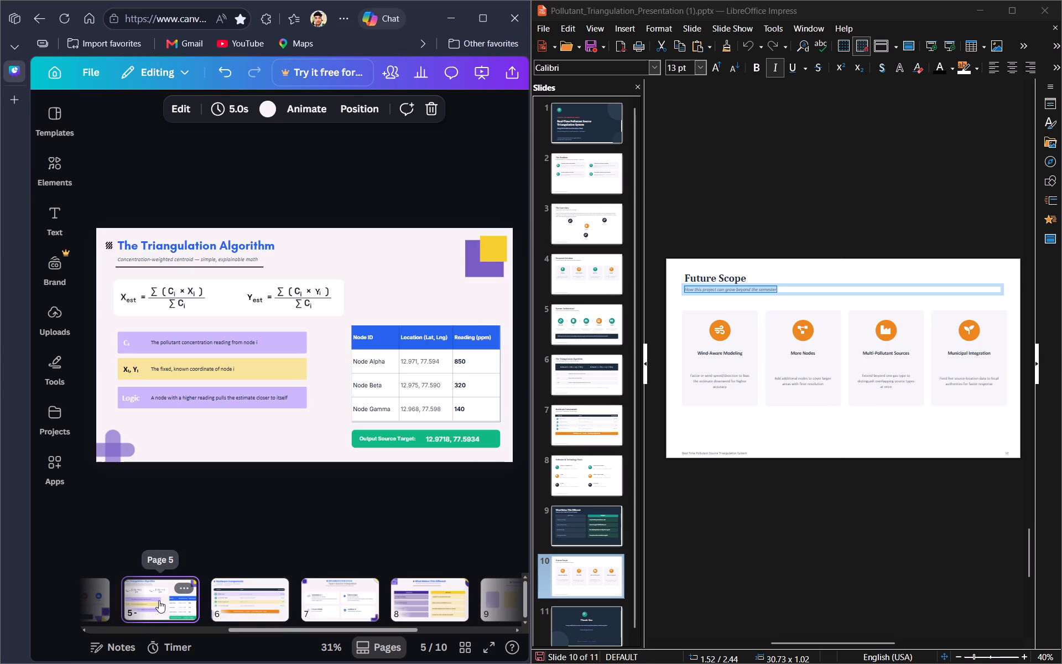
{"action": "left_click", "coordinate": [159, 600]}
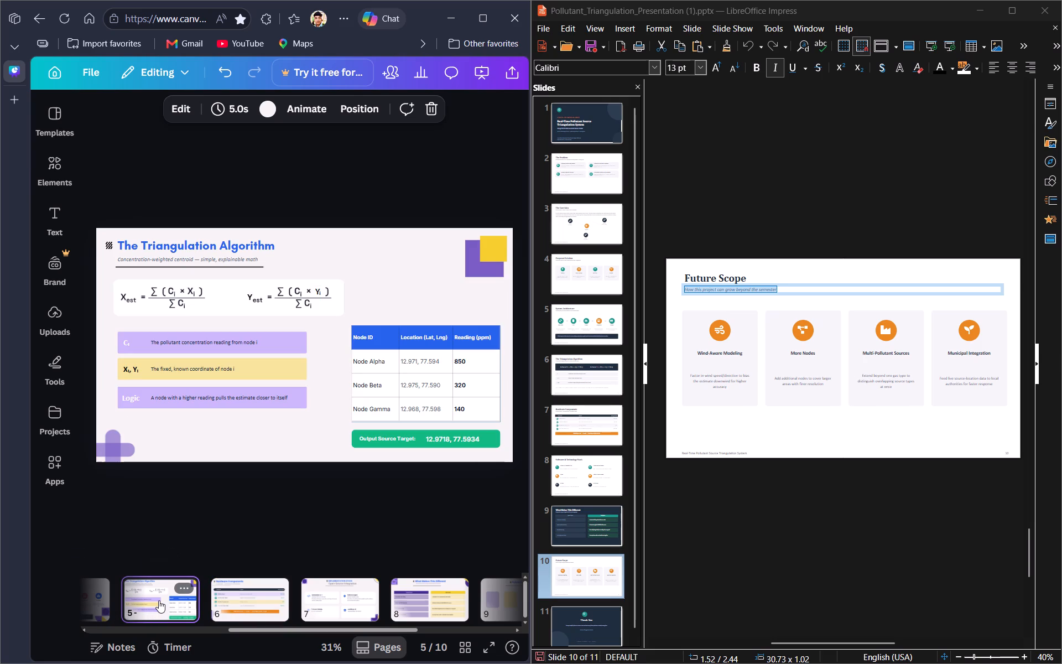
Copy the translucent purple circle and black ring outlines from page 4's top-left corner and paste them onto page 9.
{"action": "left_click", "coordinate": [97, 611]}
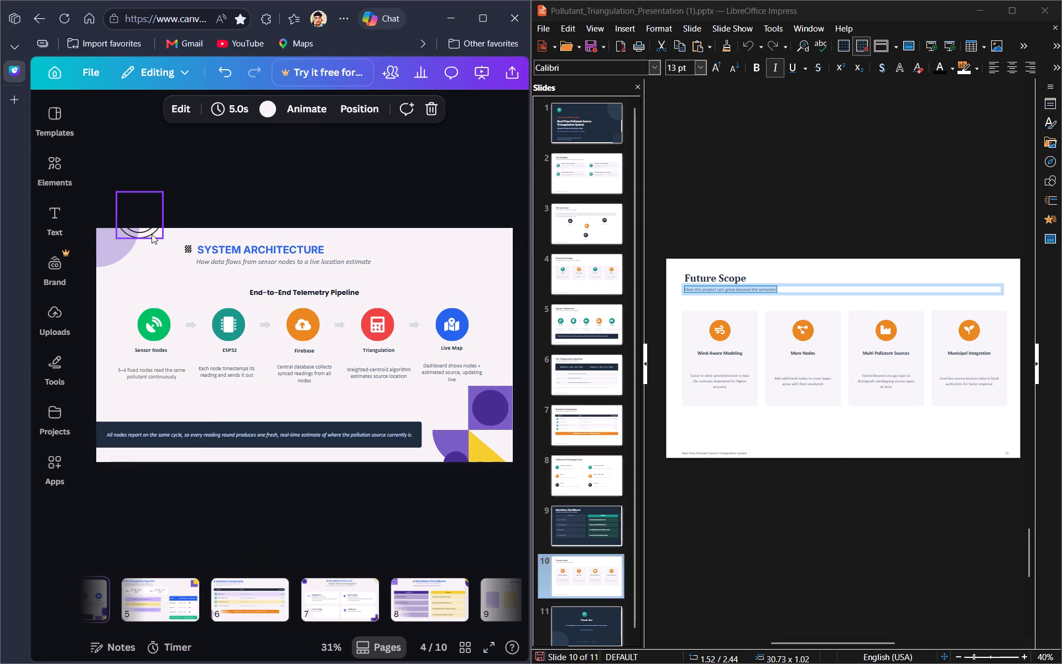
{"action": "left_click_drag", "start_coordinate": [220, 167], "coordinate": [112, 218]}
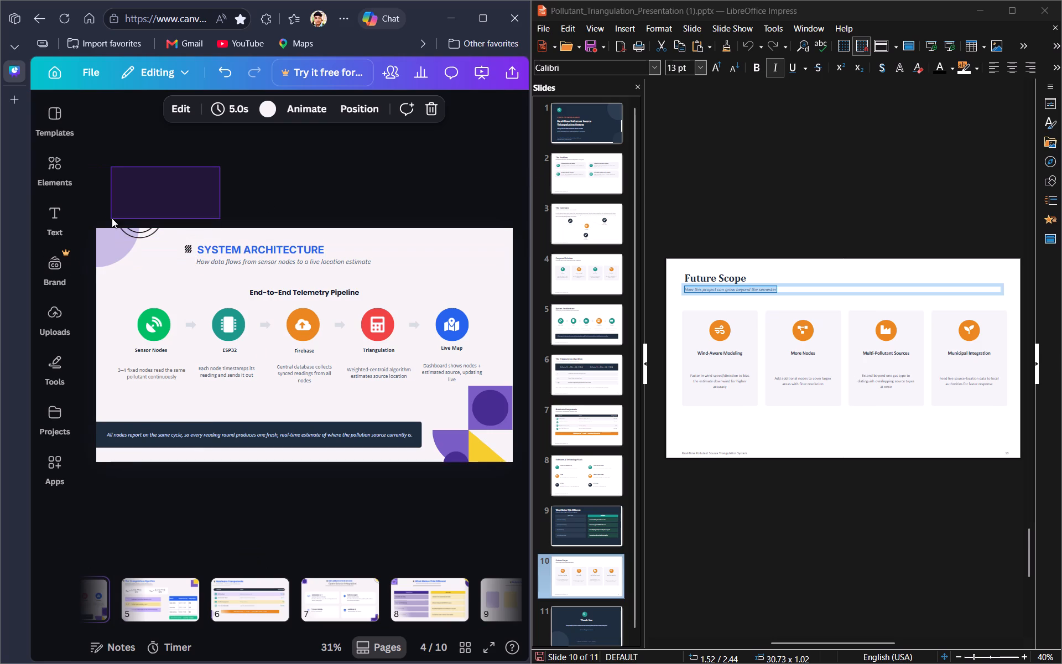
{"action": "left_click_drag", "start_coordinate": [112, 218], "coordinate": [76, 231]}
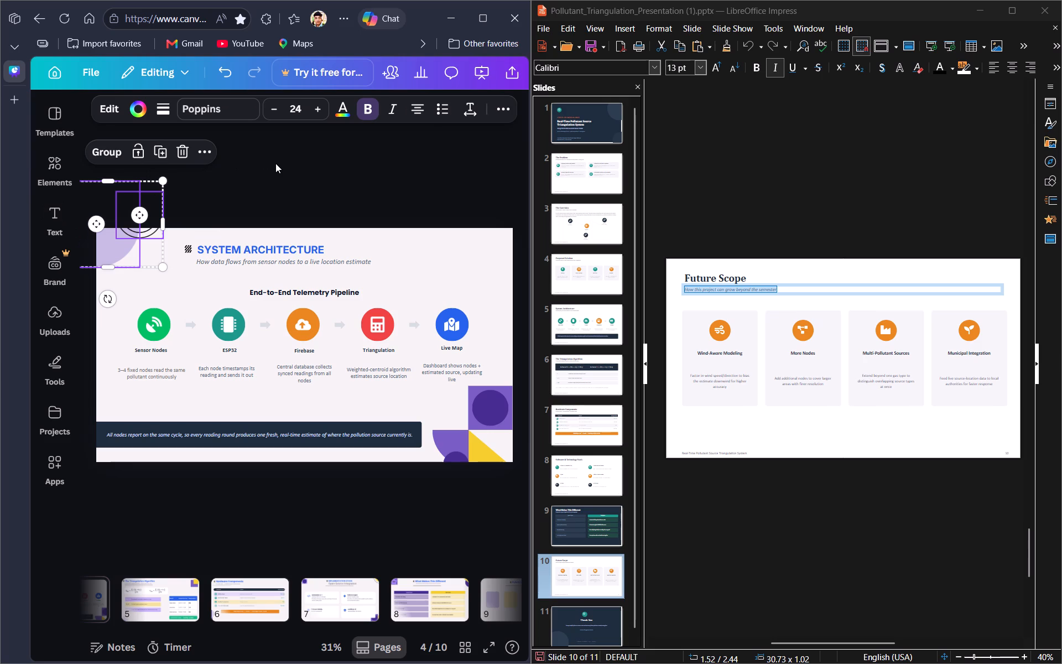
{"action": "key", "text": "ctrl+c"}
{"action": "scroll", "coordinate": [437, 601], "scroll_direction": "left", "scroll_amount": 5}
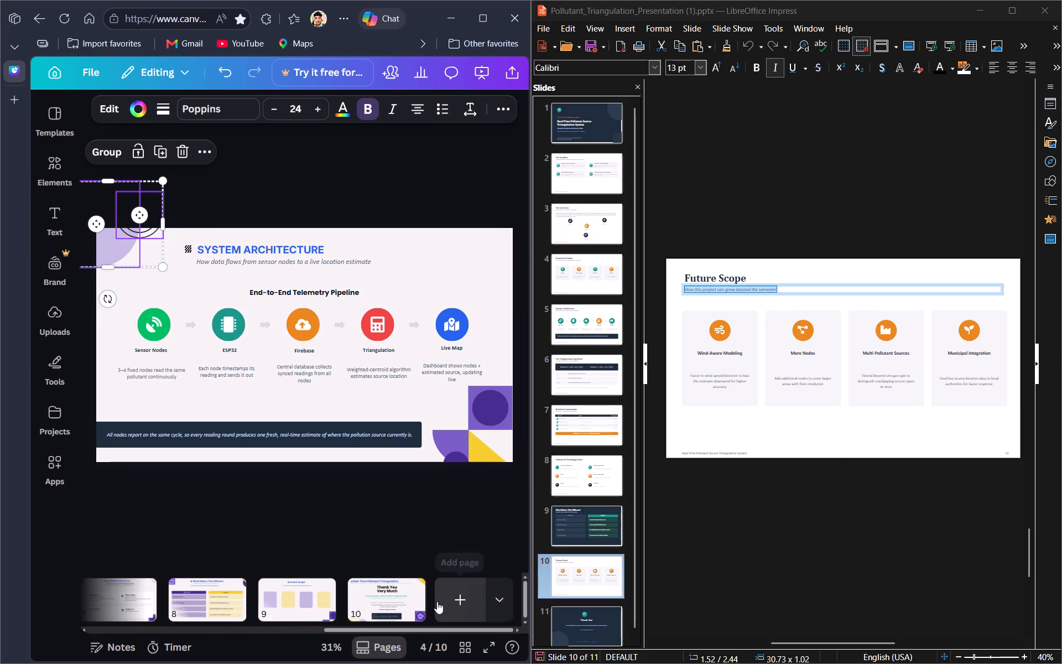
{"action": "left_click", "coordinate": [300, 595]}
{"action": "left_click", "coordinate": [114, 171]}
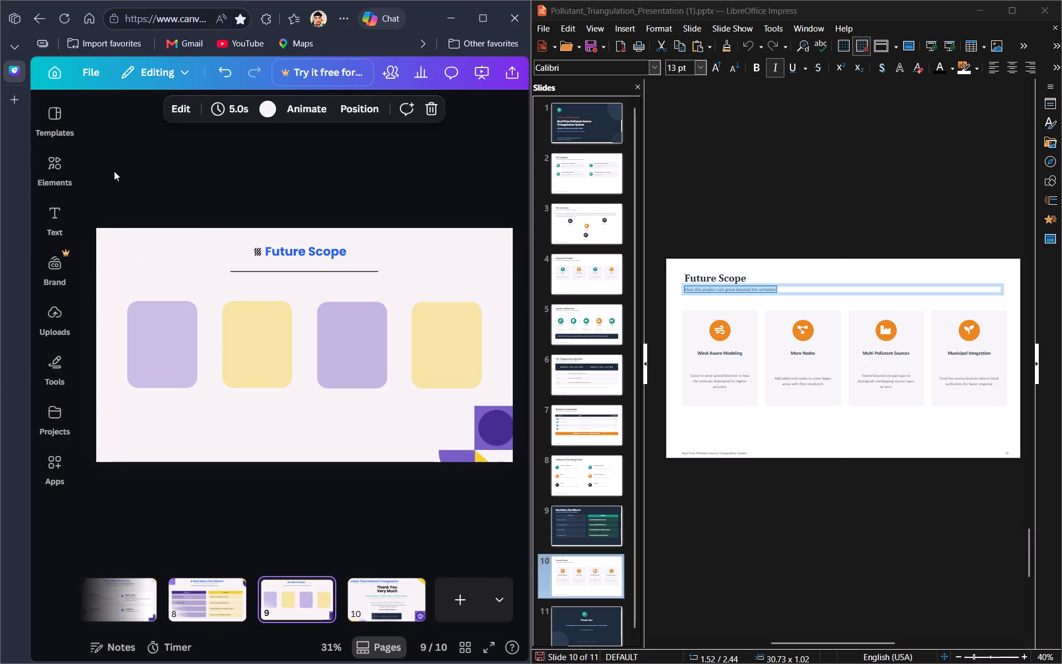
{"action": "left_click", "coordinate": [121, 274]}
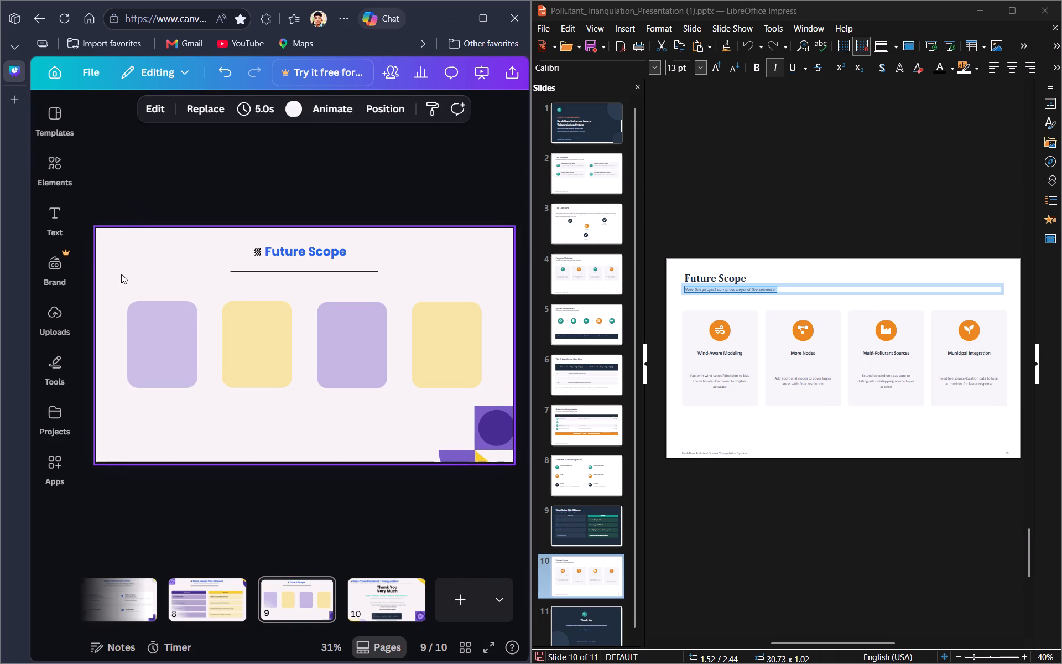
{"action": "key", "text": "ctrl+v"}
{"action": "left_click", "coordinate": [297, 194]}
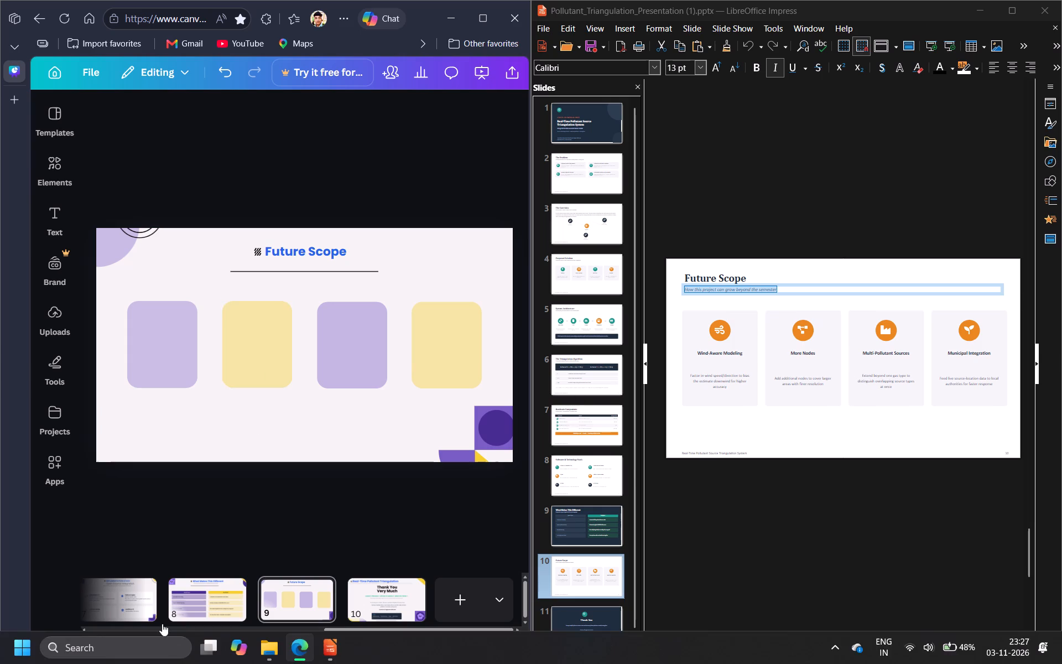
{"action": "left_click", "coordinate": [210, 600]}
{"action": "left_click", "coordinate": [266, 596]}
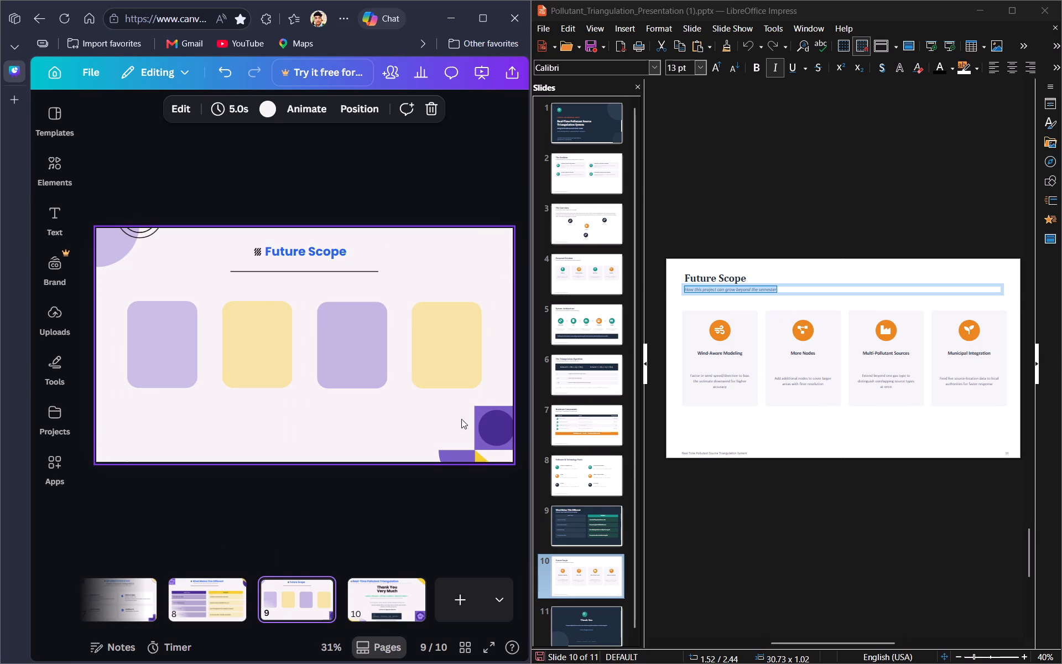
In LibreOffice Impress, move the Wind-Aware Modeling card's background rectangle away from its icon and text, past the slide's lower edge.
{"action": "left_click", "coordinate": [719, 331]}
{"action": "left_click", "coordinate": [780, 338]}
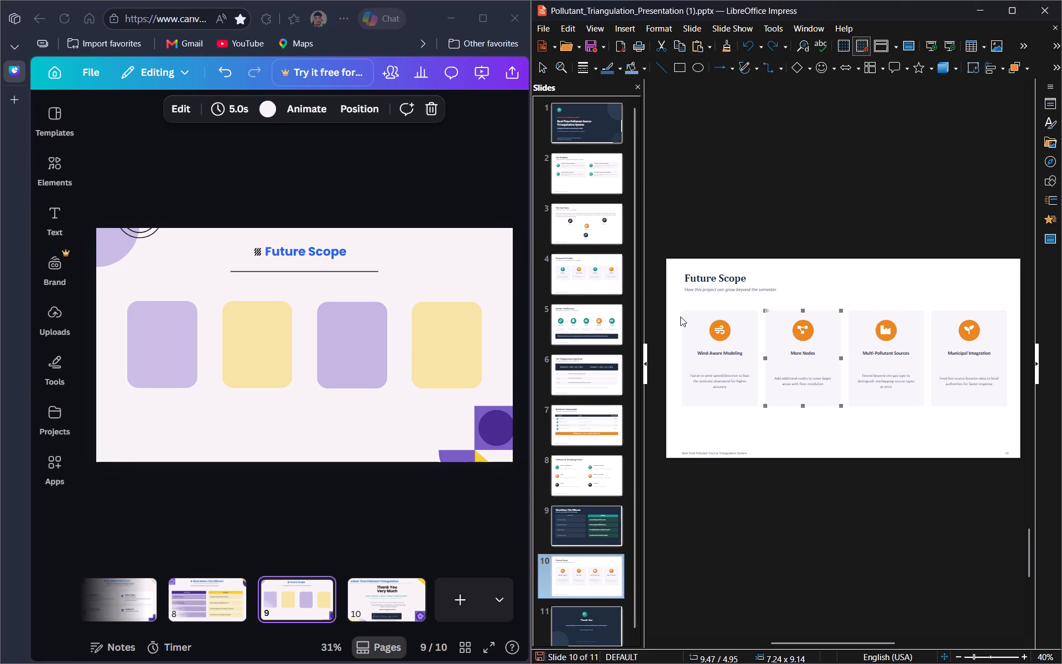
{"action": "left_click", "coordinate": [698, 318]}
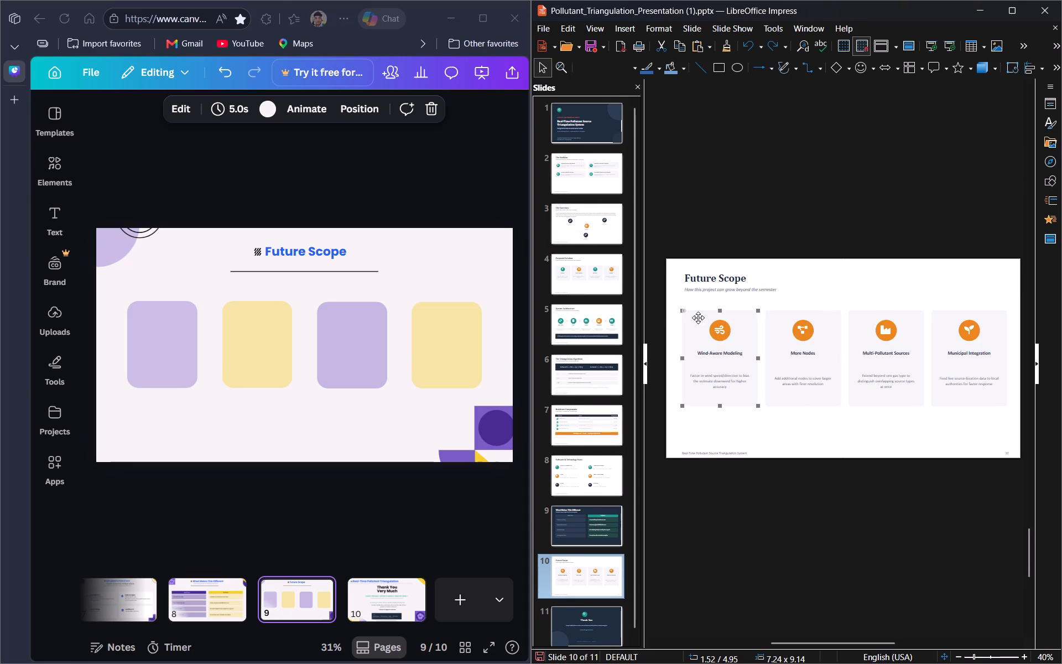
{"action": "left_click", "coordinate": [718, 343]}
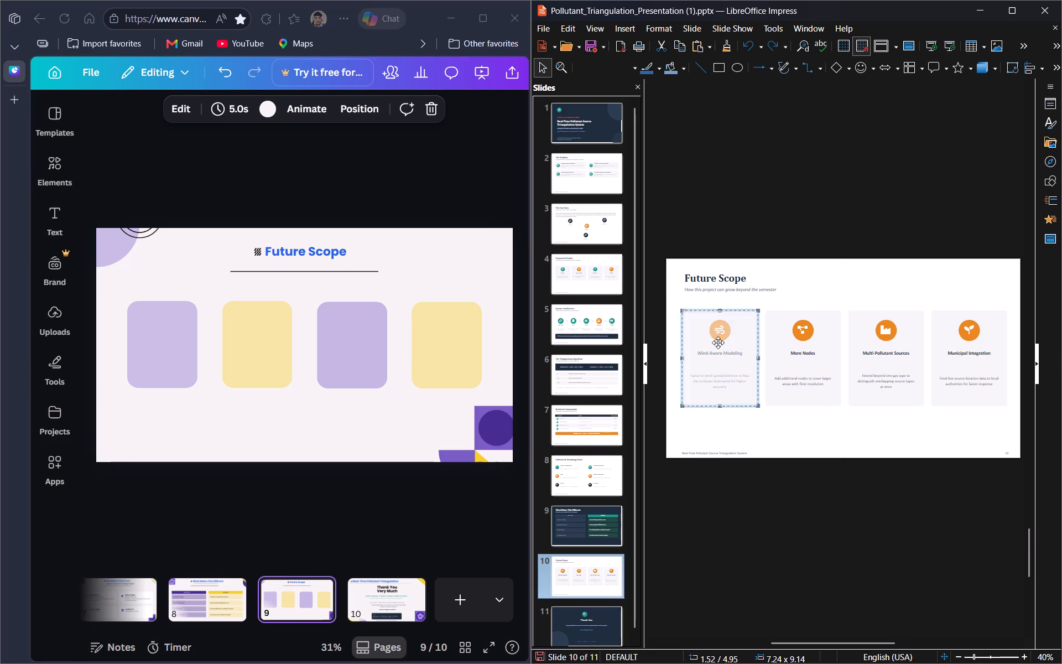
{"action": "left_click", "coordinate": [718, 325]}
{"action": "left_click", "coordinate": [718, 325]}
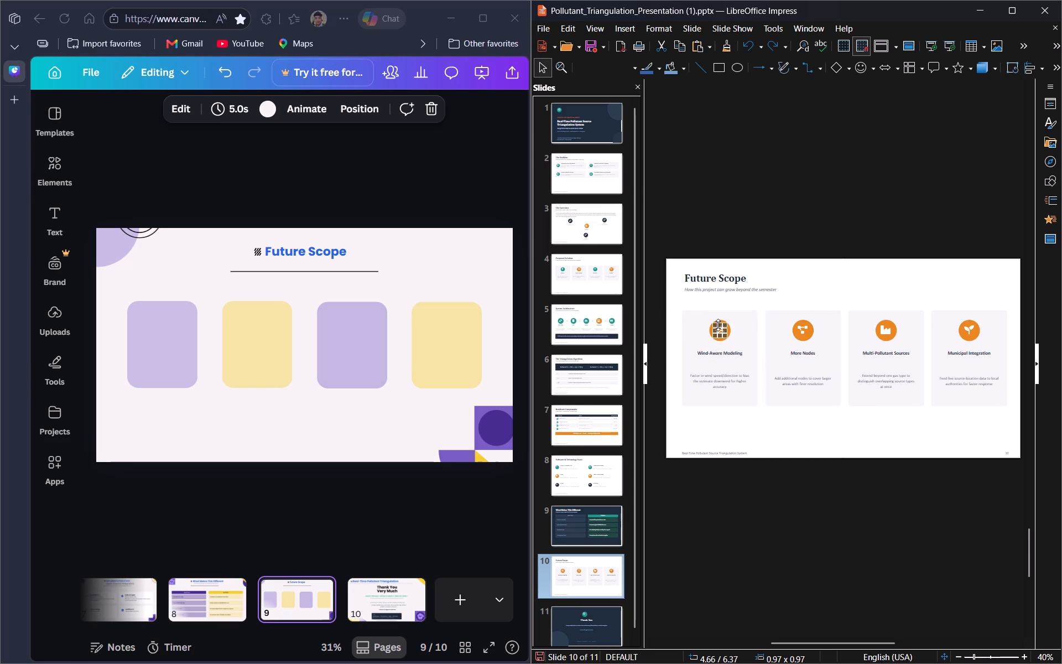
{"action": "left_click", "coordinate": [701, 322]}
{"action": "left_click_drag", "start_coordinate": [701, 322], "coordinate": [712, 324]}
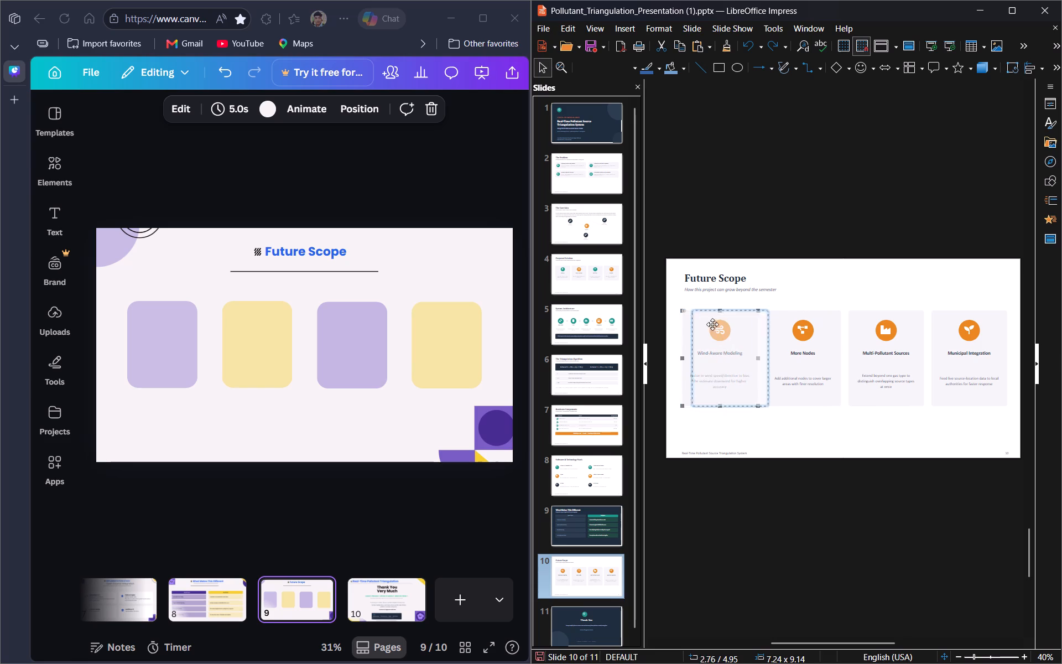
{"action": "left_click_drag", "start_coordinate": [712, 324], "coordinate": [749, 390]}
{"action": "left_click_drag", "start_coordinate": [779, 437], "coordinate": [834, 496]}
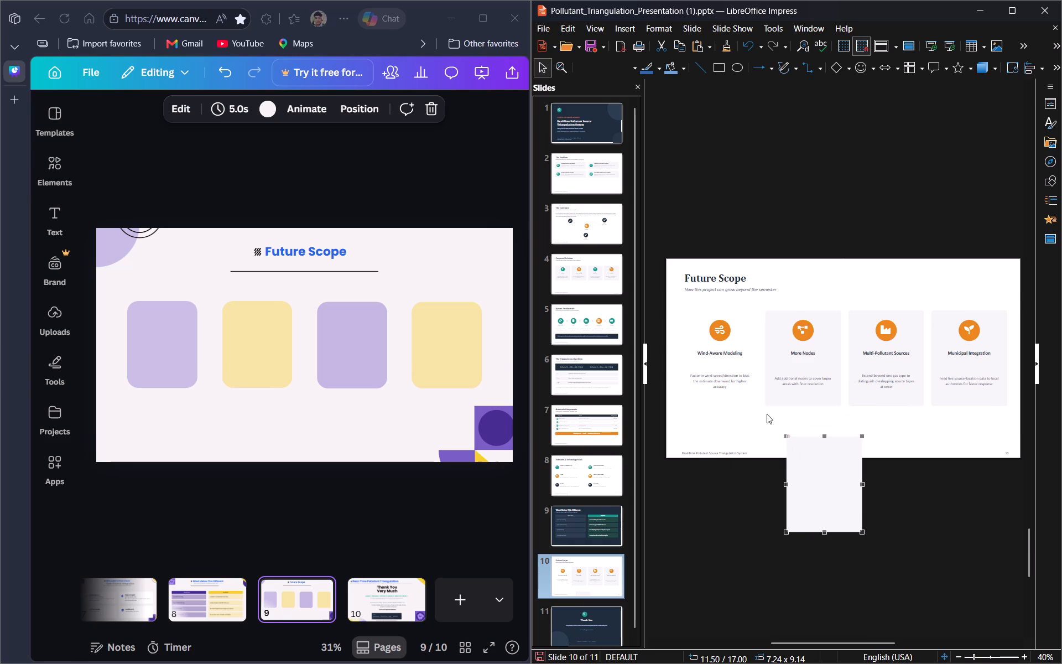
Nudge the detached Wind-Aware Modeling background rectangle slightly up and left, to about 10.50 / 15.86.
{"action": "left_click_drag", "start_coordinate": [824, 480], "coordinate": [813, 469]}
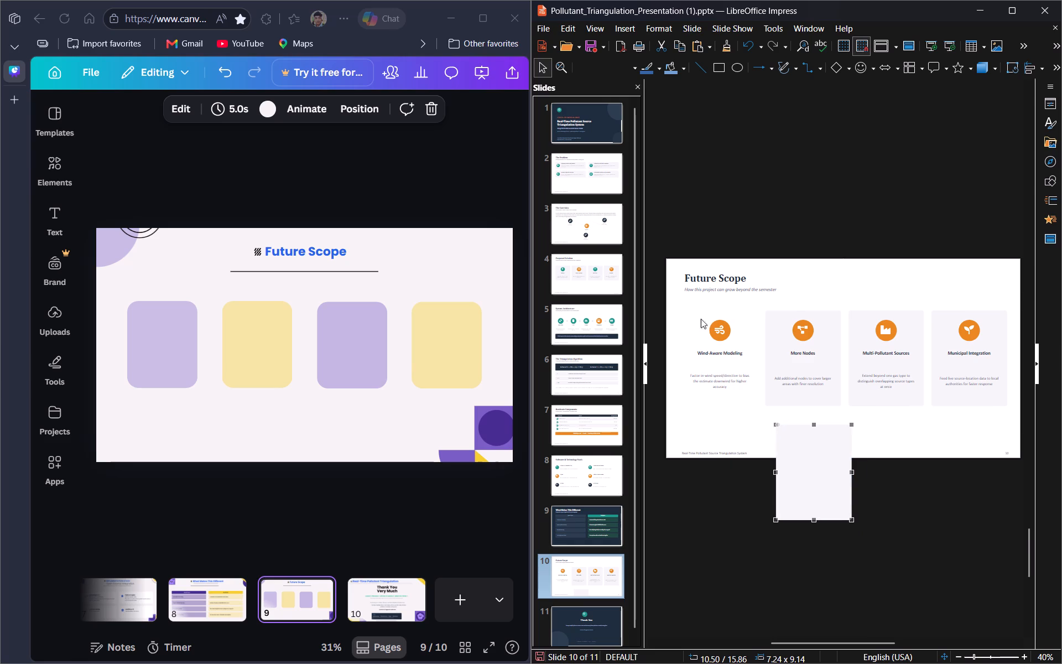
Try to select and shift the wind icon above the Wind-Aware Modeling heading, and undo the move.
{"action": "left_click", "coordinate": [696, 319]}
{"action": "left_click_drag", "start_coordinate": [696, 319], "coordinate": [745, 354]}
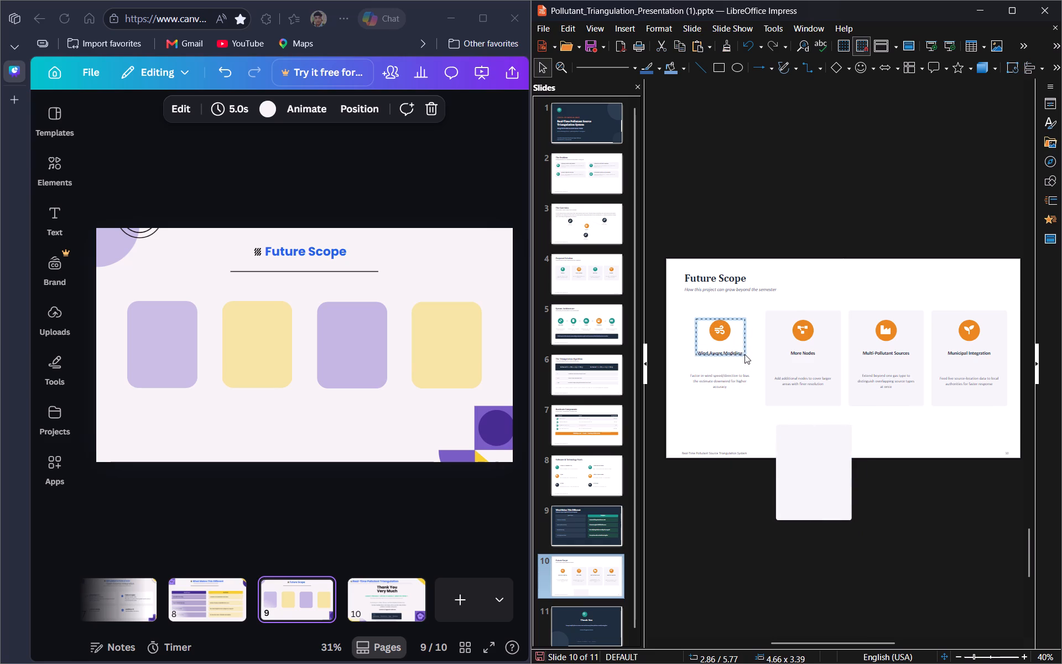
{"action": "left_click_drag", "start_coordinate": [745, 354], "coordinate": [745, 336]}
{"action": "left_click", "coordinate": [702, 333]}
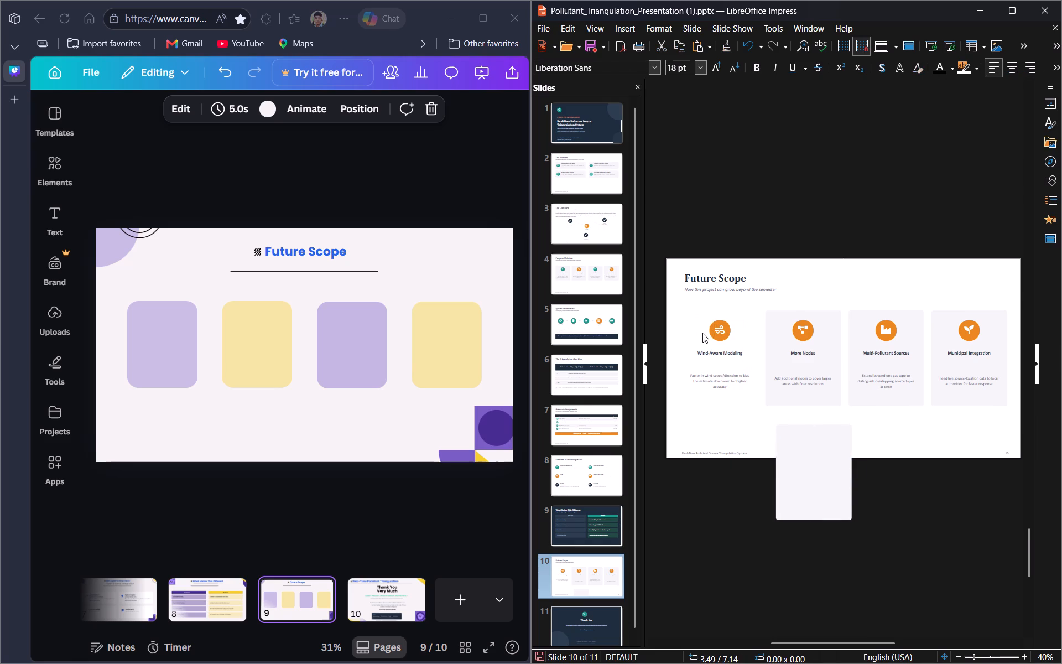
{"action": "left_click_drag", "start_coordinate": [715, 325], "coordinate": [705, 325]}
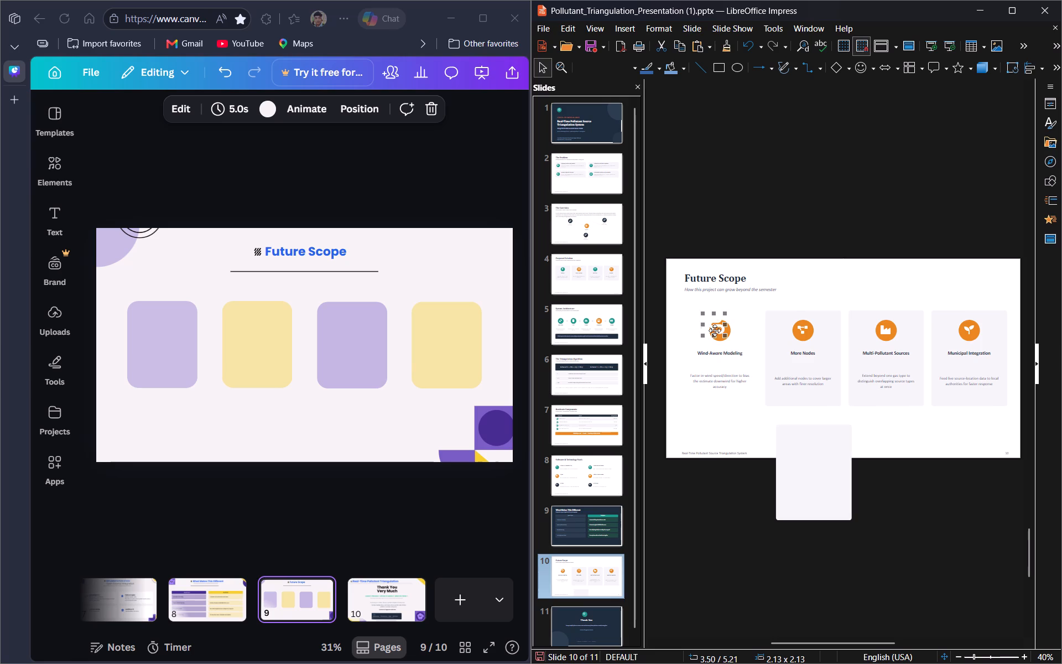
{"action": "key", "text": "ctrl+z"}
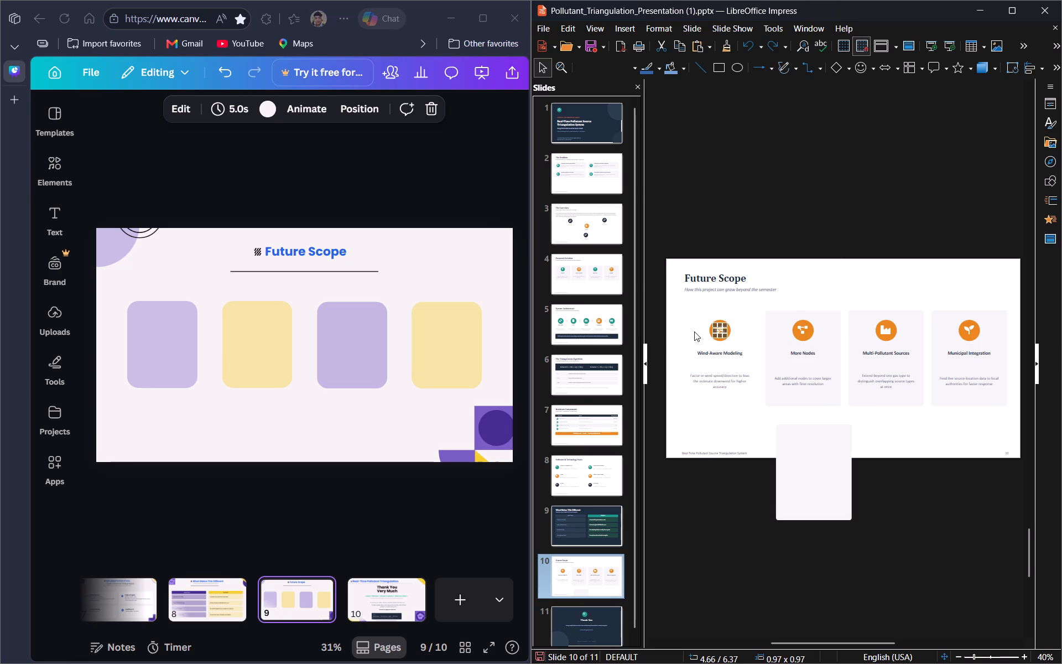
Copy the Wind-Aware Modeling icon, orange circle and wind symbol together, from Impress and paste it onto Canva page 9.
{"action": "left_click", "coordinate": [694, 331]}
{"action": "left_click_drag", "start_coordinate": [694, 331], "coordinate": [753, 370]}
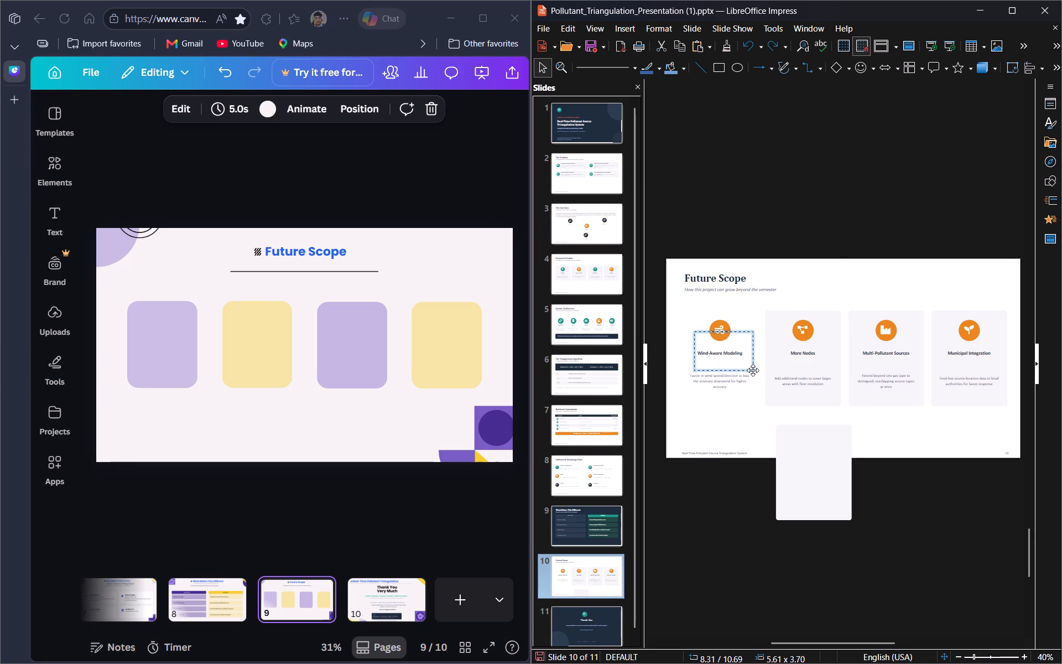
{"action": "left_click_drag", "start_coordinate": [704, 307], "coordinate": [758, 364]}
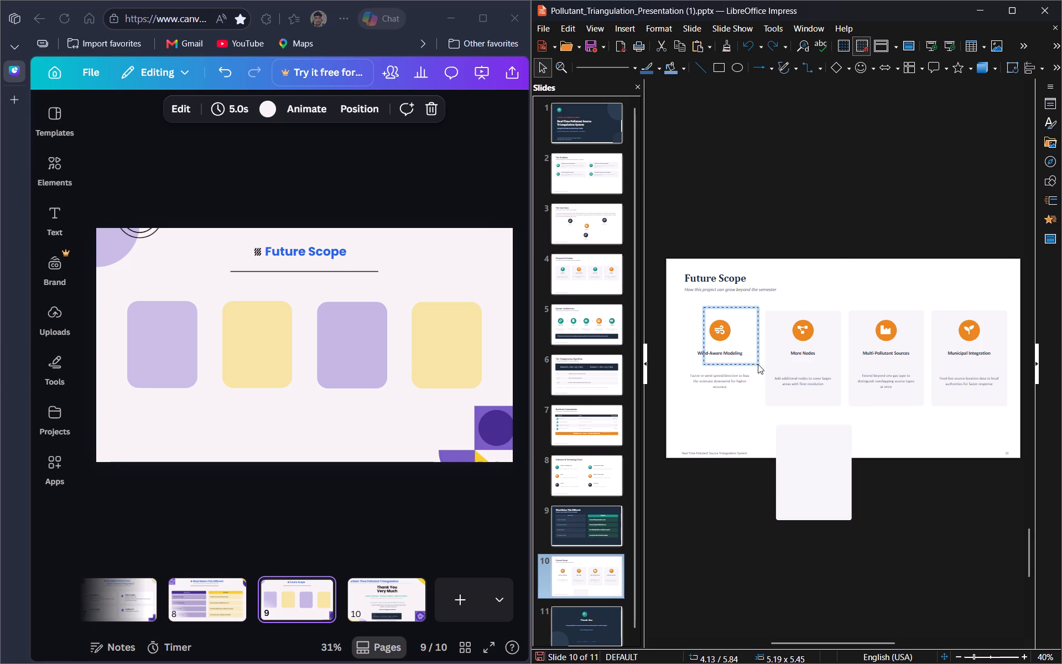
{"action": "key", "text": "ctrl+c"}
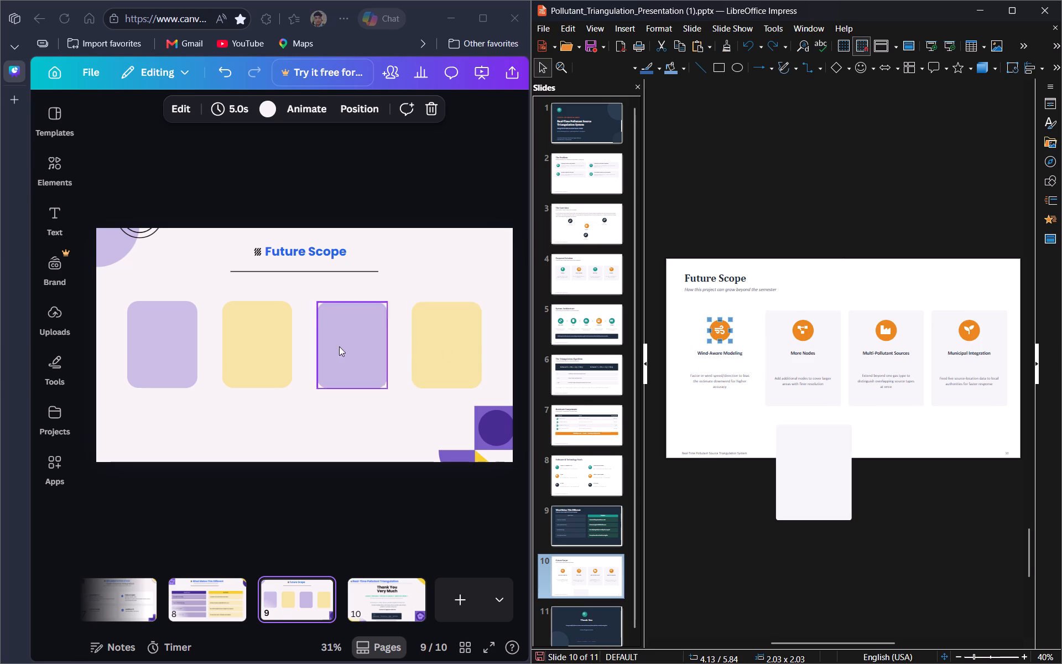
{"action": "left_click", "coordinate": [151, 339], "text": "ctrl"}
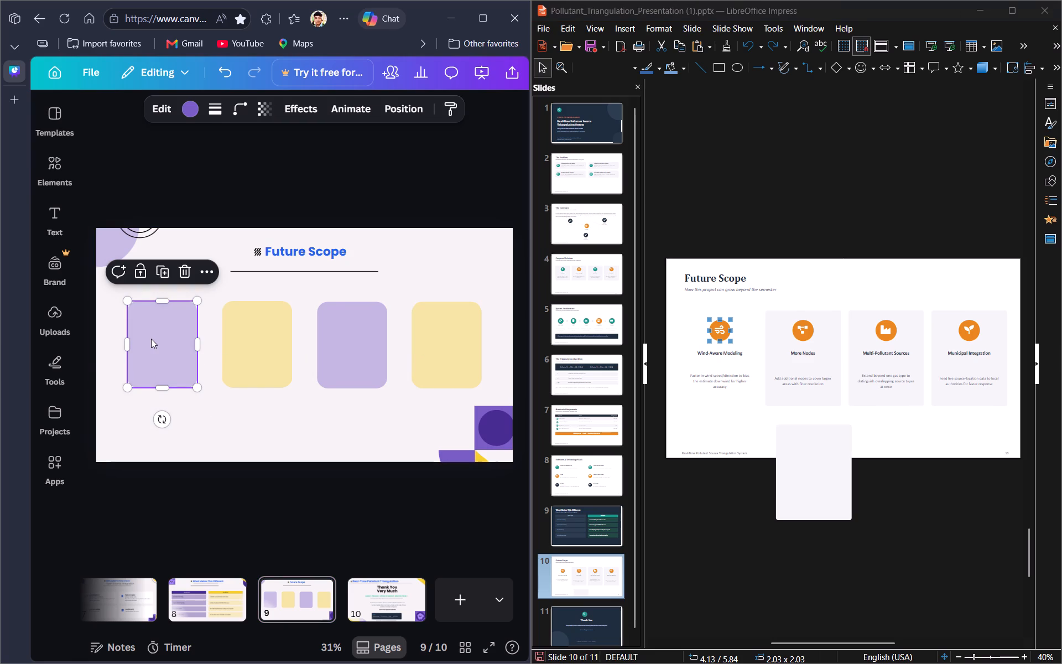
{"action": "key", "text": "ctrl+v"}
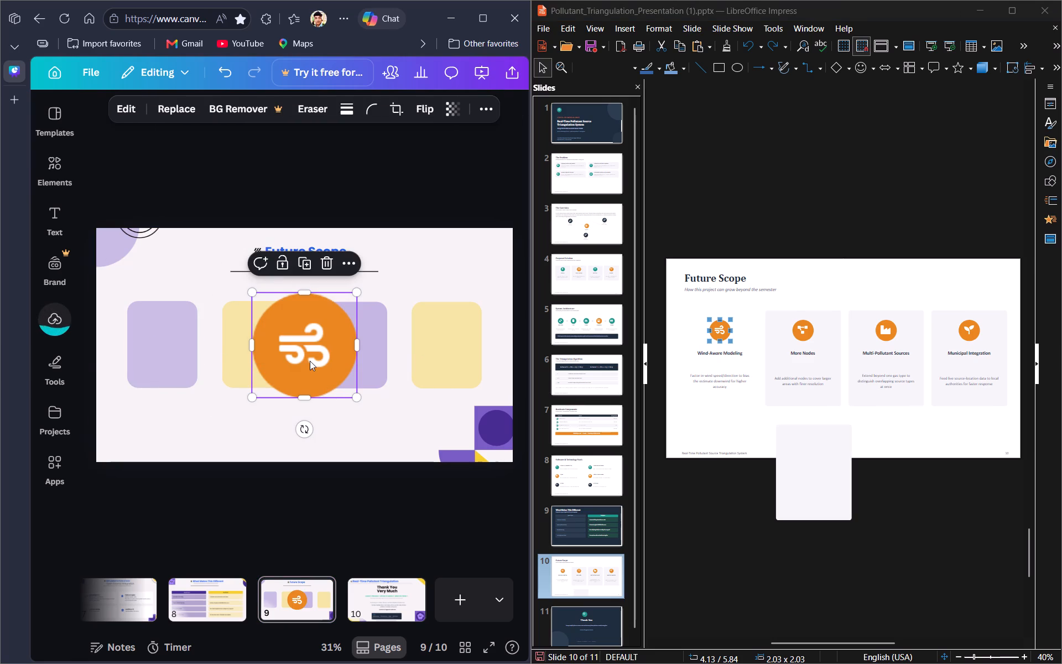
Shrink the pasted wind icon to less than half the first purple card's width, centre it near the card's top edge, and deselect it.
{"action": "left_click_drag", "start_coordinate": [310, 361], "coordinate": [174, 354]}
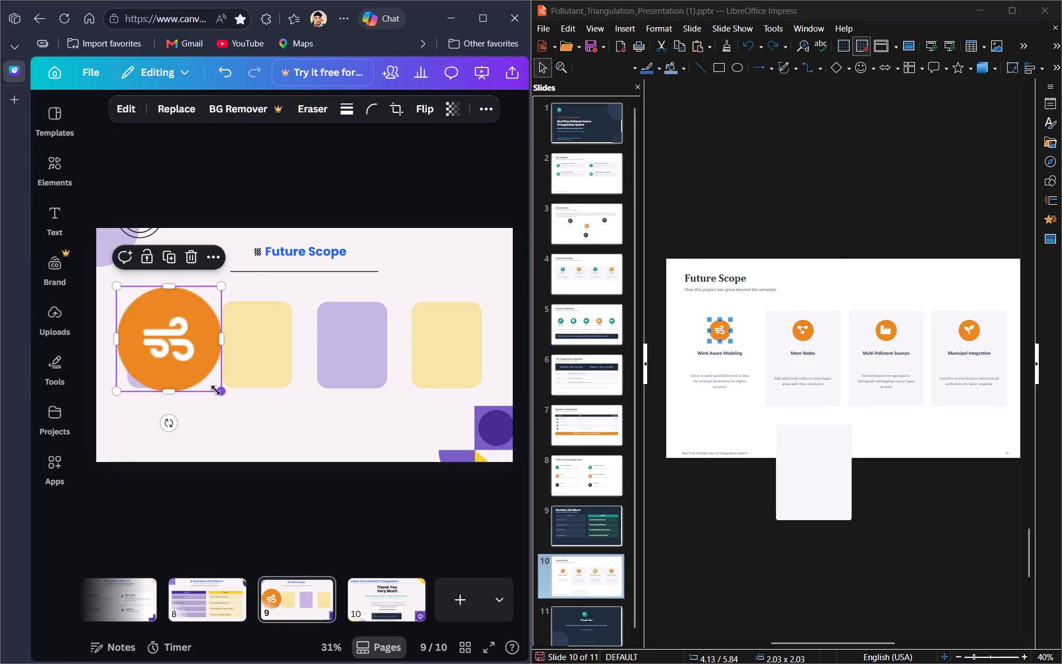
{"action": "left_click_drag", "start_coordinate": [216, 390], "coordinate": [168, 349]}
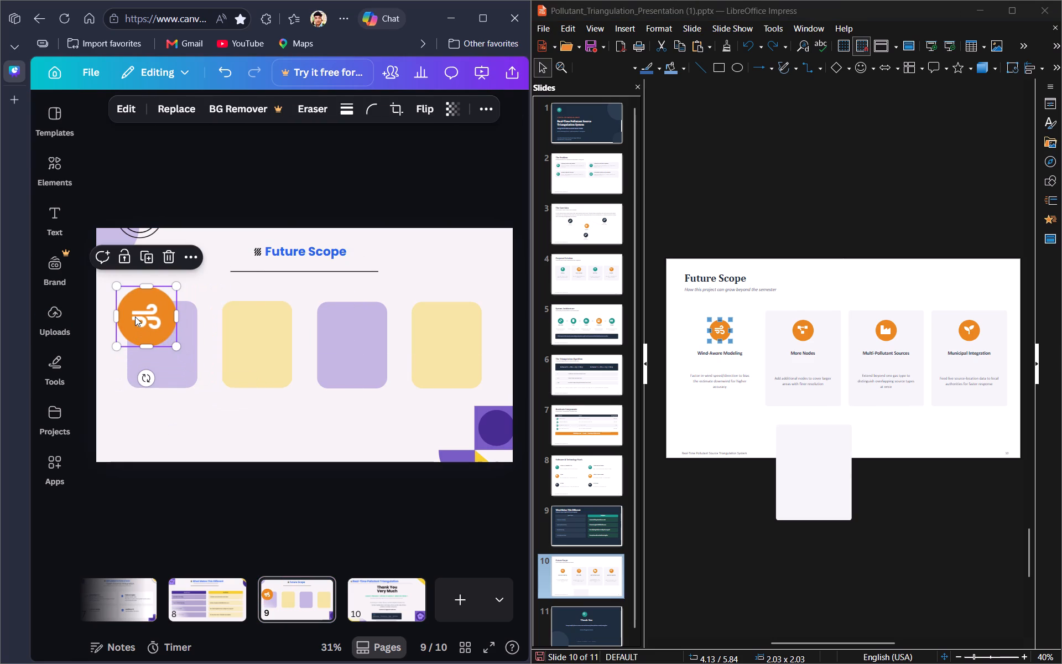
{"action": "left_click_drag", "start_coordinate": [135, 317], "coordinate": [152, 335]}
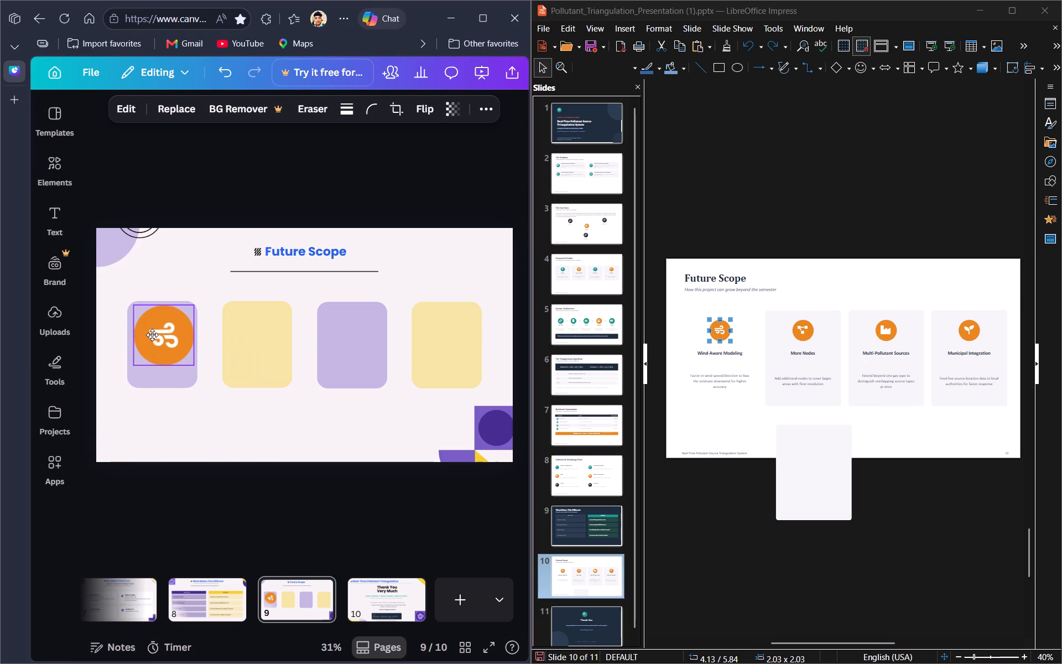
{"action": "left_click_drag", "start_coordinate": [152, 335], "coordinate": [152, 331]}
{"action": "left_click_drag", "start_coordinate": [191, 362], "coordinate": [168, 343]}
{"action": "left_click_drag", "start_coordinate": [153, 318], "coordinate": [158, 325]}
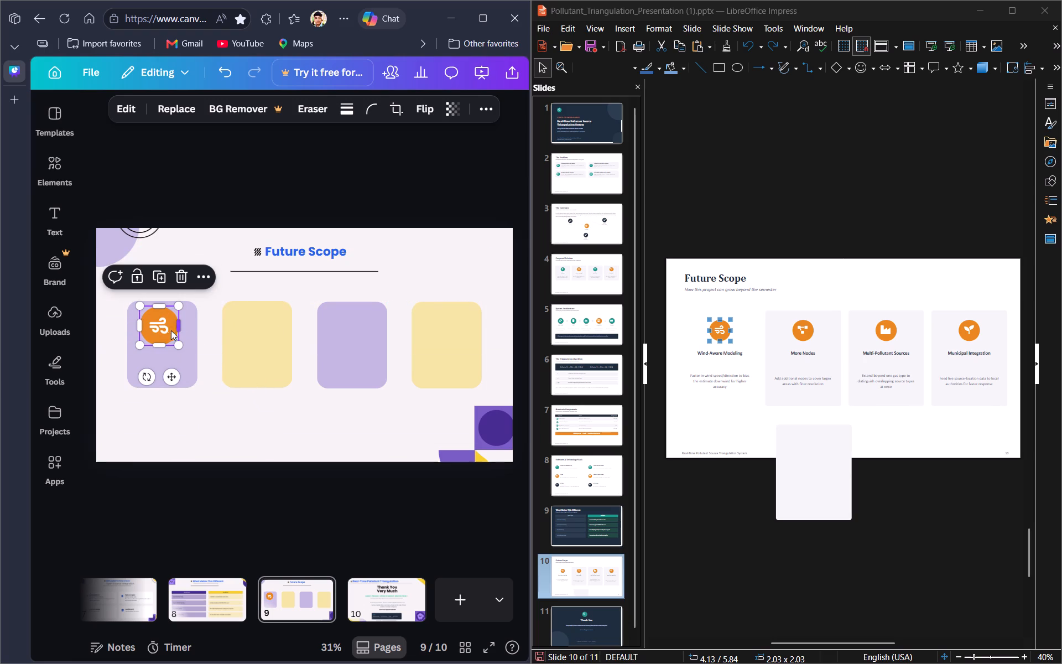
{"action": "left_click", "coordinate": [163, 330]}
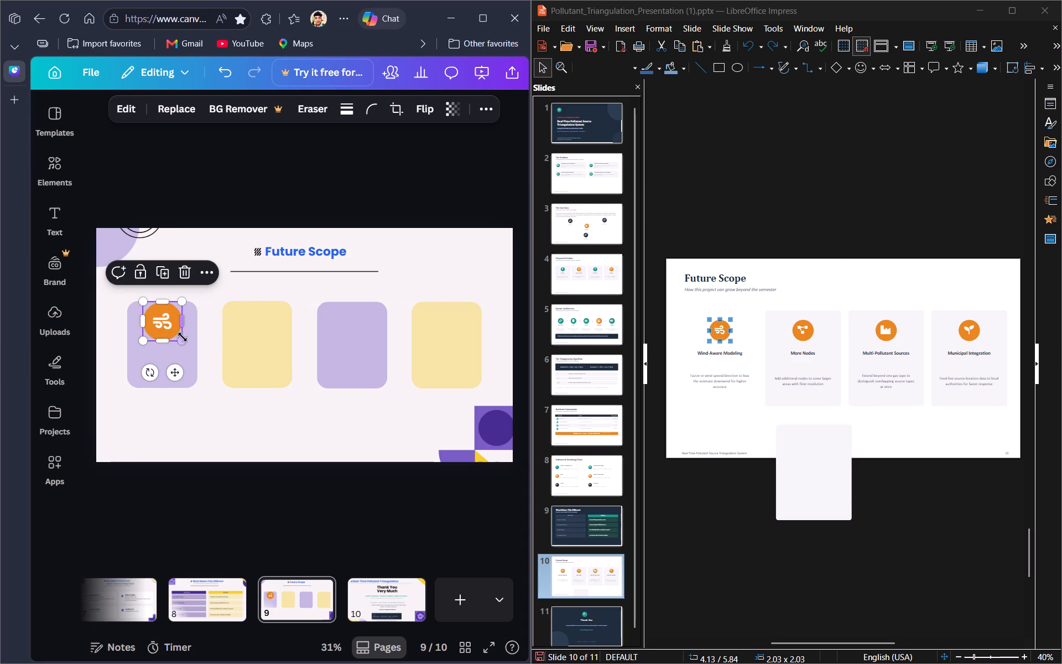
{"action": "left_click_drag", "start_coordinate": [184, 339], "coordinate": [170, 331]}
{"action": "left_click_drag", "start_coordinate": [157, 316], "coordinate": [158, 318]}
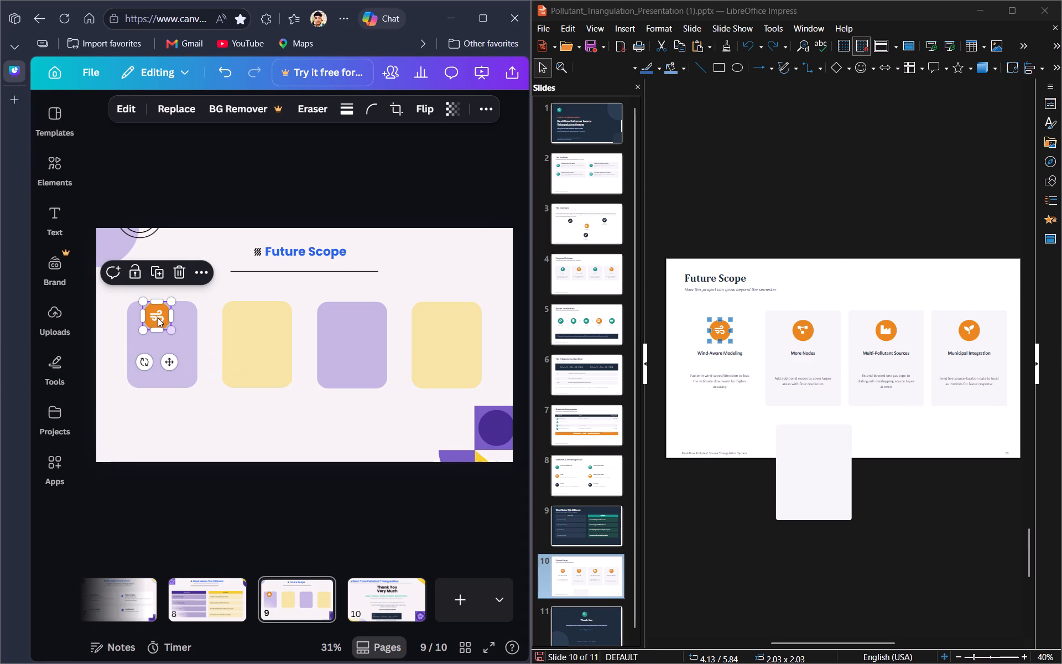
{"action": "left_click_drag", "start_coordinate": [158, 318], "coordinate": [158, 321]}
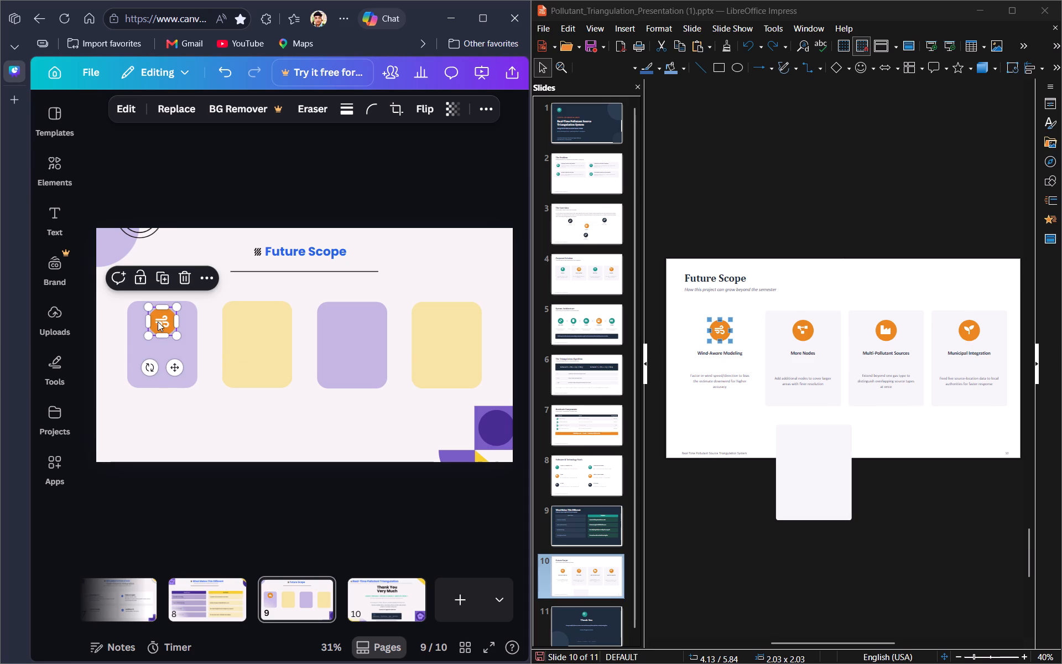
{"action": "left_click", "coordinate": [262, 425]}
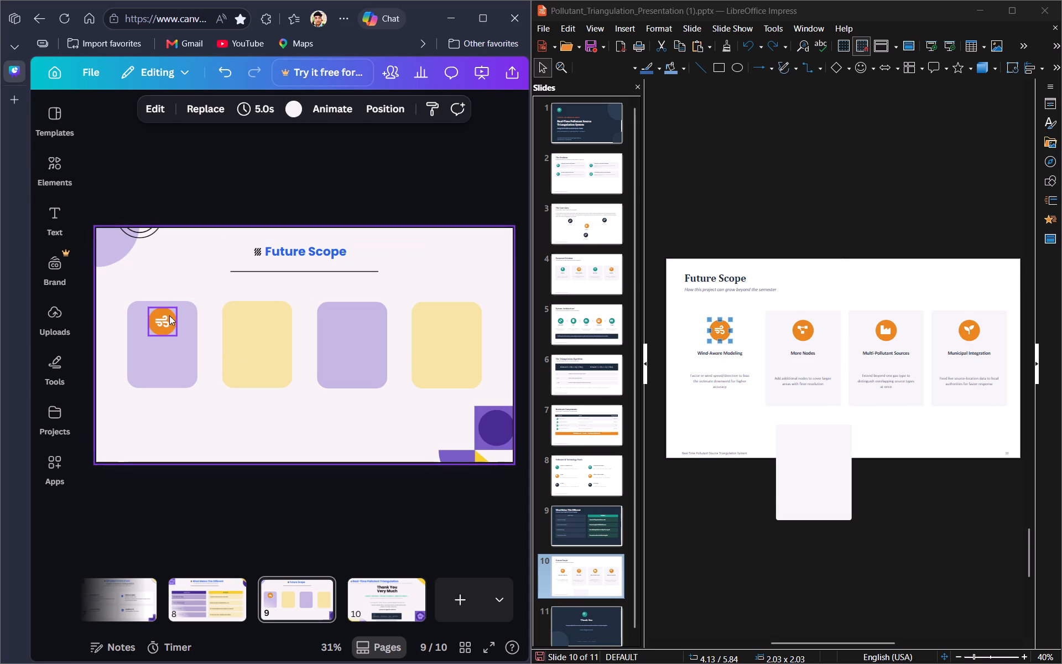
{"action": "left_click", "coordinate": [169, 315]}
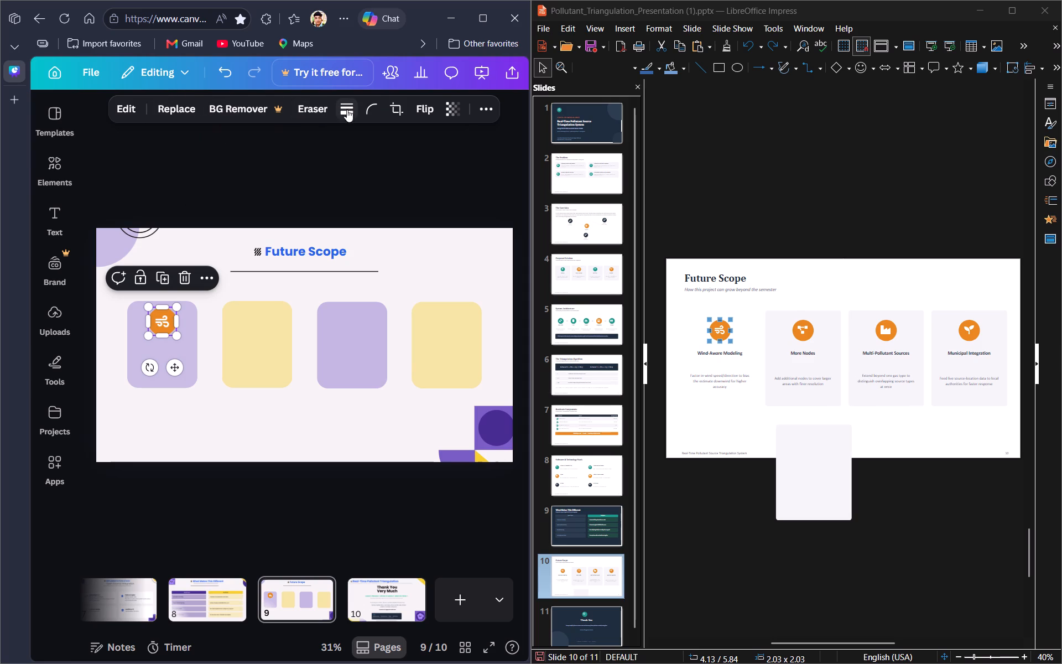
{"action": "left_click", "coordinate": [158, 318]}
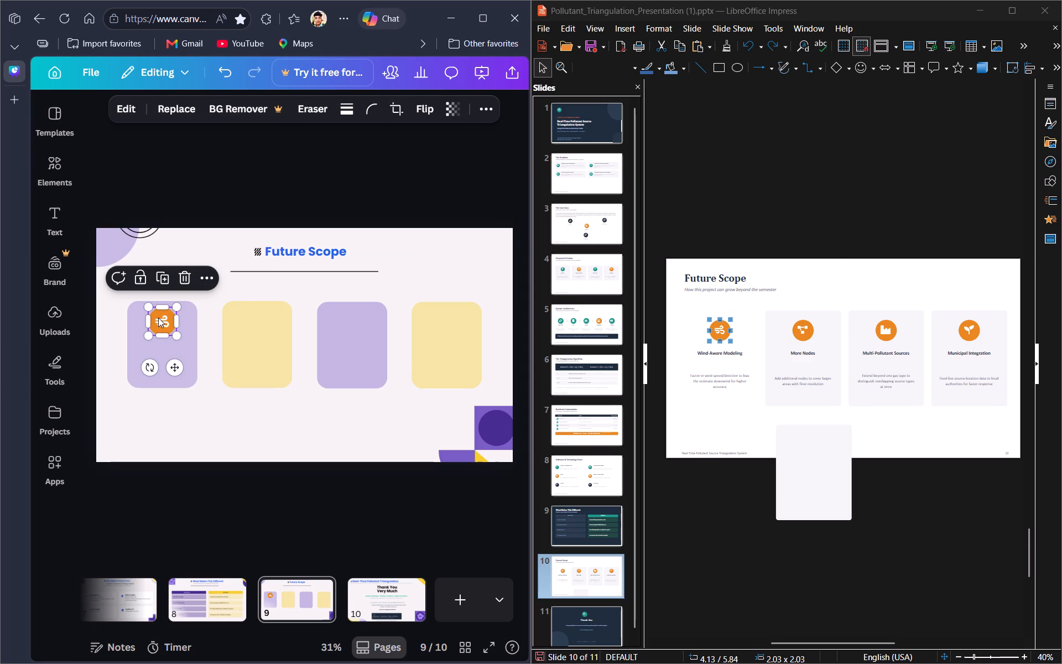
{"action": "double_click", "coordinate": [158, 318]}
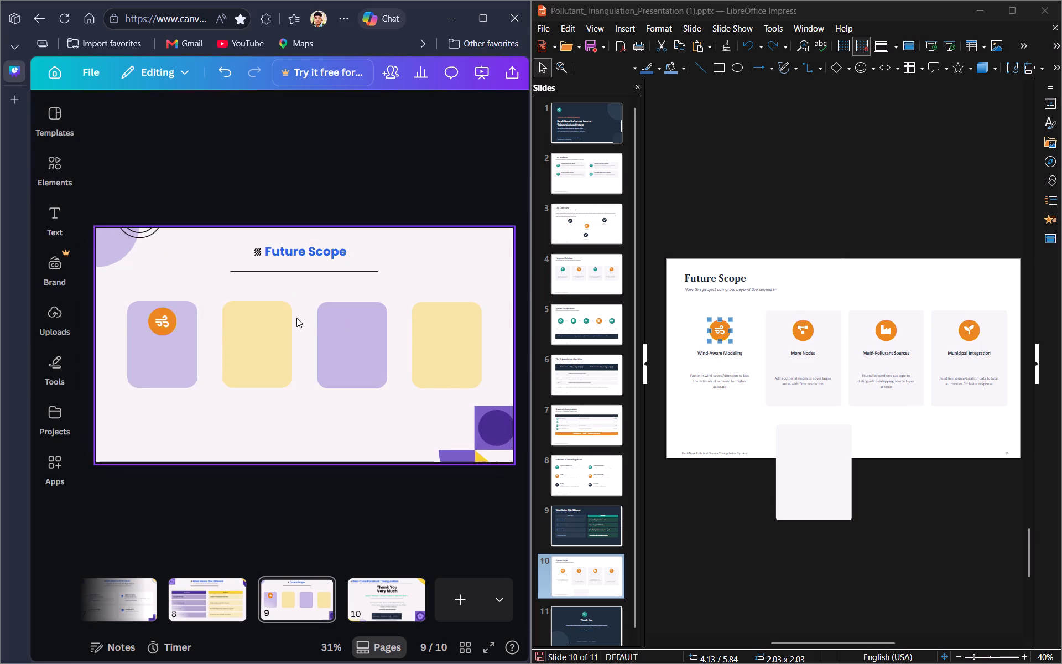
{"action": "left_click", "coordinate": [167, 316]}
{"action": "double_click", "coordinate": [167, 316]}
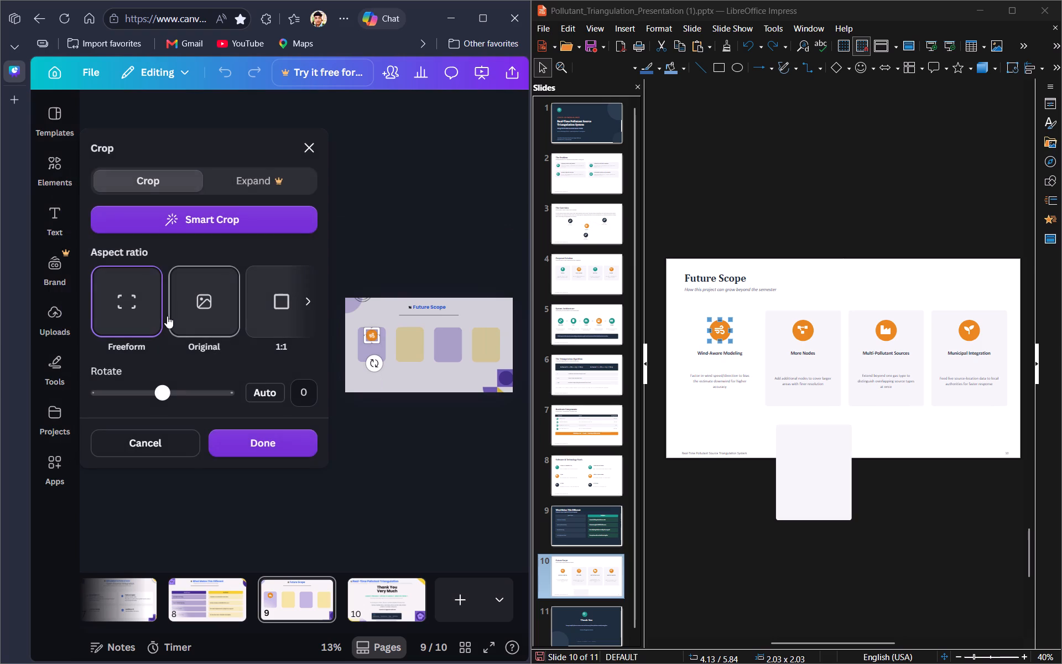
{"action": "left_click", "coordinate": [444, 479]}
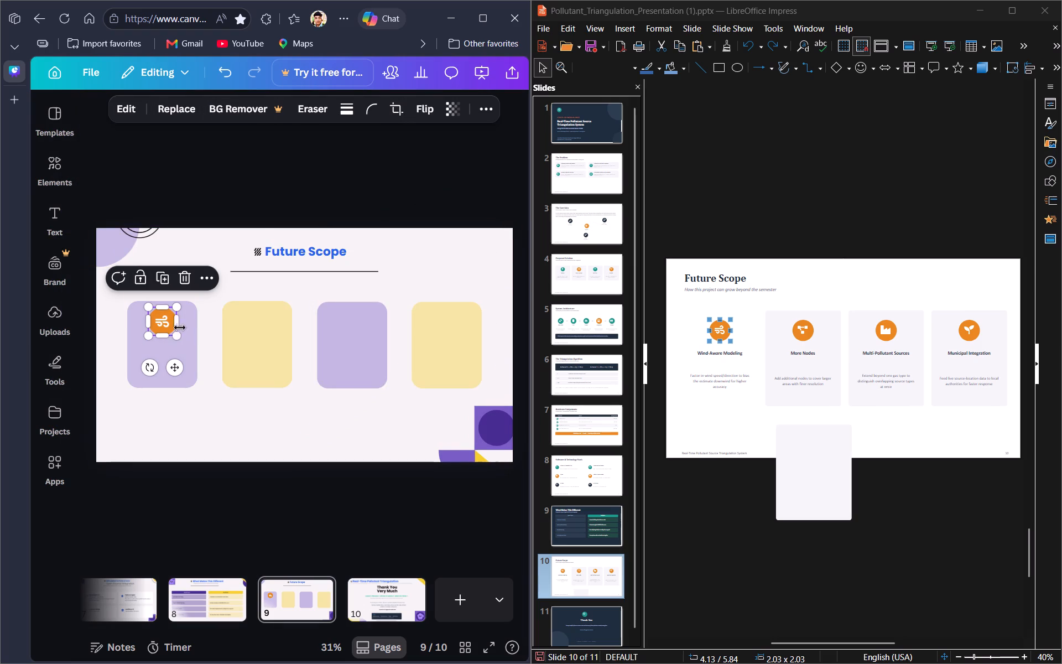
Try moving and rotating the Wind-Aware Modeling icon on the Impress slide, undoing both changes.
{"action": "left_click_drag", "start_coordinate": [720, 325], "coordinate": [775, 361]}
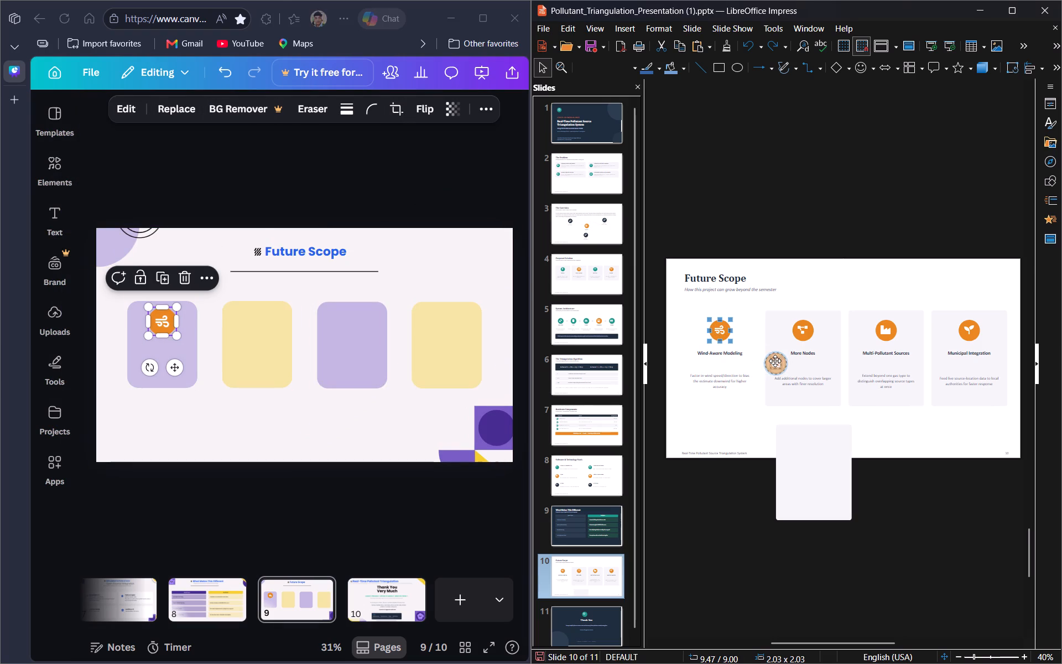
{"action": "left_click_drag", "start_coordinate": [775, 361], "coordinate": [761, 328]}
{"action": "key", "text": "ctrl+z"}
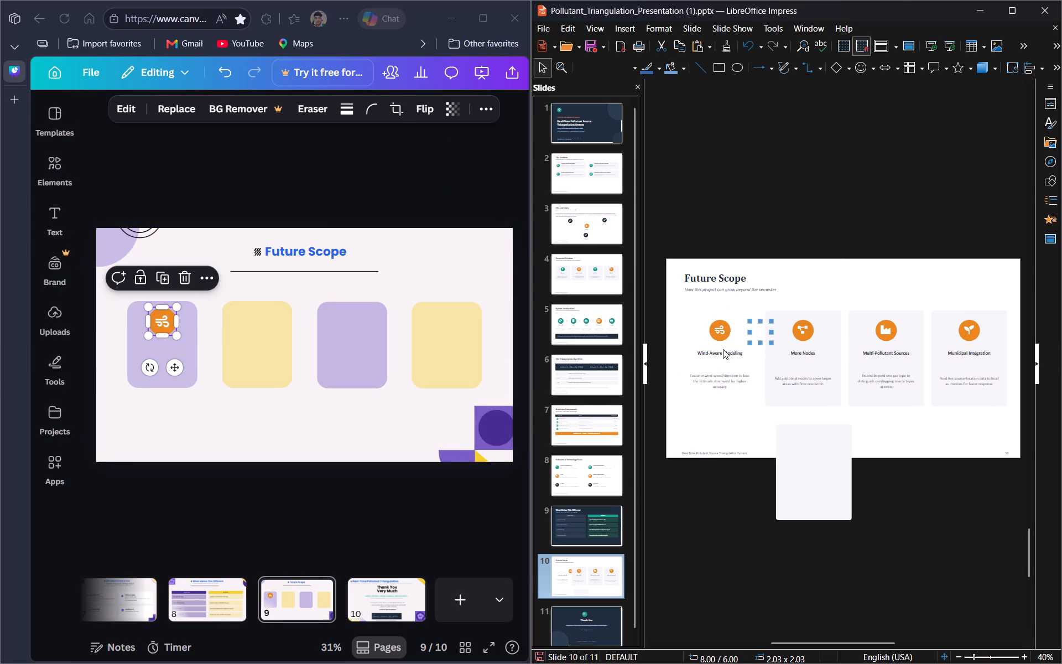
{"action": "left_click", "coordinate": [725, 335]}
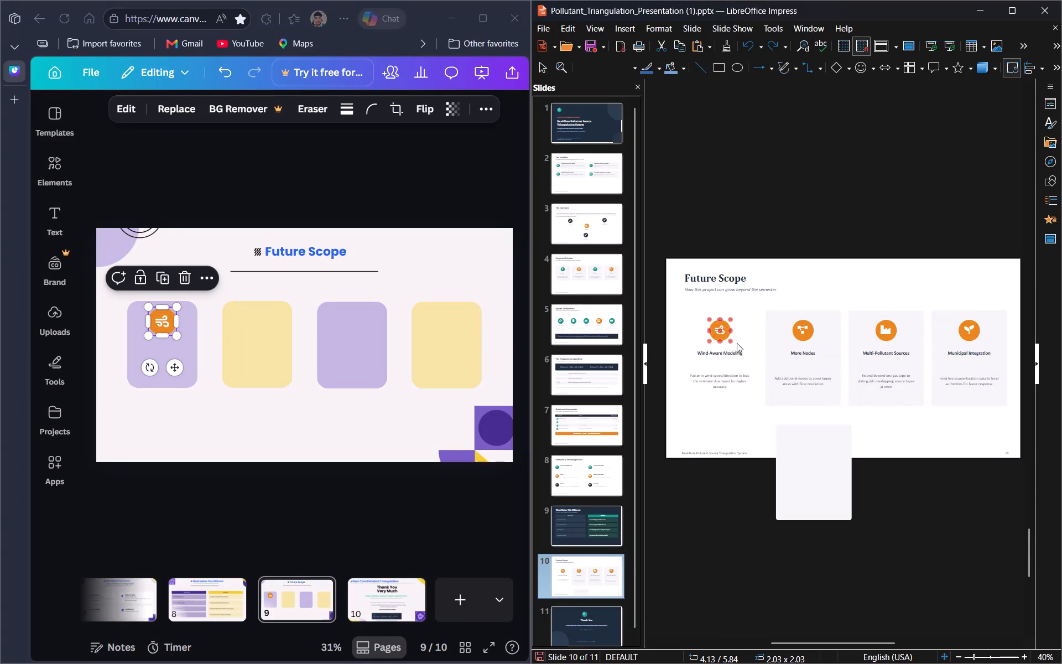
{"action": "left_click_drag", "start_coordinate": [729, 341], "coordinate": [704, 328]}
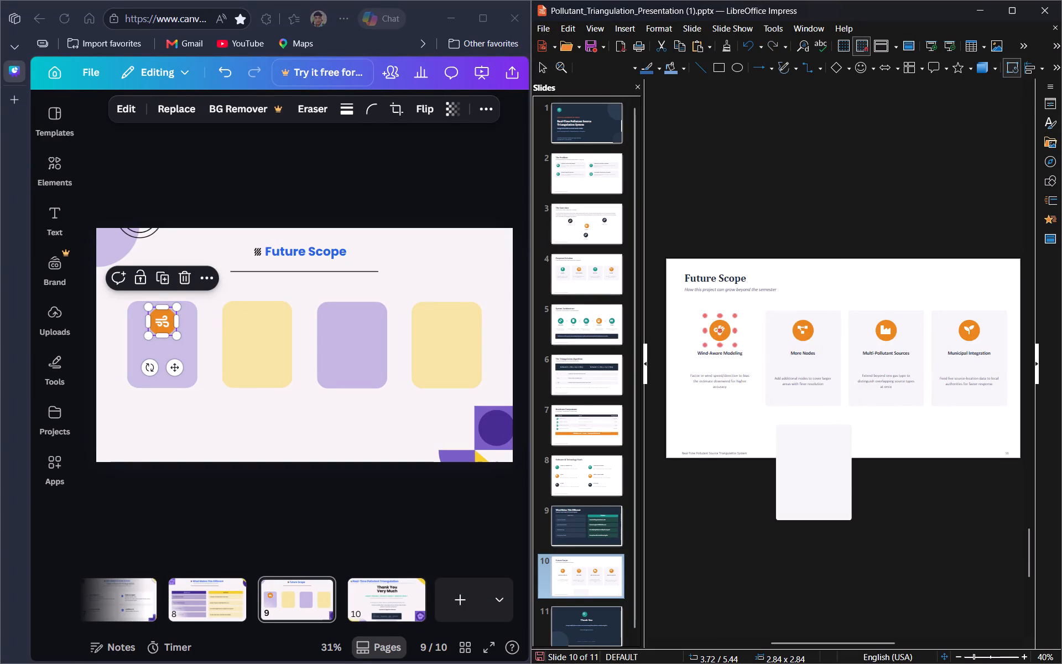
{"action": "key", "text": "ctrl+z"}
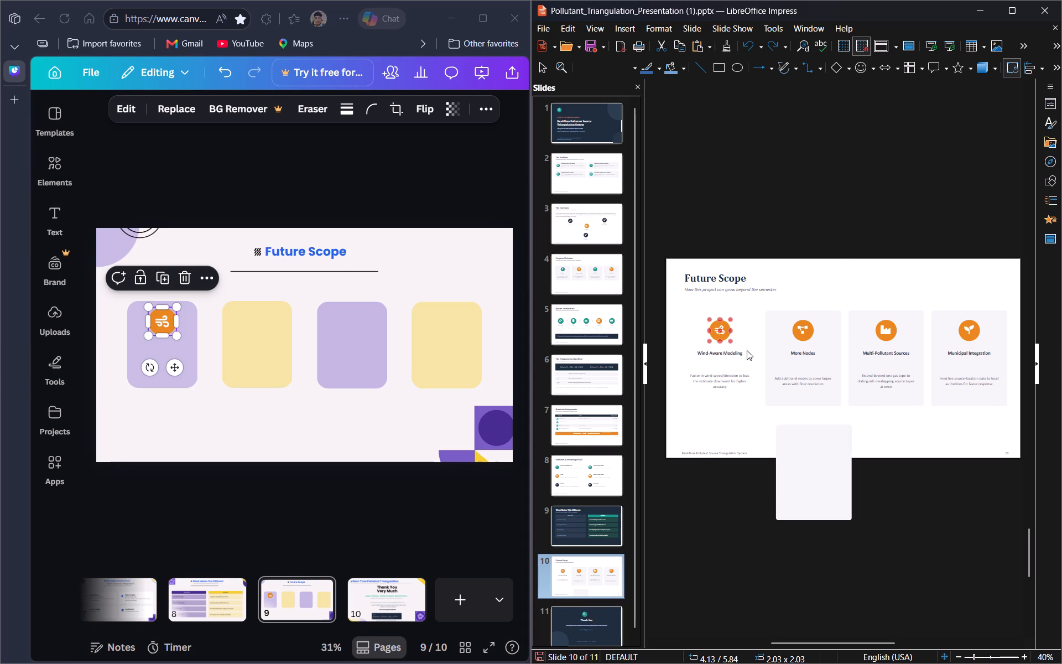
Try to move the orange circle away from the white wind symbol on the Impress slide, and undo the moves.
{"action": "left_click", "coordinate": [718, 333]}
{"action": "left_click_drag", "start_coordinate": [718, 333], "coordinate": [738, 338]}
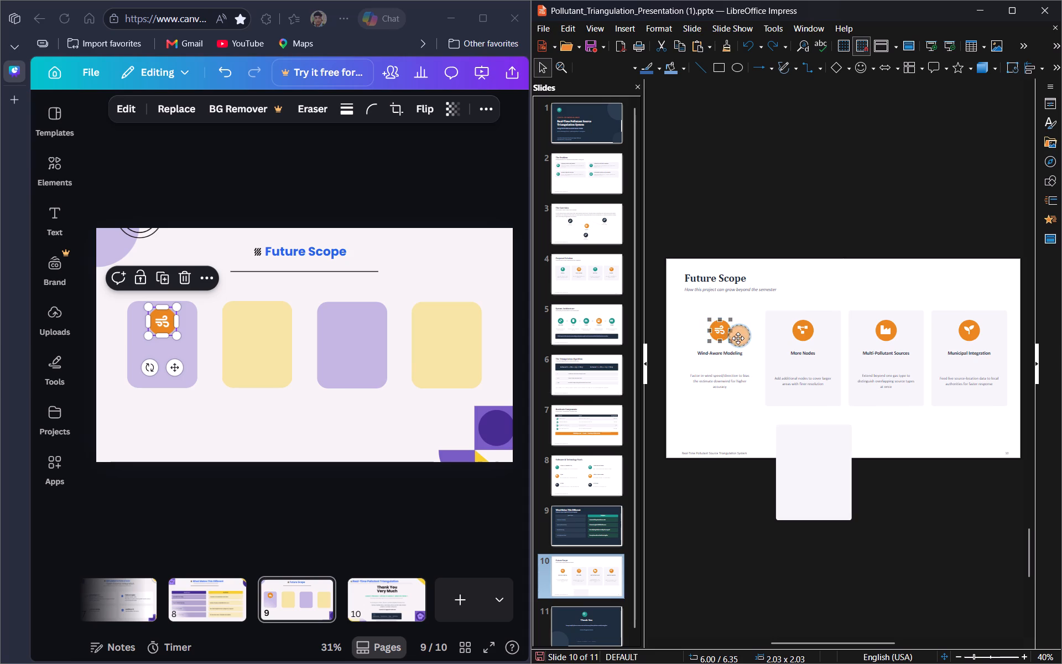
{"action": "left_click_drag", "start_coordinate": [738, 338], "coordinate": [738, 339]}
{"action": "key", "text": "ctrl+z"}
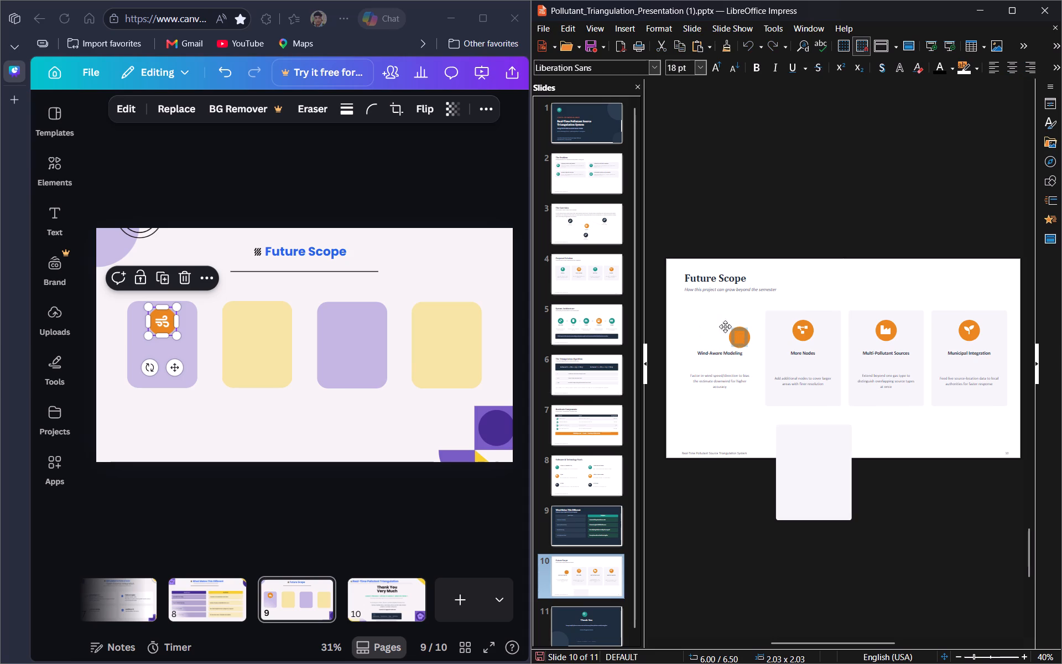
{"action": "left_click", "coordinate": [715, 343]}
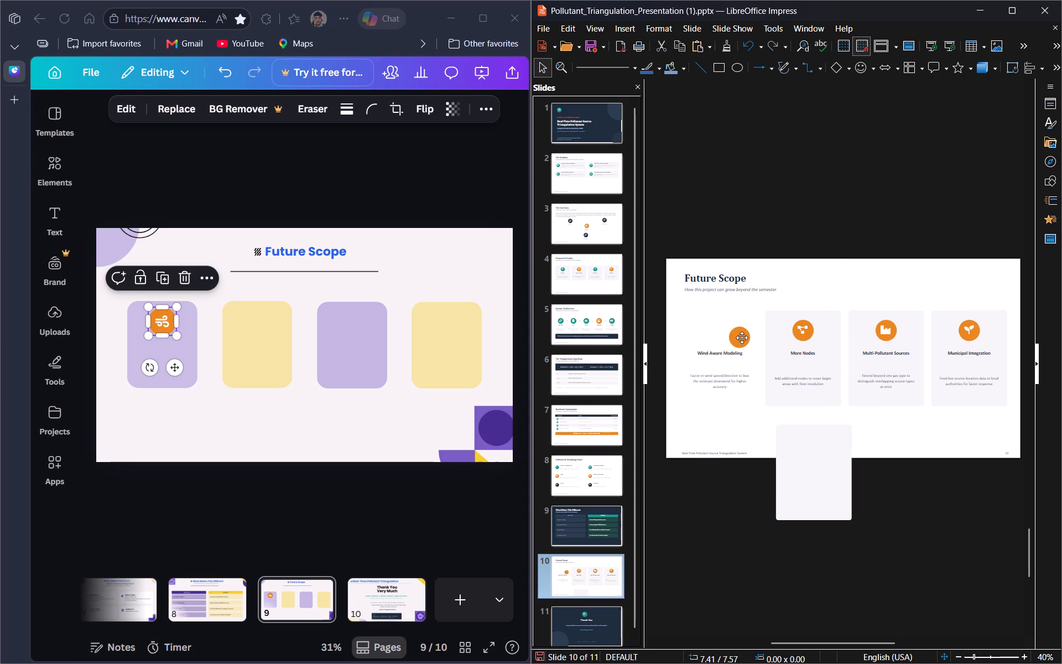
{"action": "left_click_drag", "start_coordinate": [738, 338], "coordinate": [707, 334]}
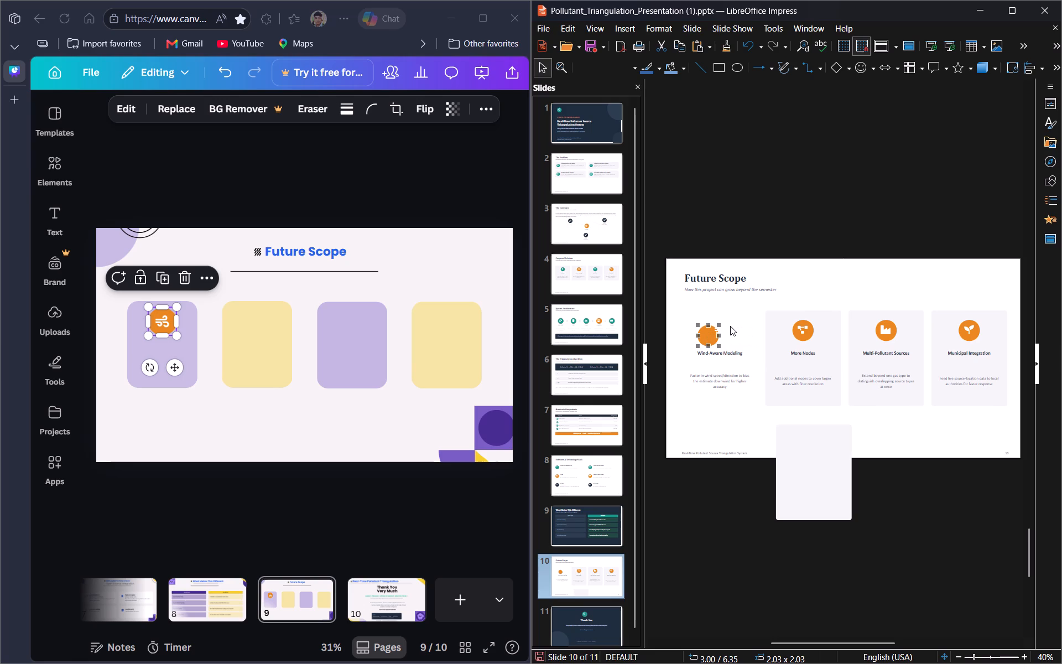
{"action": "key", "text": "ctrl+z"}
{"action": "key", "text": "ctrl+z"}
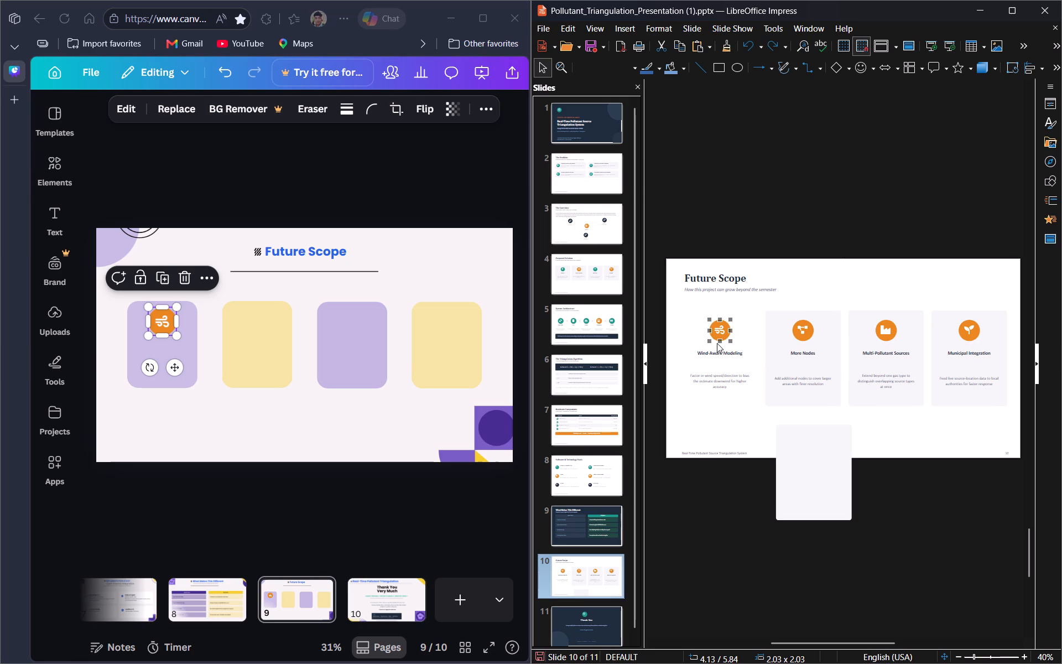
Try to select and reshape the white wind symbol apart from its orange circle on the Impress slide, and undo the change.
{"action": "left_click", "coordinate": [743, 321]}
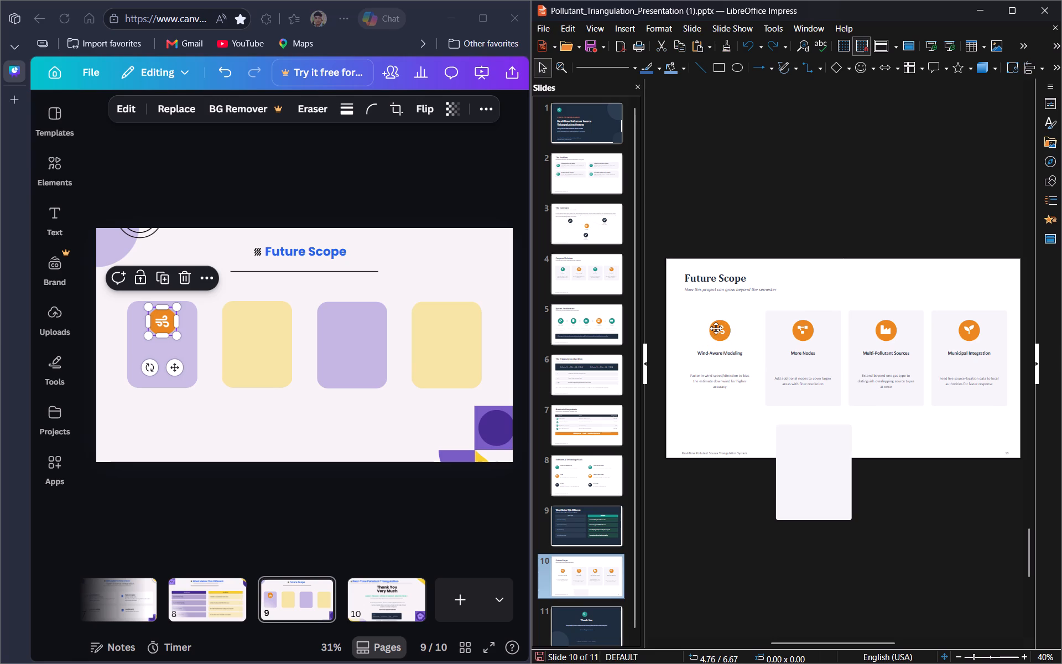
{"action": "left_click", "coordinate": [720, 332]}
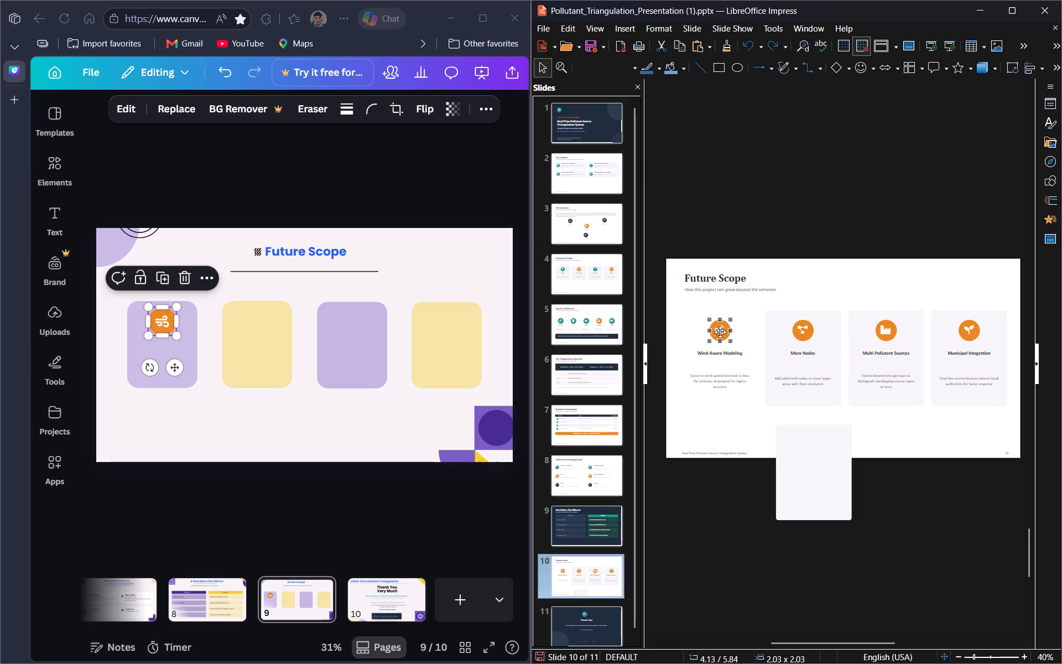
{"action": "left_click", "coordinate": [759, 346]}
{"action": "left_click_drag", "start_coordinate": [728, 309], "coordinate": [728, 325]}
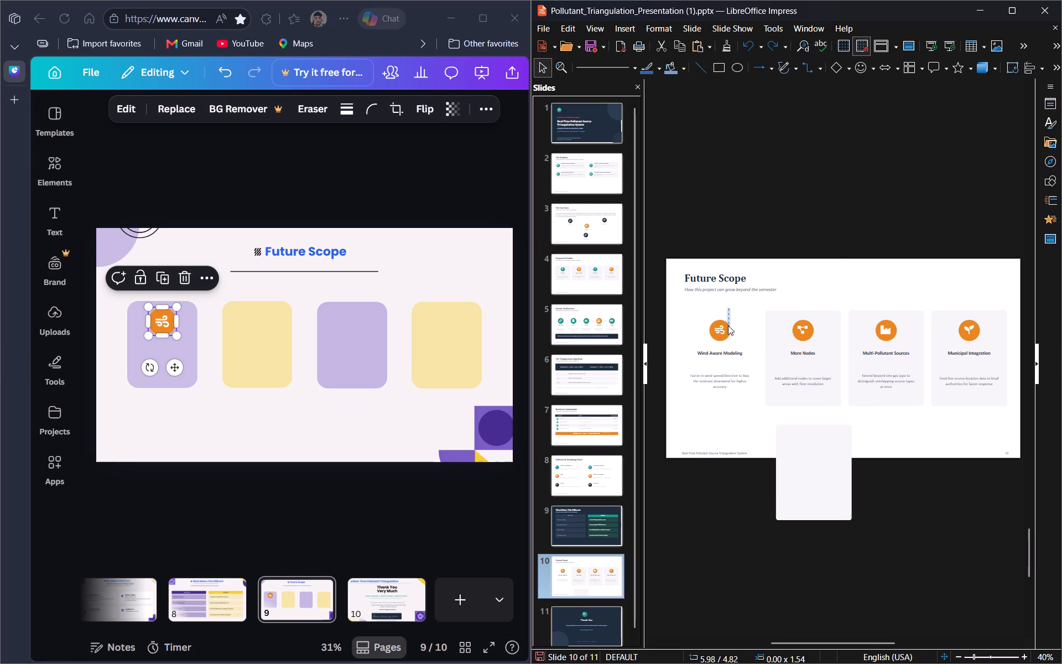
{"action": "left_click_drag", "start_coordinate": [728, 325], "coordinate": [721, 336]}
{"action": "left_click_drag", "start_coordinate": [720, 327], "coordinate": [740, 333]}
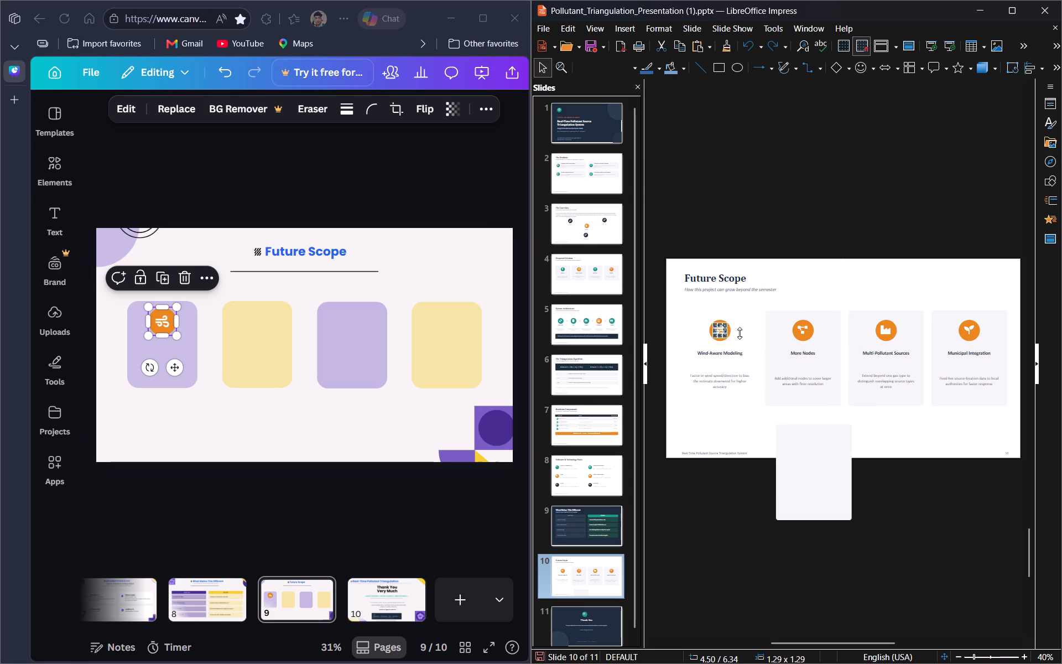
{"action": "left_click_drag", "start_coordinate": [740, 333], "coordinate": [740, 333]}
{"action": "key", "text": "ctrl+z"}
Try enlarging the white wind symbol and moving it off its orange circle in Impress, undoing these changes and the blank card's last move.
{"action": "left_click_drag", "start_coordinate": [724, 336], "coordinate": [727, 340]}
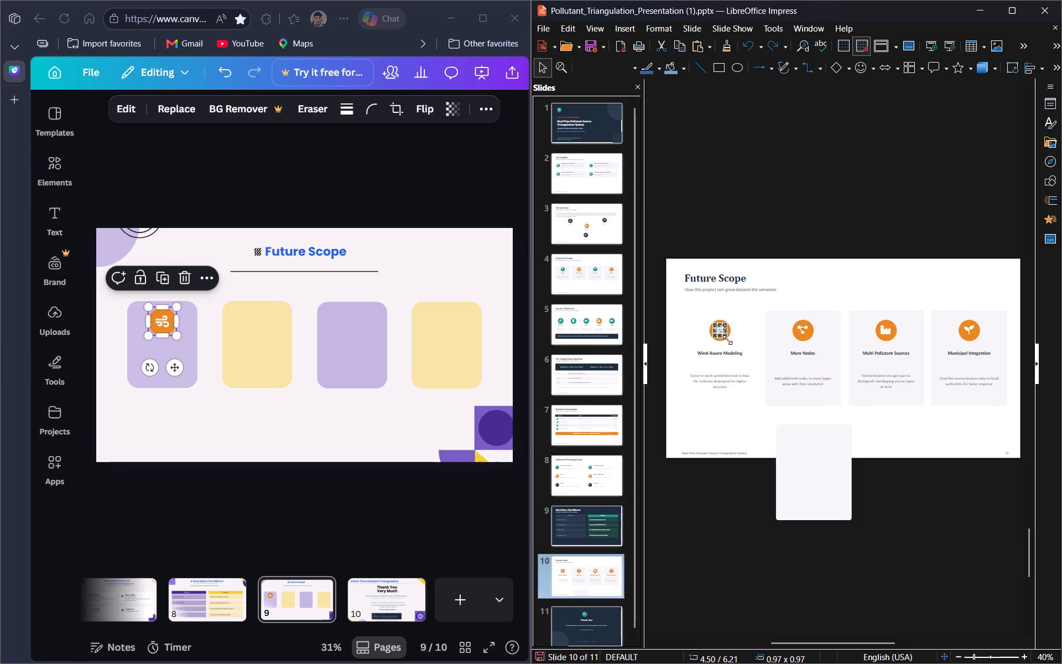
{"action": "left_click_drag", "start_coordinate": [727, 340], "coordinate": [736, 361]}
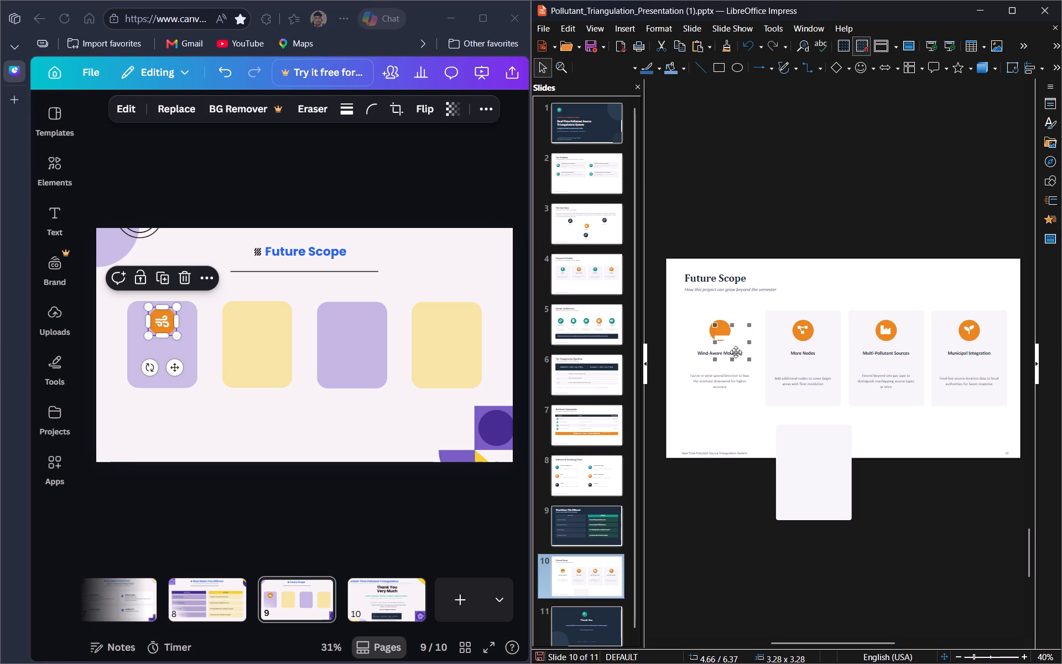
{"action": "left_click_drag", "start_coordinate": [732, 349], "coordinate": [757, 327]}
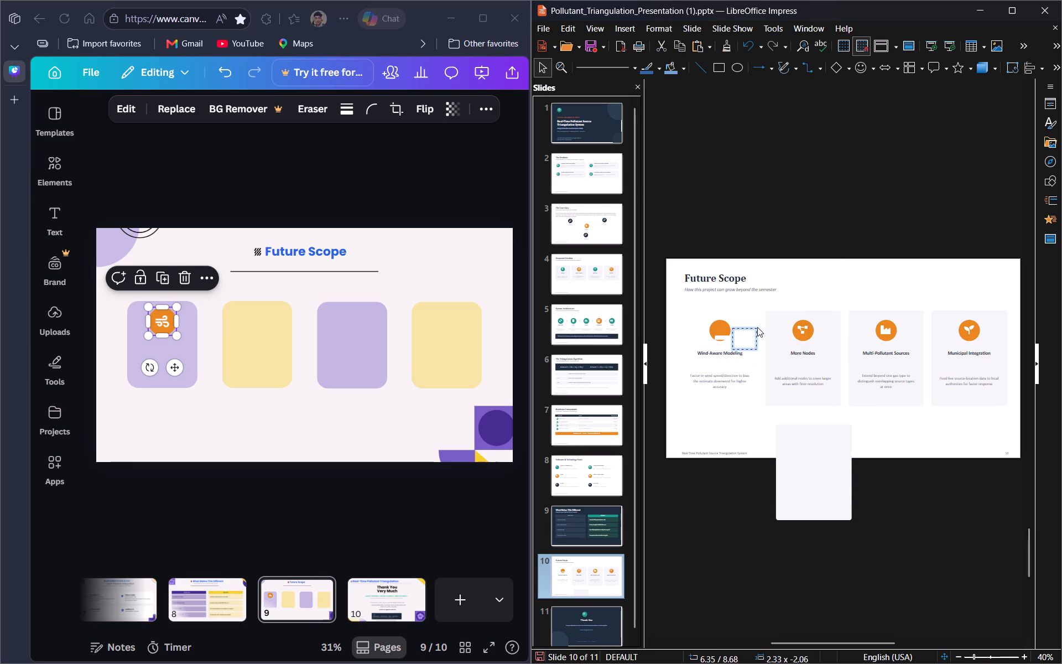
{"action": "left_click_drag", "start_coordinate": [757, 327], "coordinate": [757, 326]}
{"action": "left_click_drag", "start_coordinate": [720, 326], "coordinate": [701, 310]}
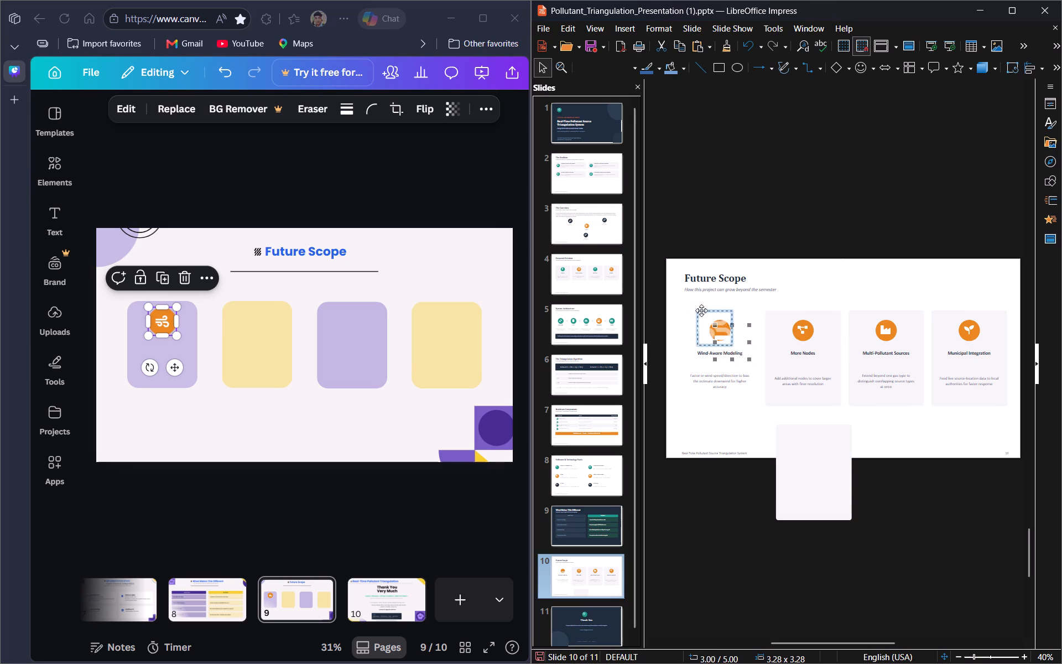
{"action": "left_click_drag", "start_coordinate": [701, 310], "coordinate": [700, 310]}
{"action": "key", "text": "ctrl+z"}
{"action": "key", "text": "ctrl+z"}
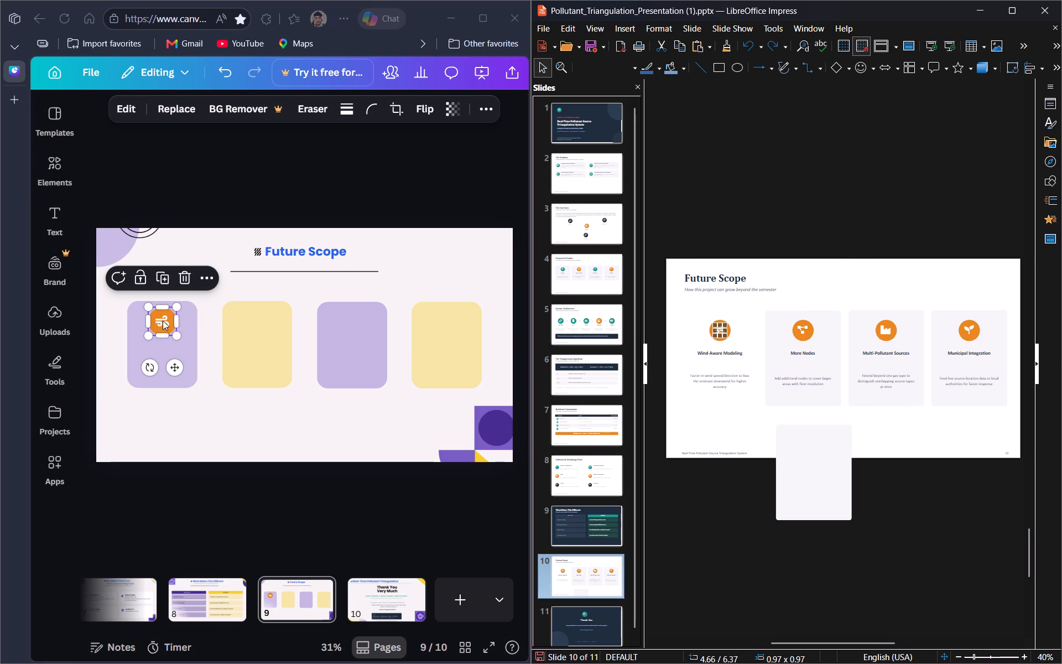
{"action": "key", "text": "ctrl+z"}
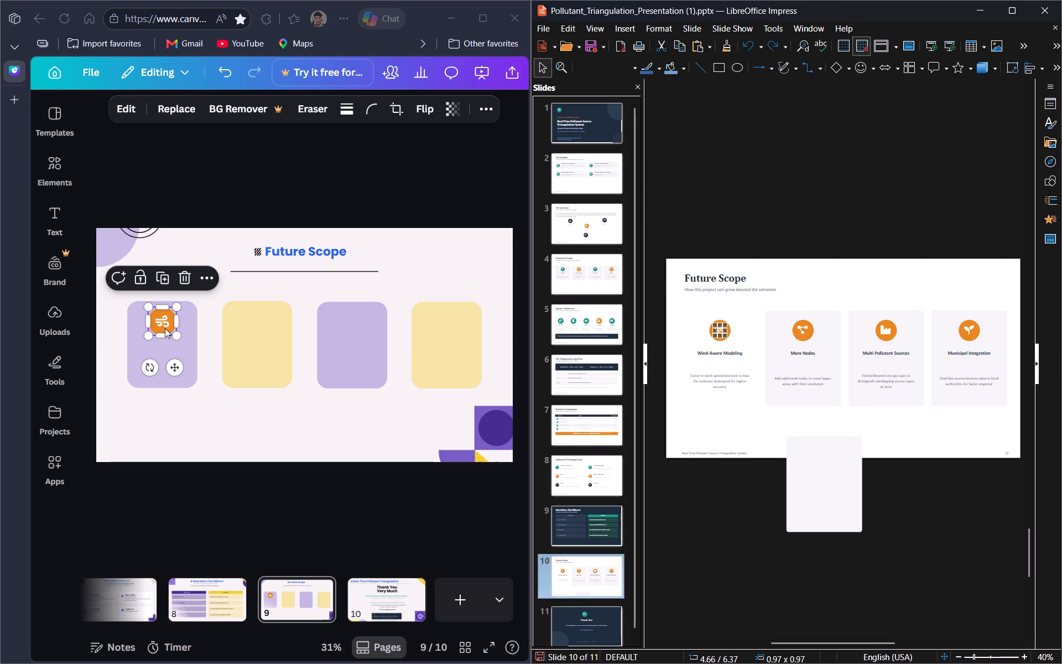
Delete the pasted wind icon from the first purple card on Canva page 9.
{"action": "left_click", "coordinate": [190, 273]}
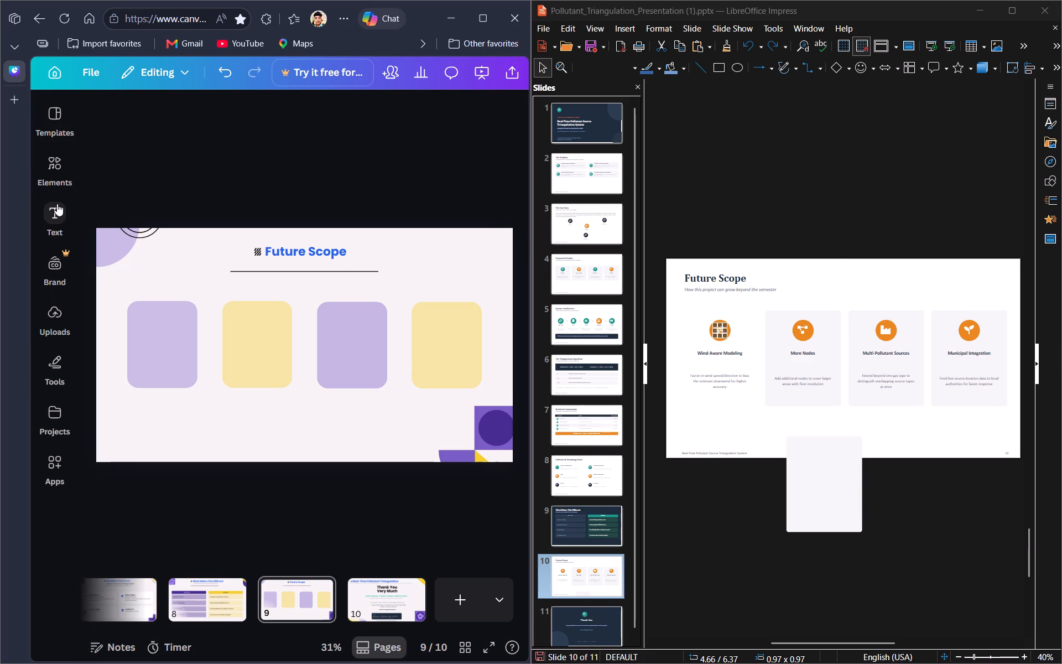
Add a basic circle shape to Canva page 9, move it over the first purple card, and shrink it to fit the card's upper half.
{"action": "left_click", "coordinate": [61, 155]}
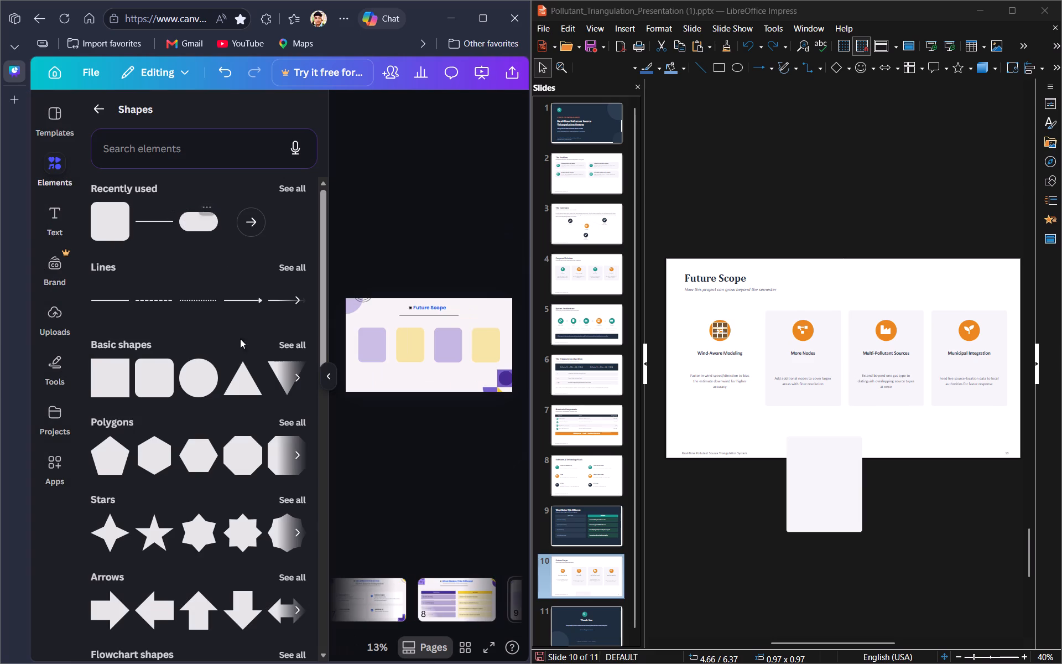
{"action": "left_click", "coordinate": [196, 376]}
{"action": "left_click", "coordinate": [423, 225]}
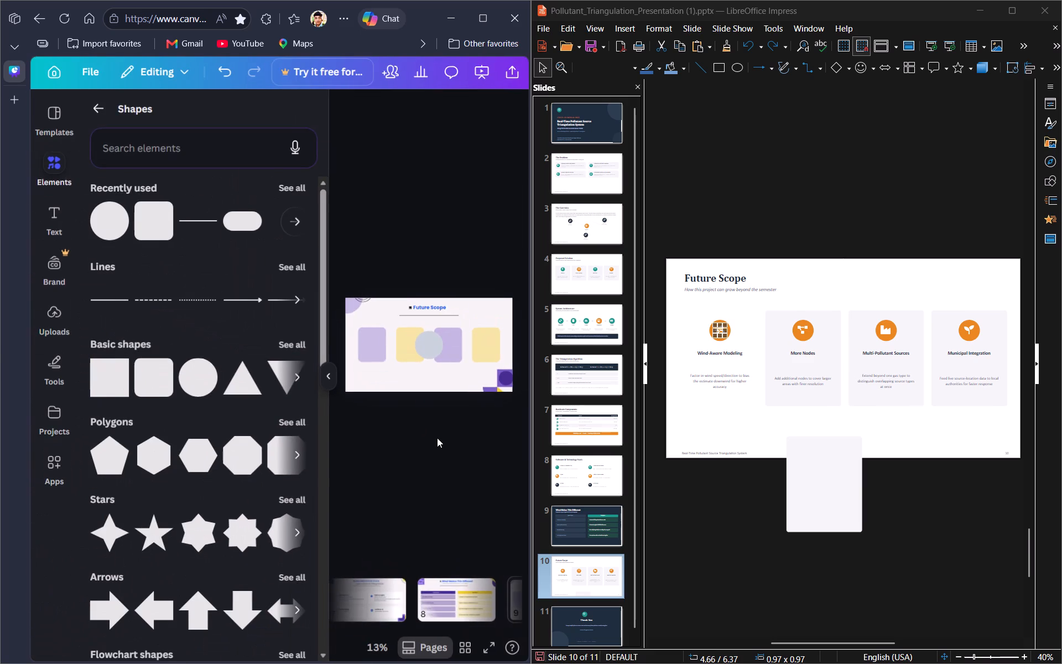
{"action": "left_click", "coordinate": [46, 180]}
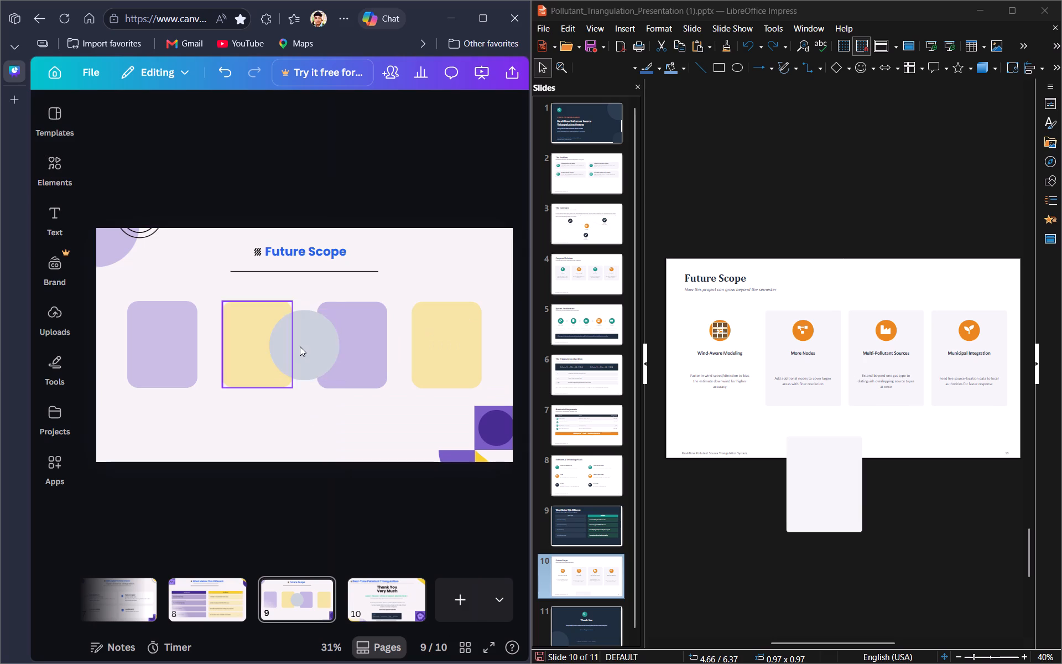
{"action": "left_click_drag", "start_coordinate": [301, 342], "coordinate": [168, 334]}
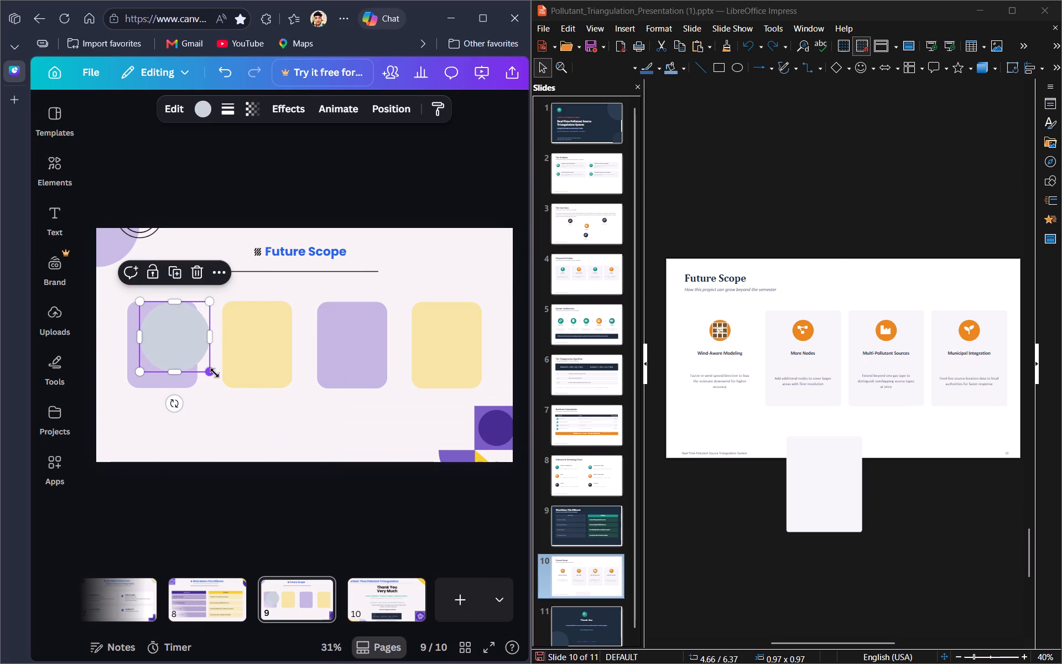
{"action": "left_click_drag", "start_coordinate": [211, 373], "coordinate": [183, 357]}
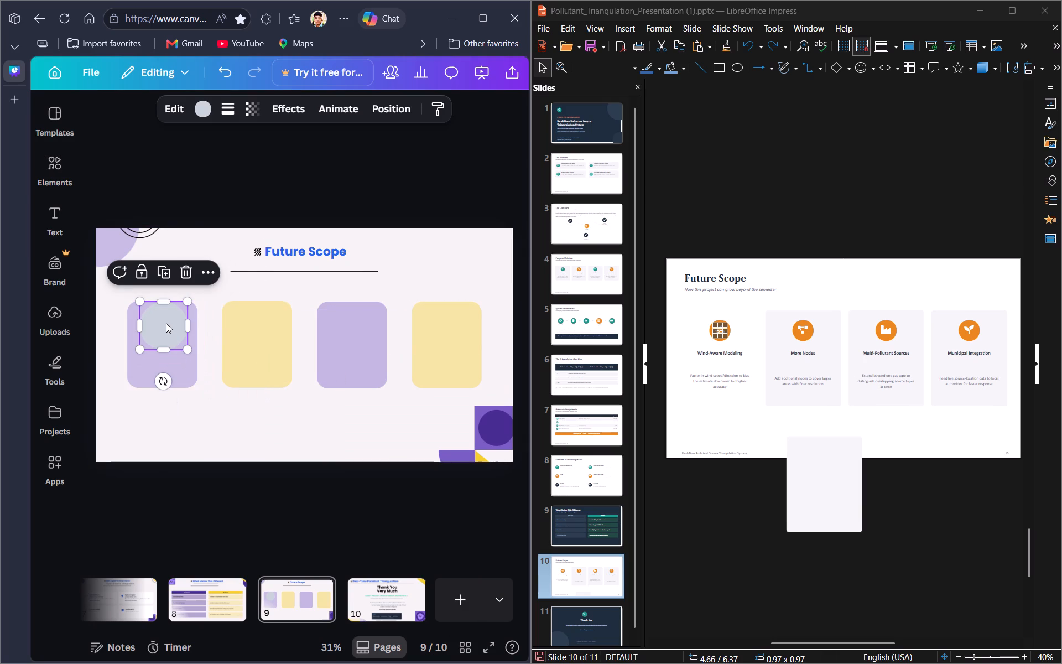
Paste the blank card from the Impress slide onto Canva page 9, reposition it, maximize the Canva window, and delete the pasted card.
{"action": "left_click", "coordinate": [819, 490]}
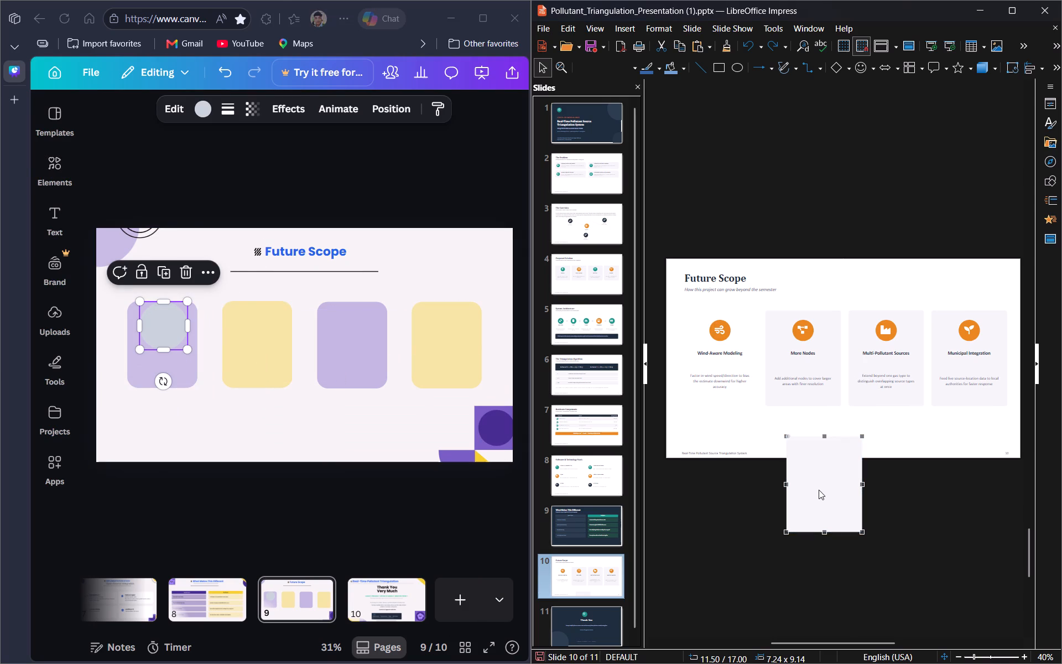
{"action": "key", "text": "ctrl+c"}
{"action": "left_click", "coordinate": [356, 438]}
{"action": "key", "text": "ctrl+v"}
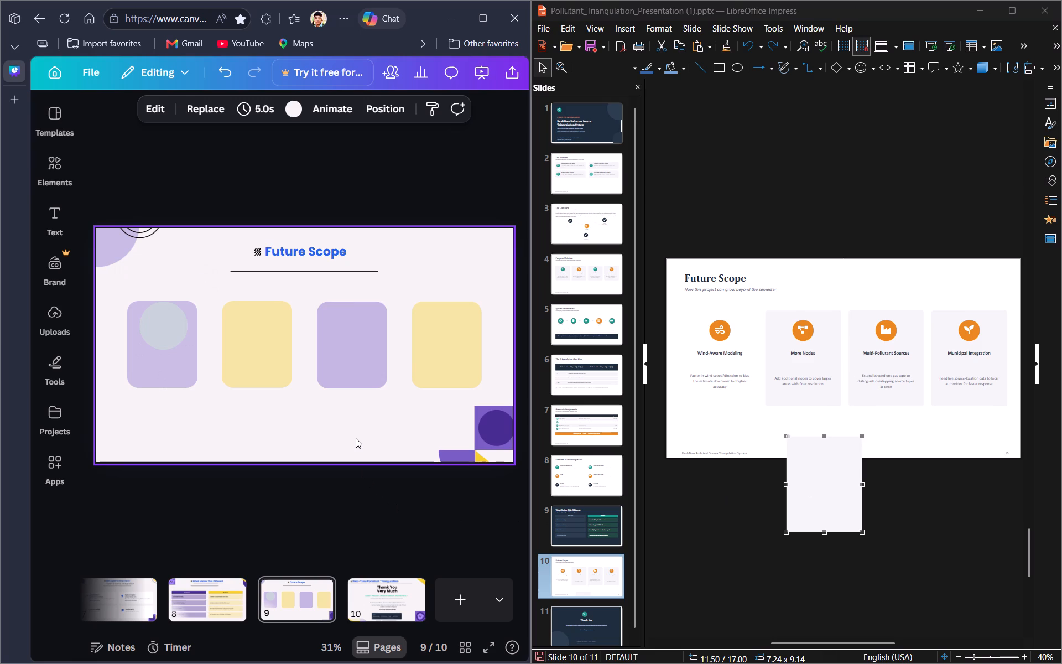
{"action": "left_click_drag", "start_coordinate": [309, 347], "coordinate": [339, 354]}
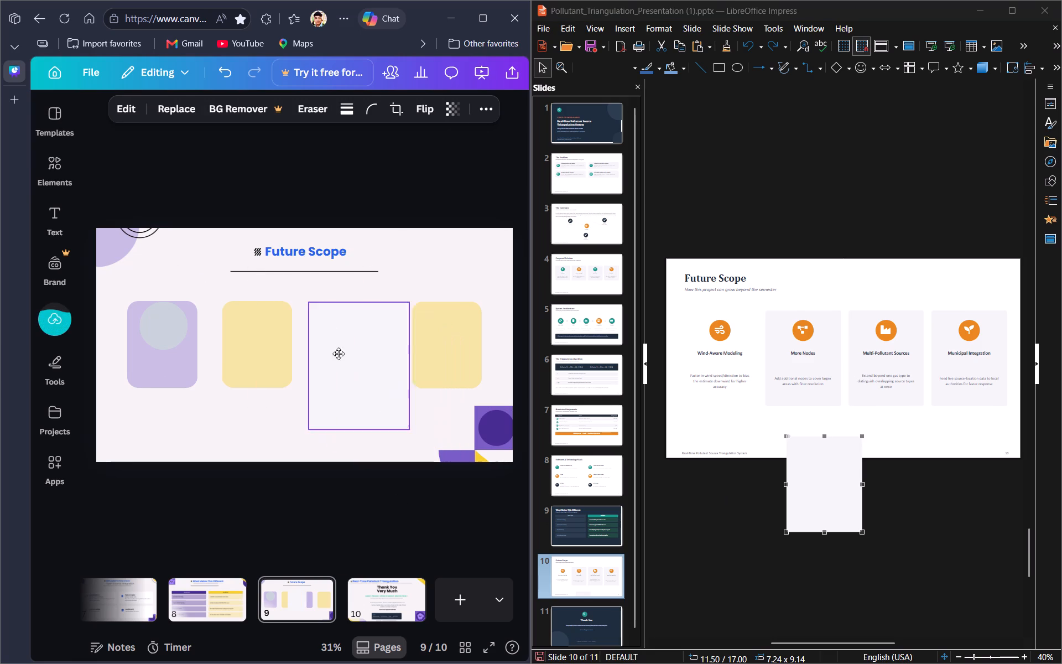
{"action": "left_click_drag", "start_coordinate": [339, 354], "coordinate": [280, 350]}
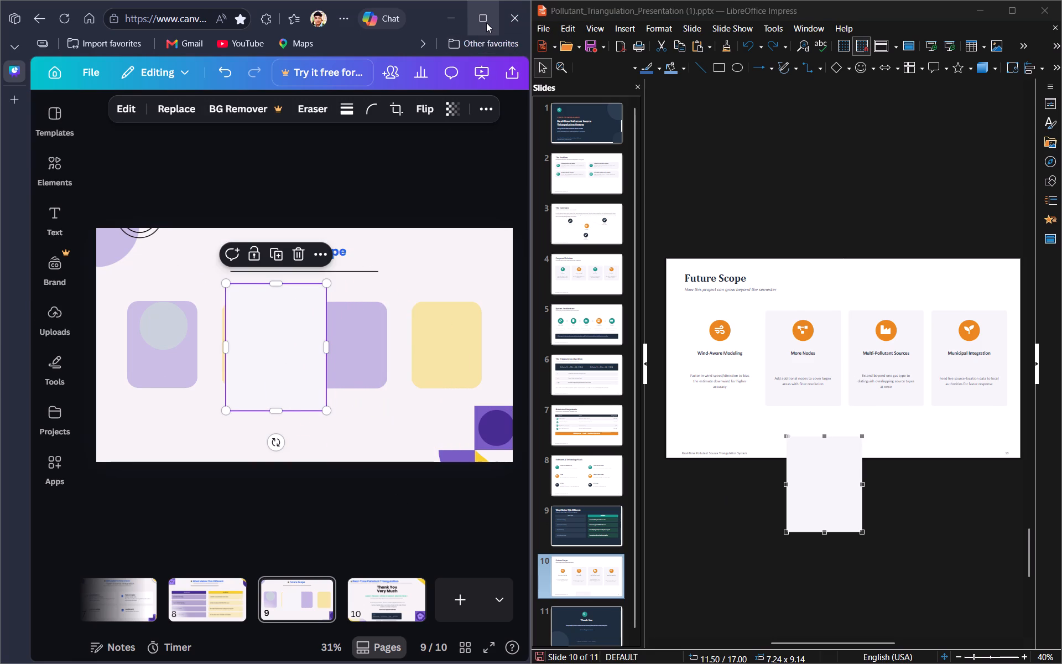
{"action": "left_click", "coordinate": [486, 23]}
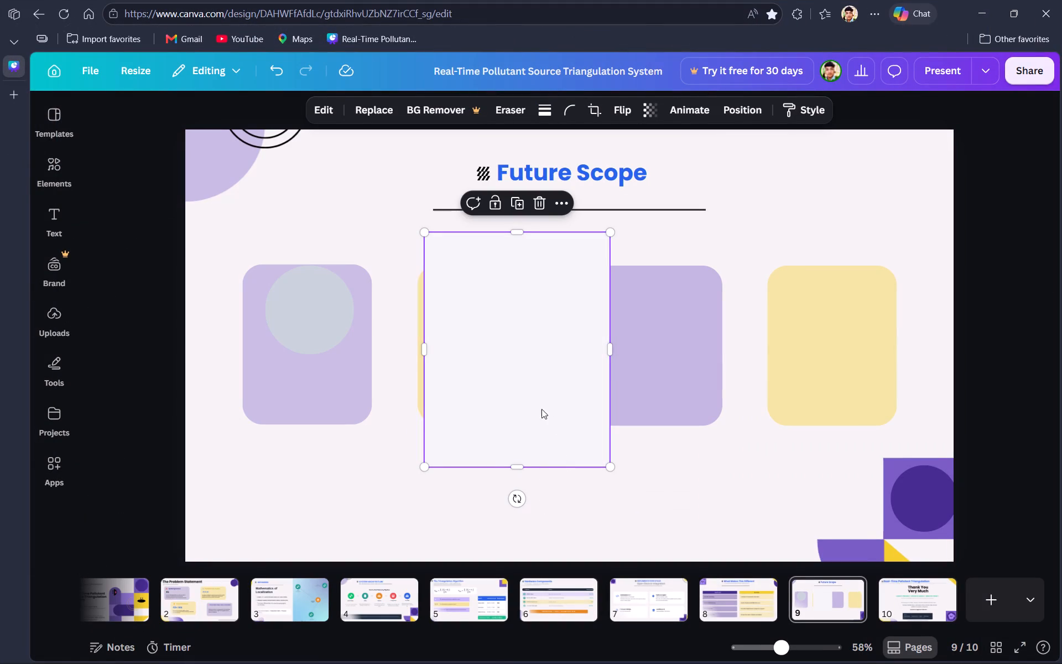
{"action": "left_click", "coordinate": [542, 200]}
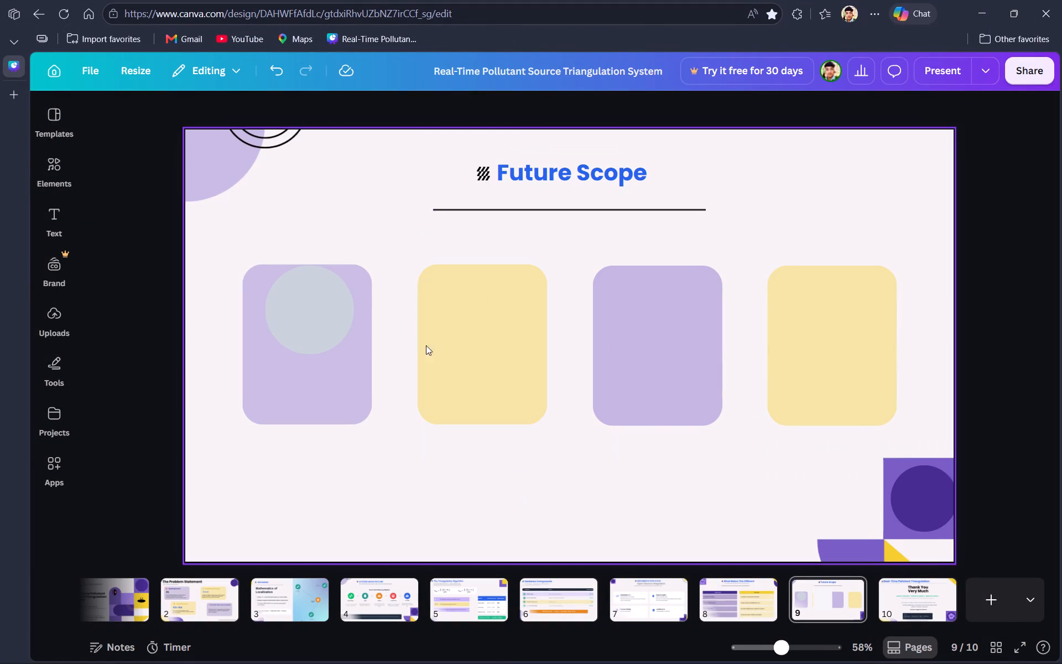
Shrink the circle to about one third of the first purple card's width and centre it just below the card's top edge.
{"action": "left_click", "coordinate": [324, 337]}
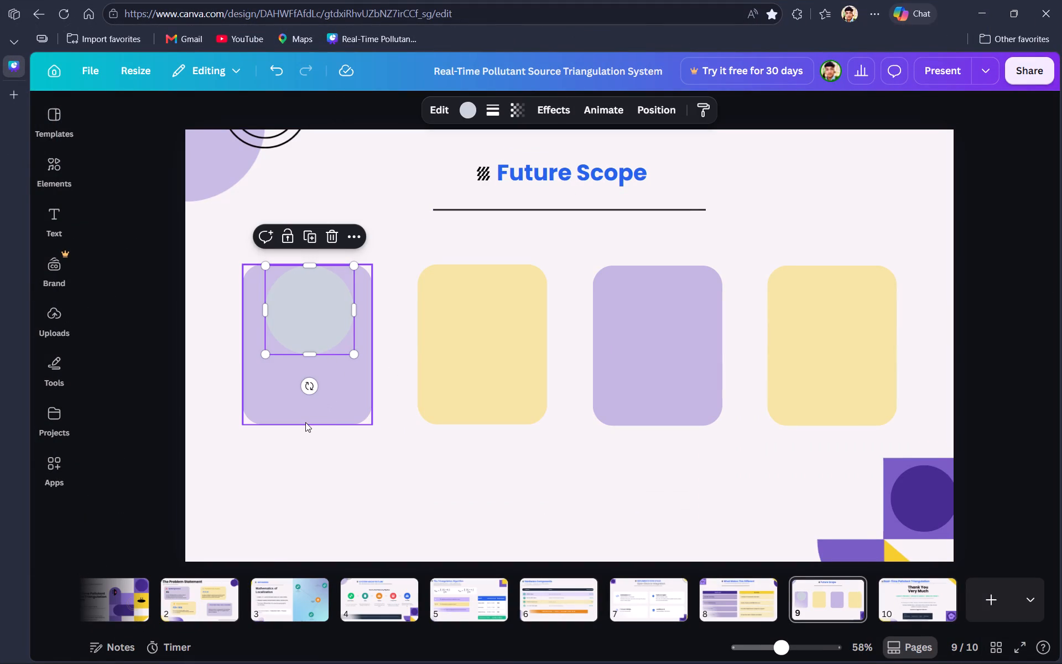
{"action": "left_click_drag", "start_coordinate": [358, 354], "coordinate": [313, 309]}
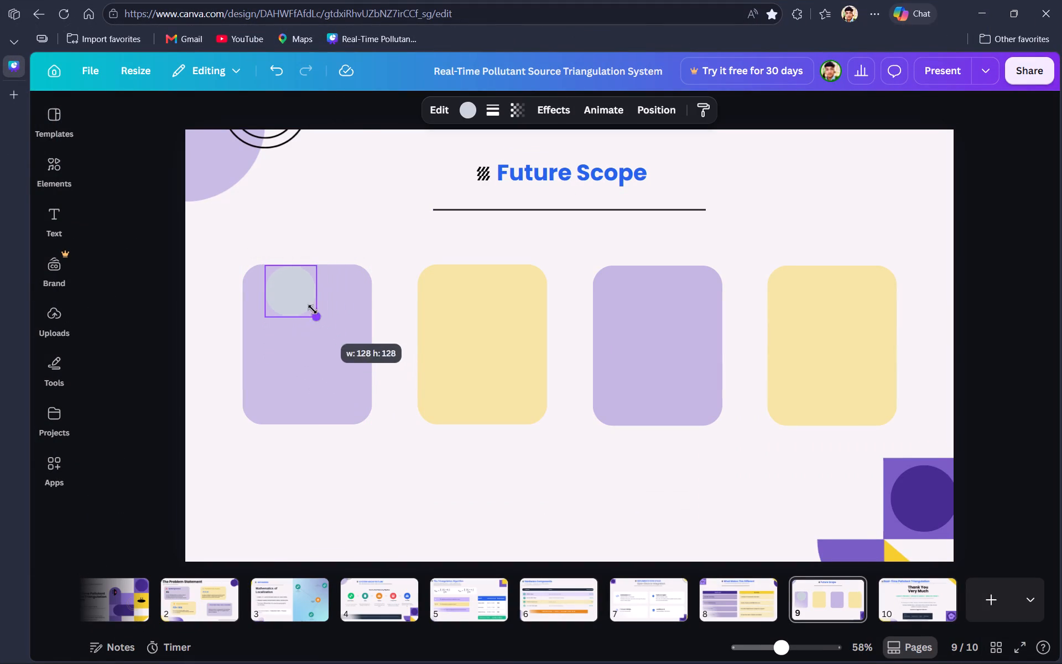
{"action": "left_click_drag", "start_coordinate": [313, 309], "coordinate": [317, 307]}
{"action": "left_click_drag", "start_coordinate": [289, 290], "coordinate": [290, 290]}
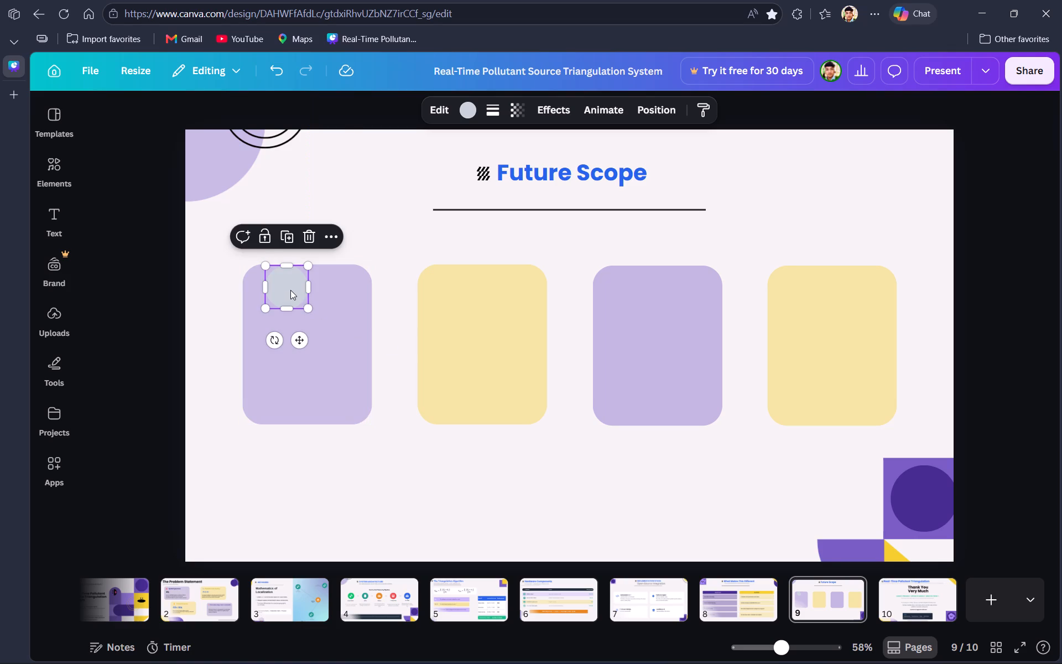
{"action": "left_click_drag", "start_coordinate": [290, 290], "coordinate": [309, 298]}
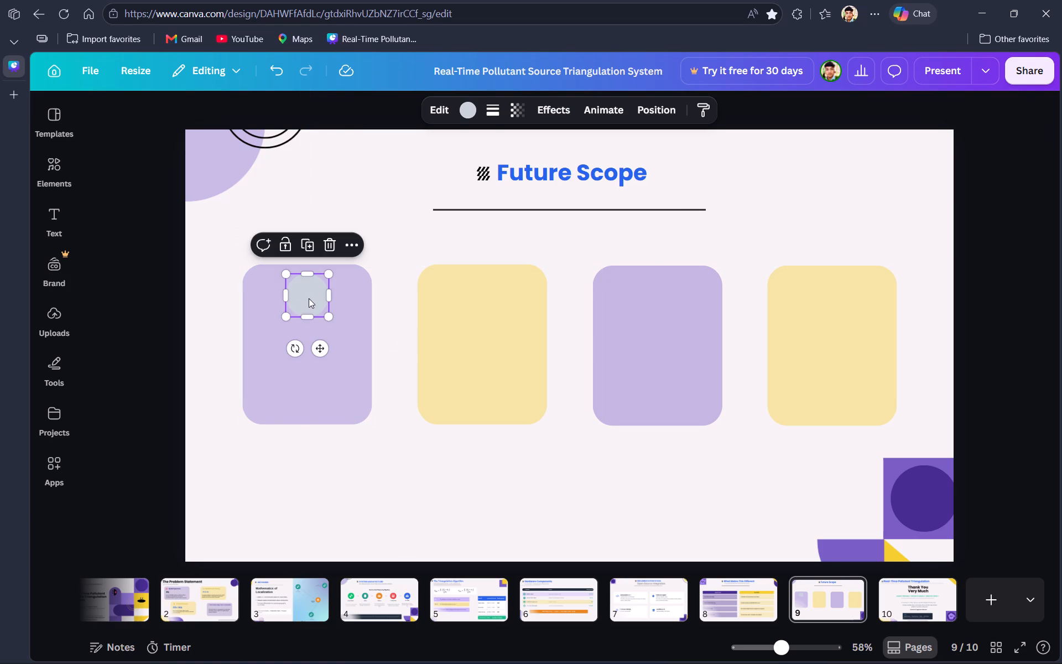
Recolour the circle on the first purple card to the design's yellow, and deselect it.
{"action": "left_click", "coordinate": [473, 112]}
{"action": "left_click", "coordinate": [104, 243]}
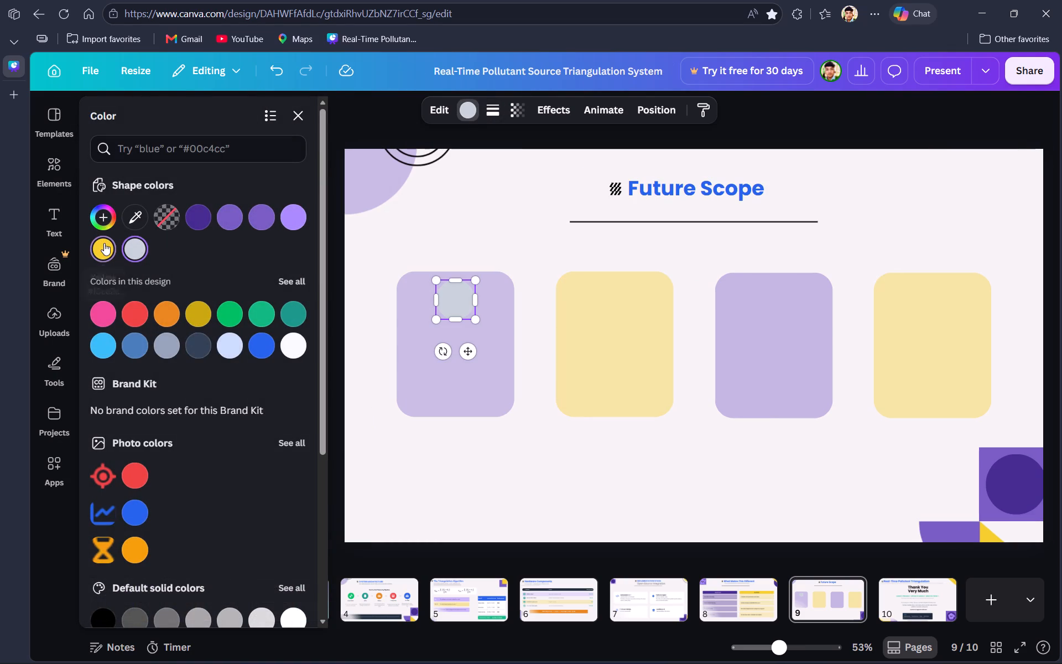
{"action": "left_click", "coordinate": [512, 109]}
{"action": "left_click", "coordinate": [470, 217]}
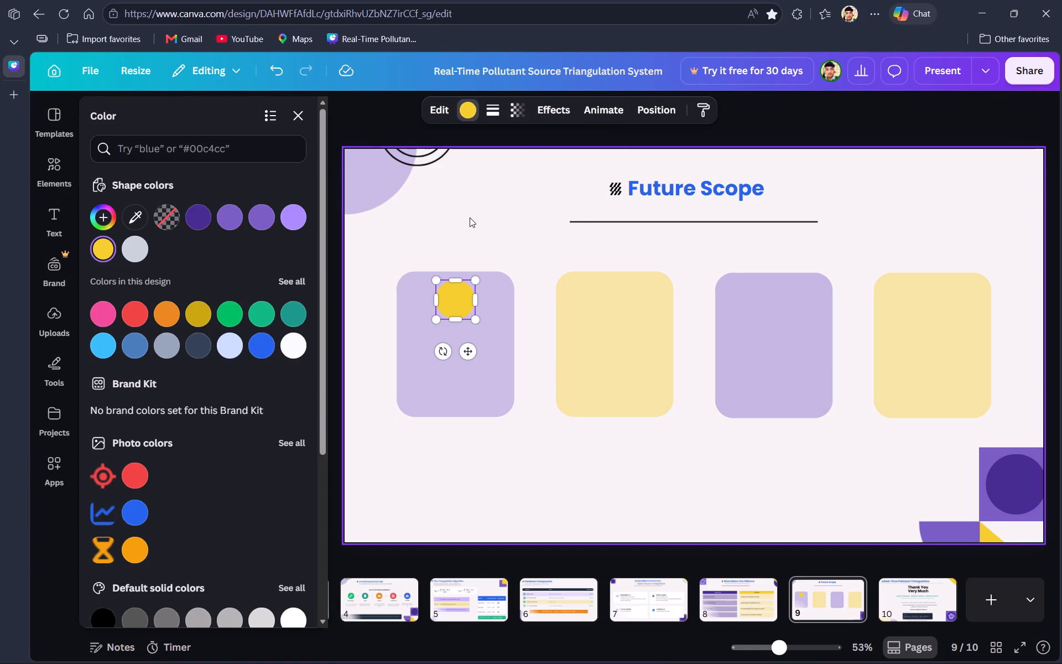
{"action": "left_click", "coordinate": [457, 292]}
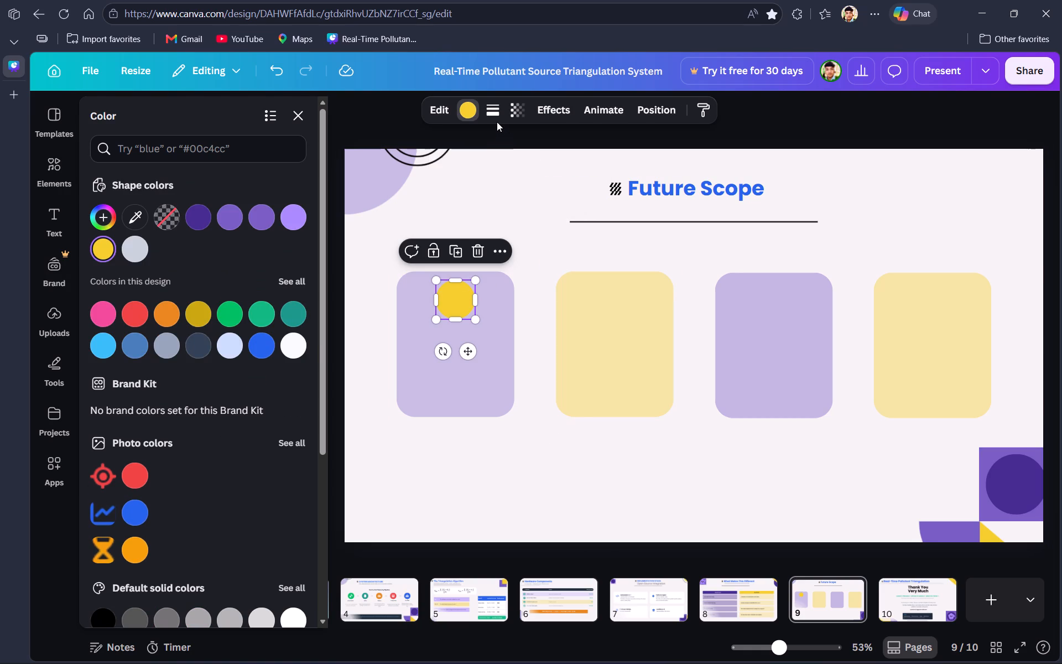
{"action": "left_click", "coordinate": [457, 296]}
{"action": "left_click", "coordinate": [561, 250]}
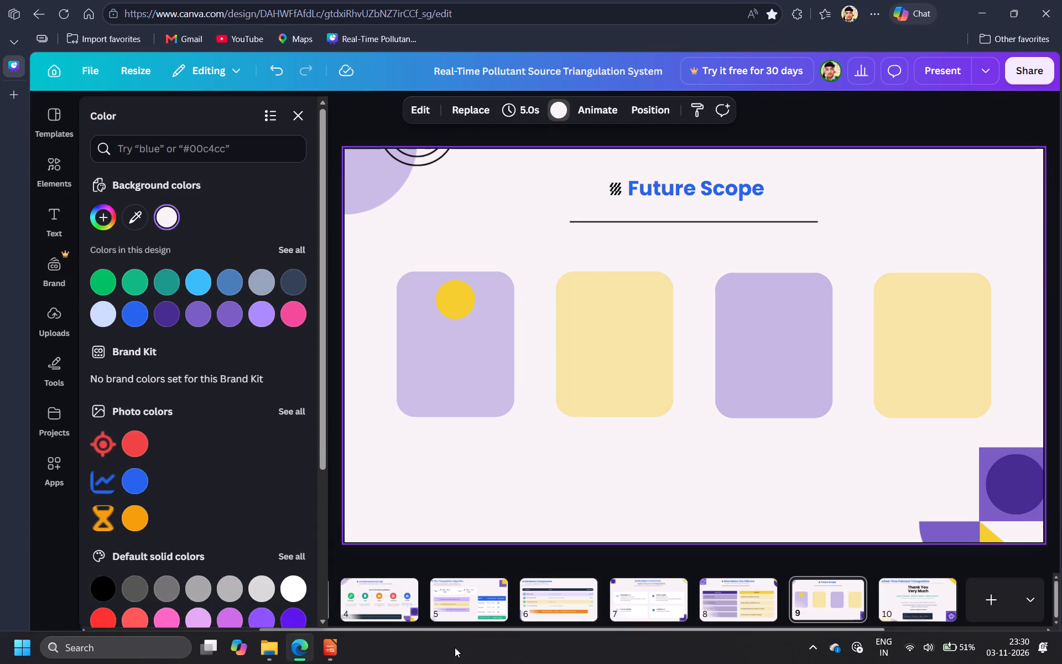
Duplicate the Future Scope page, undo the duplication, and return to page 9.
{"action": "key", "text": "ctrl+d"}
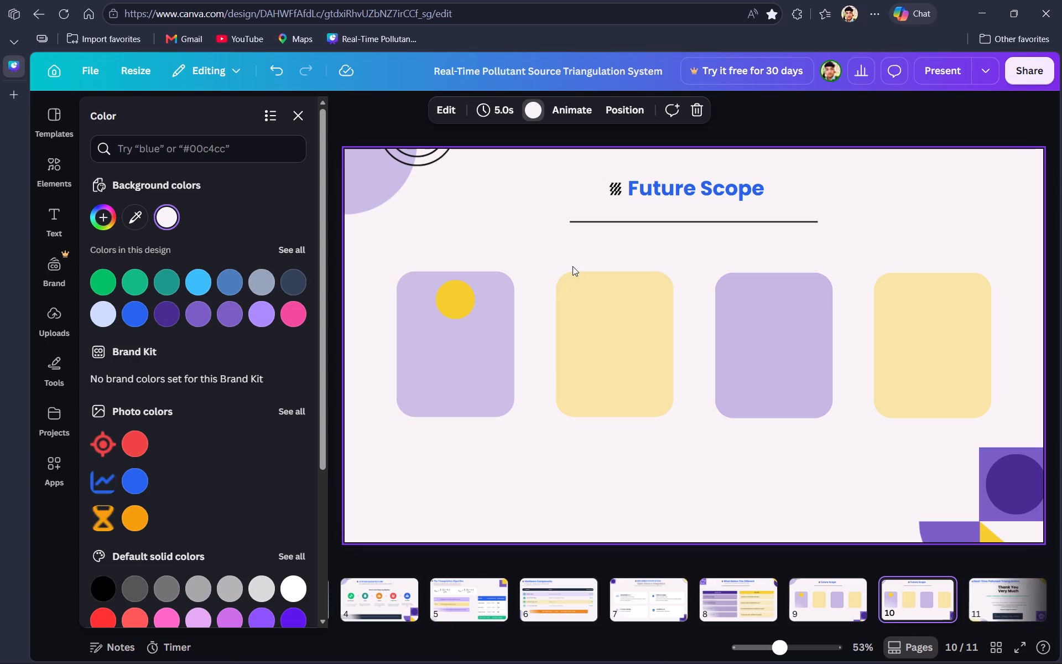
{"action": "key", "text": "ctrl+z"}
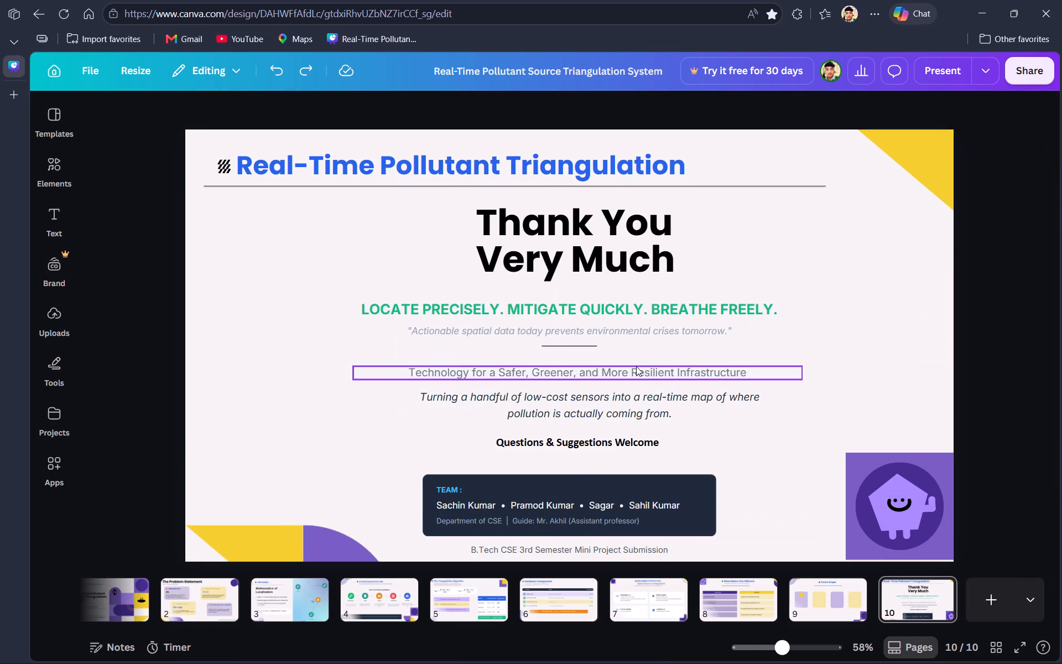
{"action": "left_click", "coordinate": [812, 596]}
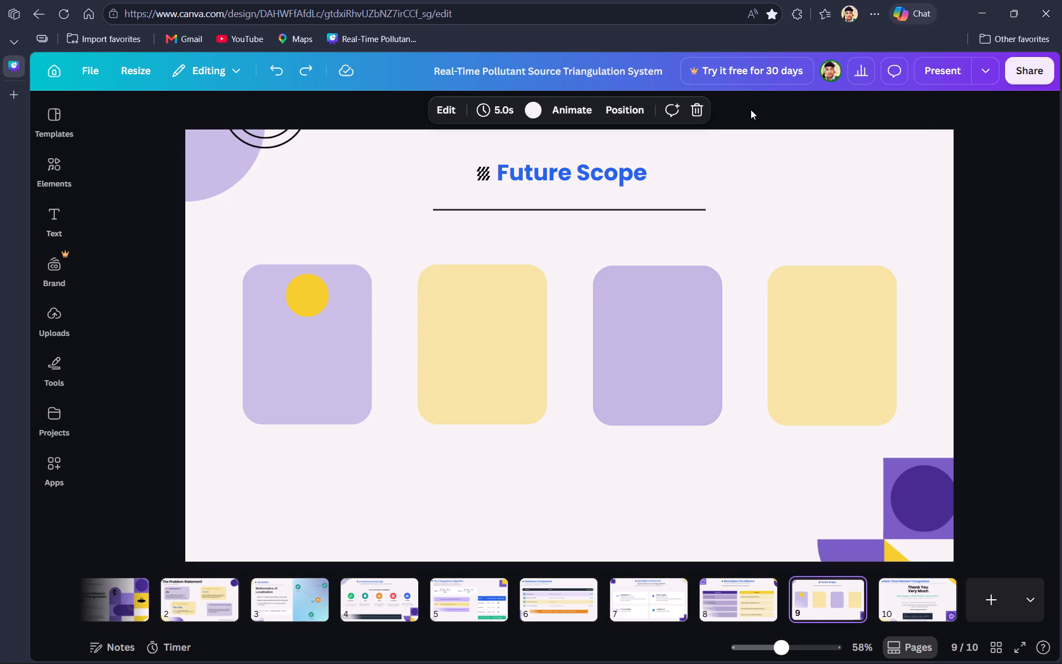
Arrange Canva and Impress side by side and copy the "Wind-Aware Modeling" heading text from Impress's Future Scope slide.
{"action": "key", "text": "super+z"}
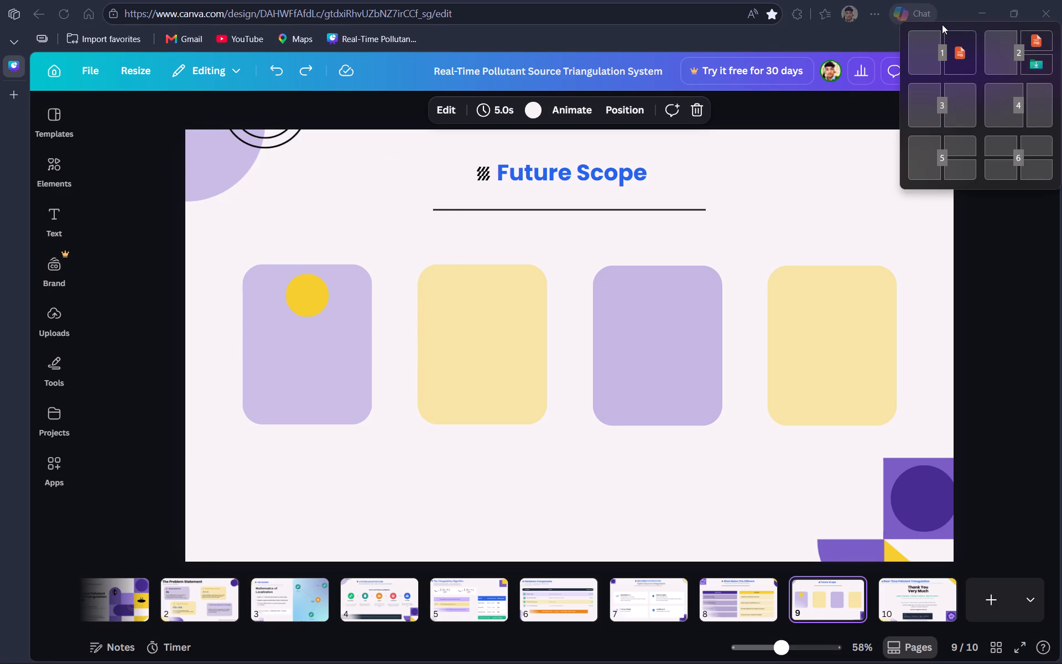
{"action": "left_click", "coordinate": [930, 44]}
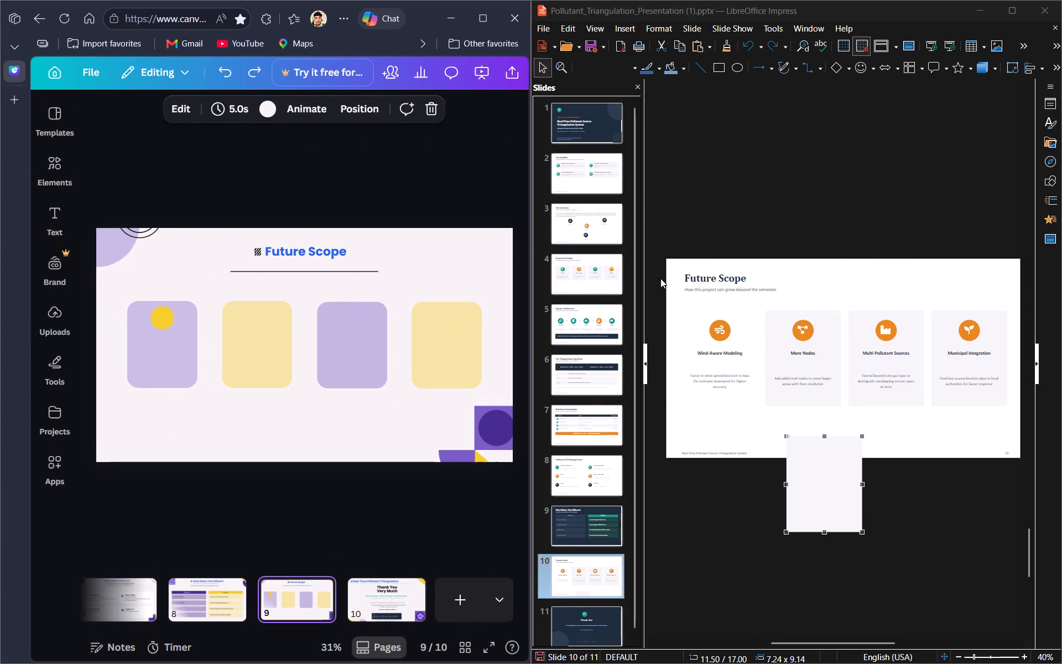
{"action": "double_click", "coordinate": [717, 356]}
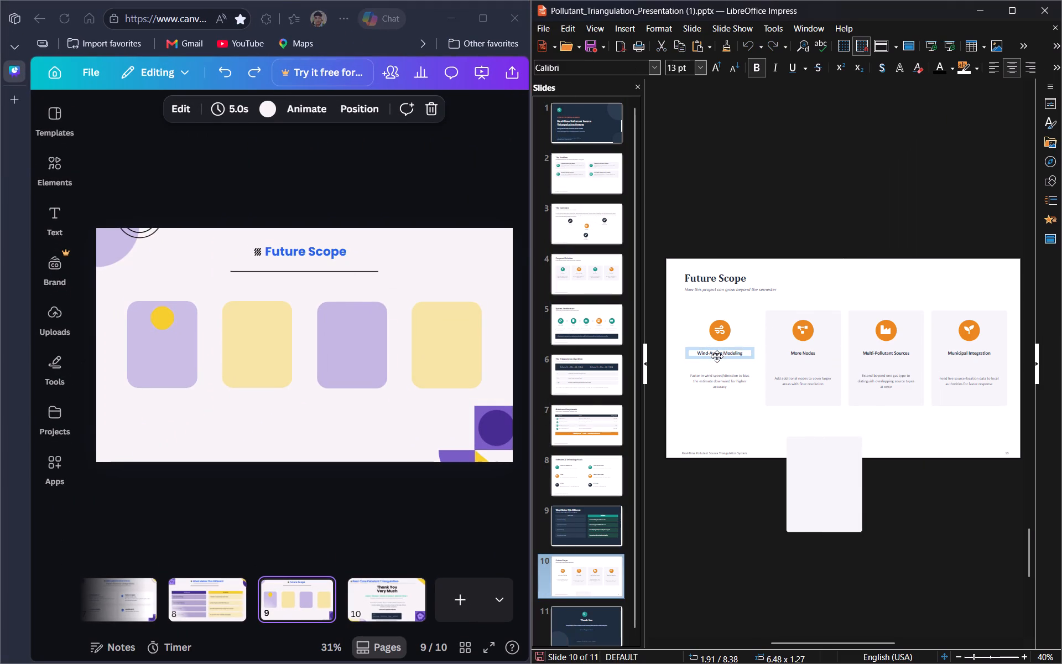
{"action": "double_click", "coordinate": [717, 356]}
{"action": "key", "text": "ctrl+a"}
{"action": "key", "text": "ctrl+x"}
{"action": "key", "text": "ctrl+z"}
{"action": "key", "text": "ctrl+a"}
{"action": "key", "text": "ctrl+c"}
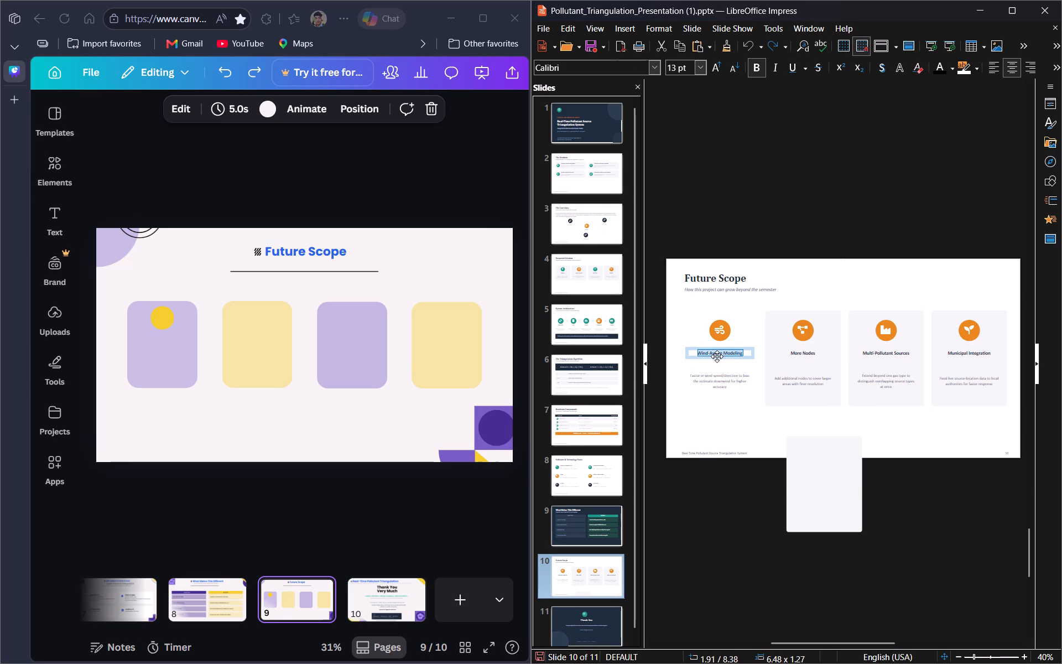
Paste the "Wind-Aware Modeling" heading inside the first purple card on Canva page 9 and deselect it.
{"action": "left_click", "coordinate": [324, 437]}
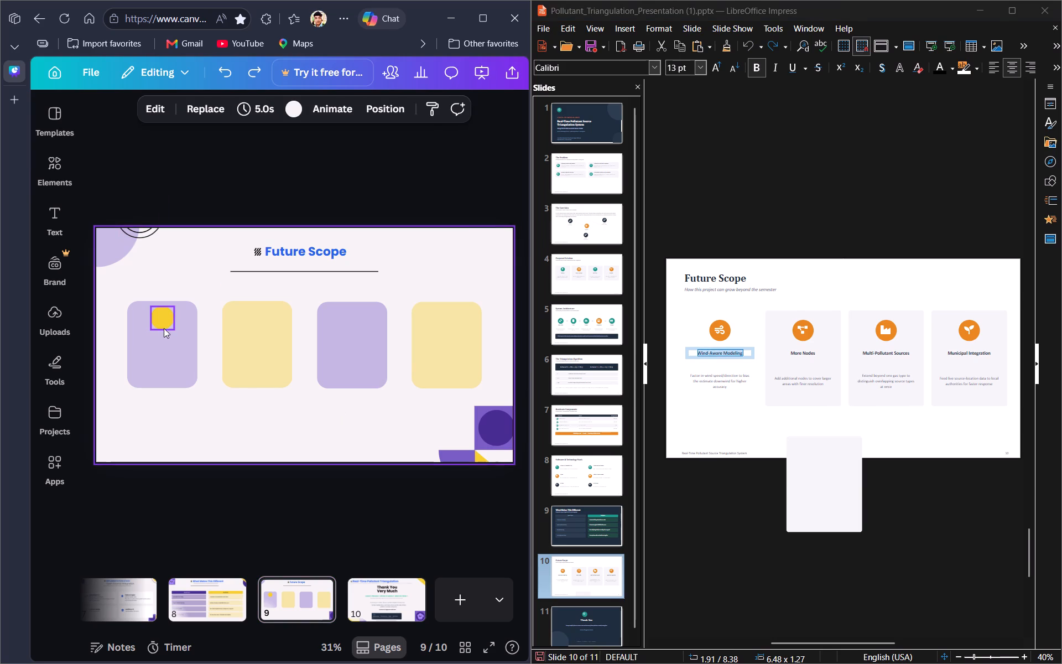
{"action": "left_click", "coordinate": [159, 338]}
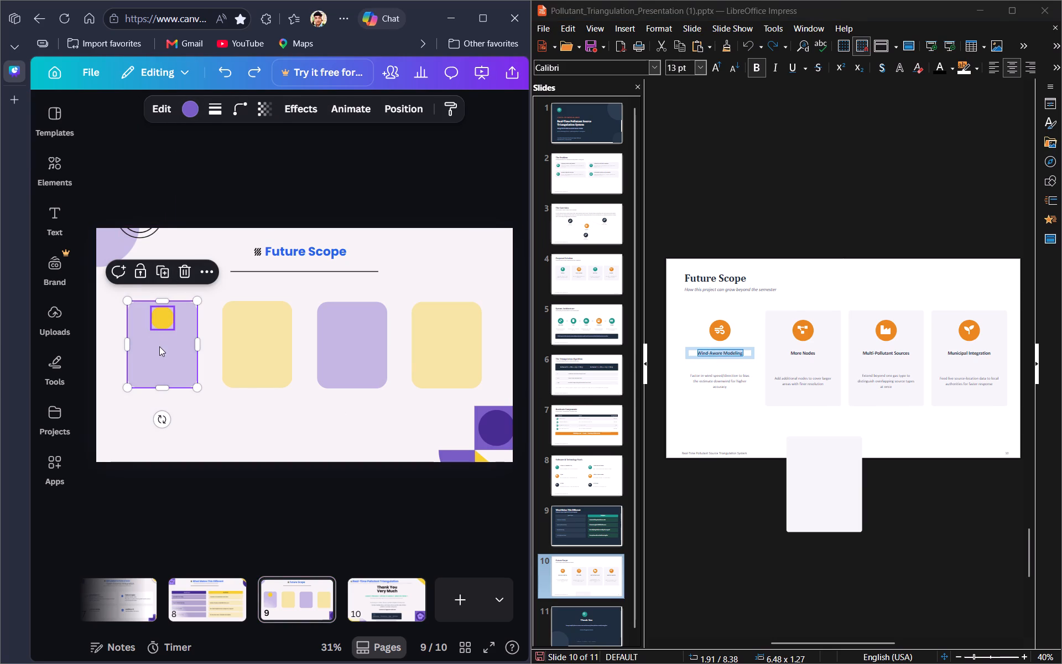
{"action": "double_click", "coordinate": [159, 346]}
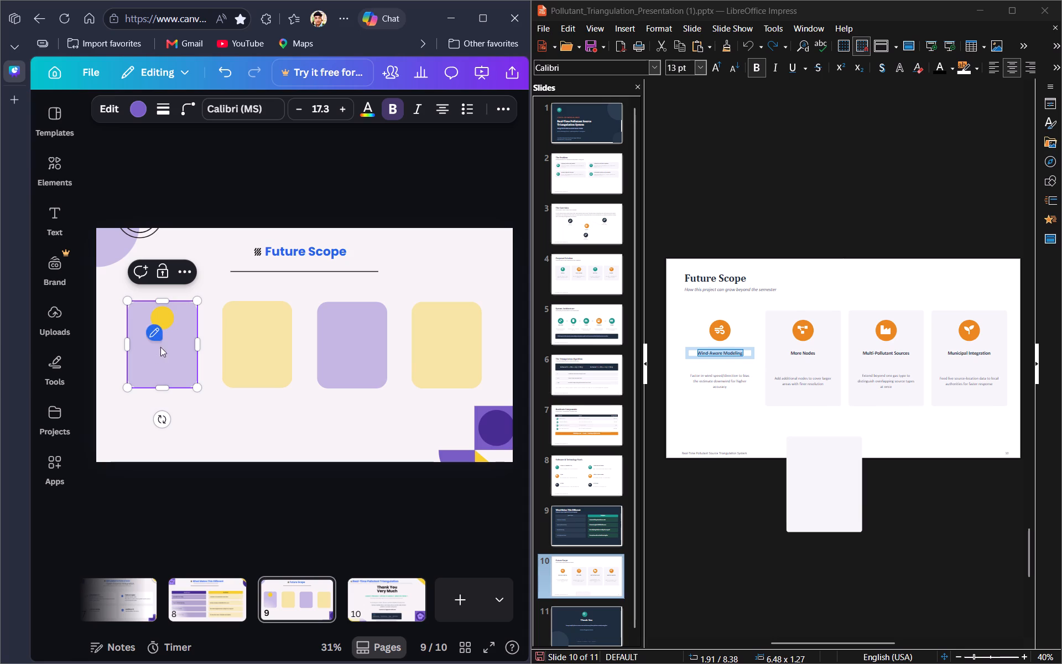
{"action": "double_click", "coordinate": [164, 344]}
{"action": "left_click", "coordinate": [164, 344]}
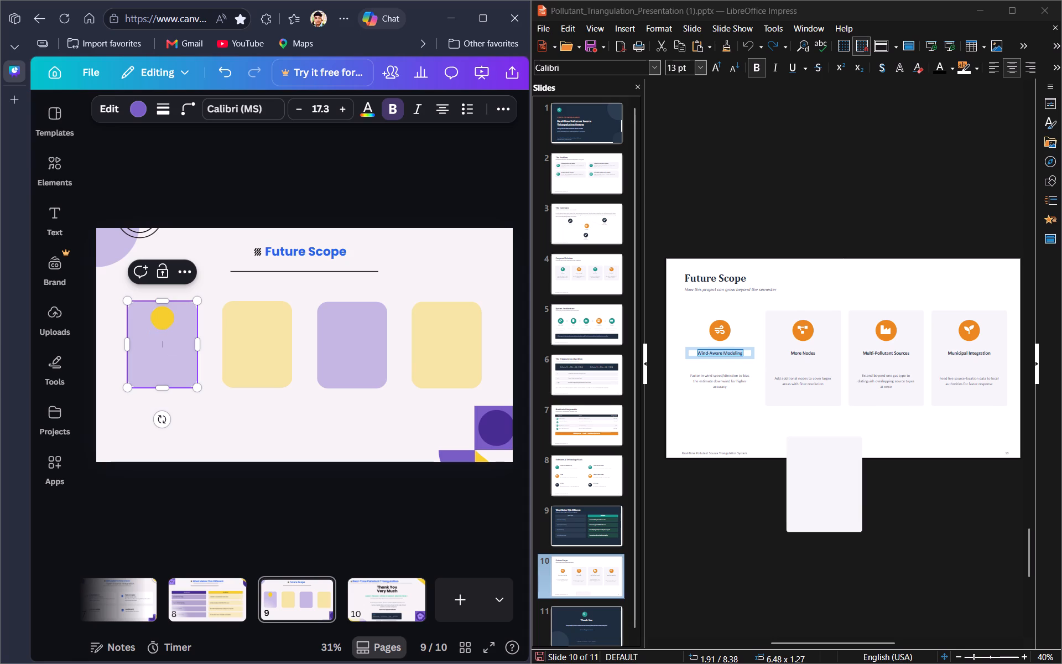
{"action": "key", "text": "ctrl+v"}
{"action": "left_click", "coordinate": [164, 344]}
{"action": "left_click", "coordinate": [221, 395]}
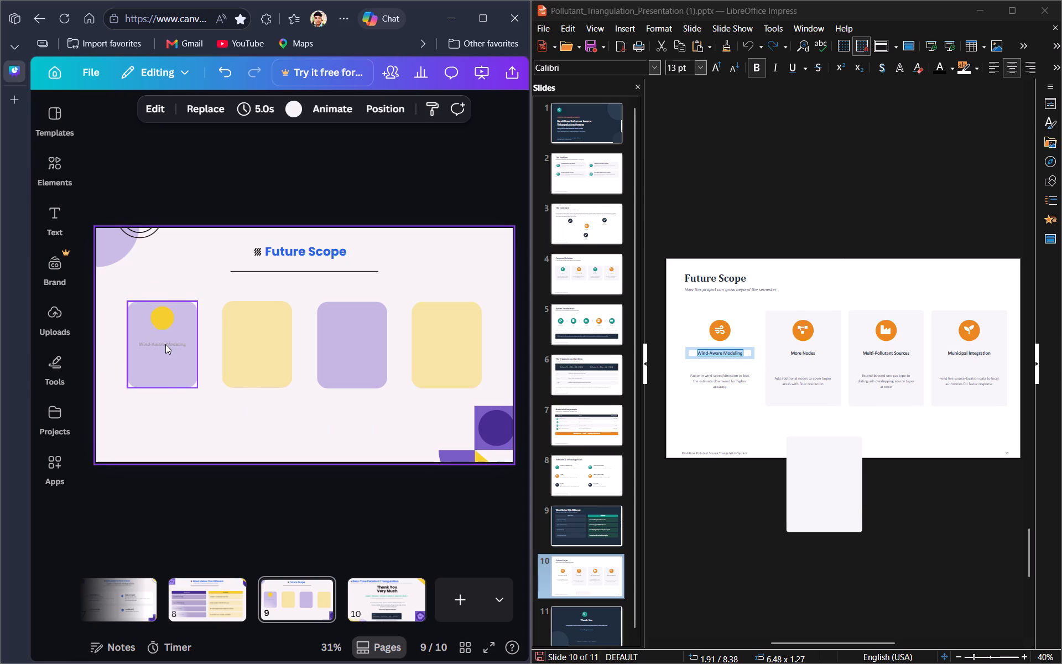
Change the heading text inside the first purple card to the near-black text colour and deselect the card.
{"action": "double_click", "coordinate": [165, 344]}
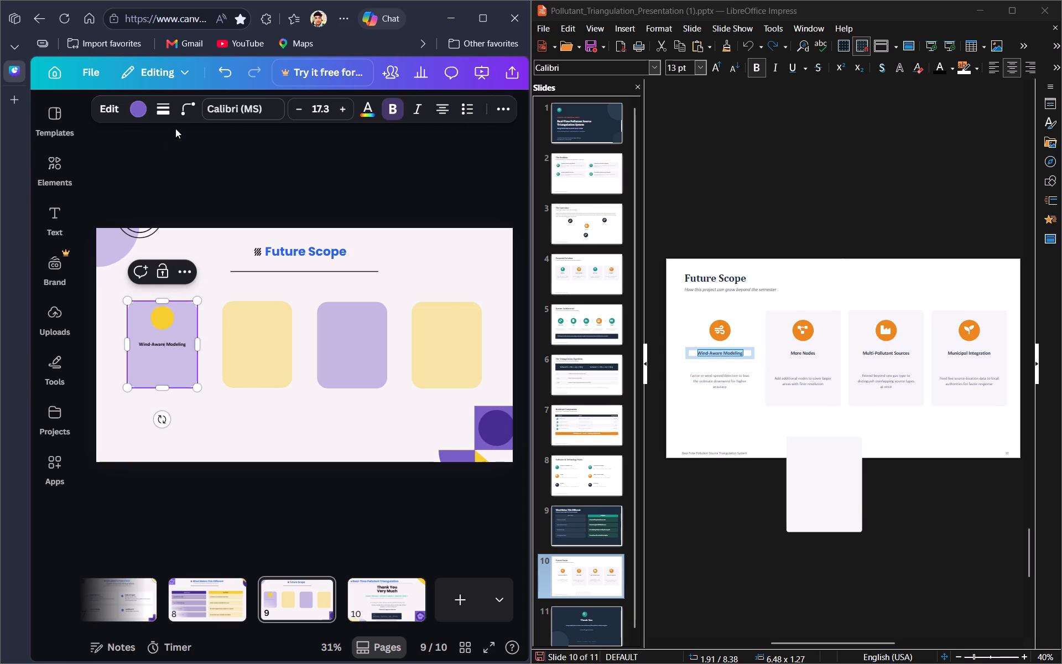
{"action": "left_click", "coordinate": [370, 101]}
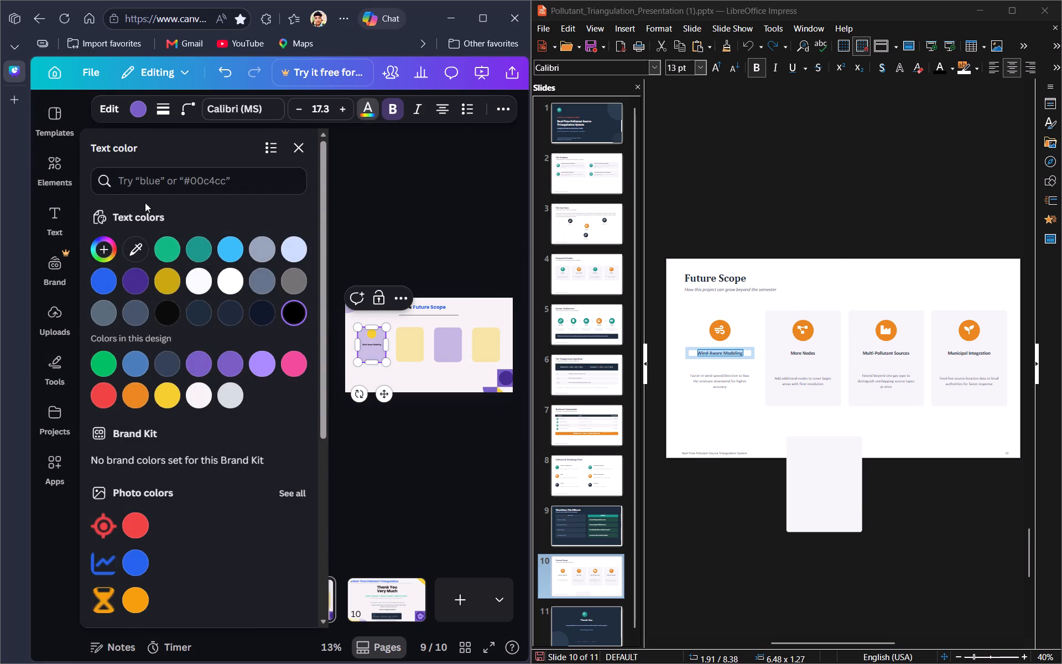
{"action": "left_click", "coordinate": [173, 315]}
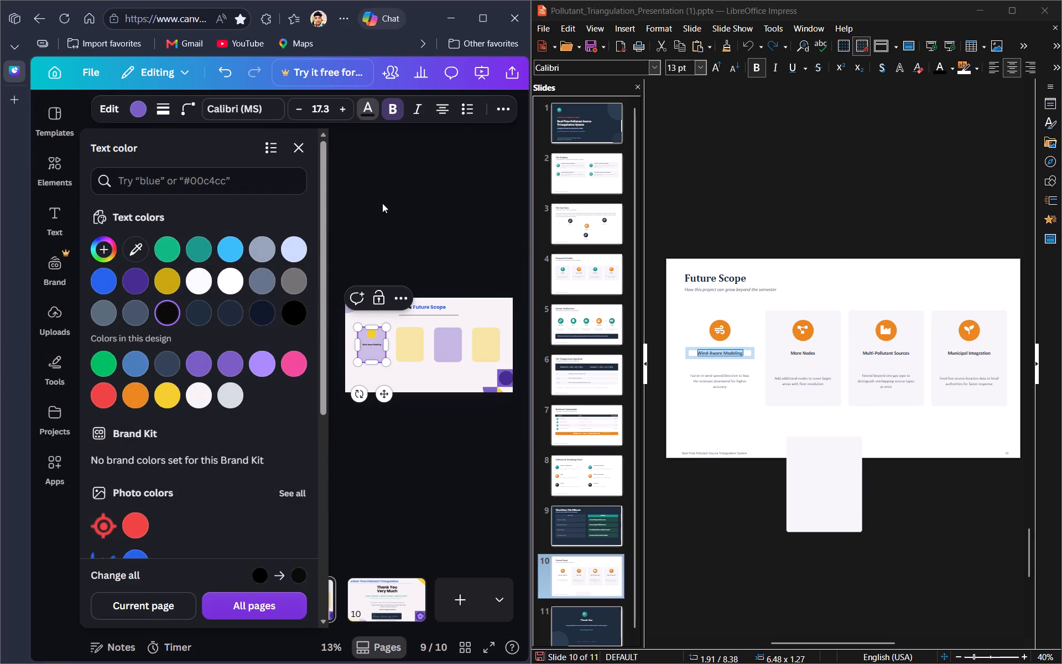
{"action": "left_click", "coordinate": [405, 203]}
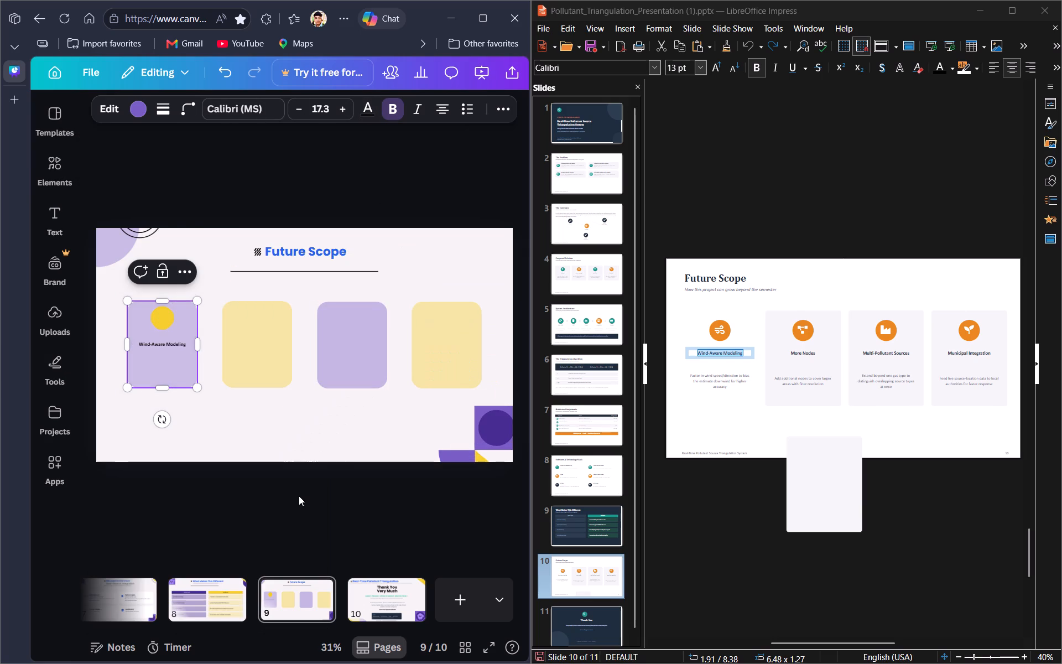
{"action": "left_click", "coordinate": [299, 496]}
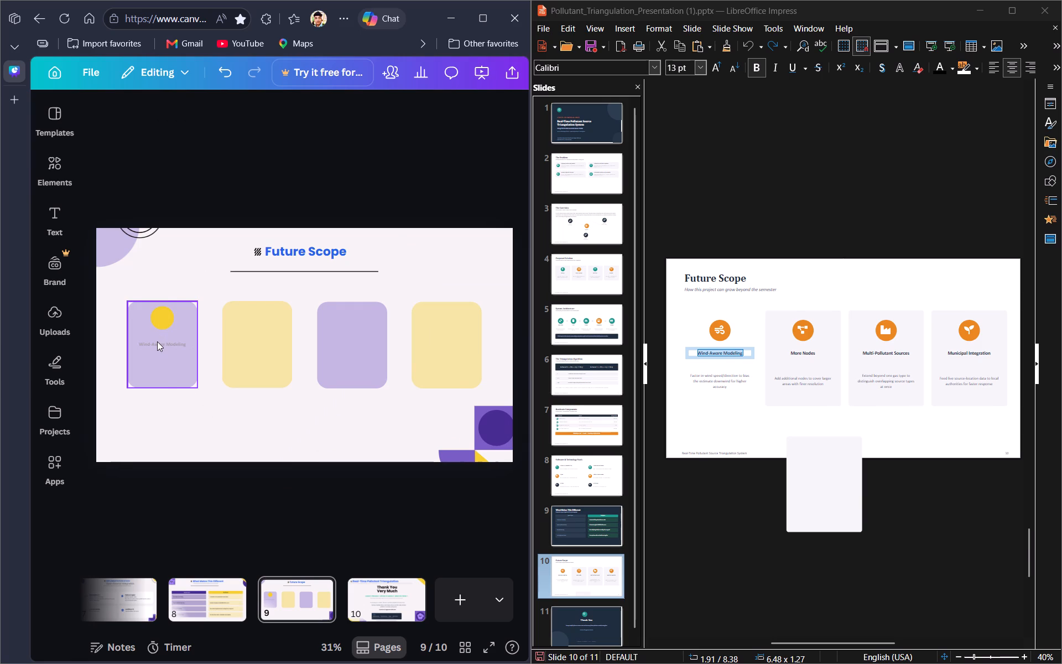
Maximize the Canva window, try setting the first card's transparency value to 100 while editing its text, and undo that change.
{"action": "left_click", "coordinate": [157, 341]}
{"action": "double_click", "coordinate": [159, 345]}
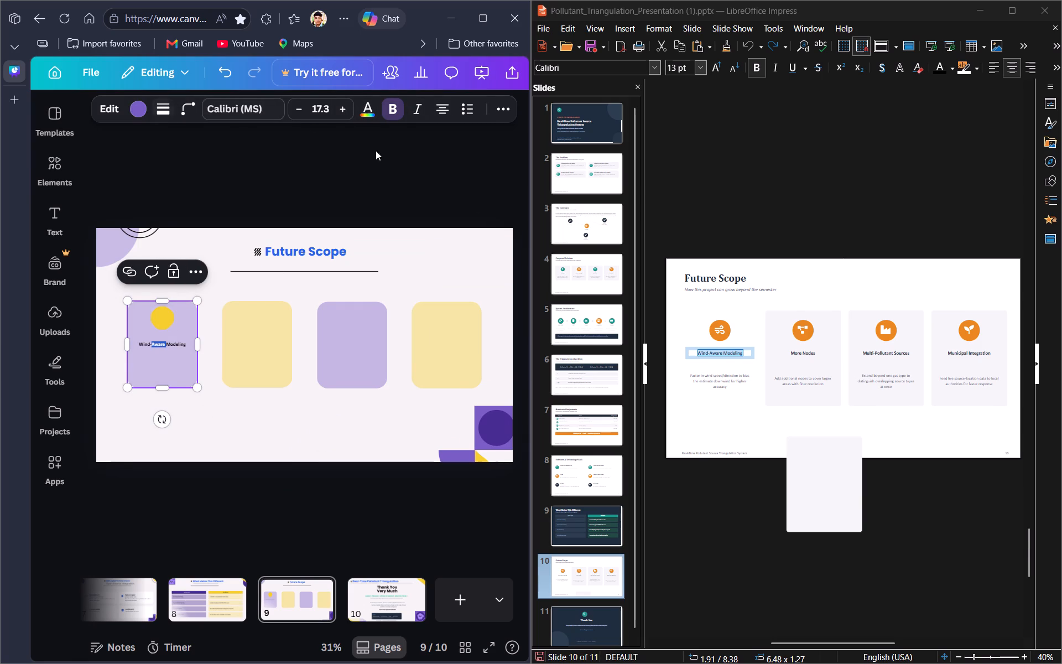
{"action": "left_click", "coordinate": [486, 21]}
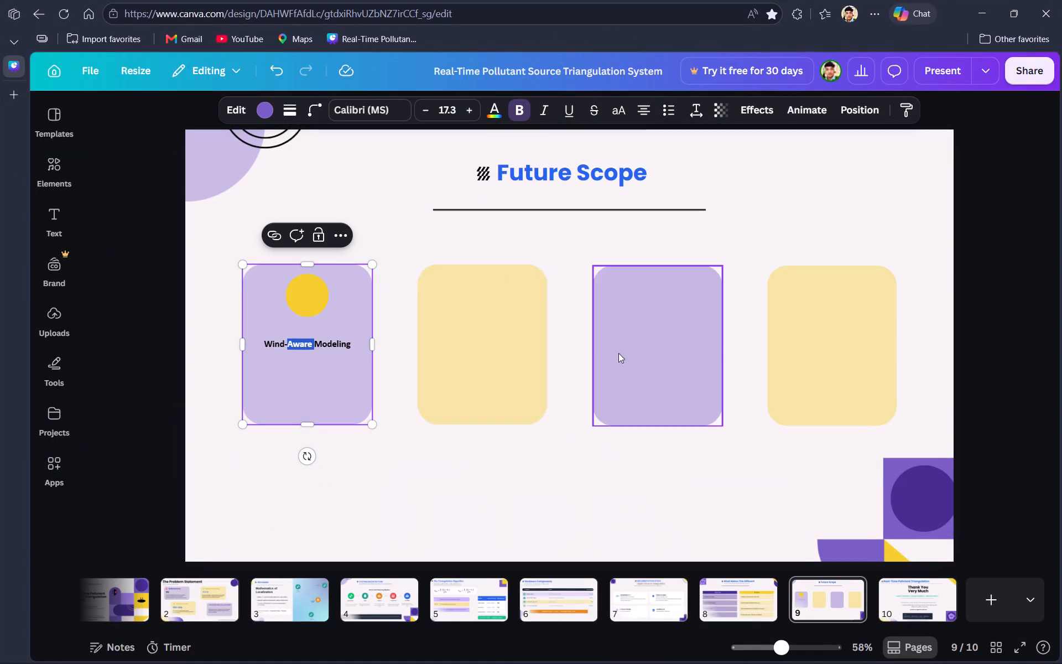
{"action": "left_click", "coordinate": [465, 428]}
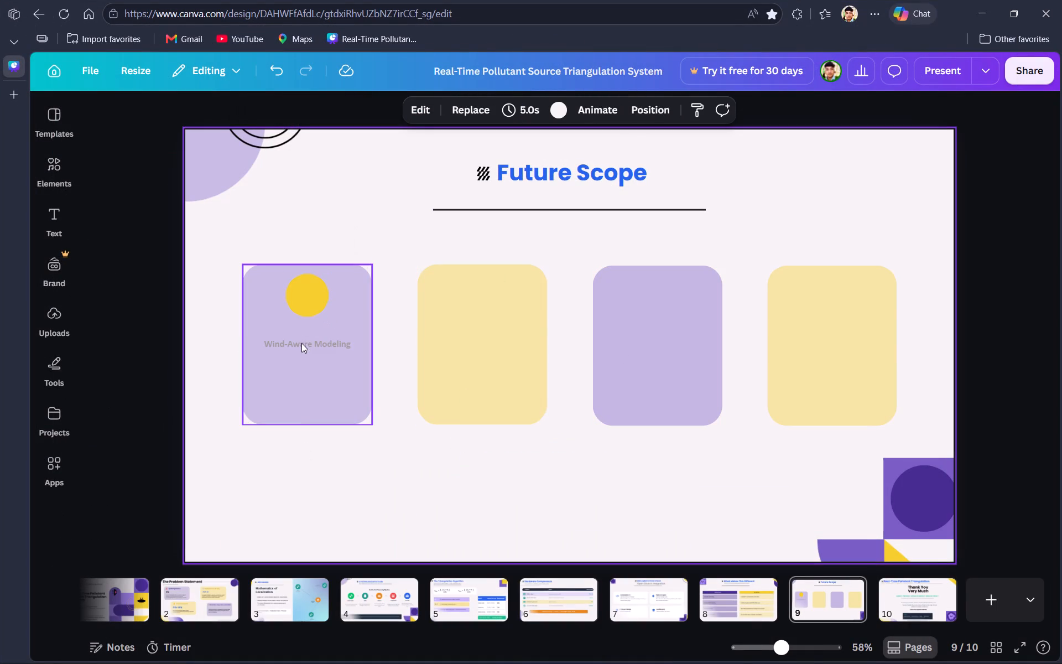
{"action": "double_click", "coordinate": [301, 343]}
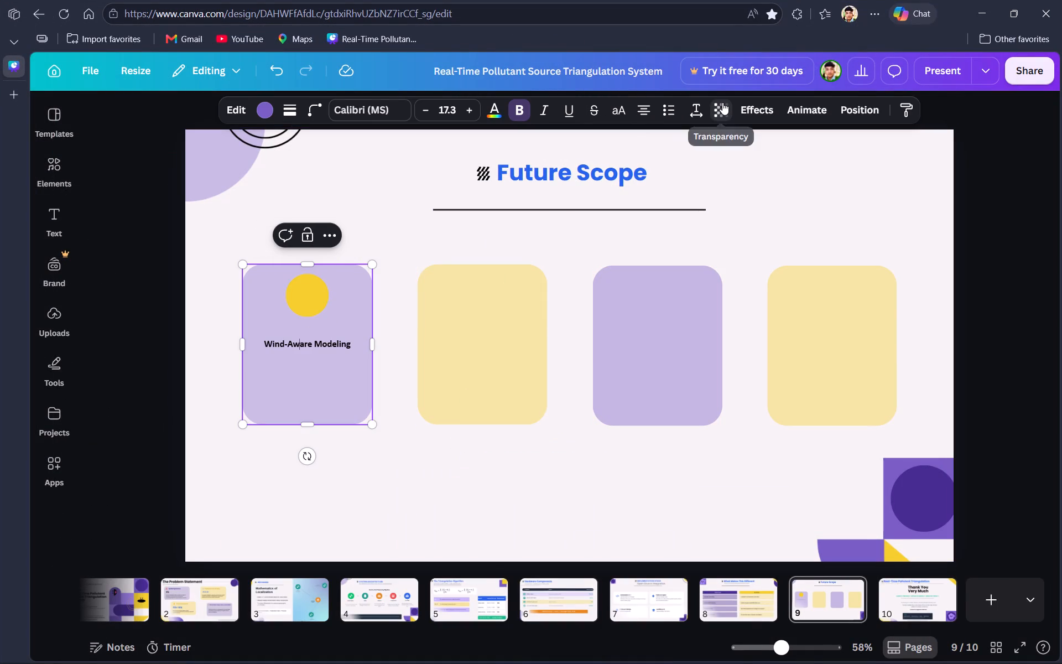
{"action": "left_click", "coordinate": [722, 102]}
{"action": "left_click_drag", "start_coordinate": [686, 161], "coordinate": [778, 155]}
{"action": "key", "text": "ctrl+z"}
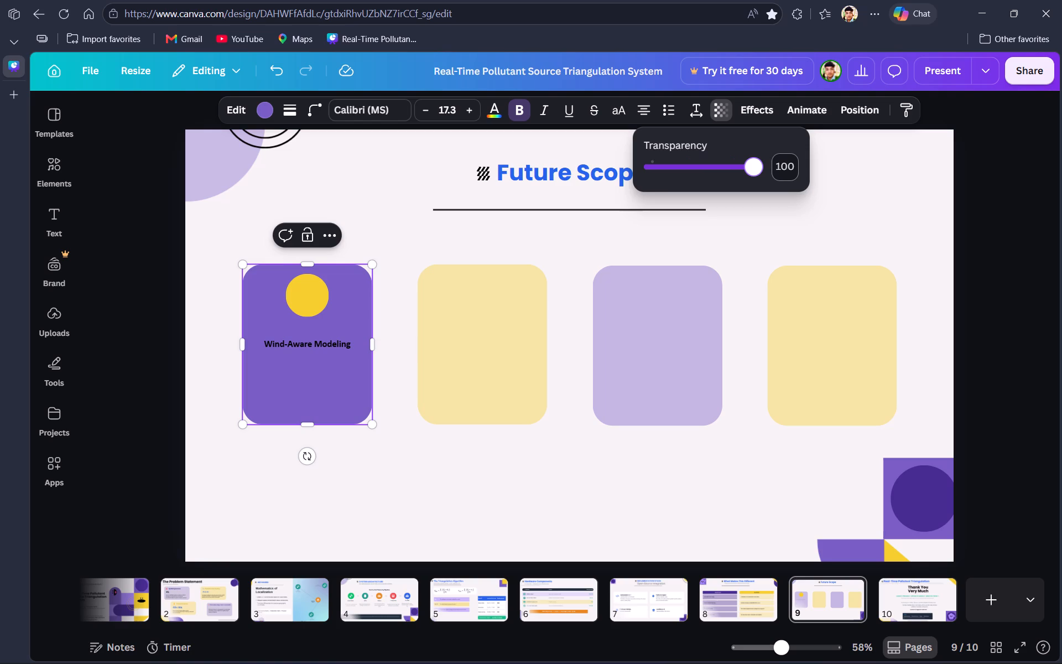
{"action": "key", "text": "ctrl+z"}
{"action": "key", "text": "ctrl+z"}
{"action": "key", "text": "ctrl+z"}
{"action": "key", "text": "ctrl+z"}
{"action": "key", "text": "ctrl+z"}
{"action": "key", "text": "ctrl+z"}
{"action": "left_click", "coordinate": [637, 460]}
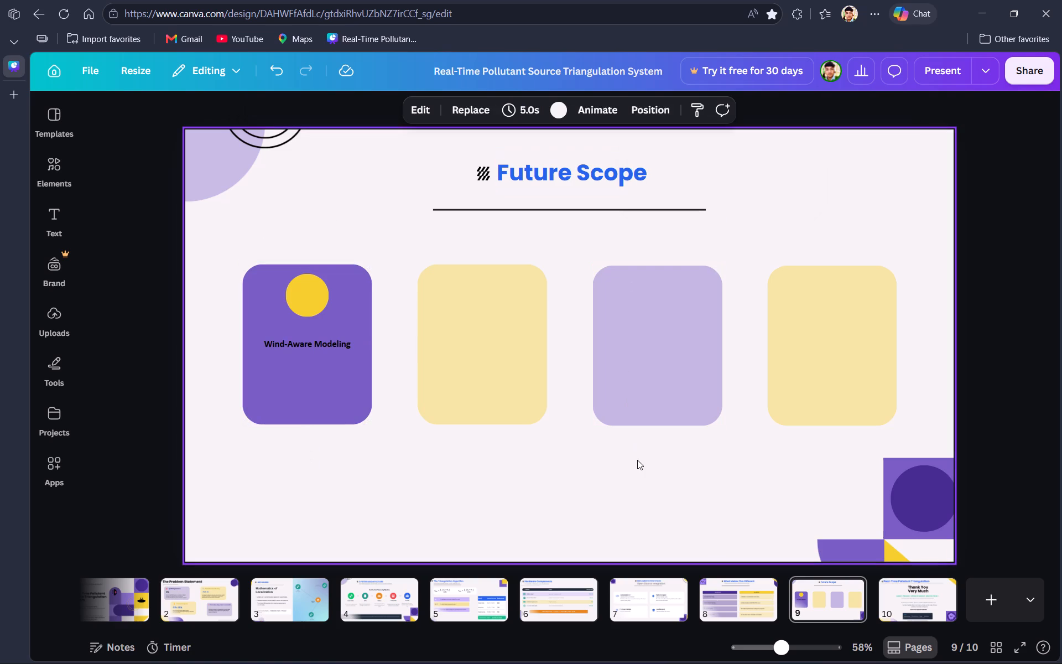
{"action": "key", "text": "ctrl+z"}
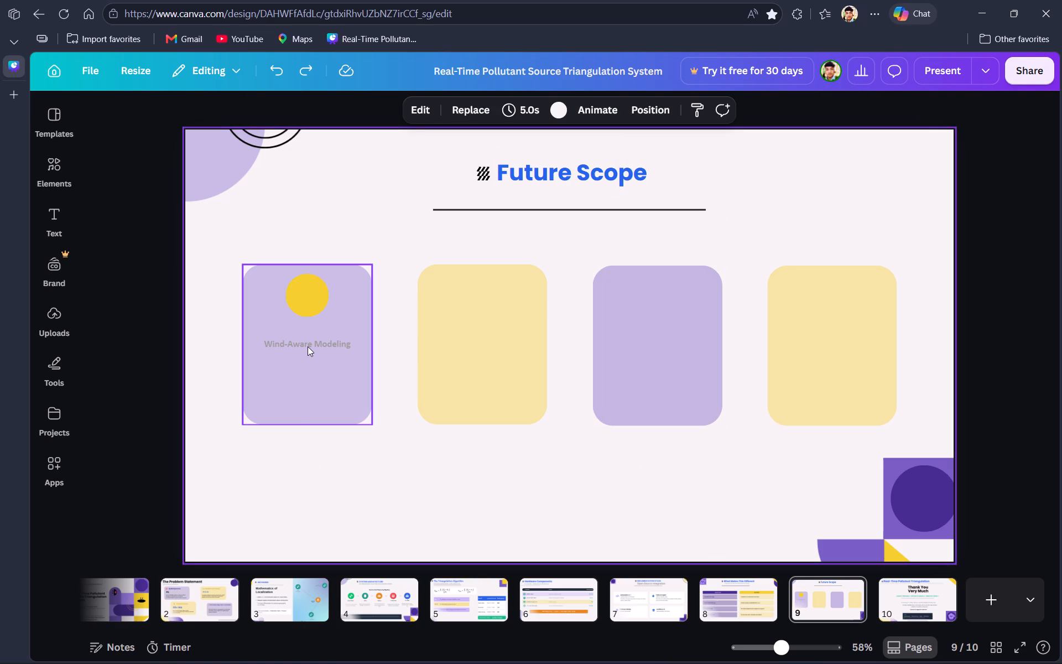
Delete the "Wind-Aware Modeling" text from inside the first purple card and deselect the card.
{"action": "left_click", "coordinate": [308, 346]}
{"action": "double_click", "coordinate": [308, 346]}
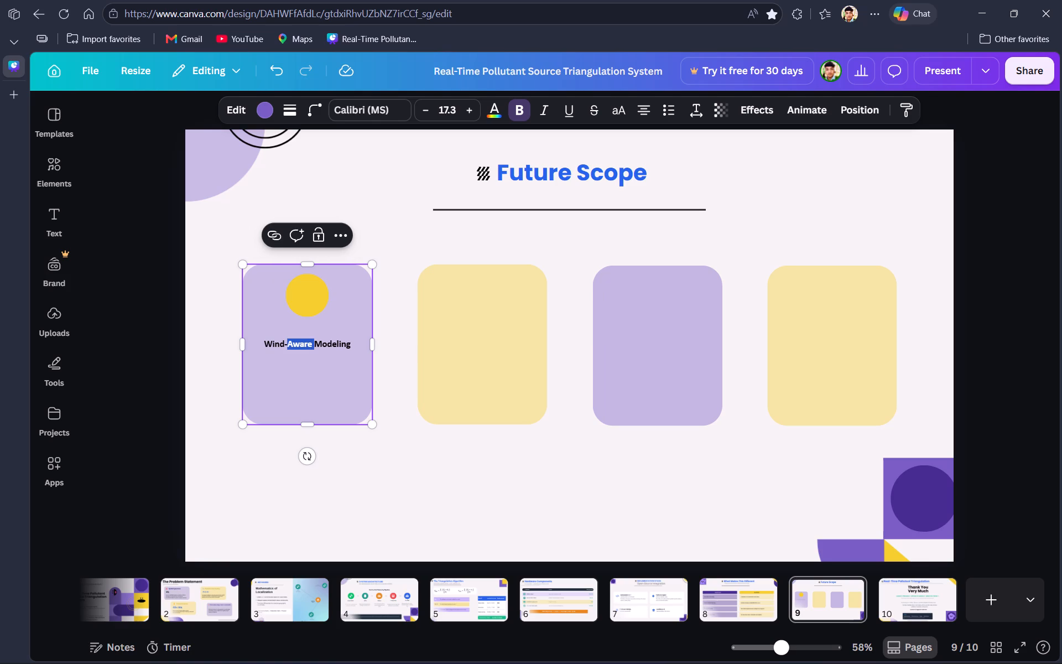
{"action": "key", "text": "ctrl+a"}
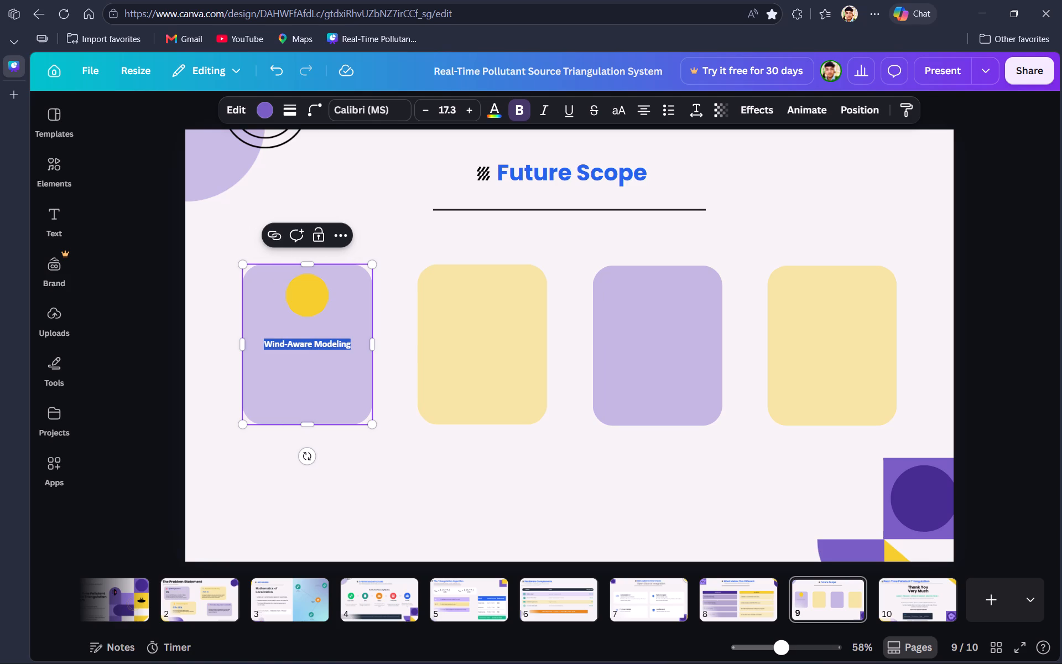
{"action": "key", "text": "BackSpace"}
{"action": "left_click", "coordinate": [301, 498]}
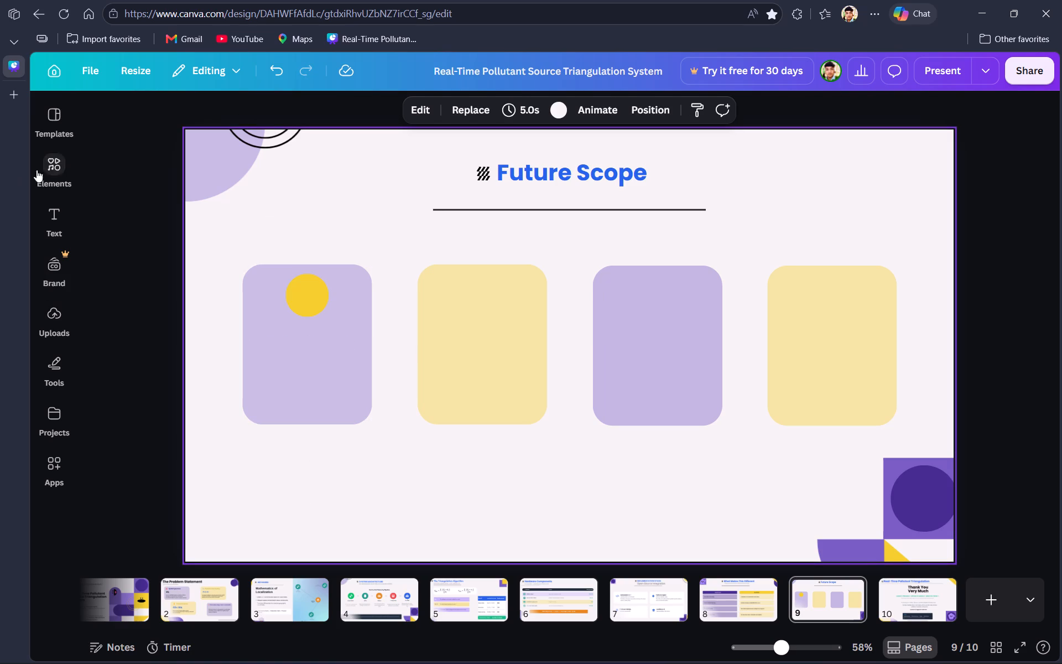
Add "Wind-Aware Modeling" as a separate text box and place it just below the yellow circle on the first purple card.
{"action": "left_click", "coordinate": [61, 220]}
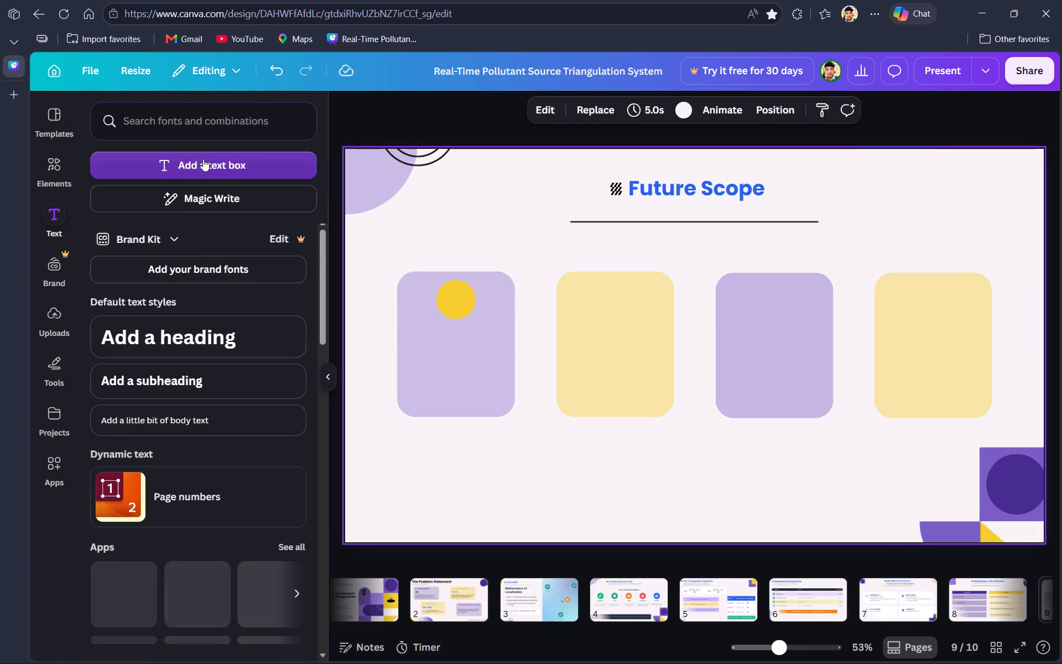
{"action": "left_click", "coordinate": [203, 159]}
{"action": "key", "text": "ctrl+v"}
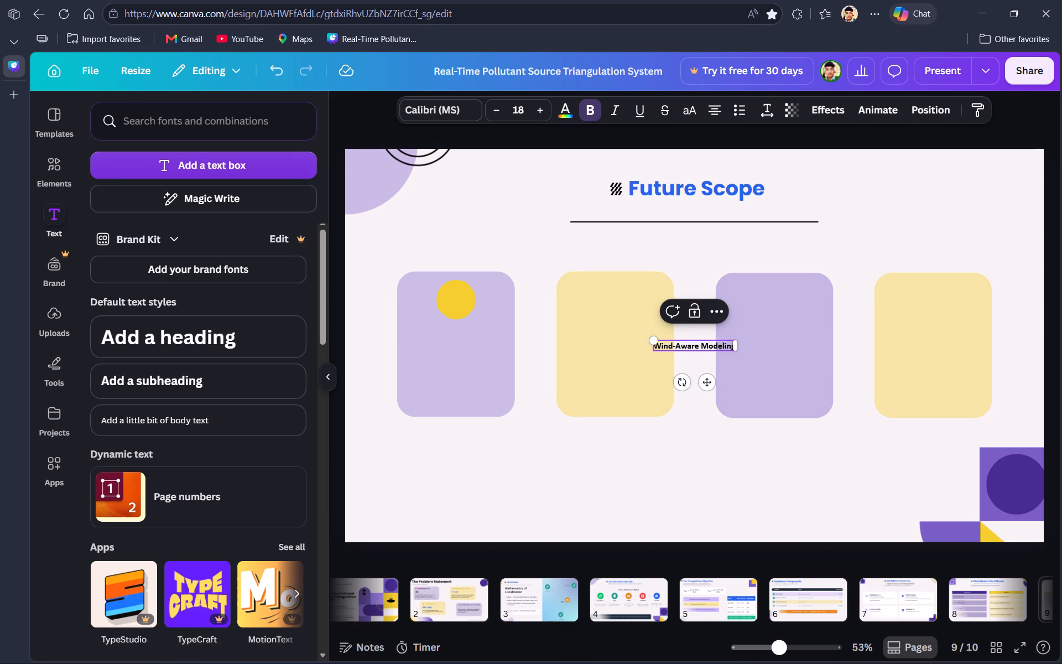
{"action": "left_click_drag", "start_coordinate": [711, 377], "coordinate": [480, 362]}
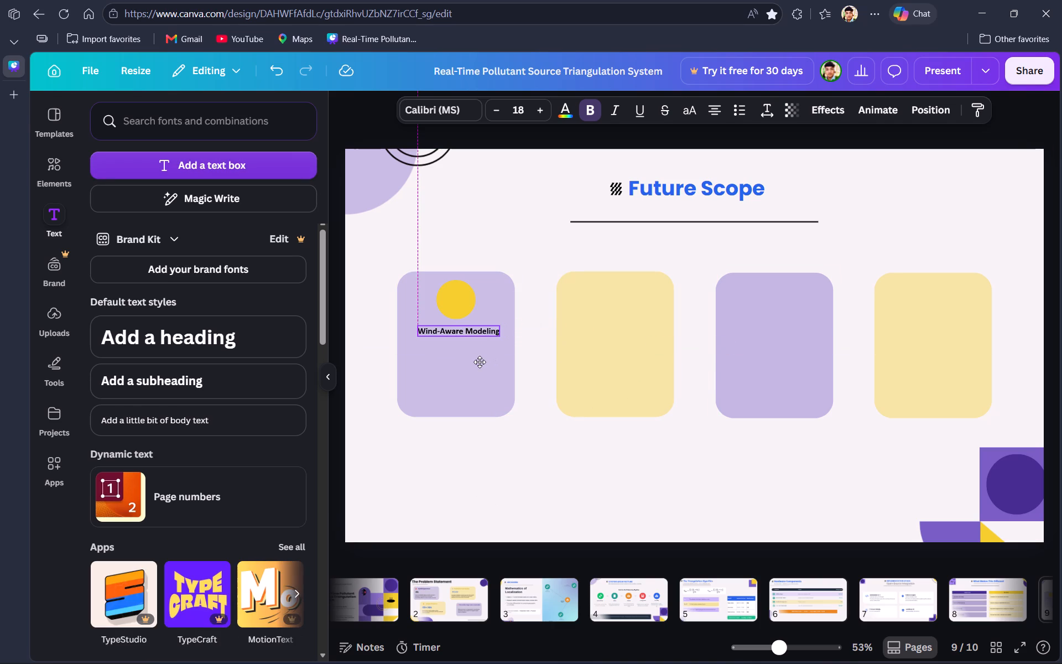
{"action": "left_click_drag", "start_coordinate": [480, 362], "coordinate": [478, 370]}
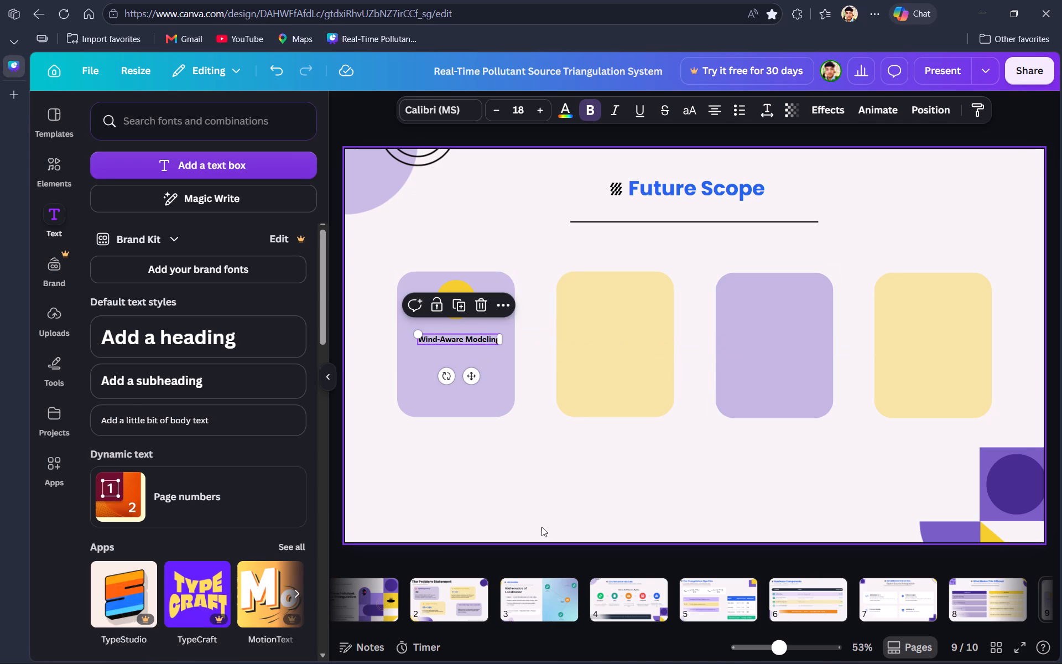
{"action": "left_click", "coordinate": [542, 527]}
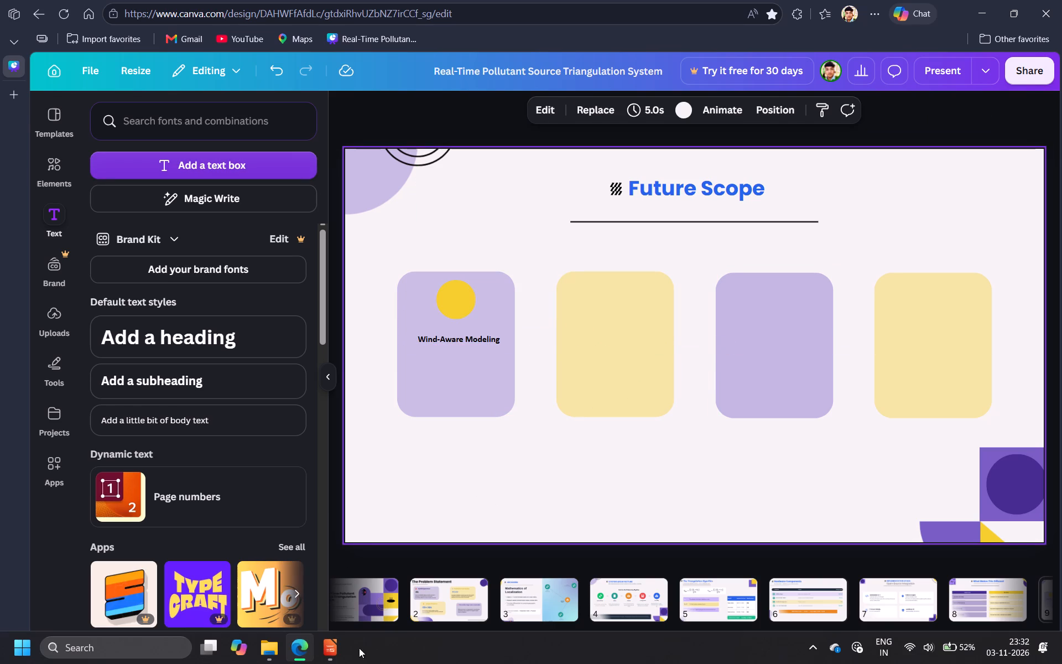
Copy the Wind-Aware Modeling description from the Impress slide and add it in Canva as a new text box under the first card's heading.
{"action": "left_click", "coordinate": [331, 652]}
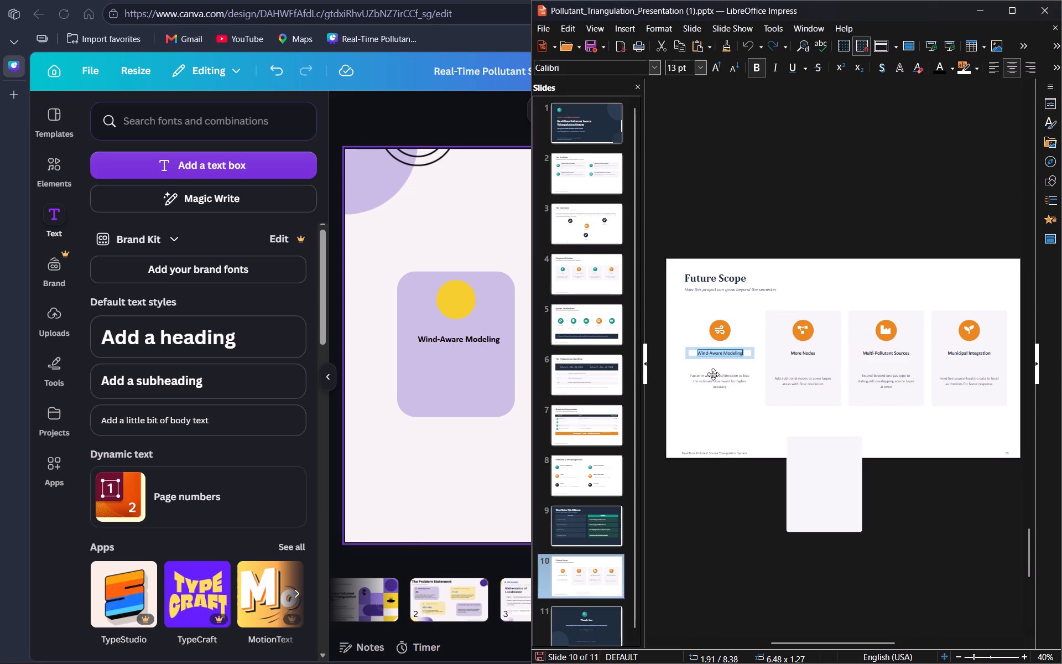
{"action": "left_click", "coordinate": [713, 374]}
{"action": "triple_click", "coordinate": [713, 374]}
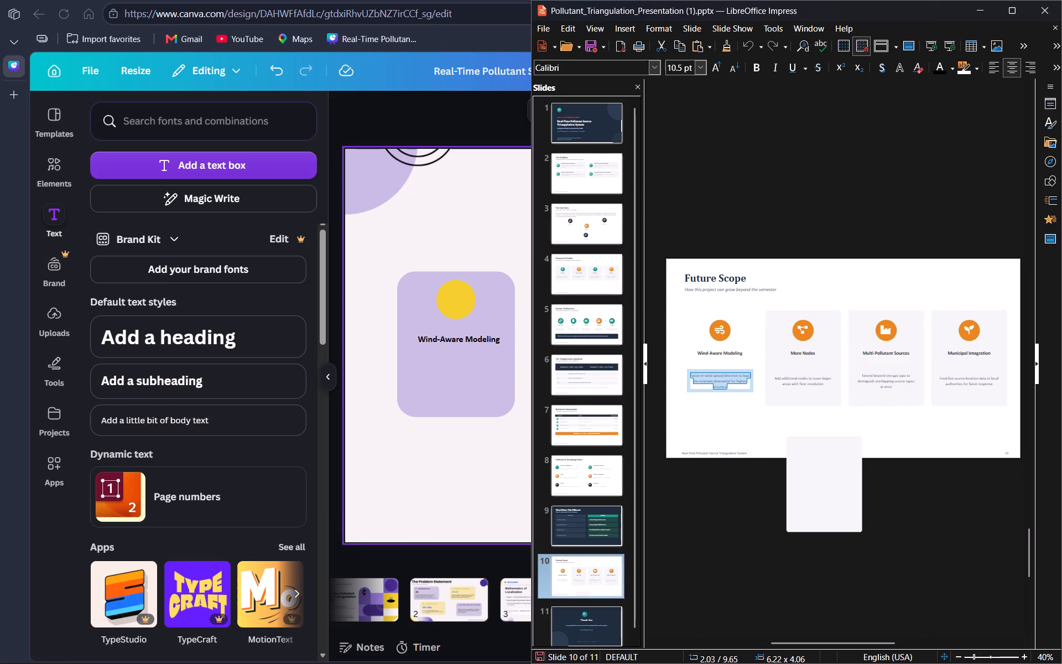
{"action": "key", "text": "ctrl+c"}
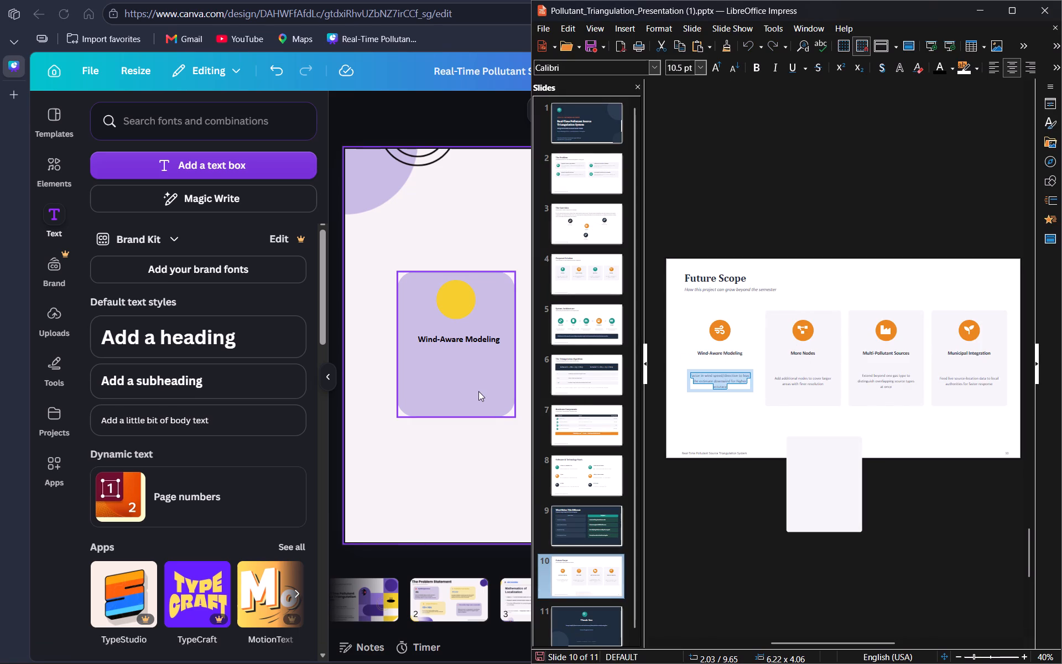
{"action": "left_click", "coordinate": [468, 448]}
{"action": "left_click", "coordinate": [442, 338]}
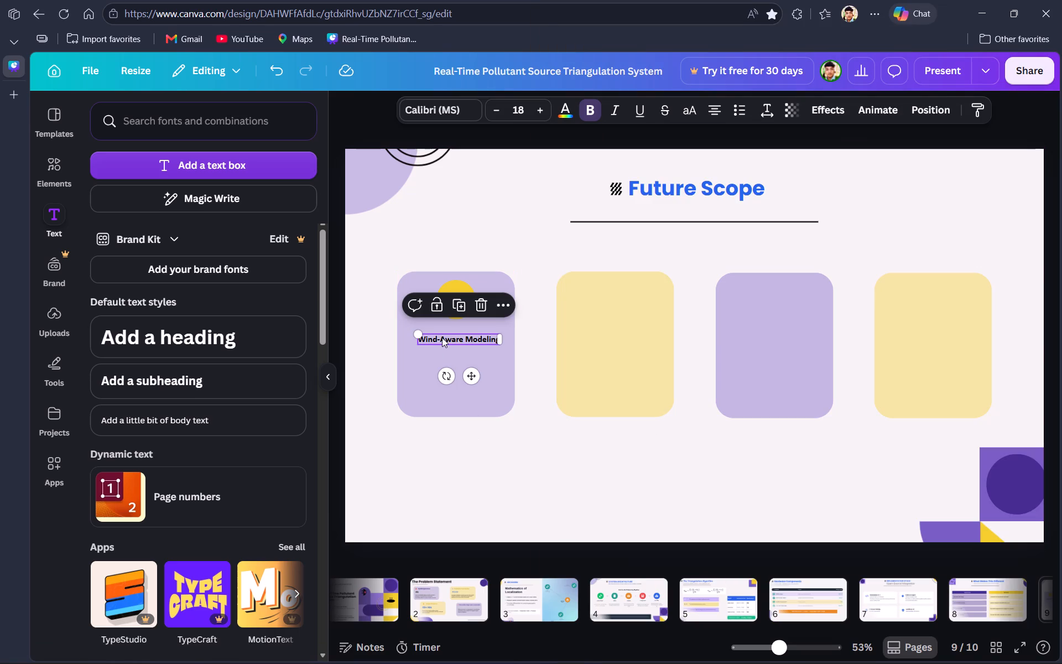
{"action": "left_click", "coordinate": [236, 163]}
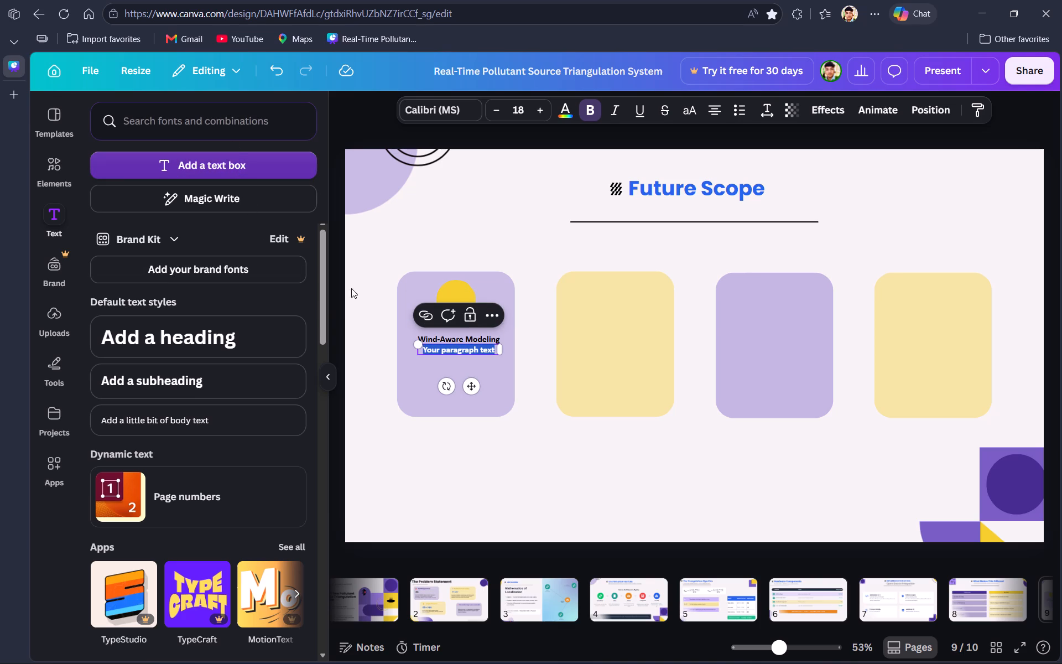
{"action": "key", "text": "ctrl+v"}
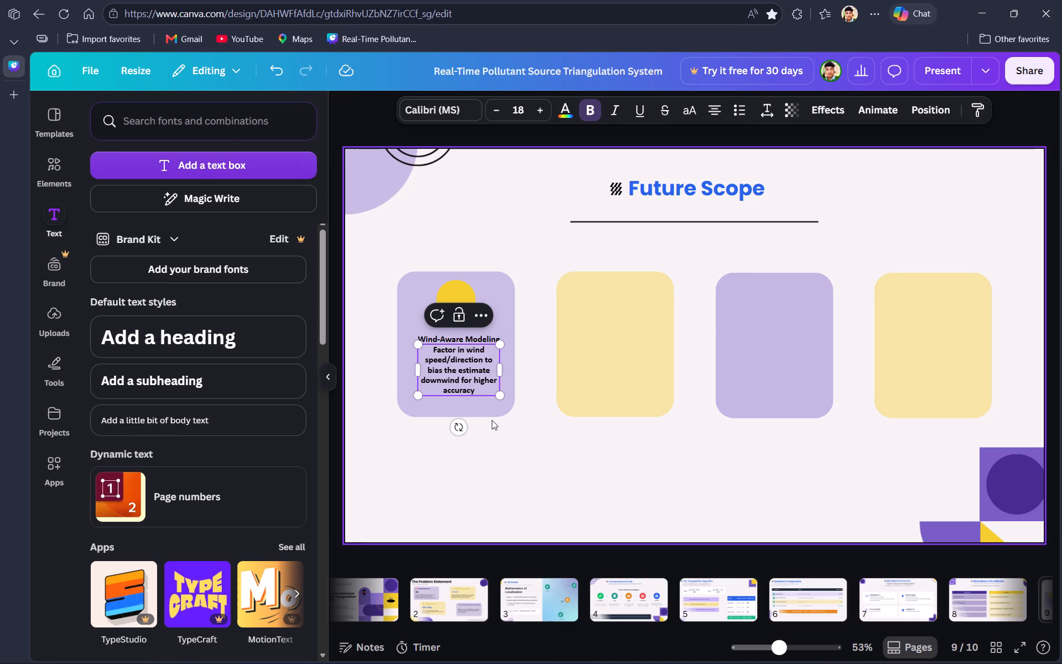
Remove the bold formatting from the whole description text on the first purple card.
{"action": "left_click", "coordinate": [598, 112]}
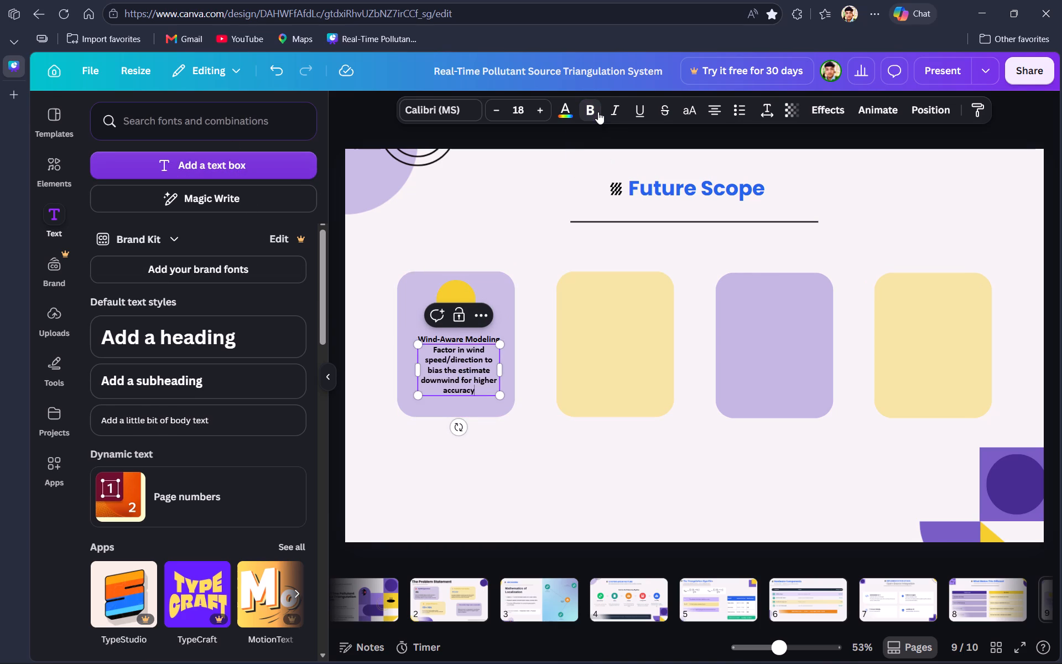
{"action": "left_click", "coordinate": [461, 372]}
{"action": "left_click", "coordinate": [442, 365]}
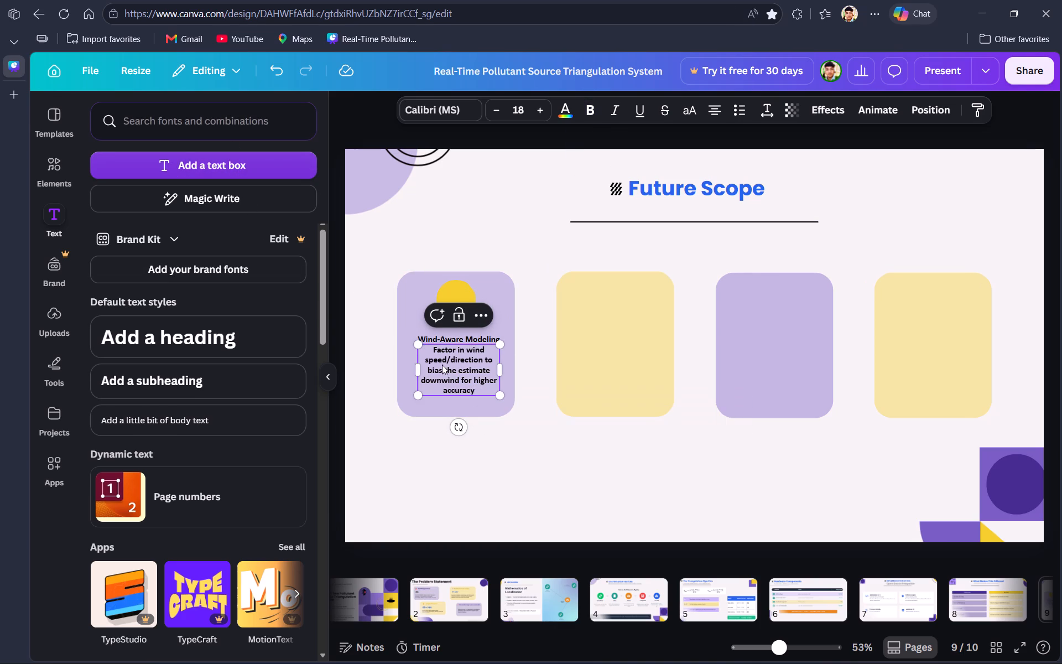
{"action": "double_click", "coordinate": [442, 365]}
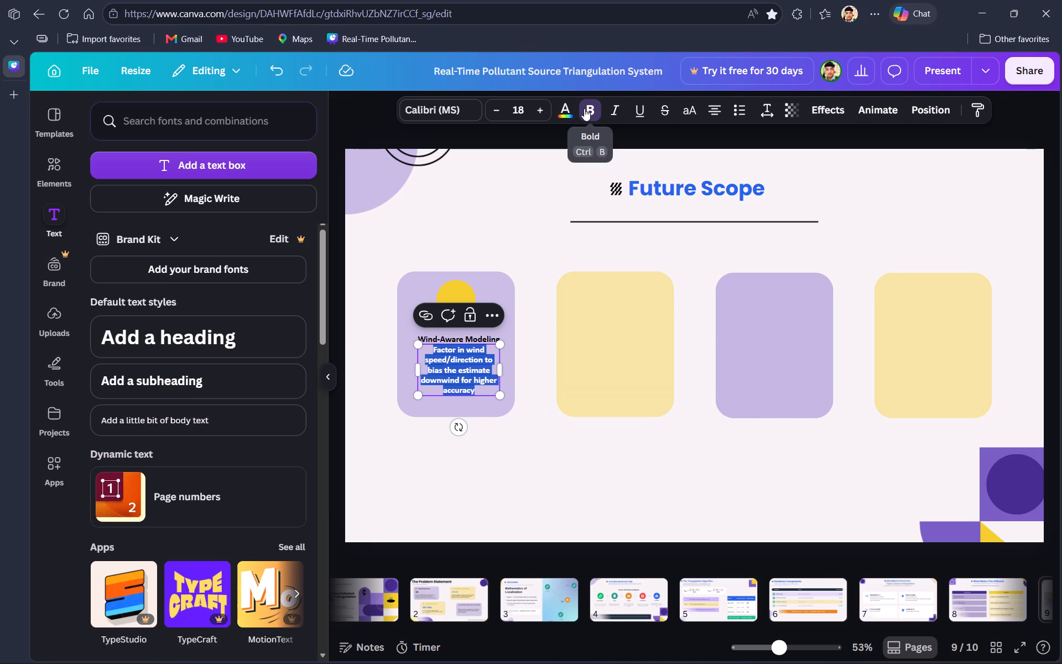
{"action": "left_click", "coordinate": [584, 108]}
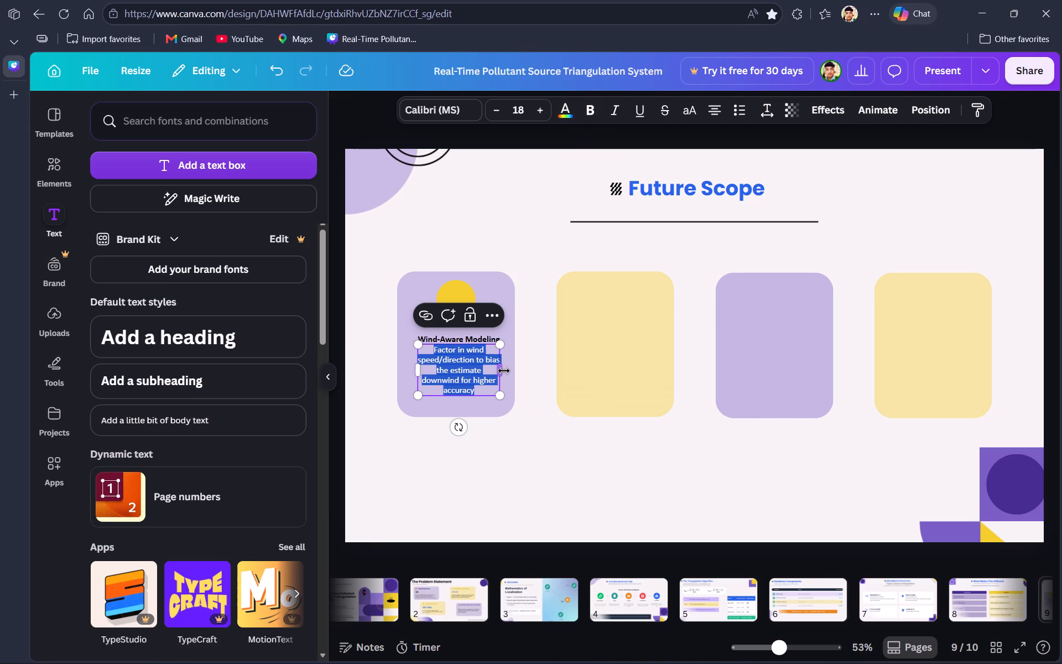
Widen the description text box slightly and move it lower beneath the heading, roughly centred on the first purple card.
{"action": "left_click_drag", "start_coordinate": [504, 371], "coordinate": [511, 373]}
{"action": "left_click", "coordinate": [539, 495]}
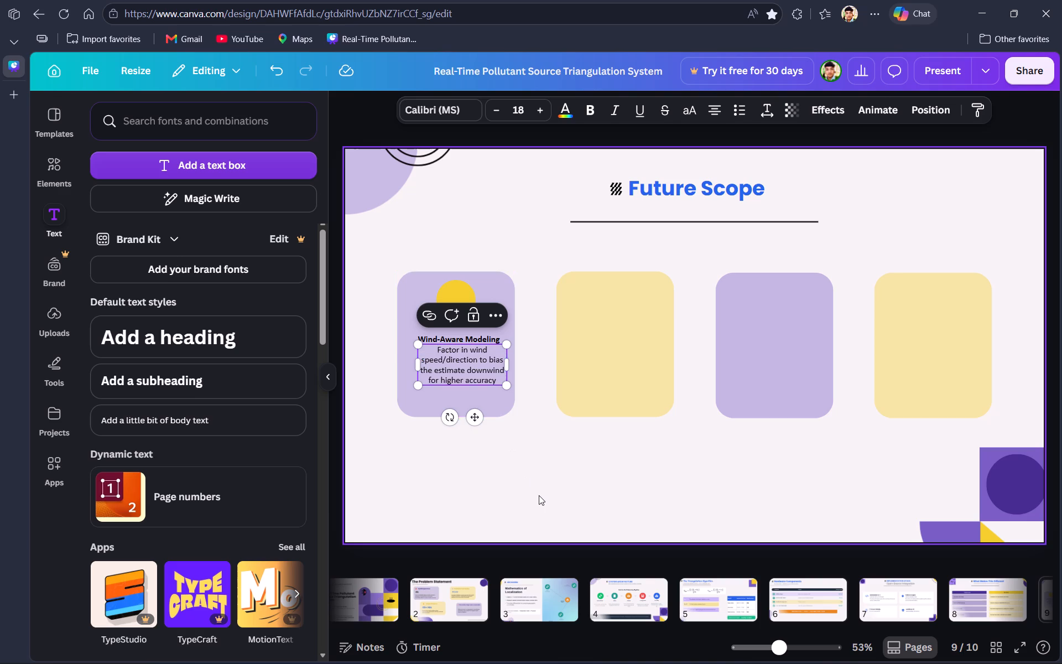
{"action": "left_click_drag", "start_coordinate": [461, 347], "coordinate": [455, 360]}
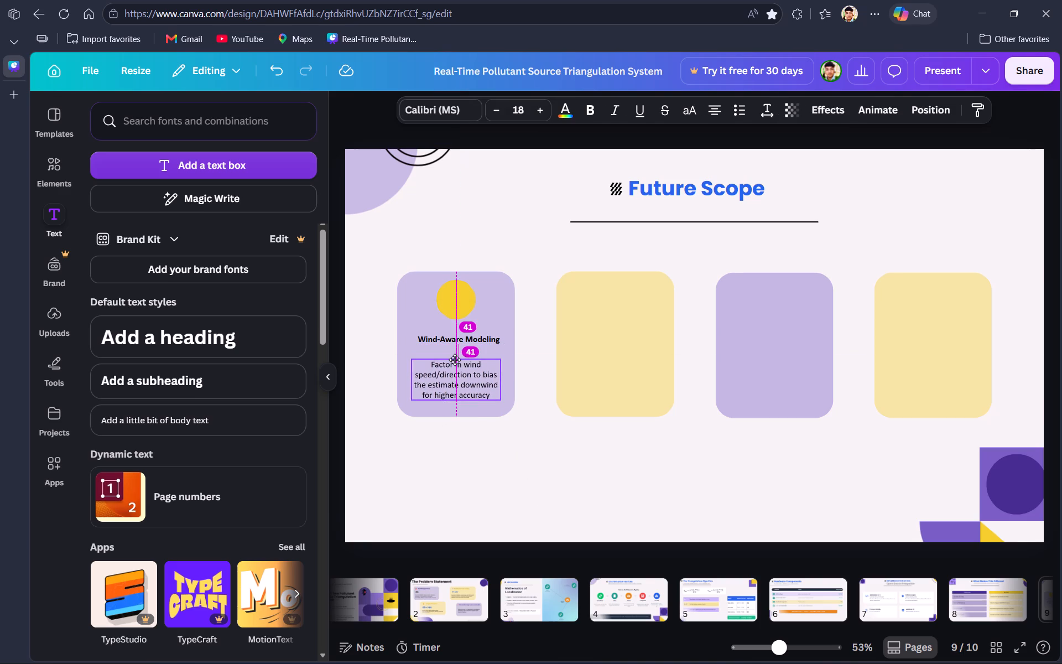
{"action": "left_click_drag", "start_coordinate": [455, 360], "coordinate": [456, 362]}
{"action": "left_click", "coordinate": [529, 468]}
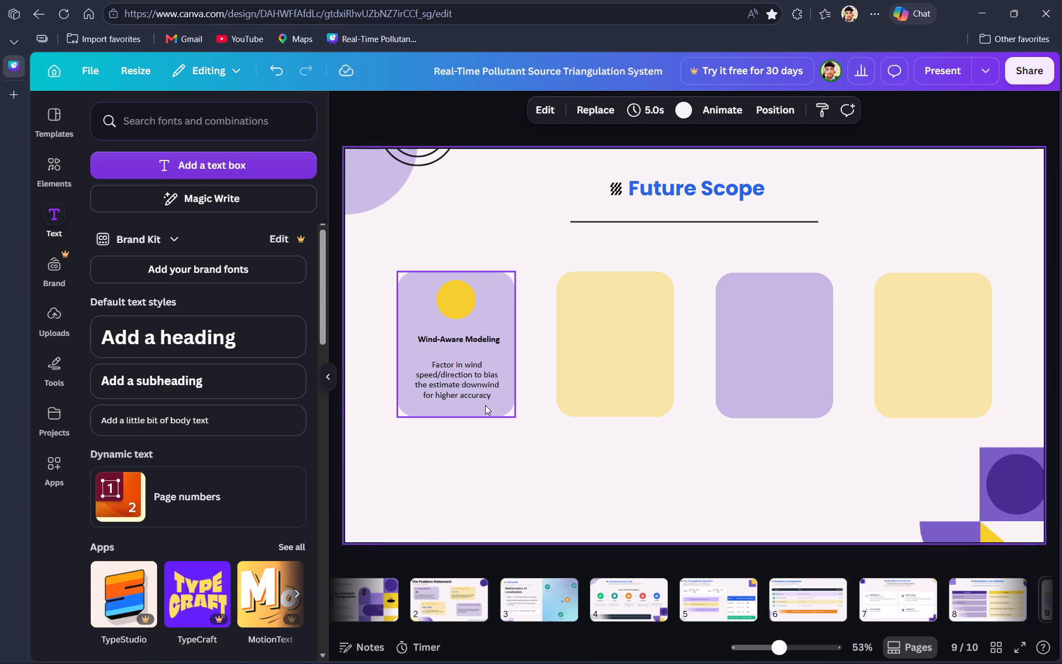
Change the description's text colour to light blue #f8fafc, keeping the text non-bold, and deselect it.
{"action": "left_click", "coordinate": [476, 378]}
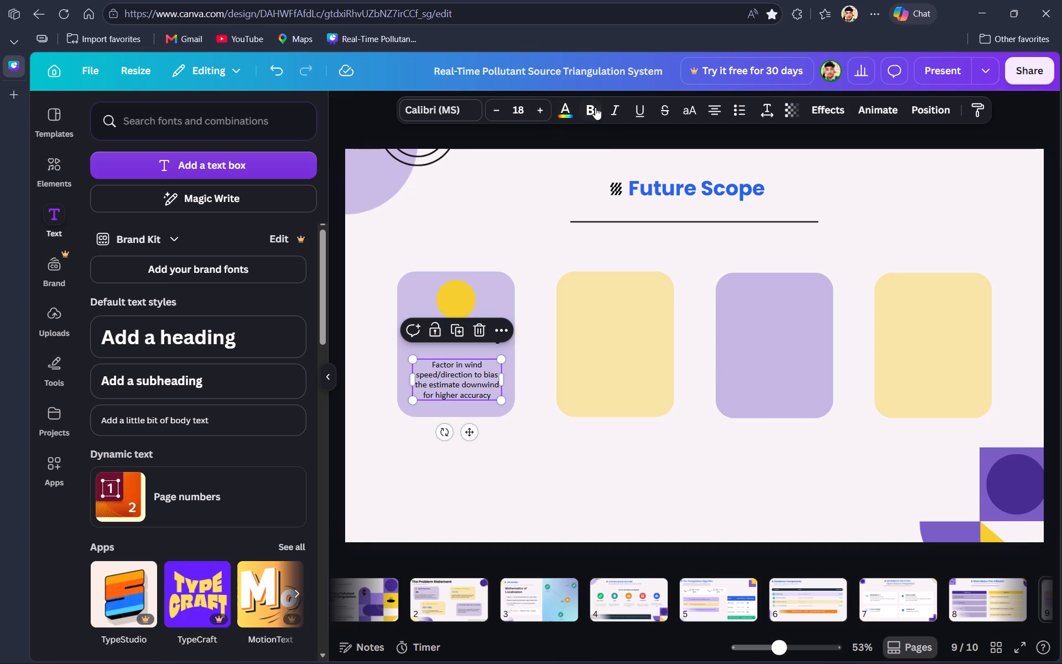
{"action": "left_click", "coordinate": [591, 114]}
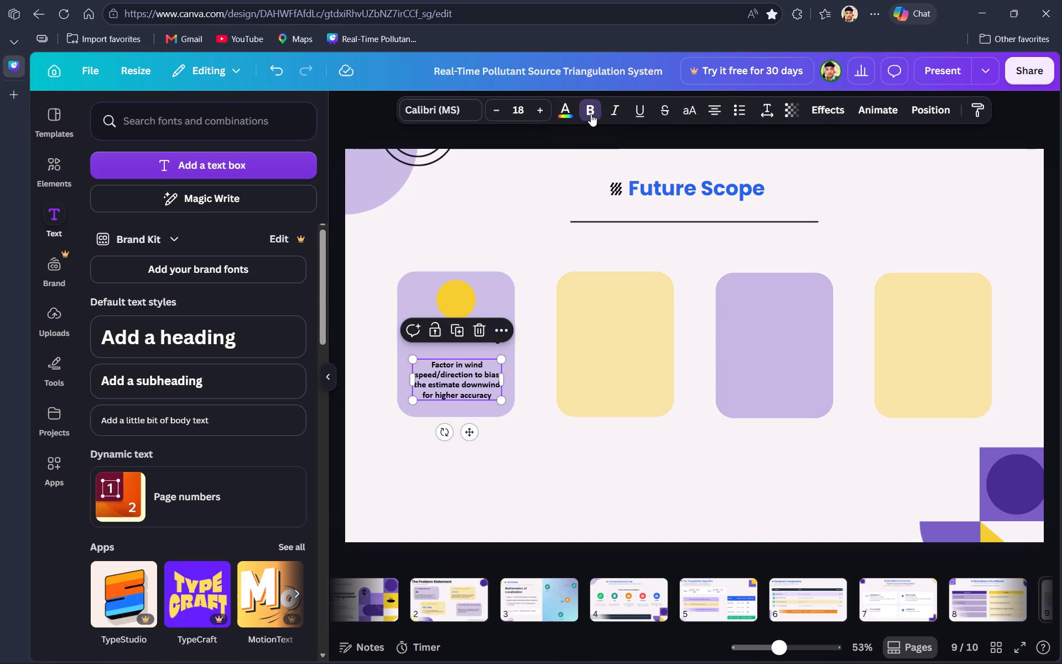
{"action": "left_click", "coordinate": [591, 114]}
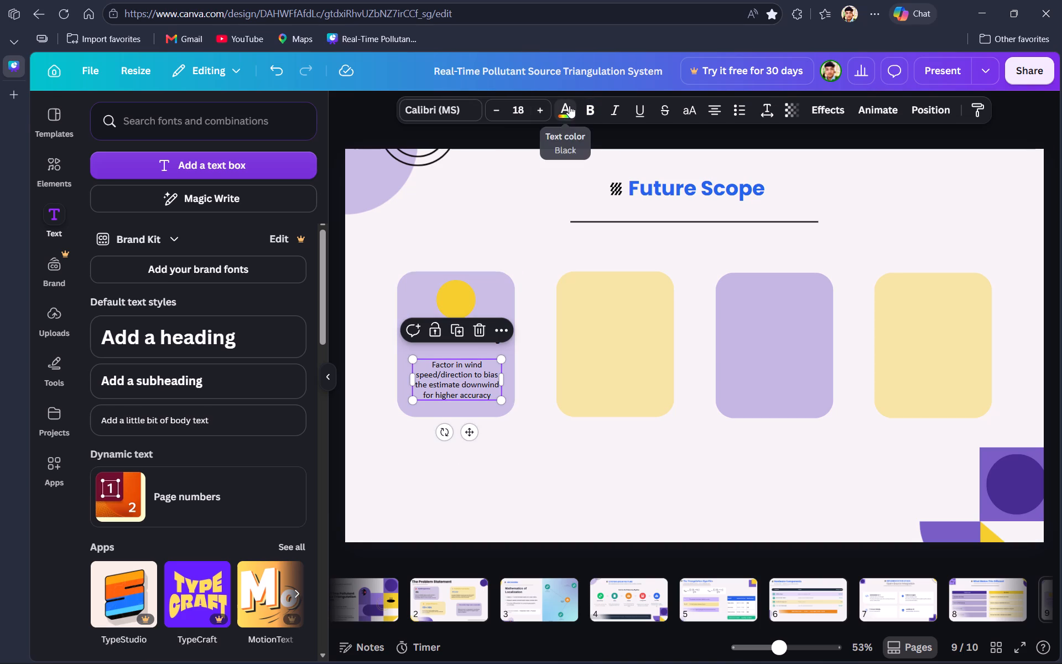
{"action": "left_click", "coordinate": [569, 106]}
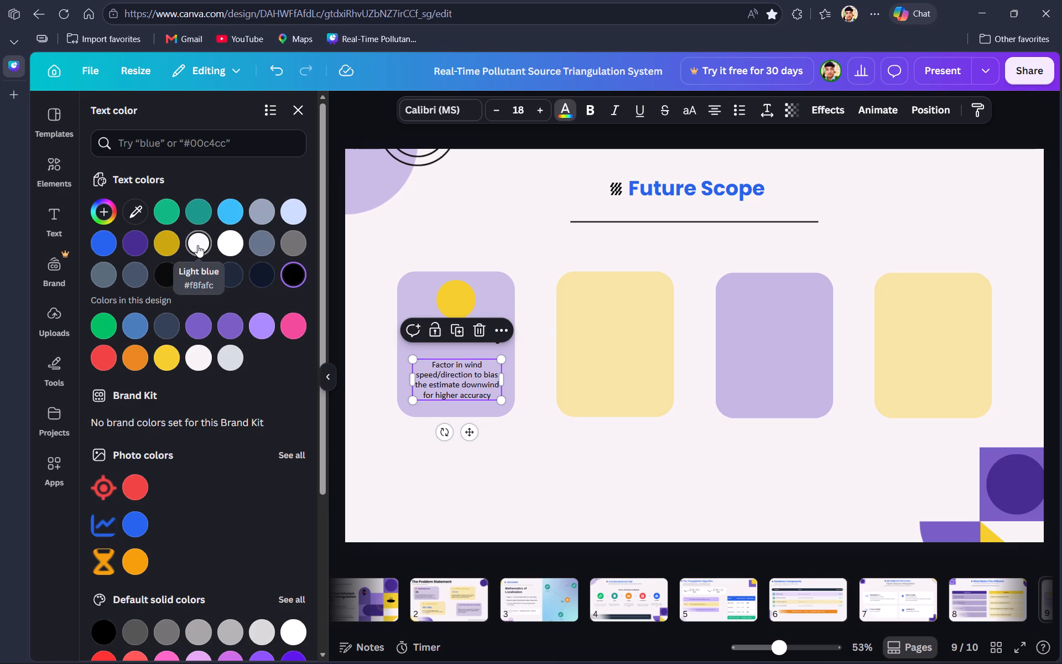
{"action": "left_click", "coordinate": [197, 245]}
{"action": "left_click", "coordinate": [618, 491]}
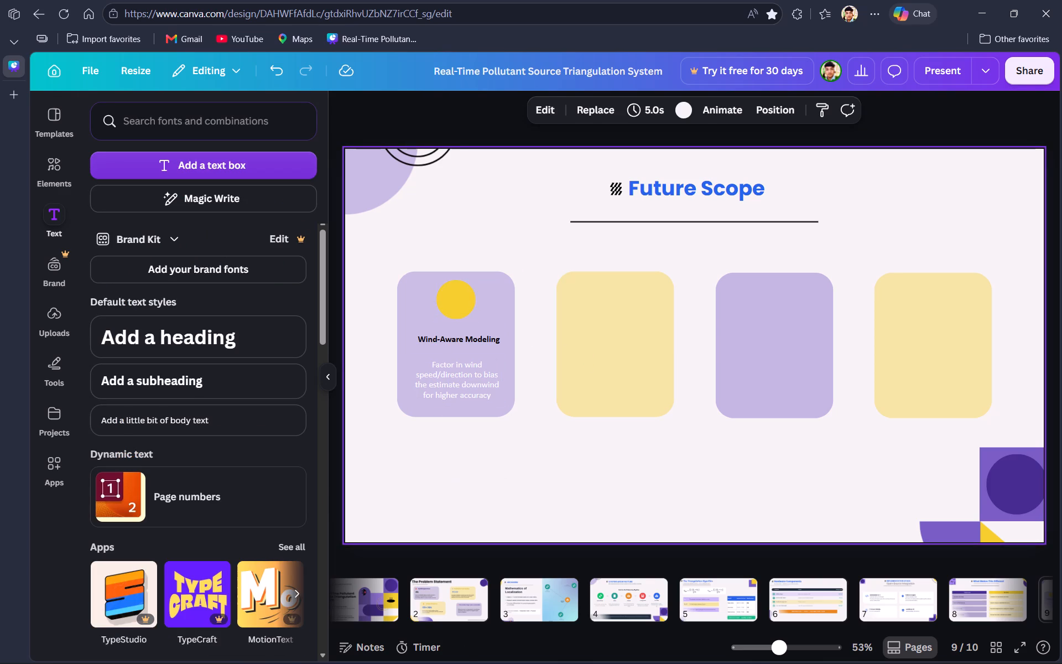
Copy the white wind icon from the Impress slide into Canva, shrink it, and place it just above the first purple card.
{"action": "left_click", "coordinate": [341, 657]}
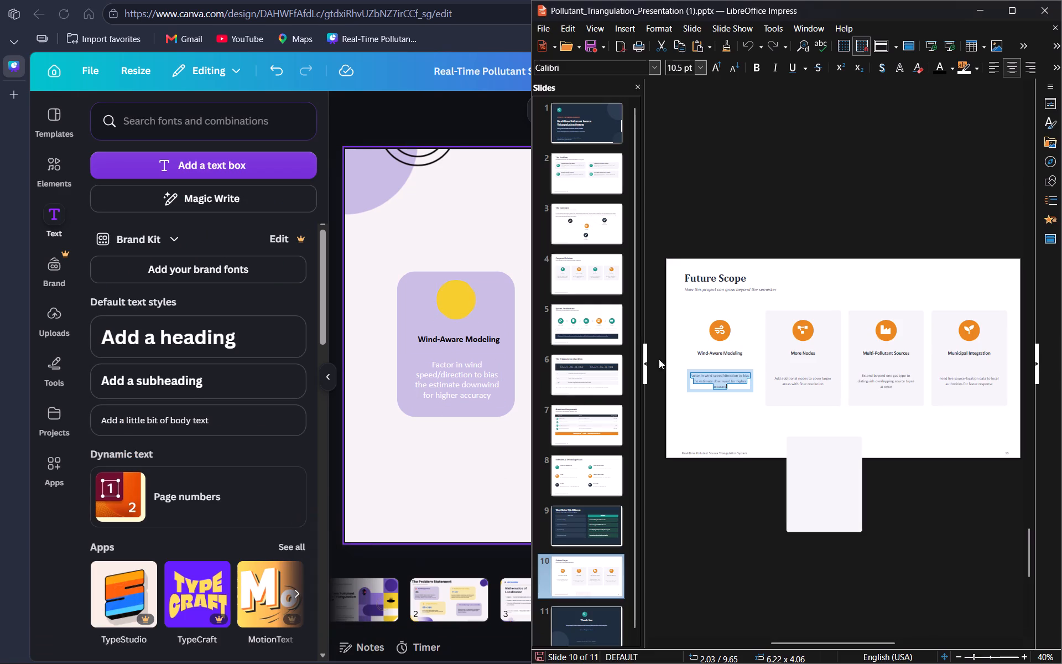
{"action": "left_click", "coordinate": [721, 333]}
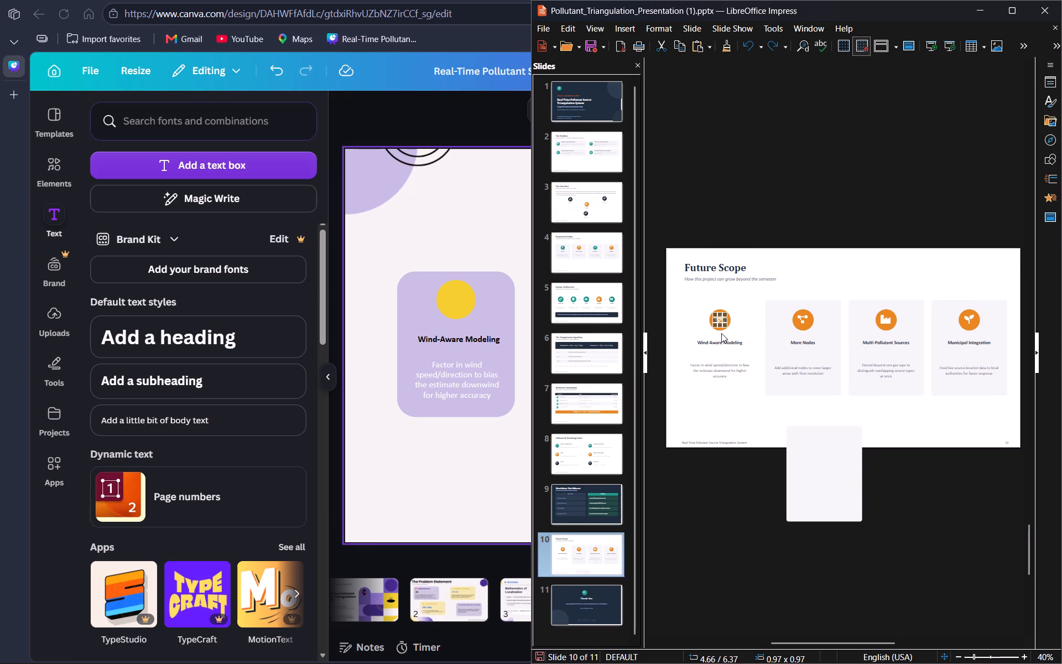
{"action": "key", "text": "ctrl+c"}
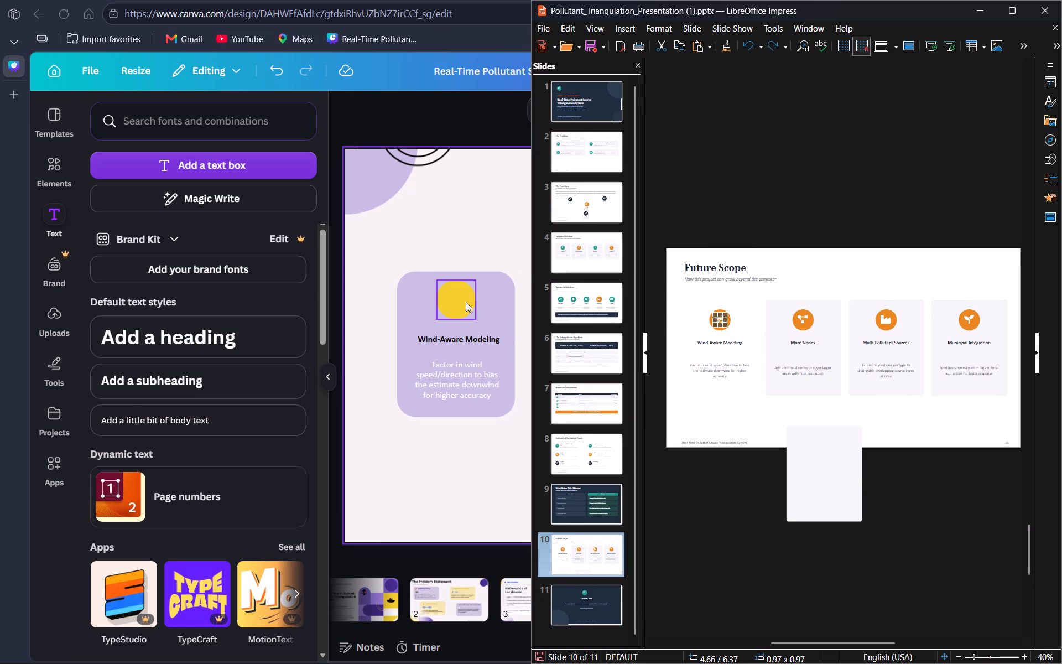
{"action": "left_click", "coordinate": [466, 302]}
{"action": "key", "text": "ctrl+v"}
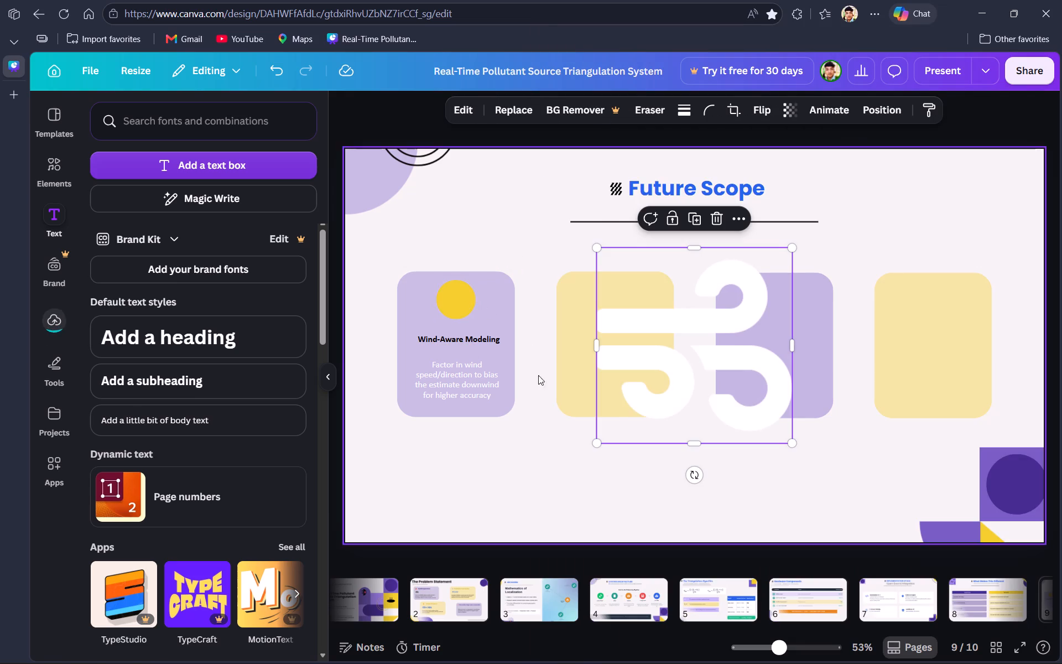
{"action": "left_click_drag", "start_coordinate": [706, 378], "coordinate": [503, 294]}
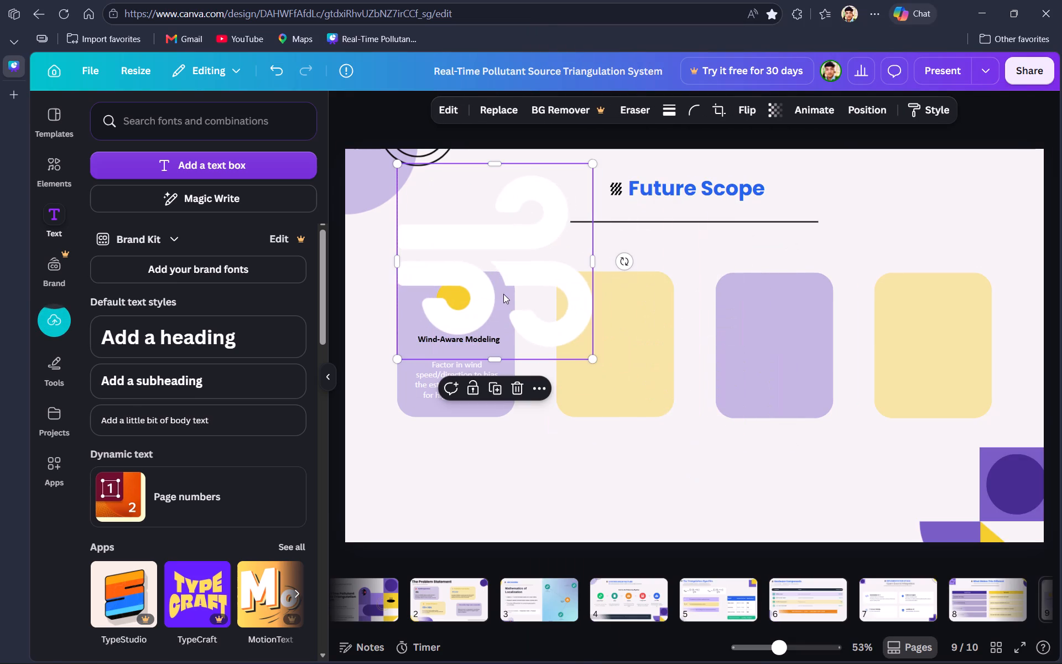
{"action": "left_click_drag", "start_coordinate": [596, 354], "coordinate": [483, 232]}
{"action": "left_click_drag", "start_coordinate": [436, 209], "coordinate": [486, 220]}
{"action": "left_click", "coordinate": [486, 220]}
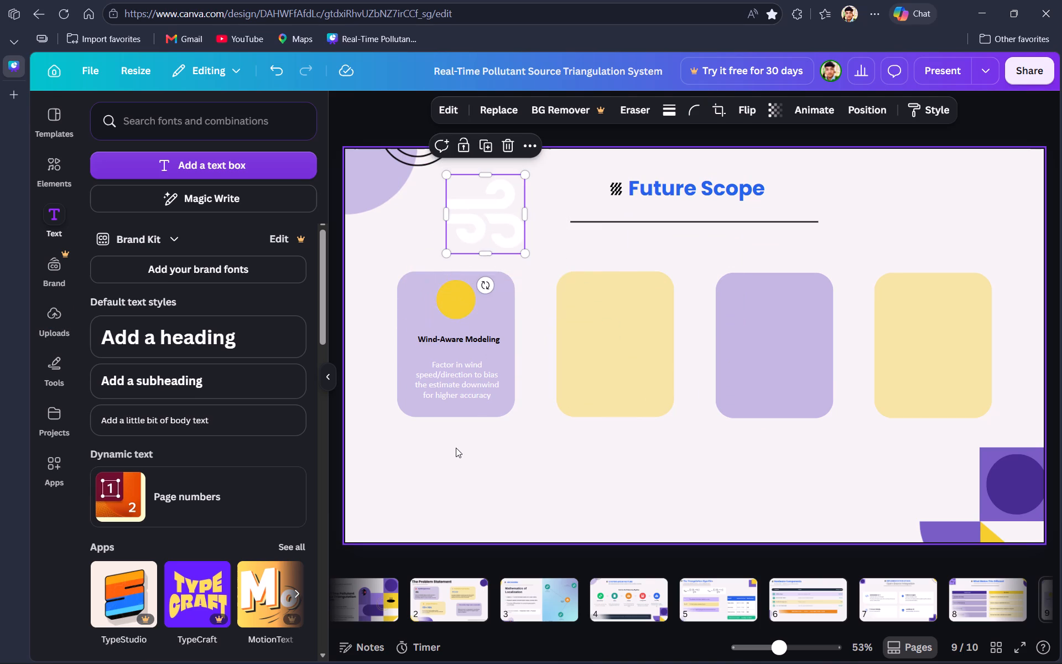
{"action": "left_click", "coordinate": [453, 450]}
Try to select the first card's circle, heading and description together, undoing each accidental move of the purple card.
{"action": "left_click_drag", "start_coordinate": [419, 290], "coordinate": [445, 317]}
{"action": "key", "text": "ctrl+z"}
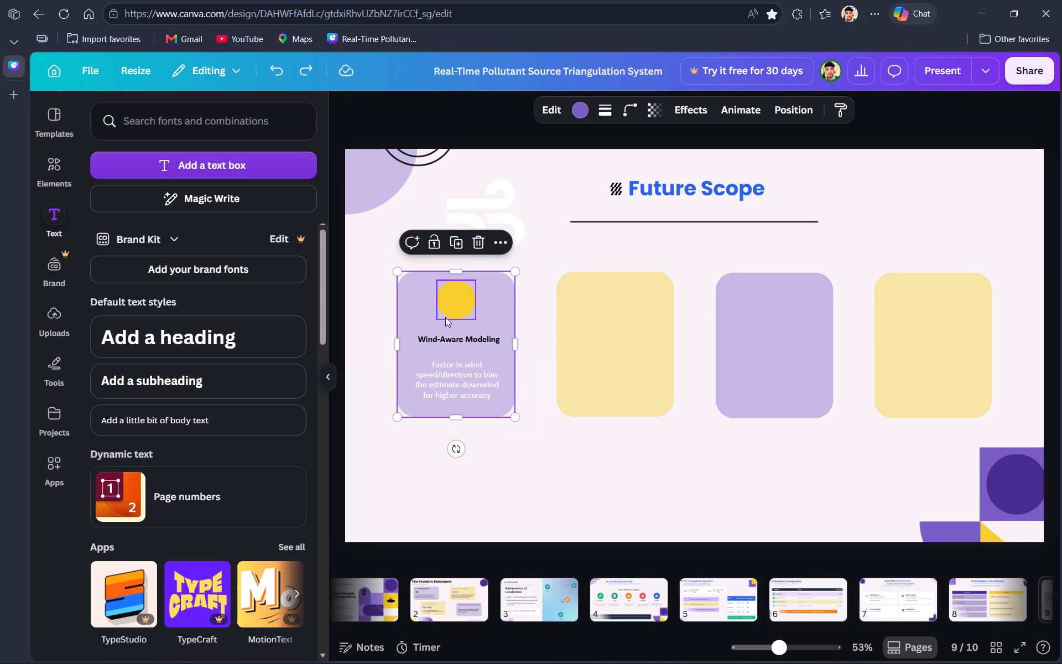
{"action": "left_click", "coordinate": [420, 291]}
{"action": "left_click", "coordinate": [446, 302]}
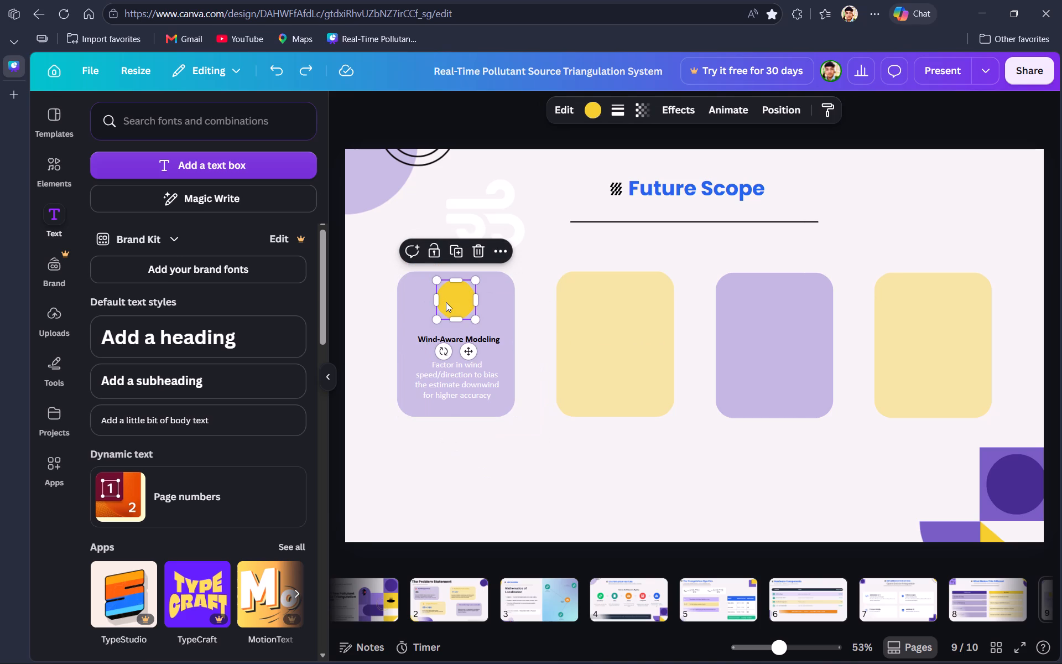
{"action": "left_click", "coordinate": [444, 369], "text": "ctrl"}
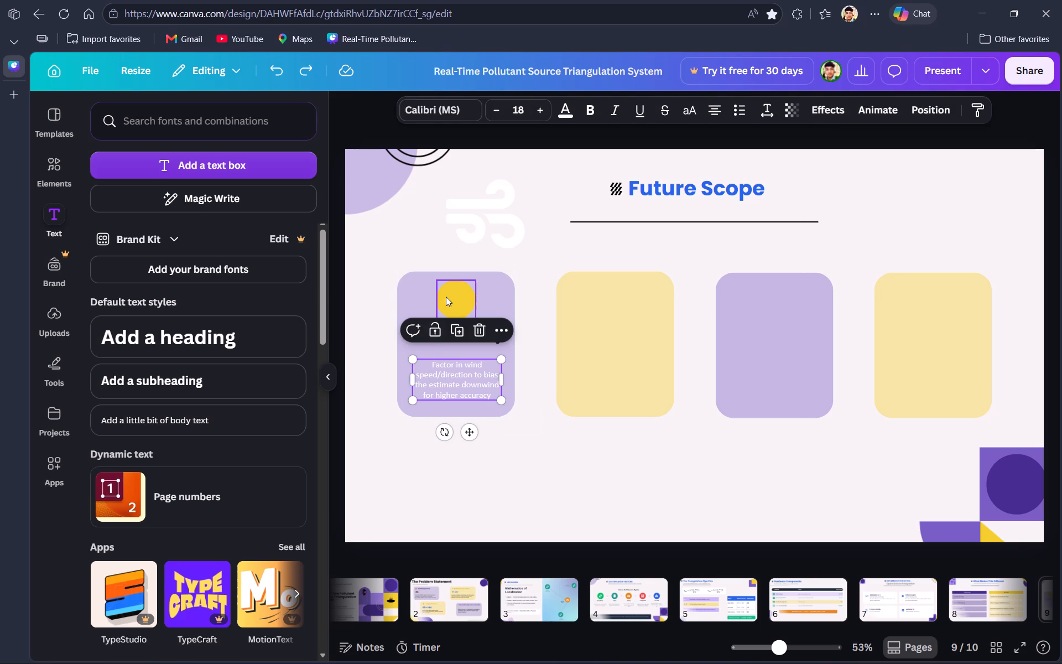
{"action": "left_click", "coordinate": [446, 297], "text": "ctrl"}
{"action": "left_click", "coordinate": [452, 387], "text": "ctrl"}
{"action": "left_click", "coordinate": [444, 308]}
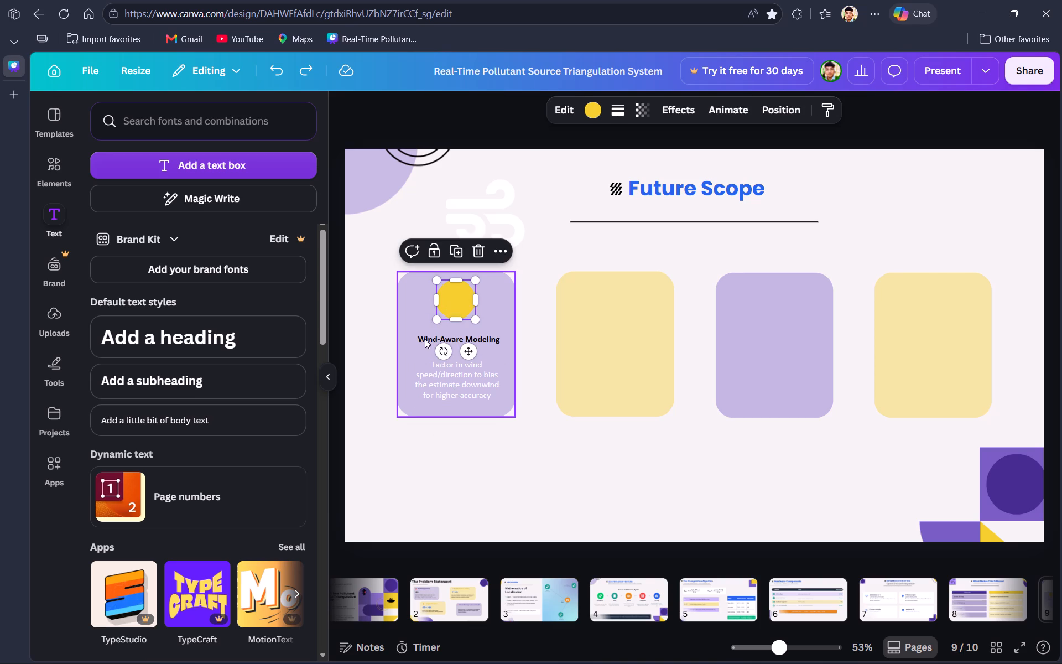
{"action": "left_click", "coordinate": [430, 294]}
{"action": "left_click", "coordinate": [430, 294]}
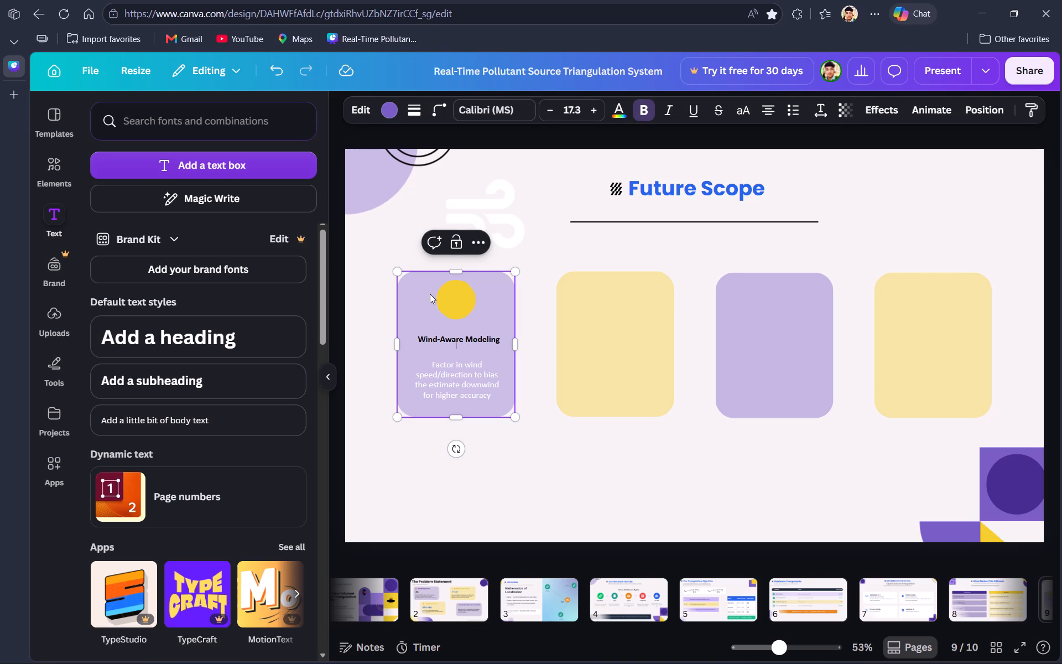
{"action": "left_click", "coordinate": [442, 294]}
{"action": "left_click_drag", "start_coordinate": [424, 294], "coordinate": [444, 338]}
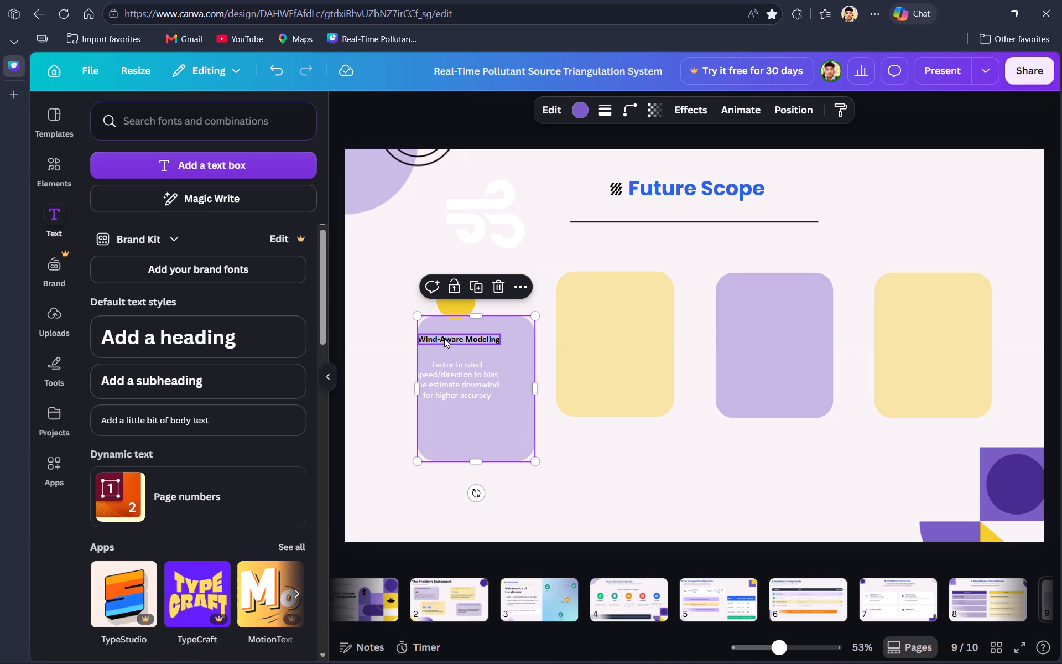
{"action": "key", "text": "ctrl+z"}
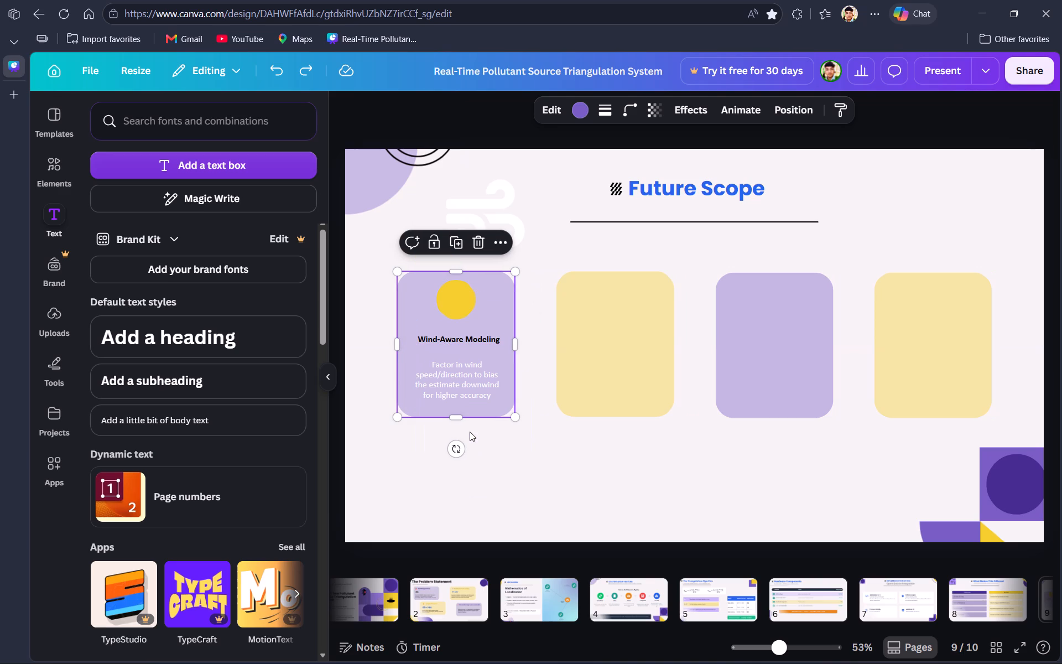
Move the first purple card down to the slide's bottom edge, away from its circle and texts, and deselect it.
{"action": "left_click_drag", "start_coordinate": [433, 319], "coordinate": [490, 481]}
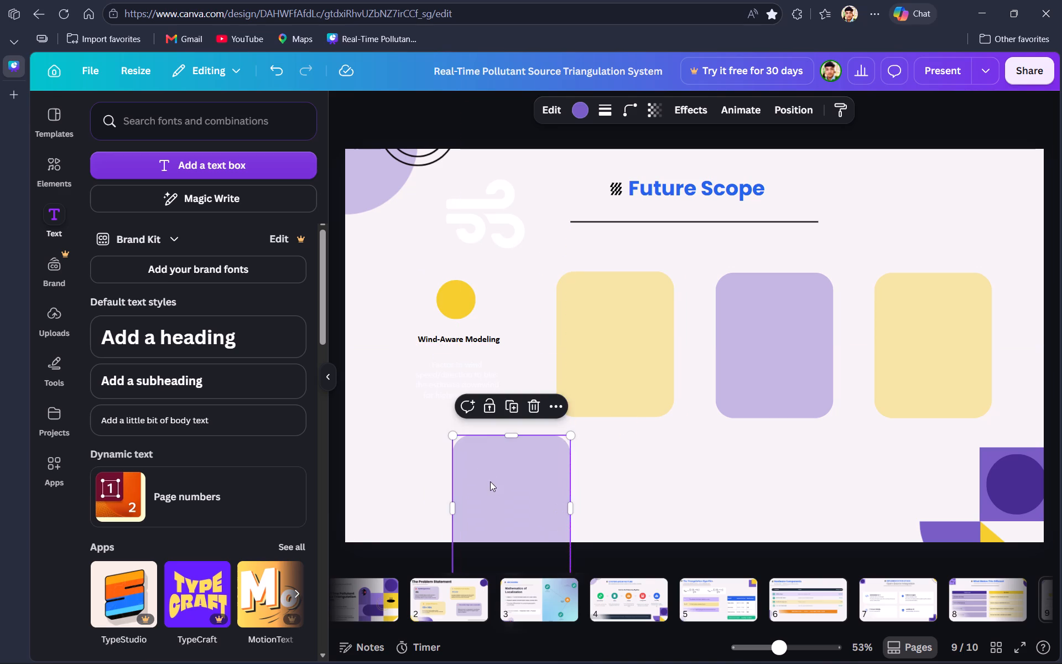
{"action": "left_click", "coordinate": [365, 256]}
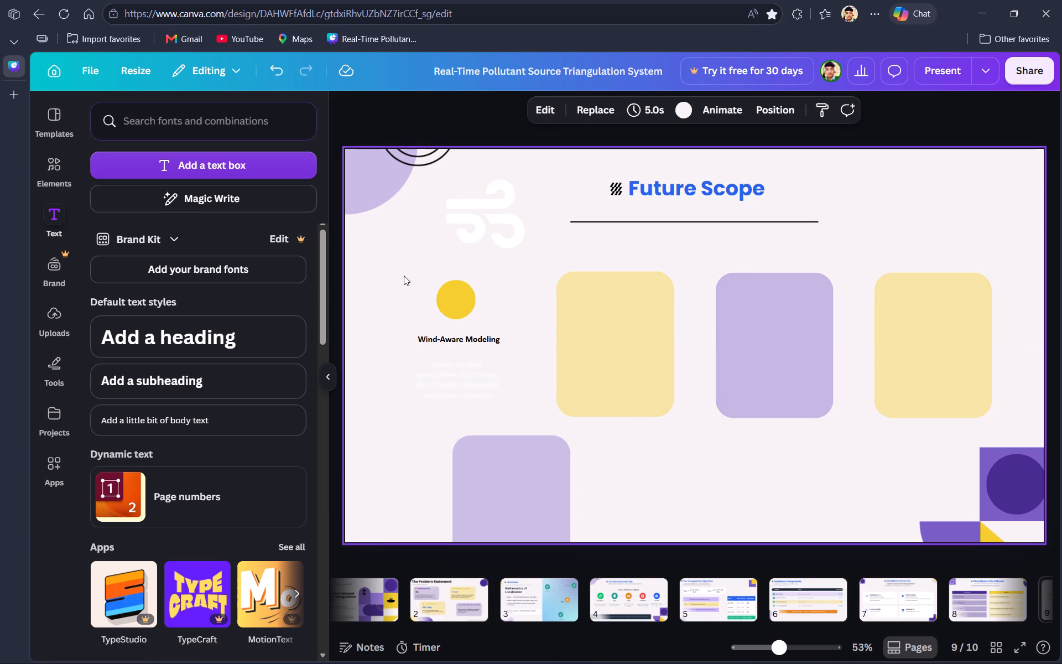
Copy the first card's circle, heading and description together, and undo the purple card's move to the slide's bottom edge.
{"action": "left_click_drag", "start_coordinate": [404, 276], "coordinate": [478, 402]}
{"action": "key", "text": "ctrl+c"}
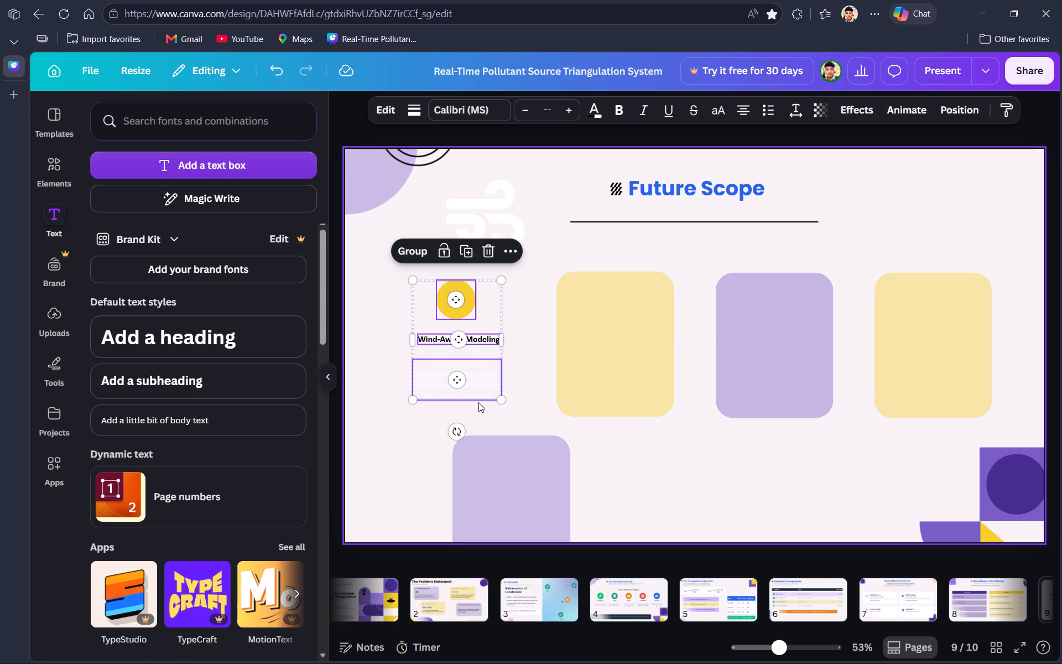
{"action": "left_click", "coordinate": [519, 496]}
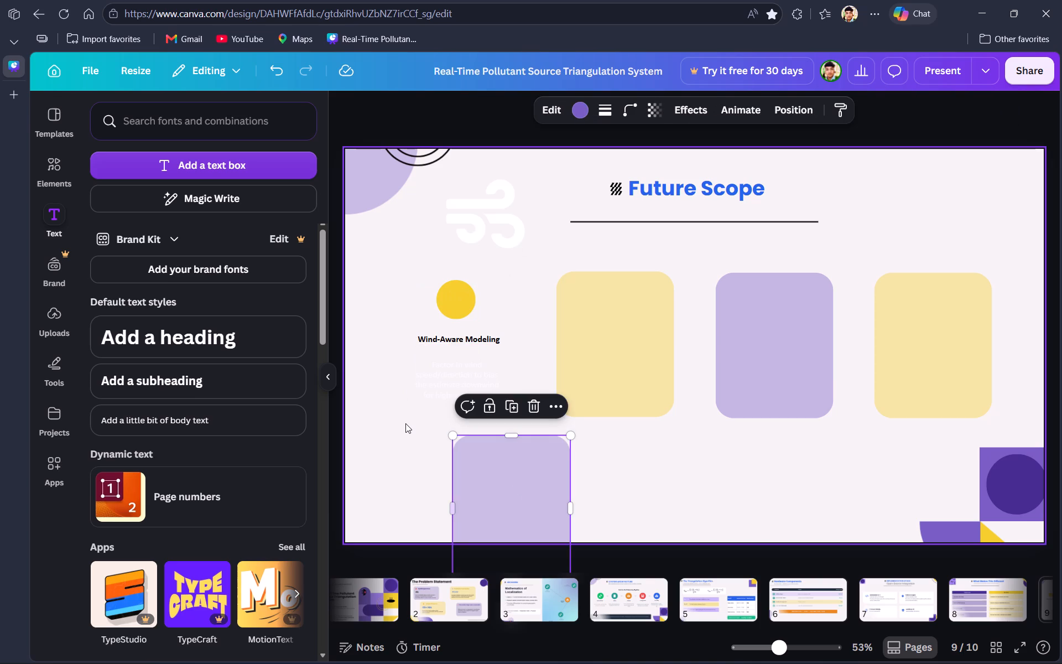
{"action": "left_click", "coordinate": [405, 423]}
{"action": "key", "text": "ctrl+z"}
Paste the copied circle, heading and description and centre them on the second card, the yellow one beside the first.
{"action": "left_click", "coordinate": [605, 352]}
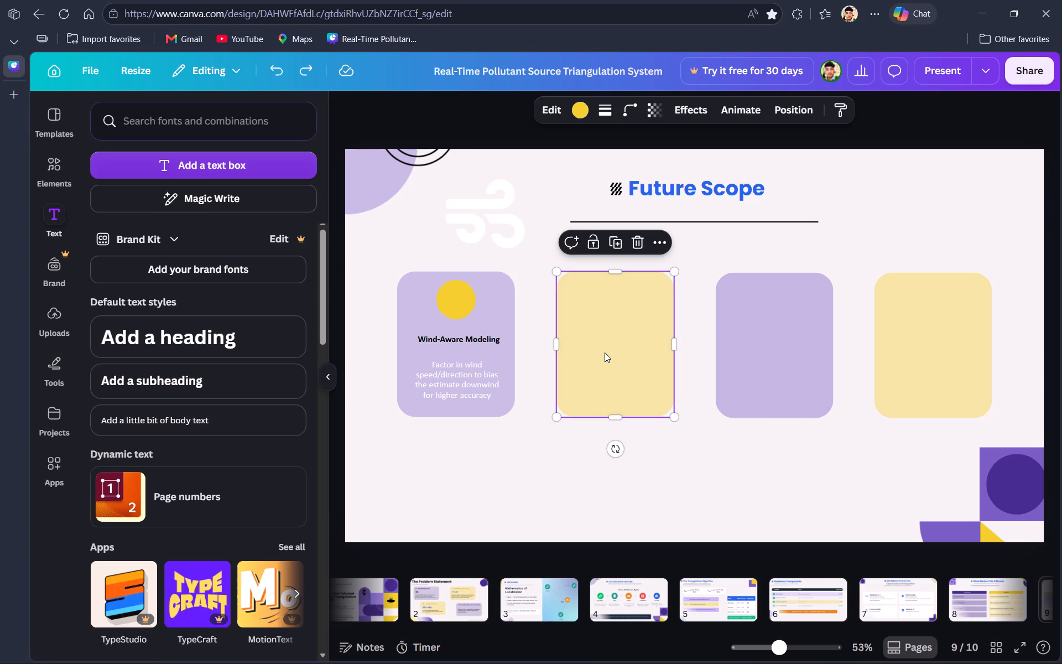
{"action": "key", "text": "ctrl+v"}
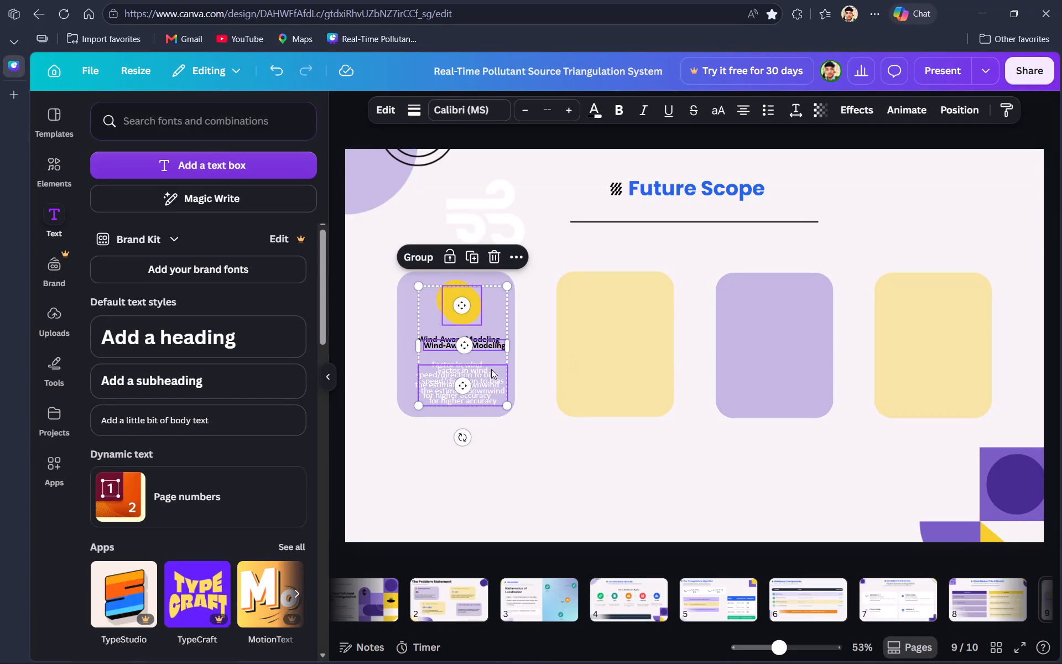
{"action": "left_click_drag", "start_coordinate": [496, 308], "coordinate": [653, 308]}
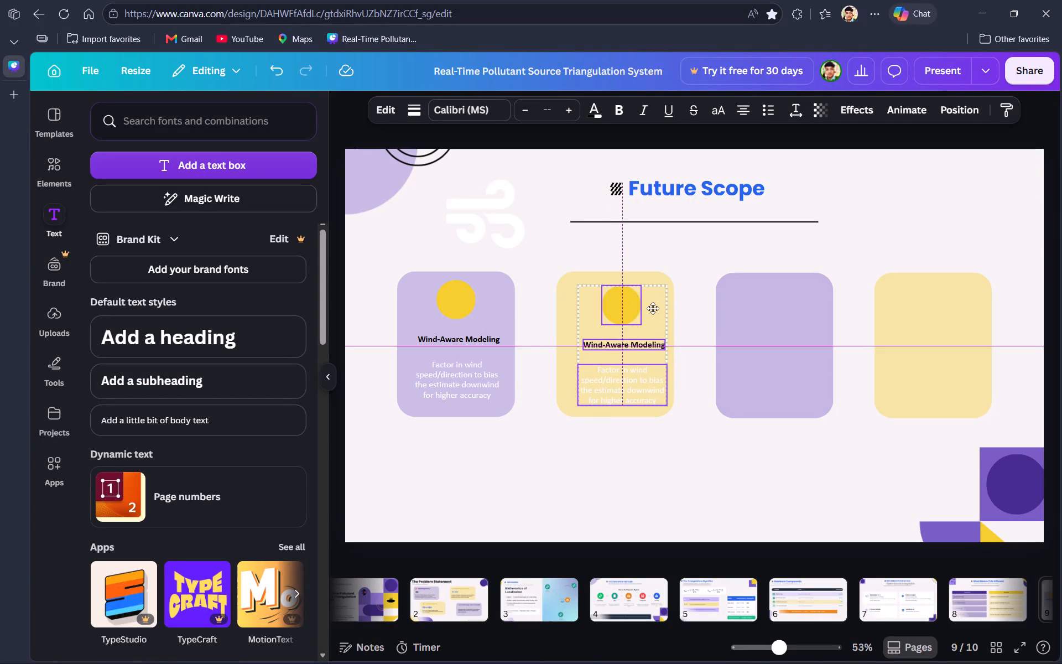
{"action": "left_click_drag", "start_coordinate": [653, 308], "coordinate": [639, 309]}
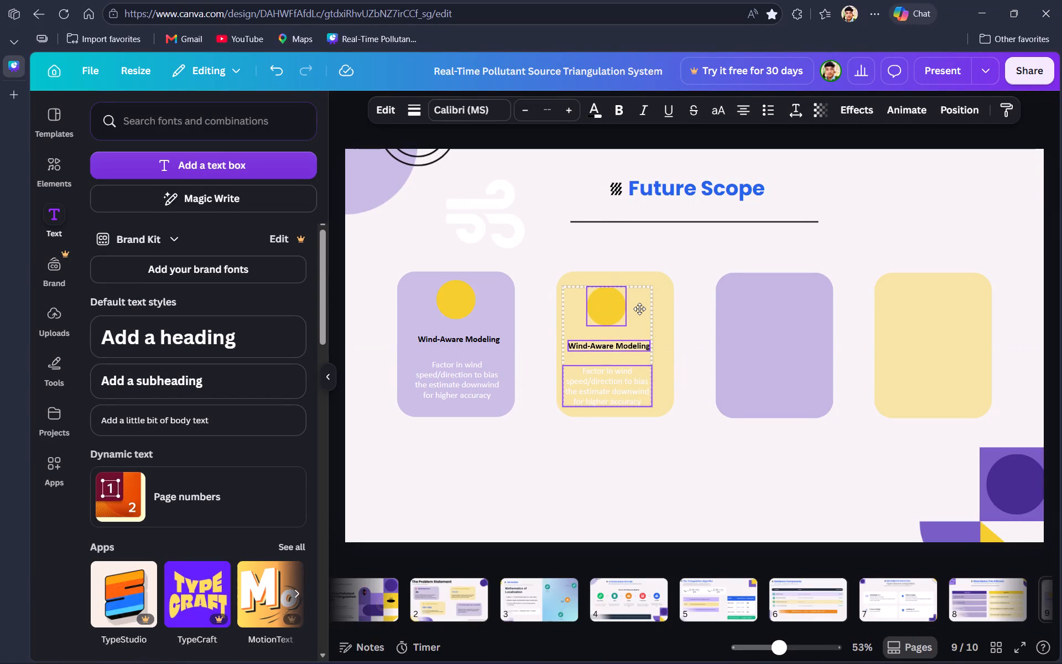
{"action": "left_click_drag", "start_coordinate": [639, 309], "coordinate": [650, 308]}
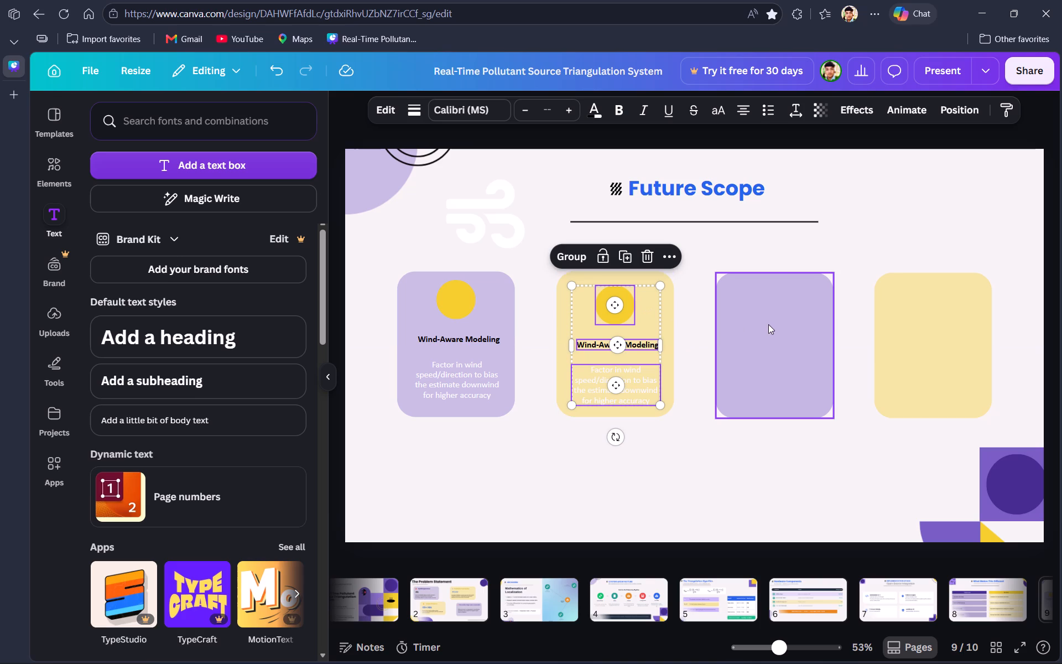
Paste another copy of the circle, heading and description and centre it on the third, purple card.
{"action": "left_click", "coordinate": [768, 324]}
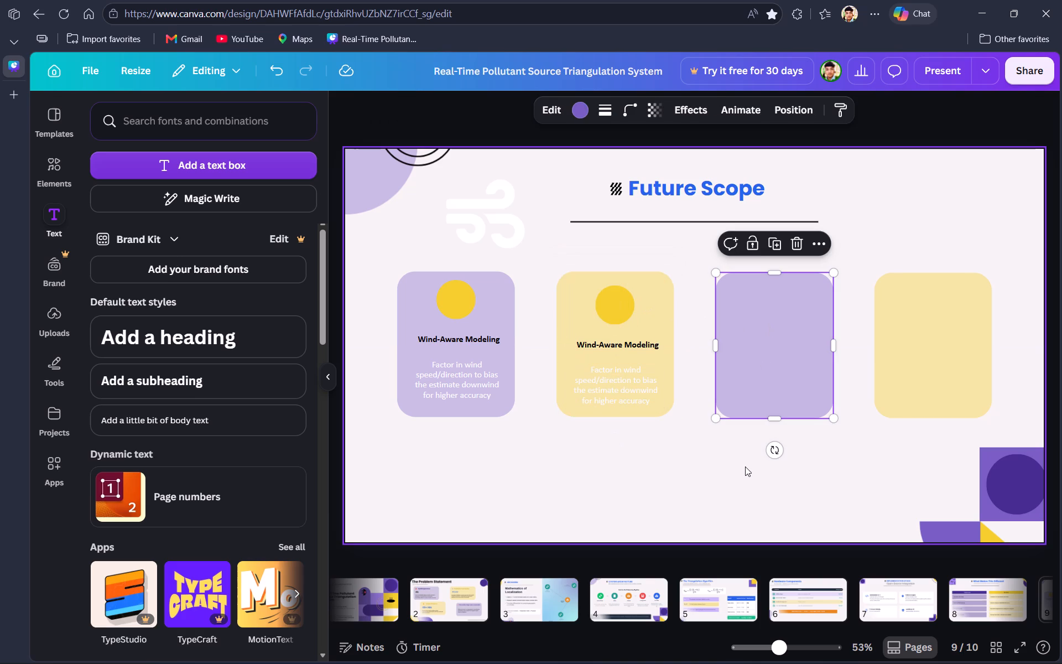
{"action": "key", "text": "ctrl+v"}
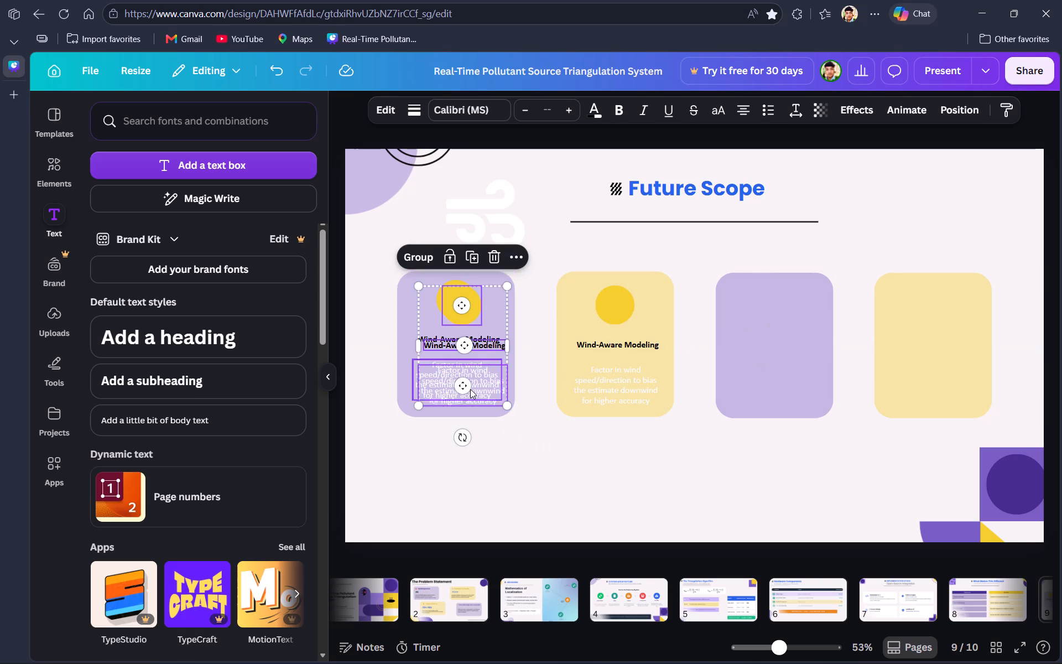
{"action": "left_click_drag", "start_coordinate": [495, 307], "coordinate": [503, 307]}
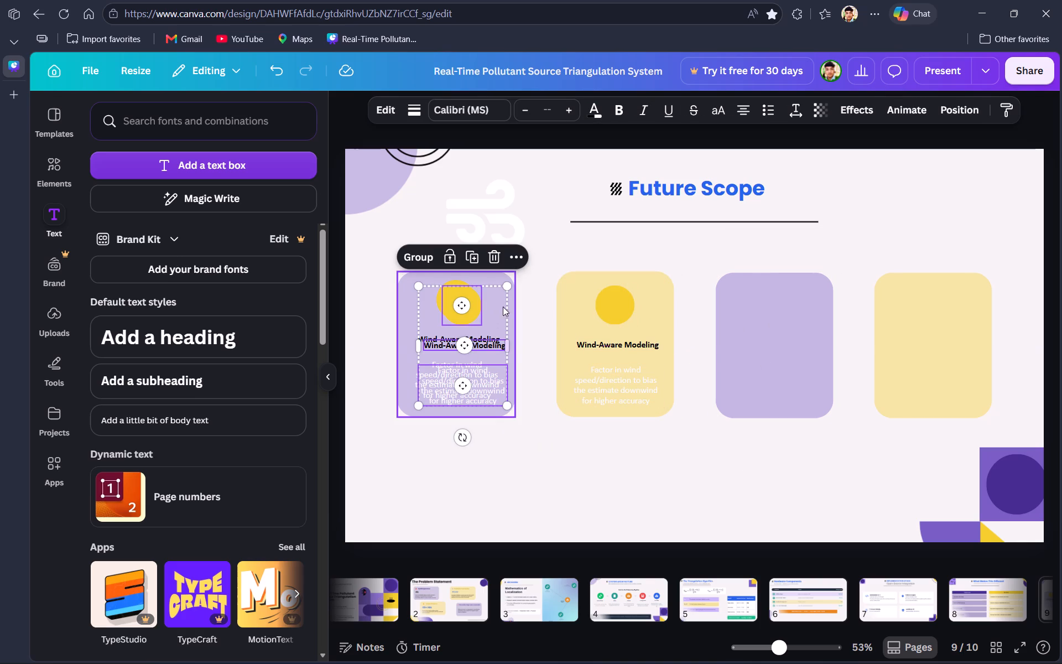
{"action": "left_click_drag", "start_coordinate": [503, 307], "coordinate": [806, 307]}
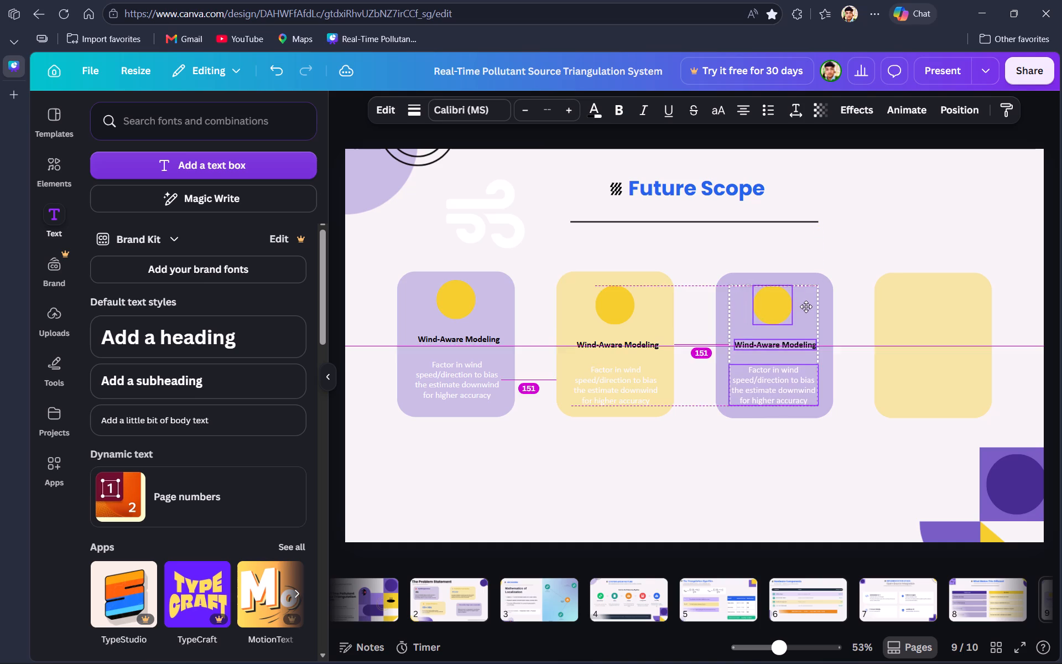
{"action": "left_click_drag", "start_coordinate": [806, 307], "coordinate": [809, 306]}
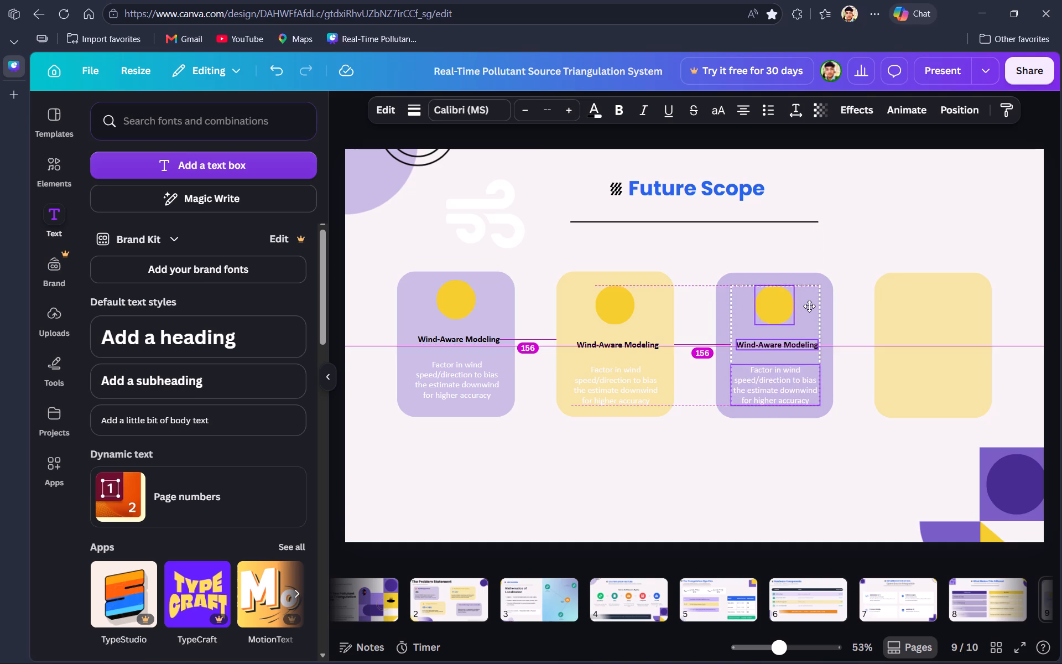
{"action": "left_click_drag", "start_coordinate": [809, 306], "coordinate": [810, 305]}
Paste another copy of the circle, heading and description, place it on the fourth, yellow card, and deselect it.
{"action": "left_click", "coordinate": [918, 323]}
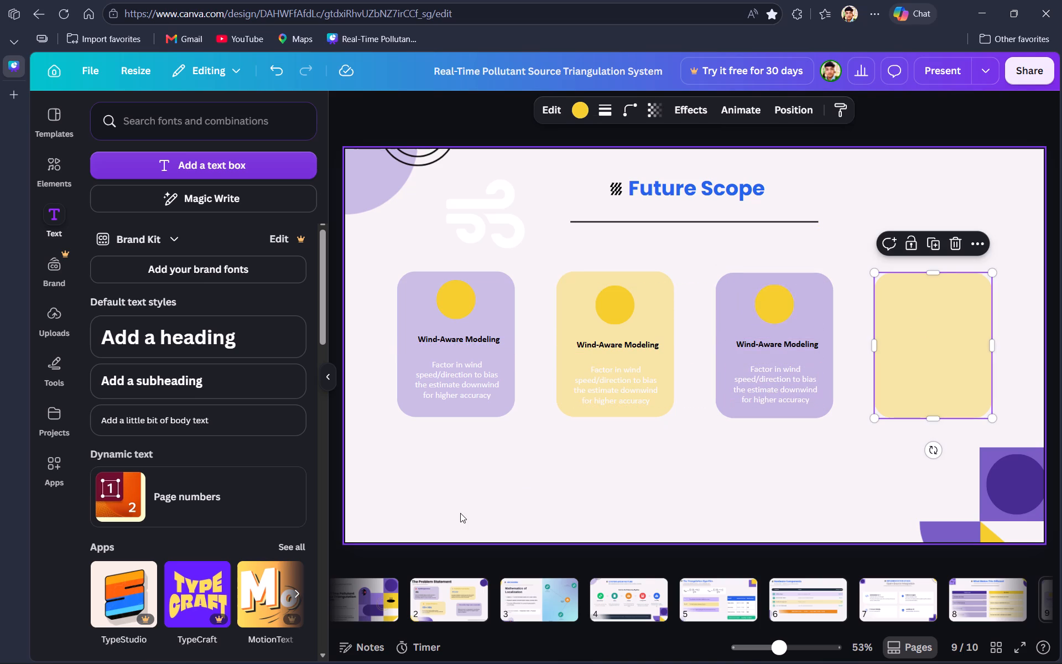
{"action": "key", "text": "ctrl+v"}
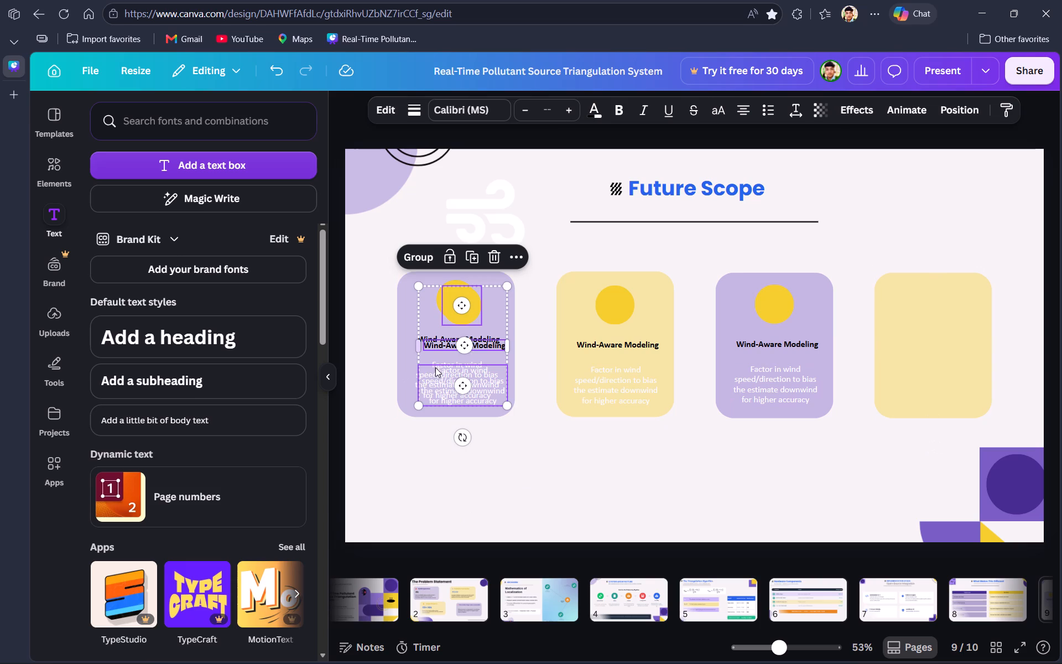
{"action": "left_click", "coordinate": [487, 315]}
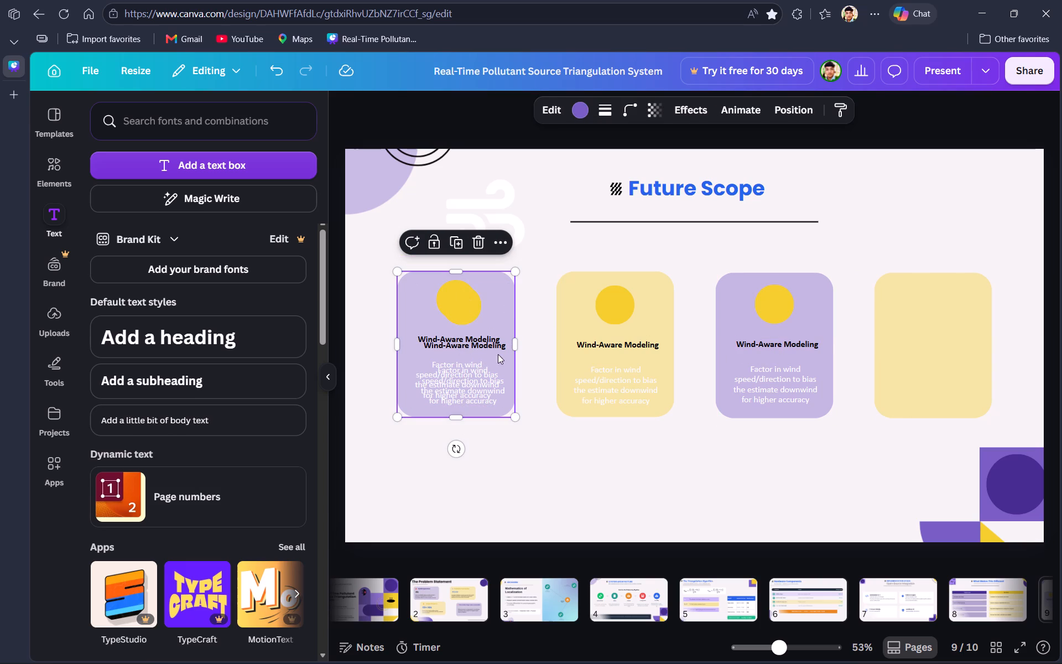
{"action": "key", "text": "ctrl+z"}
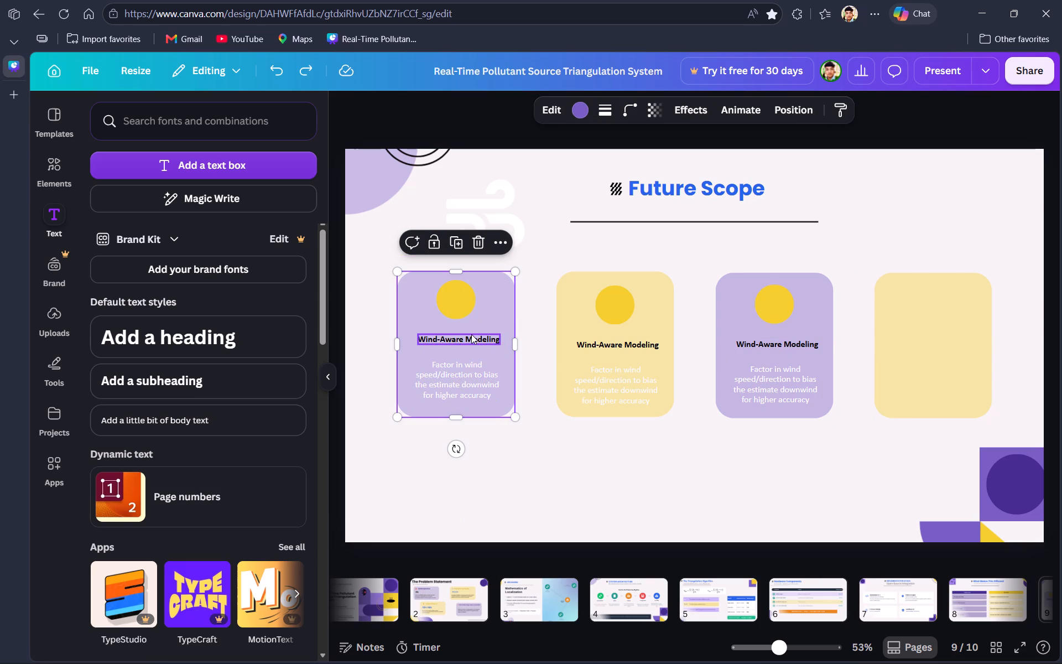
{"action": "key", "text": "ctrl+v"}
{"action": "left_click_drag", "start_coordinate": [490, 310], "coordinate": [965, 310]}
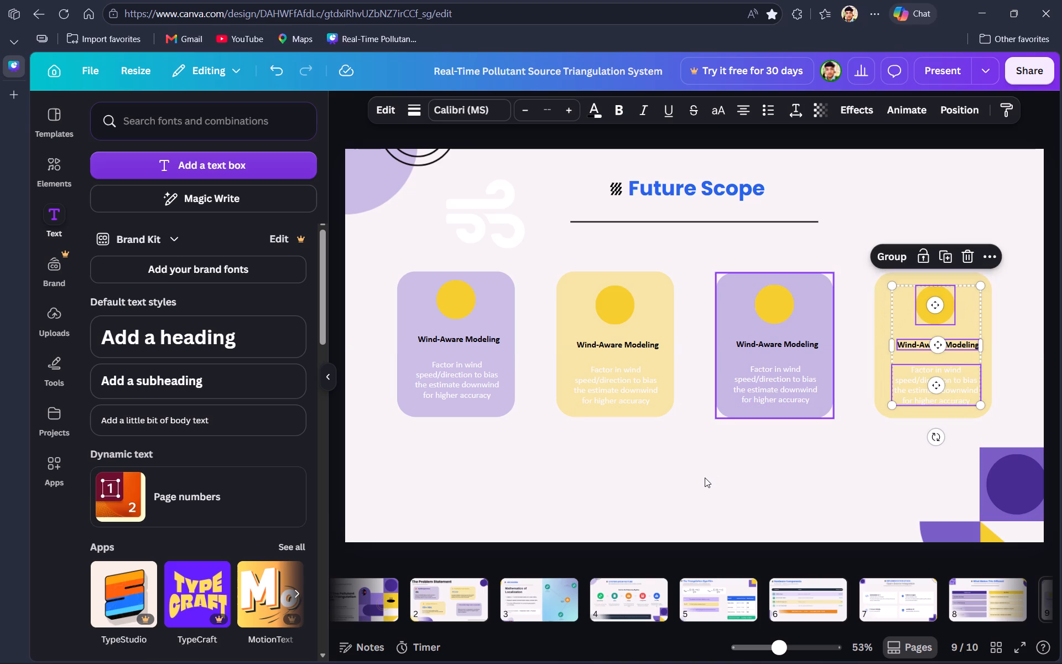
{"action": "left_click", "coordinate": [705, 478]}
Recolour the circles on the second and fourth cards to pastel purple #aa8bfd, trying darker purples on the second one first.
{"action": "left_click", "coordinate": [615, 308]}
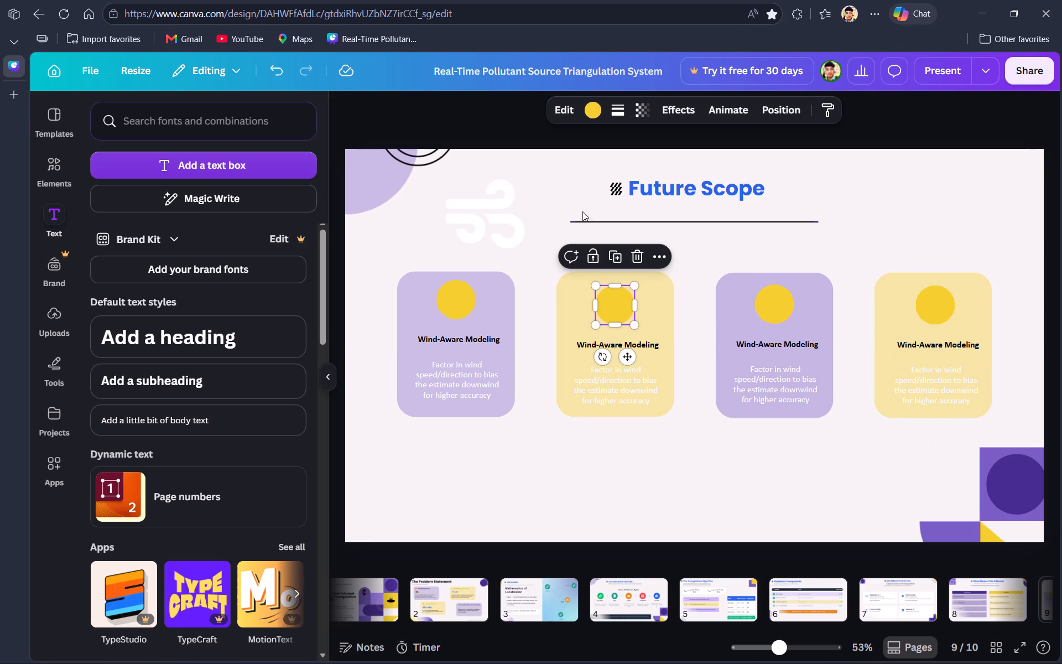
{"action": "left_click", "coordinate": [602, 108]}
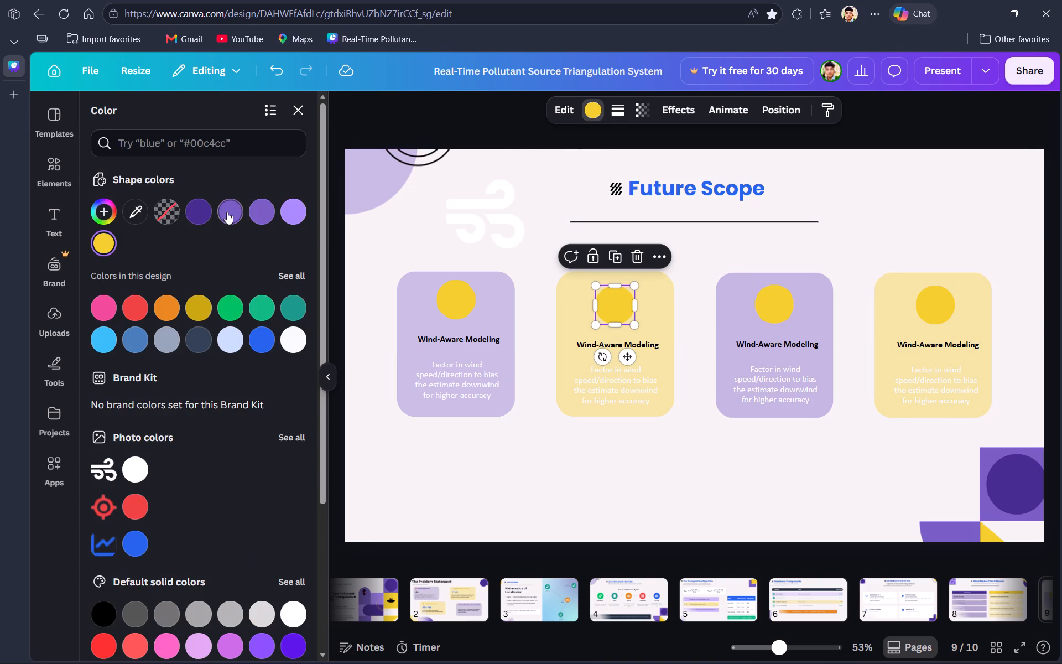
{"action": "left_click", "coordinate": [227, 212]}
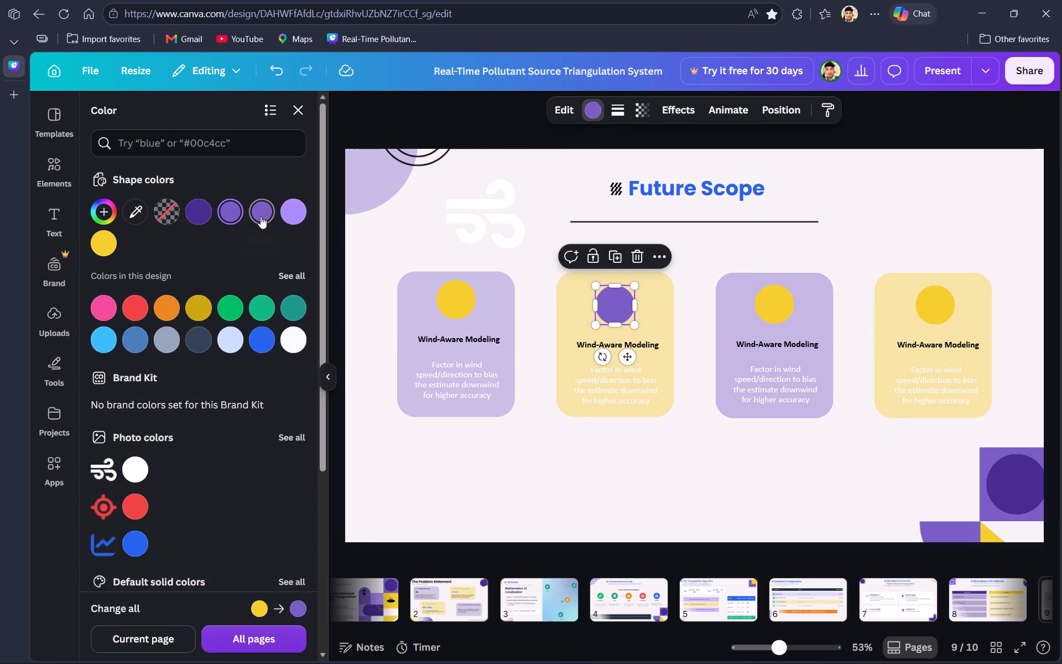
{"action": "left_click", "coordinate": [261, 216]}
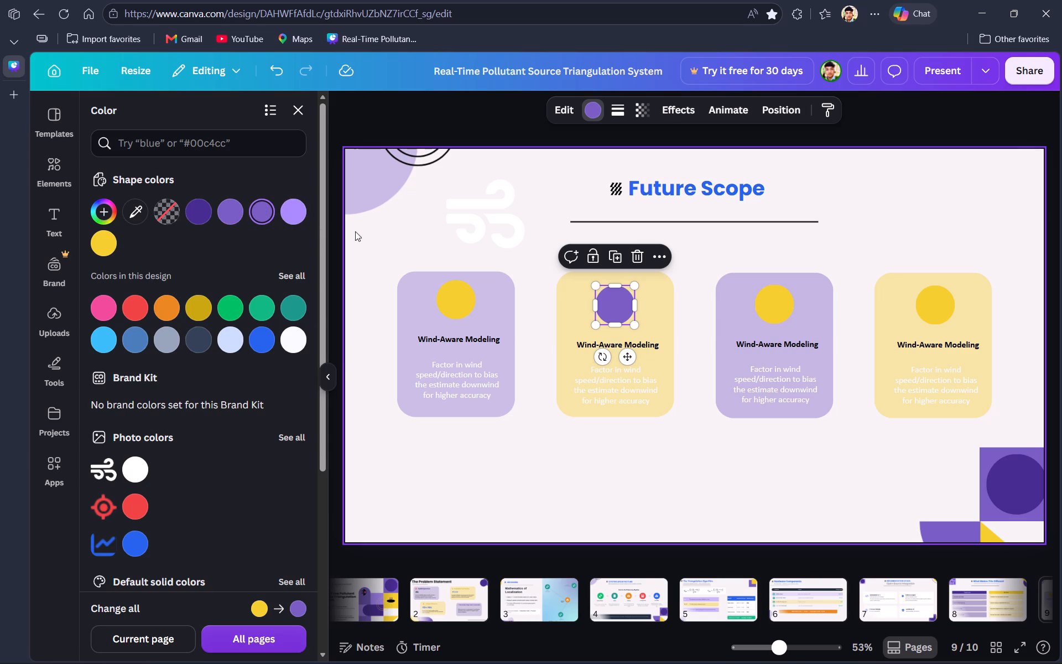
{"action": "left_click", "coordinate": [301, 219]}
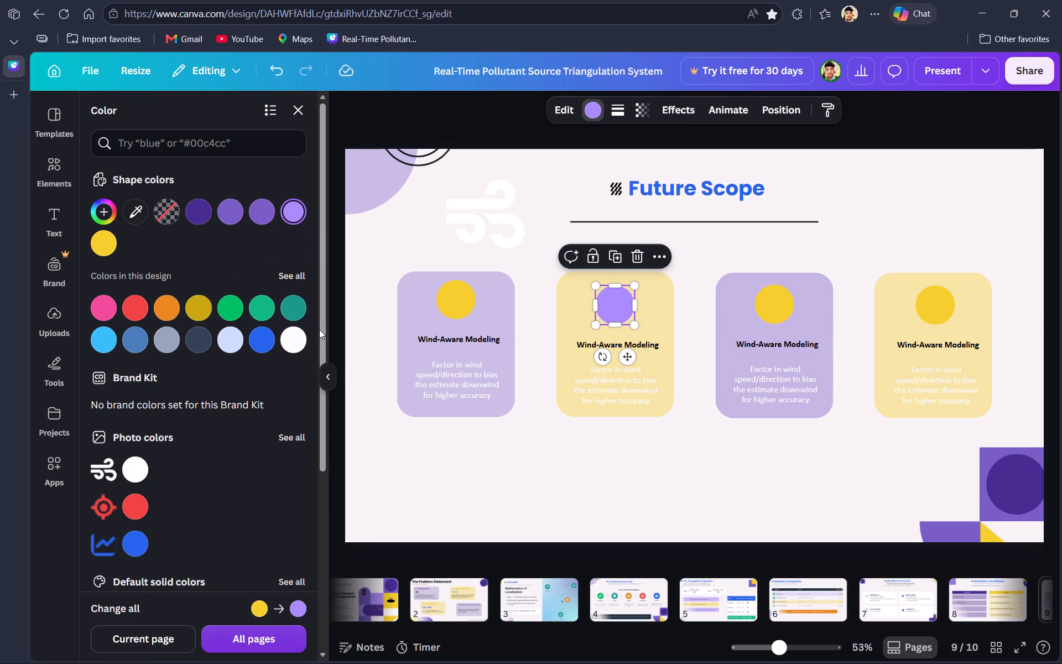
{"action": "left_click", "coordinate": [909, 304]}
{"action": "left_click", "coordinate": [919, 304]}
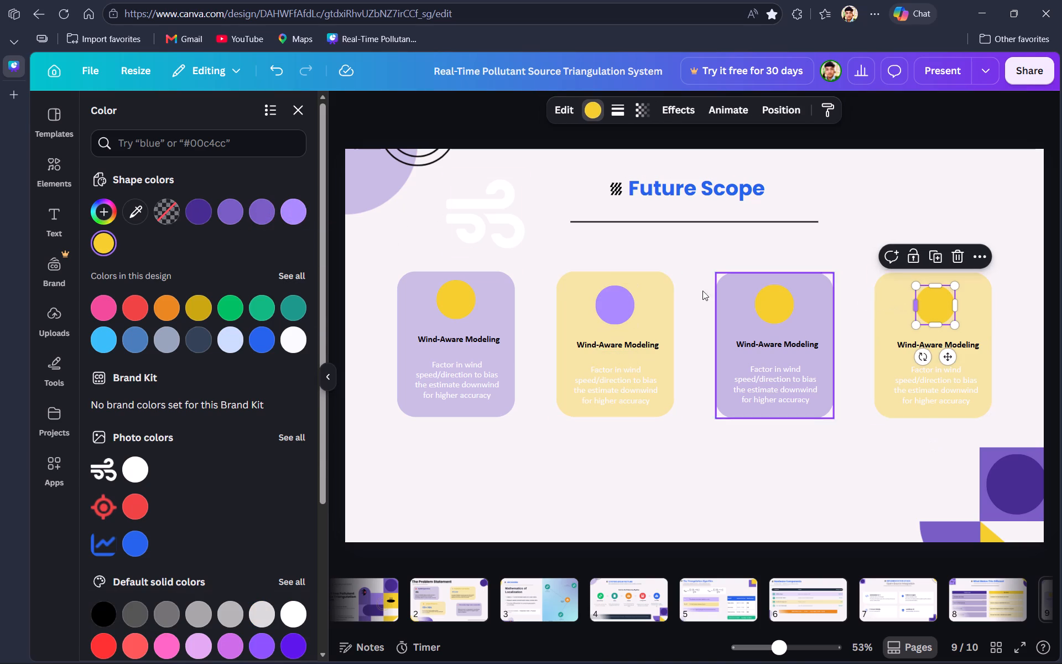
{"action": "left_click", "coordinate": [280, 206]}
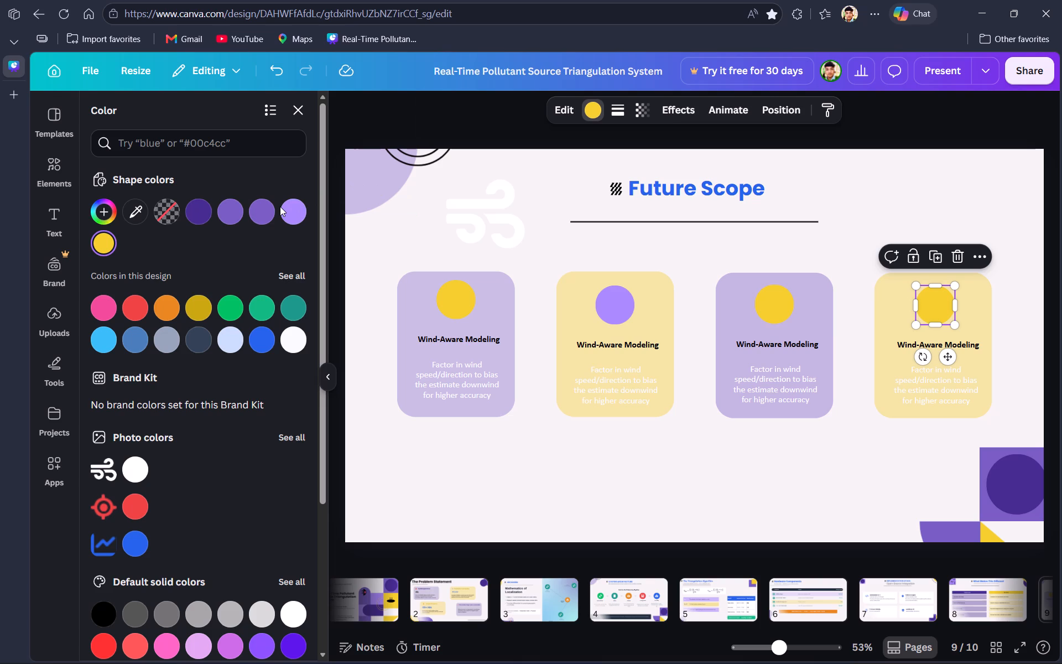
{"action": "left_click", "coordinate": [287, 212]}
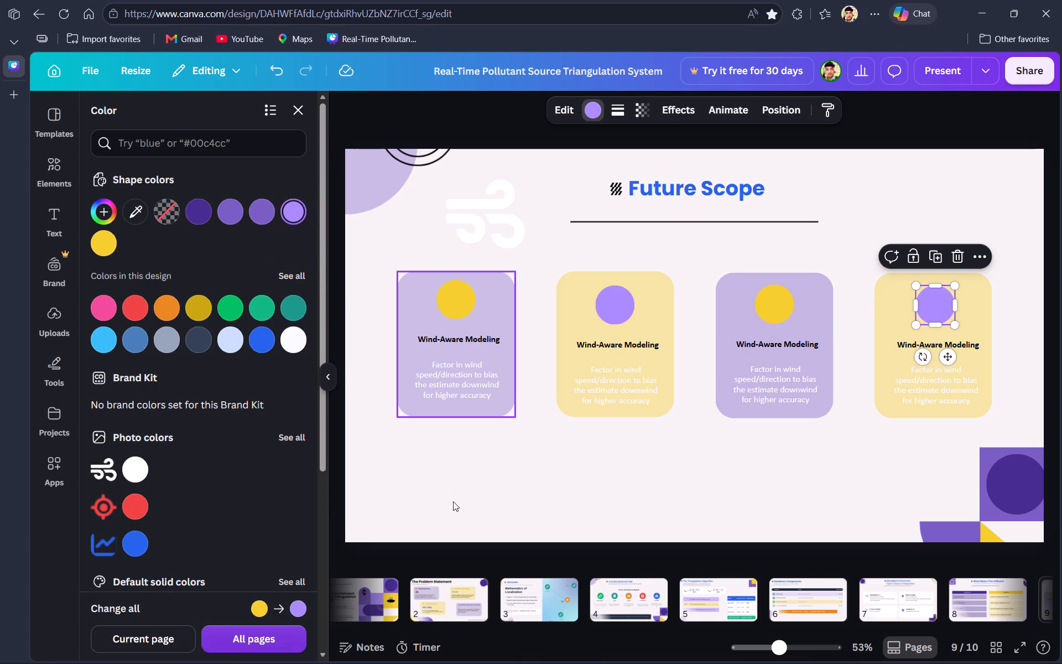
Set the circles on the two purple cards to pastel purple #aa8bfd and those on the two yellow cards to yellow.
{"action": "left_click", "coordinate": [442, 300]}
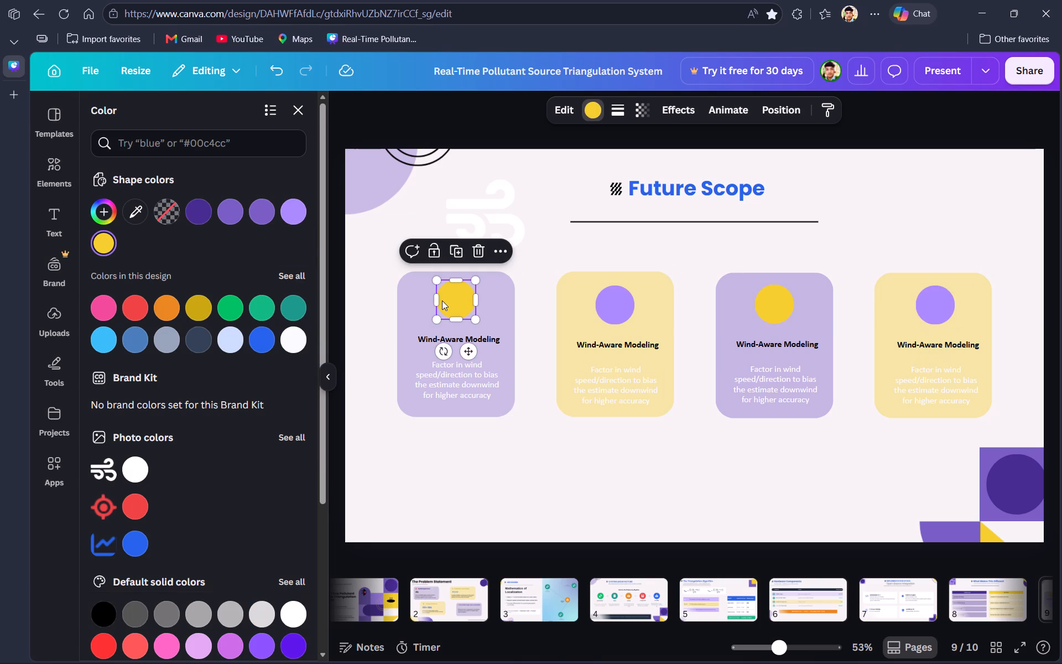
{"action": "left_click", "coordinate": [295, 207]}
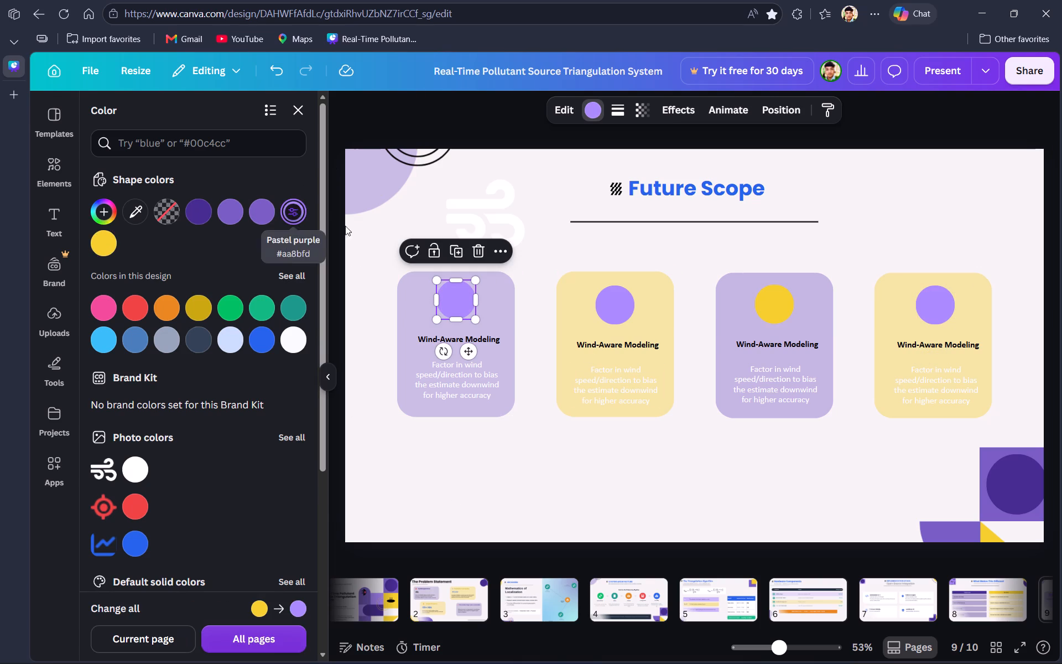
{"action": "left_click", "coordinate": [618, 311]}
{"action": "left_click", "coordinate": [103, 229]}
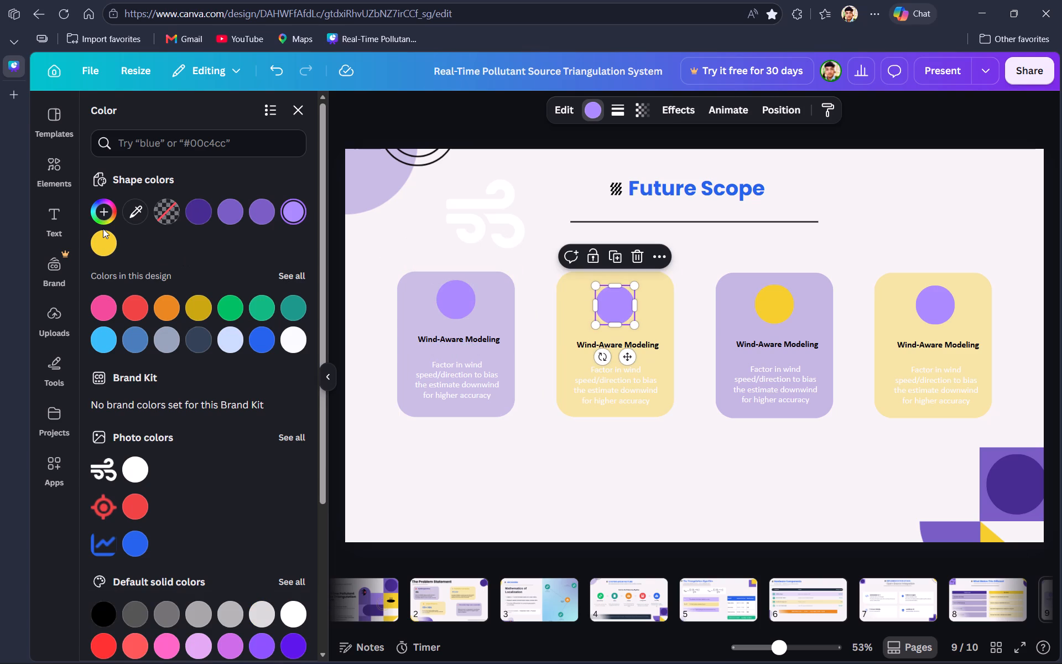
{"action": "left_click", "coordinate": [103, 235]}
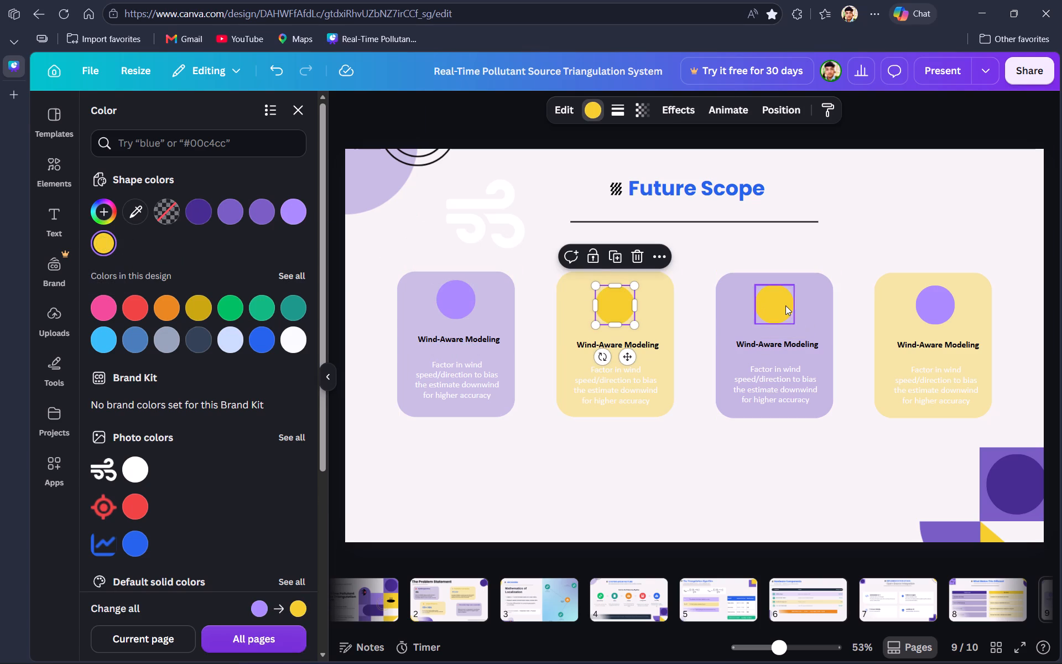
{"action": "left_click", "coordinate": [782, 304]}
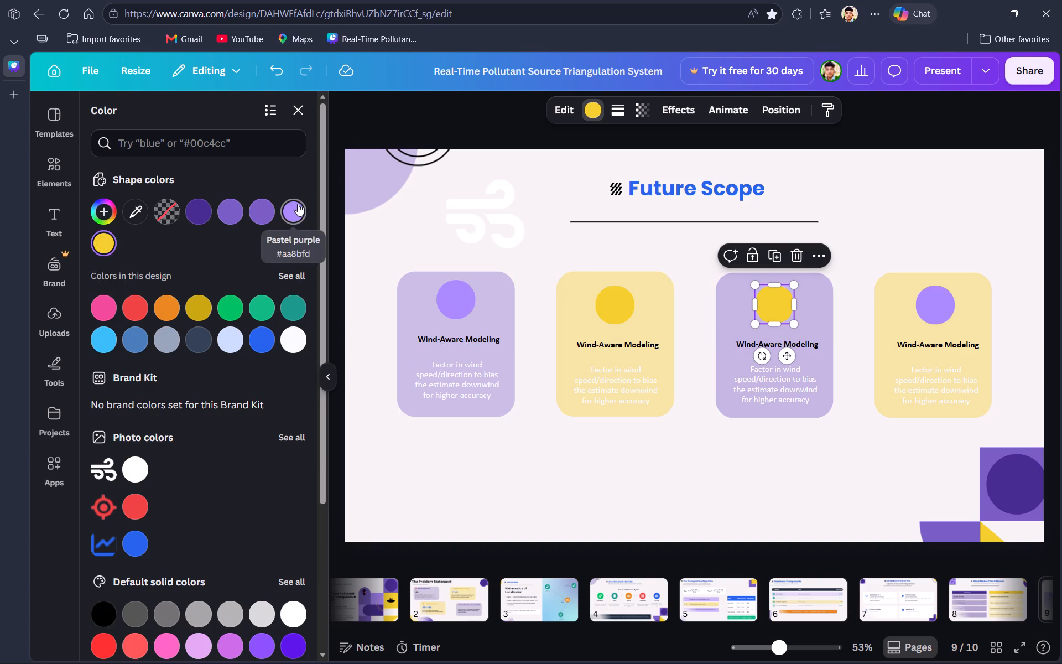
{"action": "left_click", "coordinate": [298, 204]}
{"action": "left_click", "coordinate": [953, 313]}
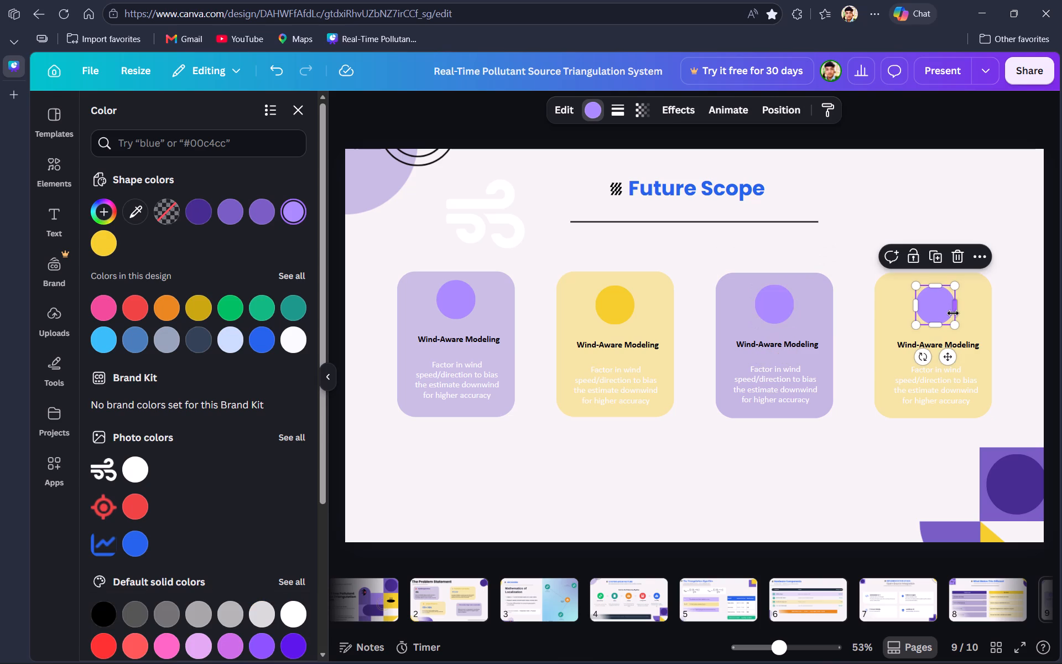
{"action": "left_click", "coordinate": [97, 242]}
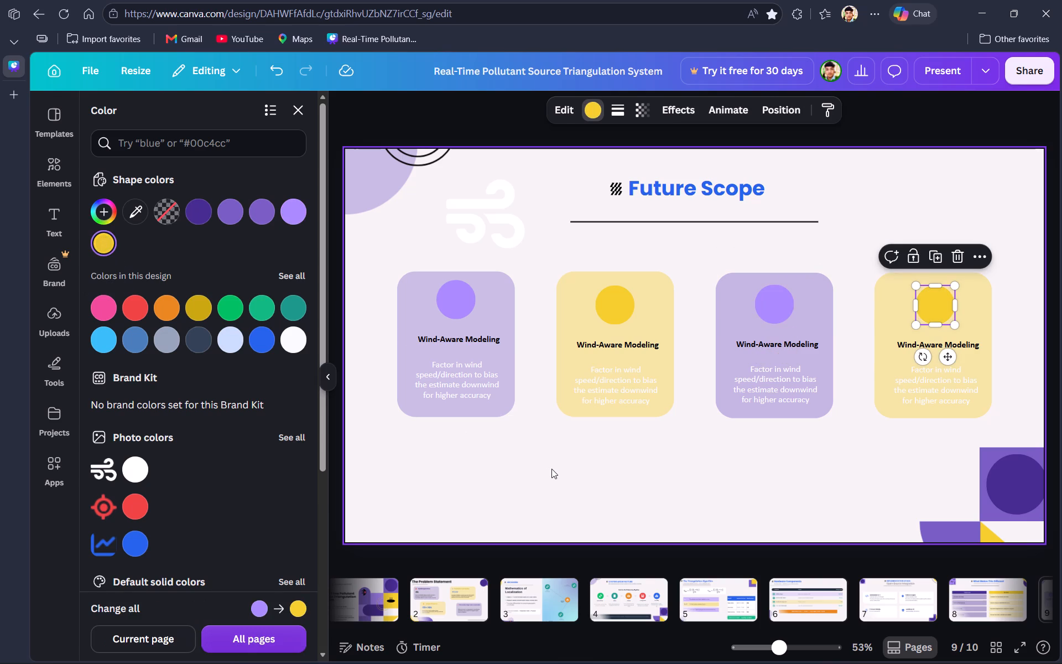
{"action": "left_click", "coordinate": [551, 469]}
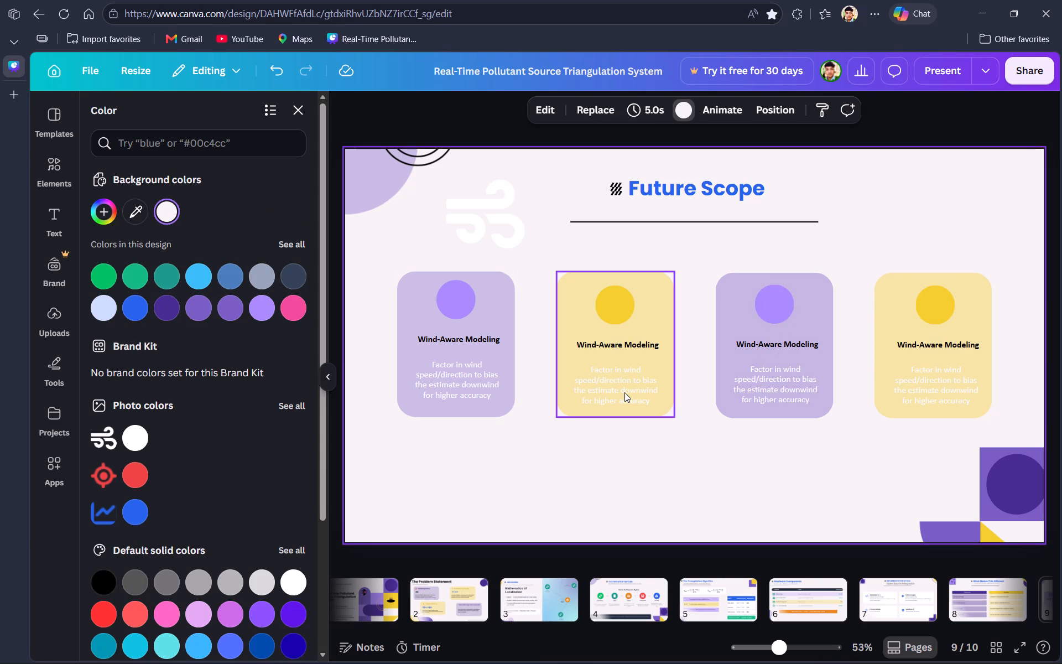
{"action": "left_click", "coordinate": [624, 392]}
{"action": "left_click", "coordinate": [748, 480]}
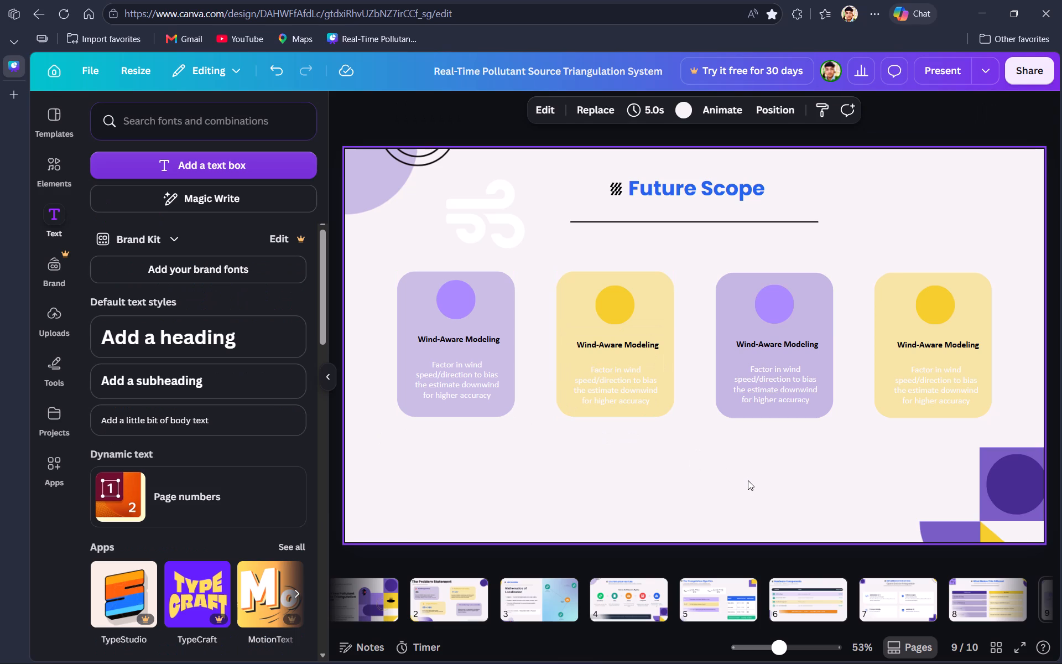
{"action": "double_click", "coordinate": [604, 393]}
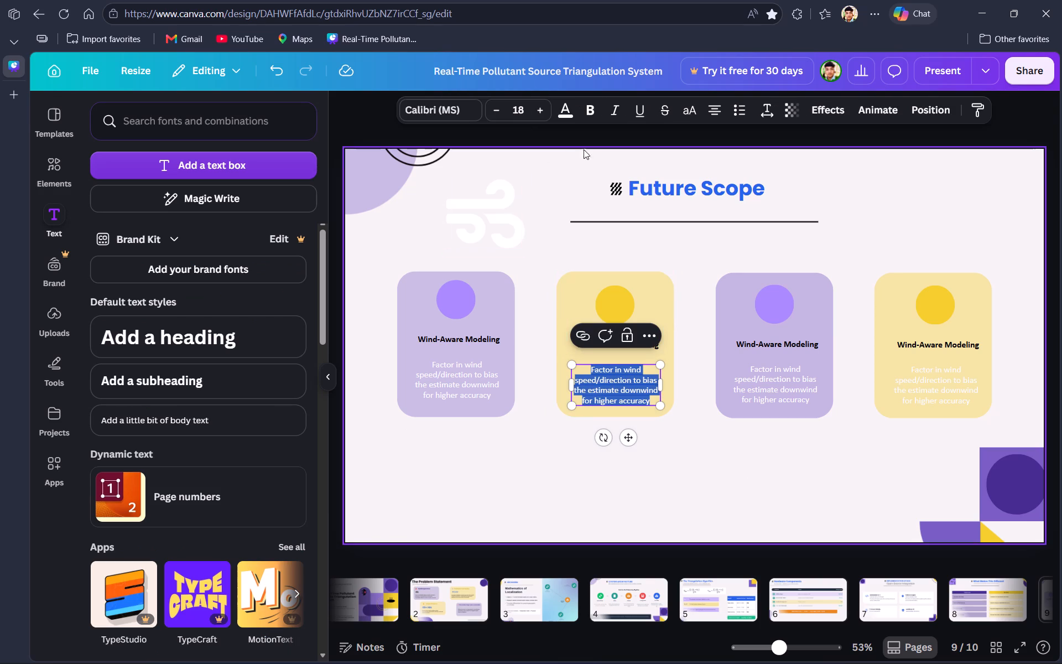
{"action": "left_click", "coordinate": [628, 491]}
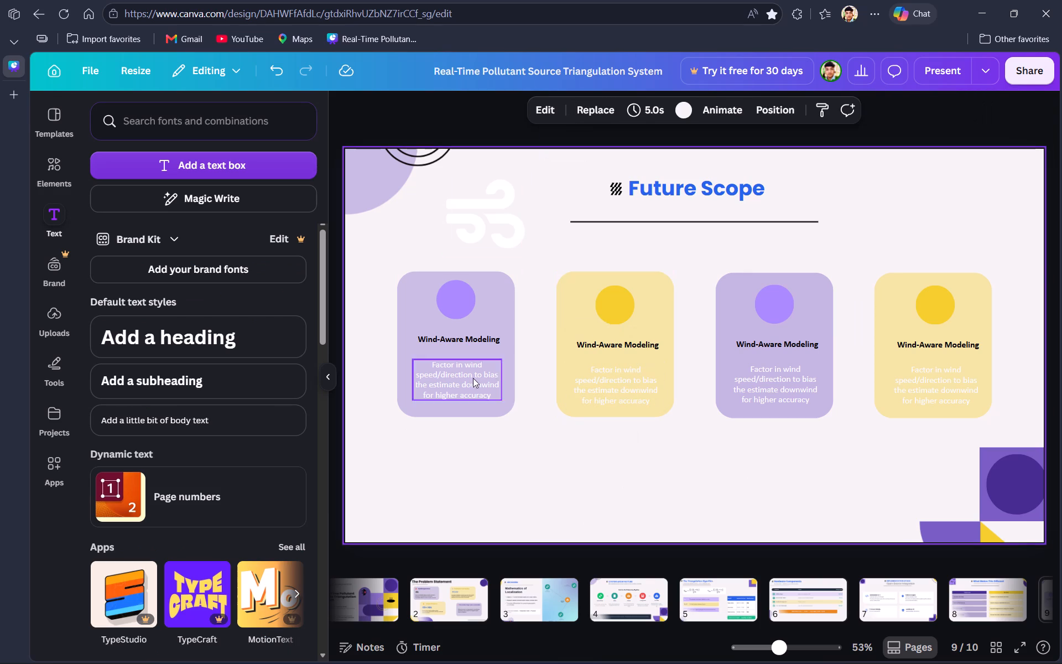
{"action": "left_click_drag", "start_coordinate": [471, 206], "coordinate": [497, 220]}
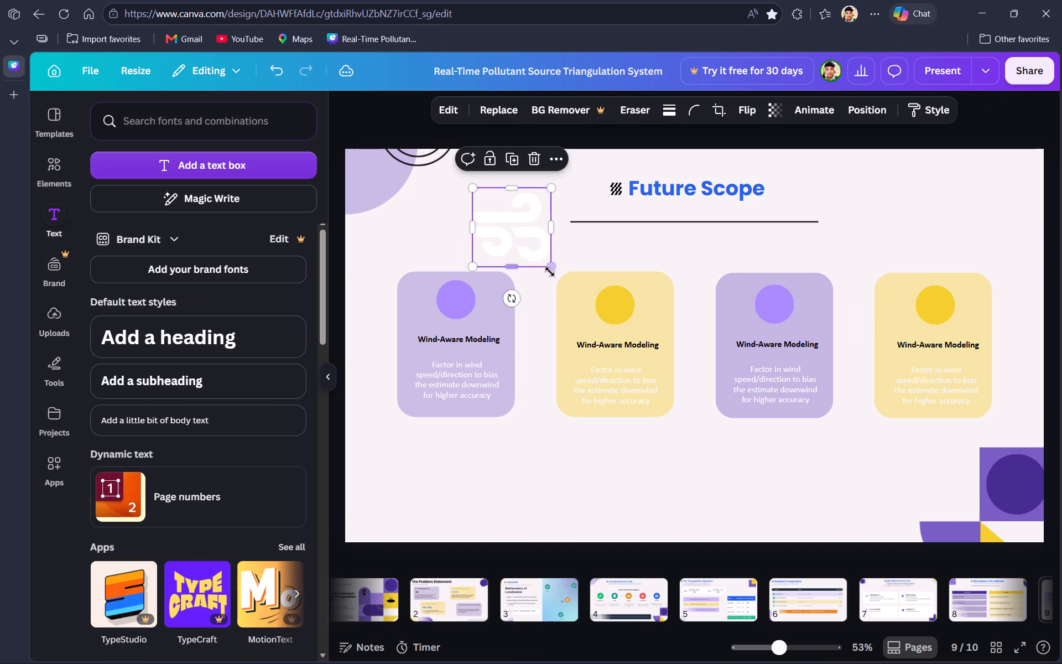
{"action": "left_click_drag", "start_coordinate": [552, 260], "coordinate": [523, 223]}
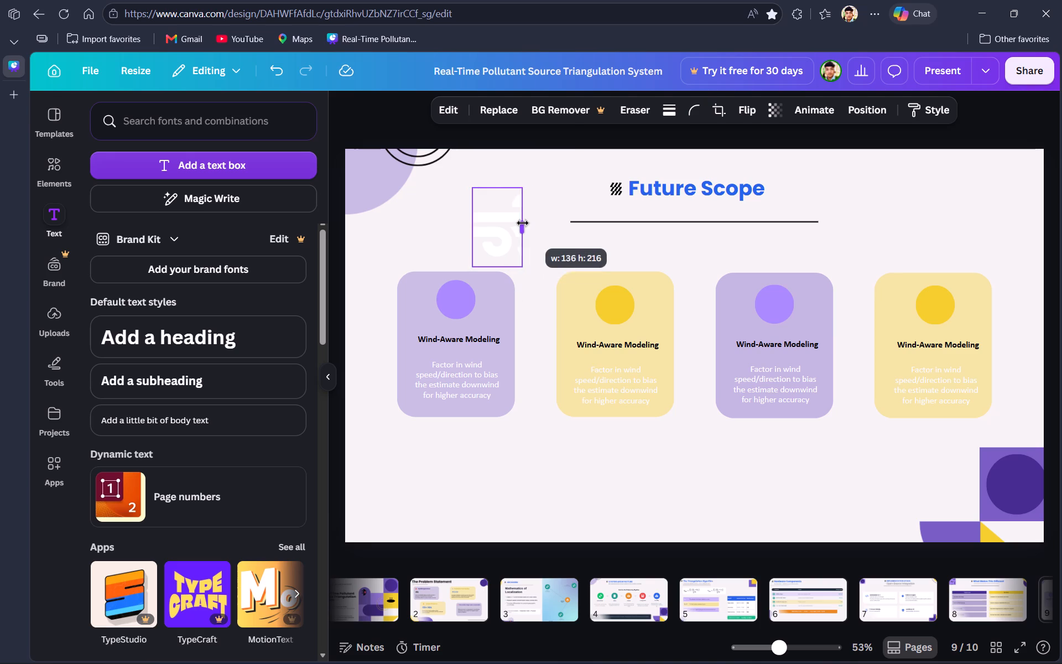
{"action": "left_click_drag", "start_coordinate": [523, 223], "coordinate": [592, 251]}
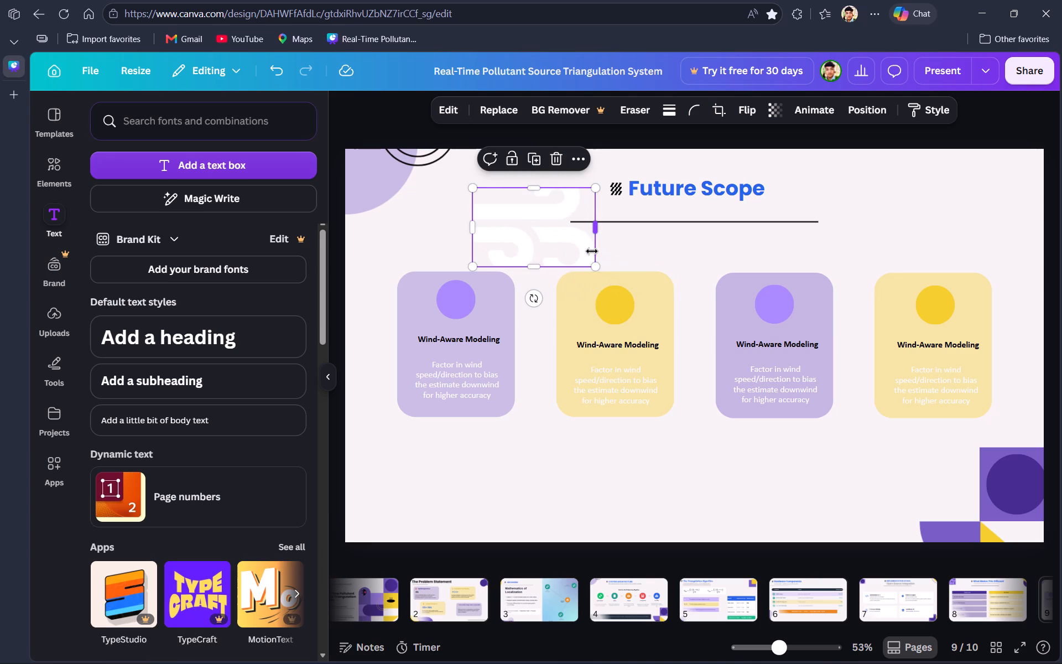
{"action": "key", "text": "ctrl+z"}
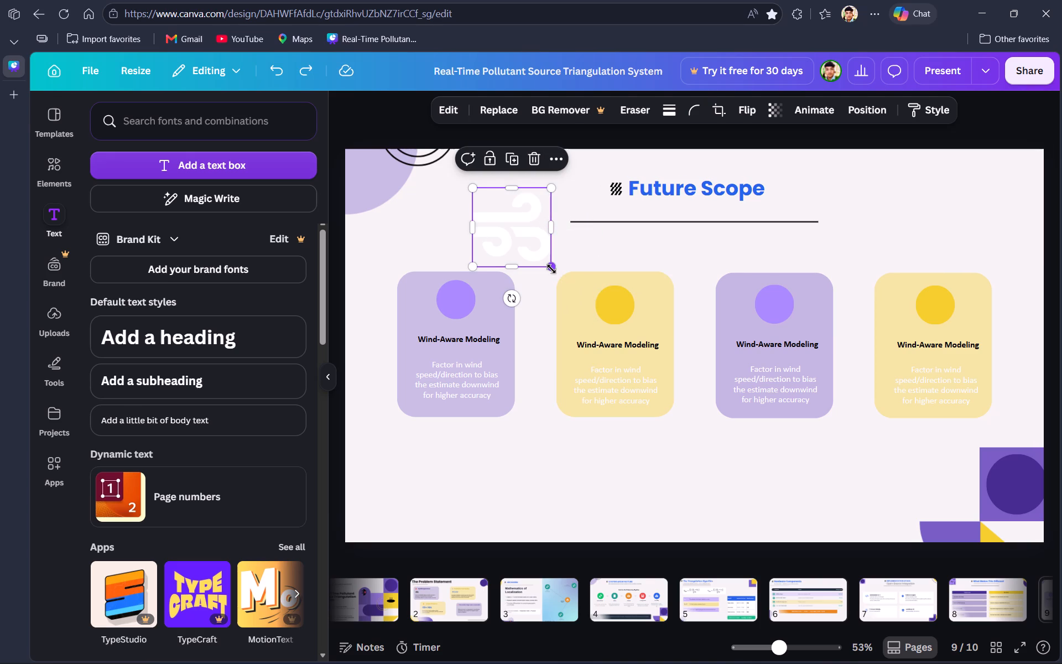
Shrink the white wind icon, centre it inside the circle on the first purple card, and deselect it.
{"action": "left_click_drag", "start_coordinate": [551, 269], "coordinate": [511, 237]}
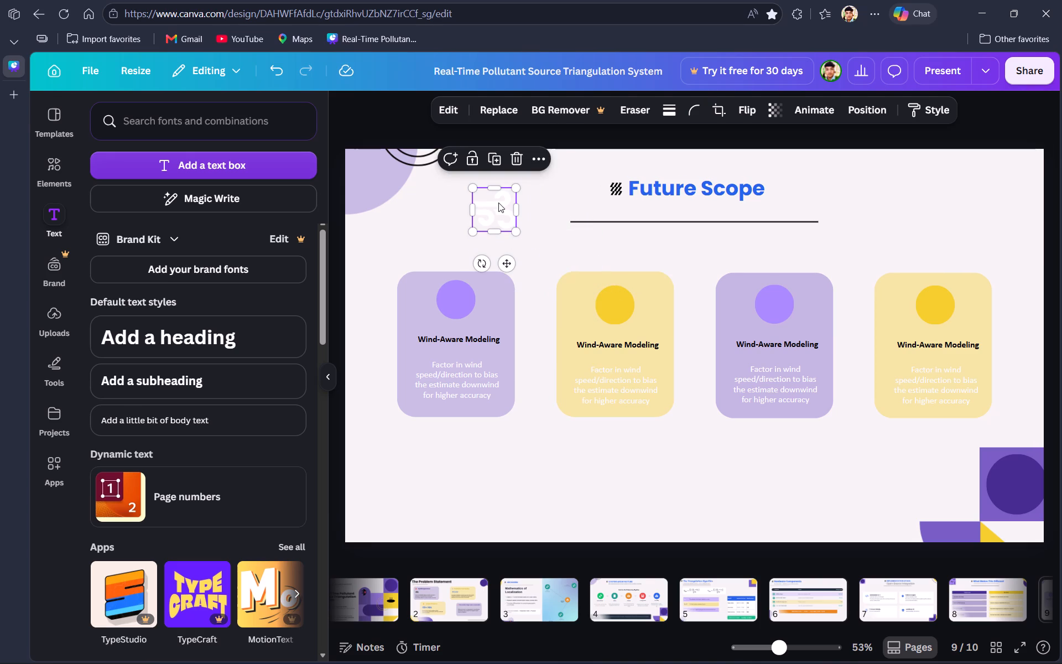
{"action": "left_click_drag", "start_coordinate": [498, 203], "coordinate": [464, 294]}
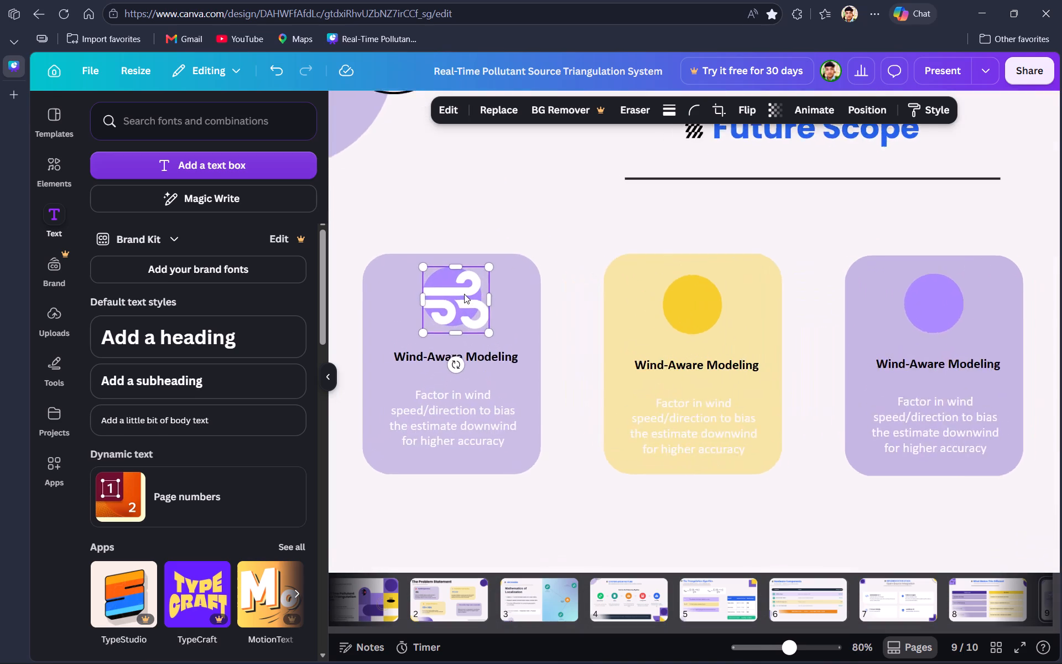
{"action": "scroll", "coordinate": [464, 294], "scroll_direction": "up", "scroll_amount": 1}
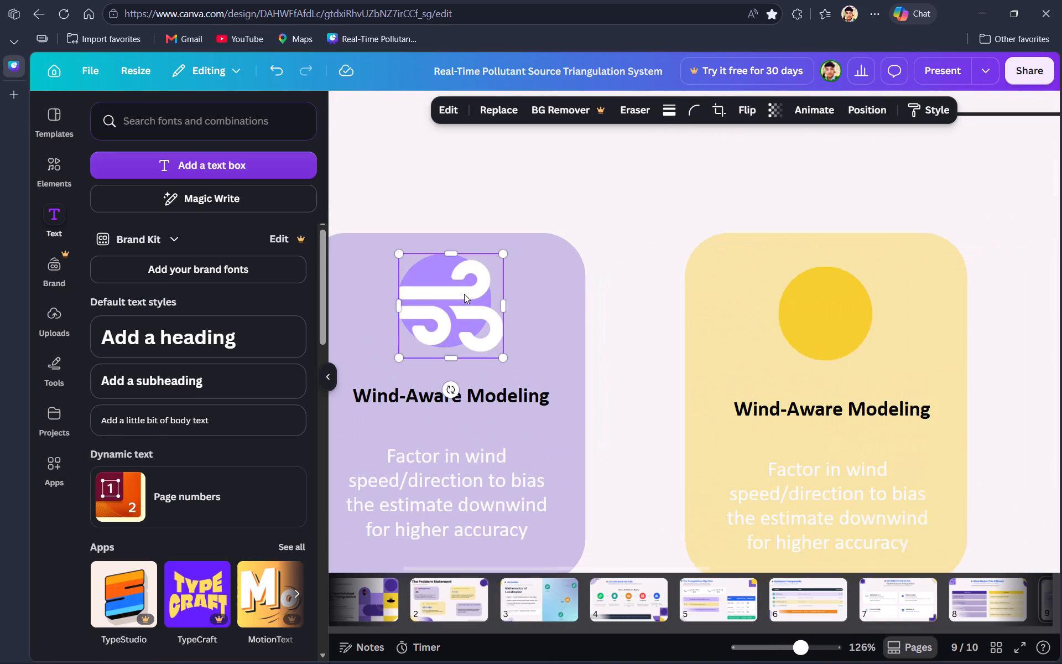
{"action": "left_click_drag", "start_coordinate": [508, 361], "coordinate": [459, 330]}
{"action": "left_click_drag", "start_coordinate": [423, 286], "coordinate": [433, 291]}
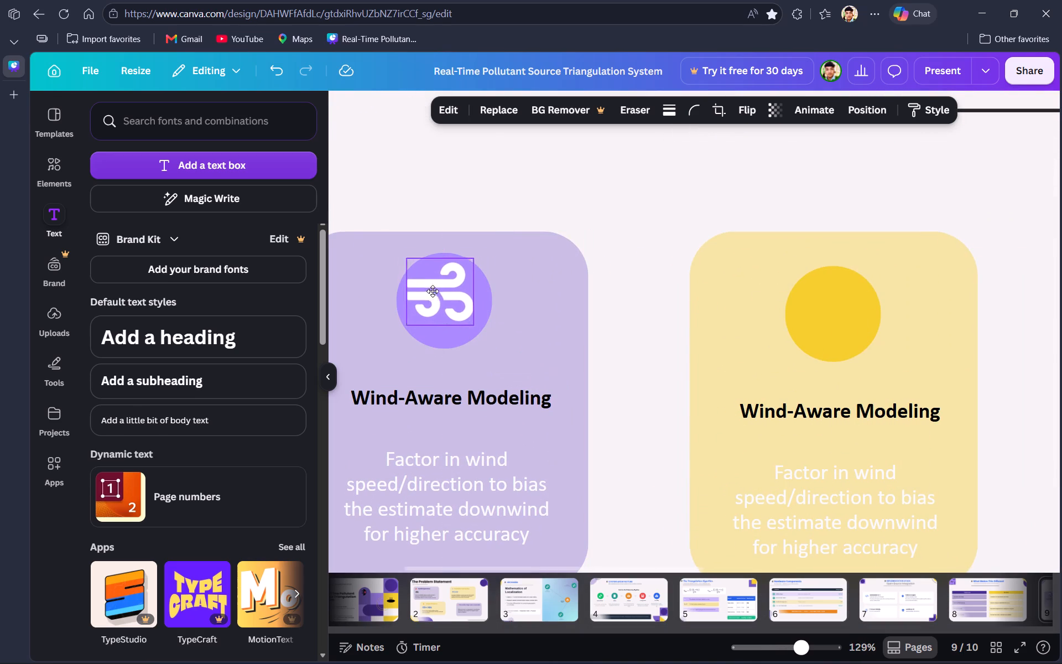
{"action": "left_click_drag", "start_coordinate": [433, 291], "coordinate": [434, 299]}
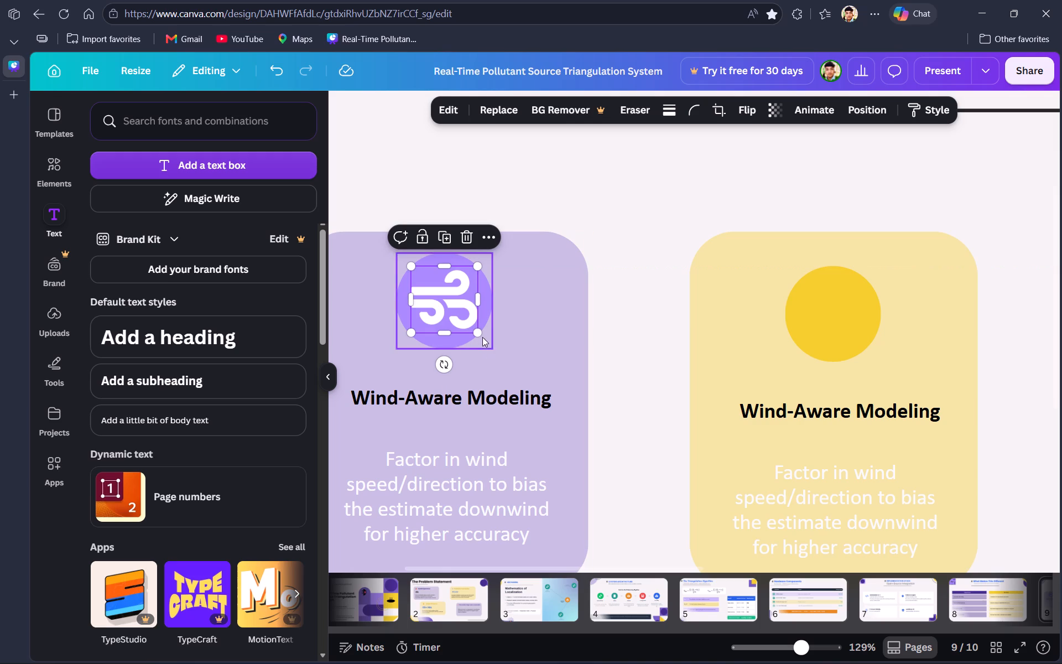
{"action": "left_click_drag", "start_coordinate": [481, 335], "coordinate": [473, 332]}
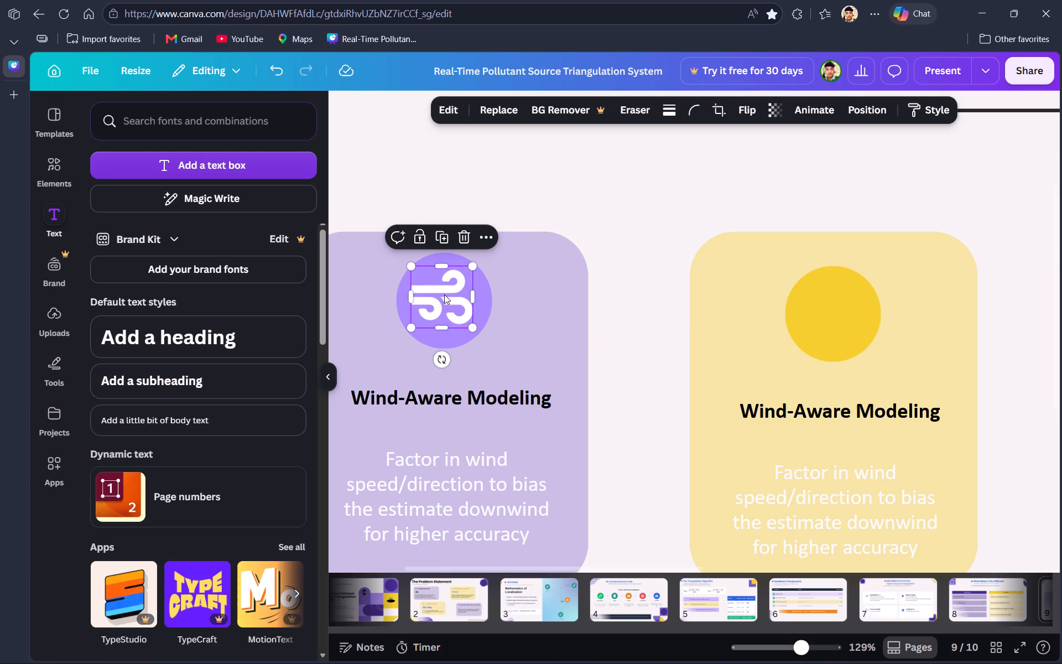
{"action": "left_click", "coordinate": [444, 294]}
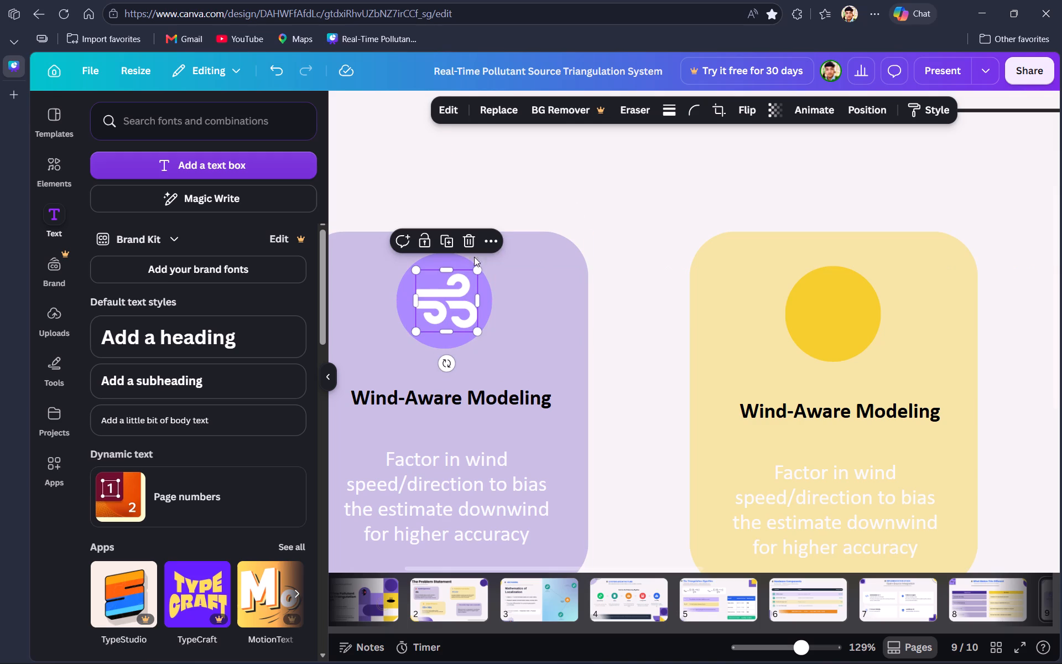
{"action": "left_click", "coordinate": [648, 198]}
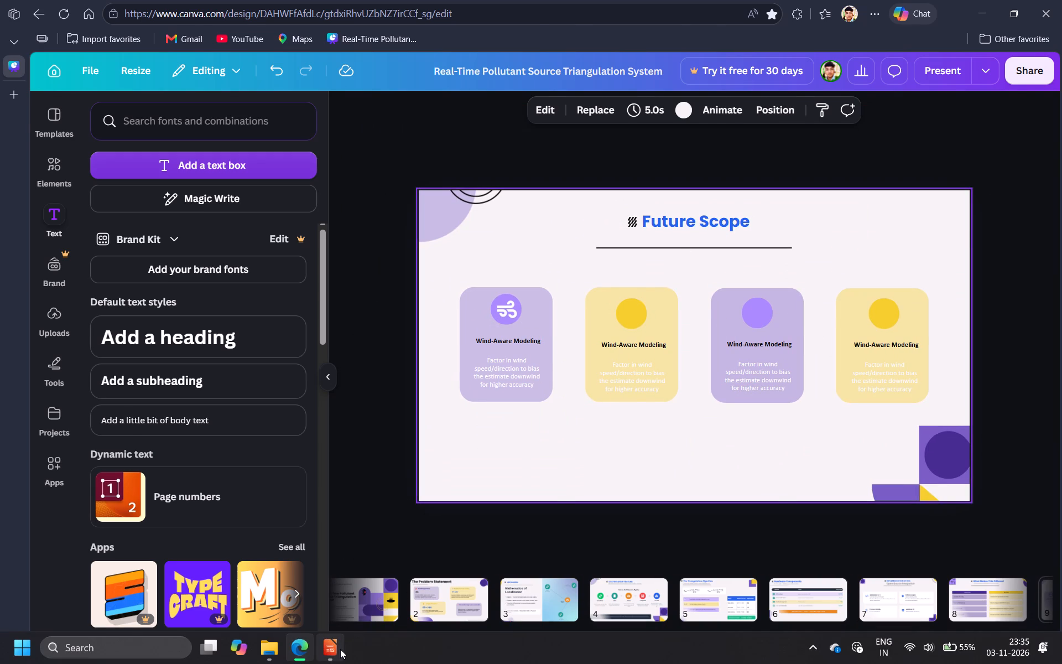
Copy the white connected-nodes icon from the More Nodes card in Impress and paste it onto the Future Scope page in Canva.
{"action": "left_click", "coordinate": [340, 649]}
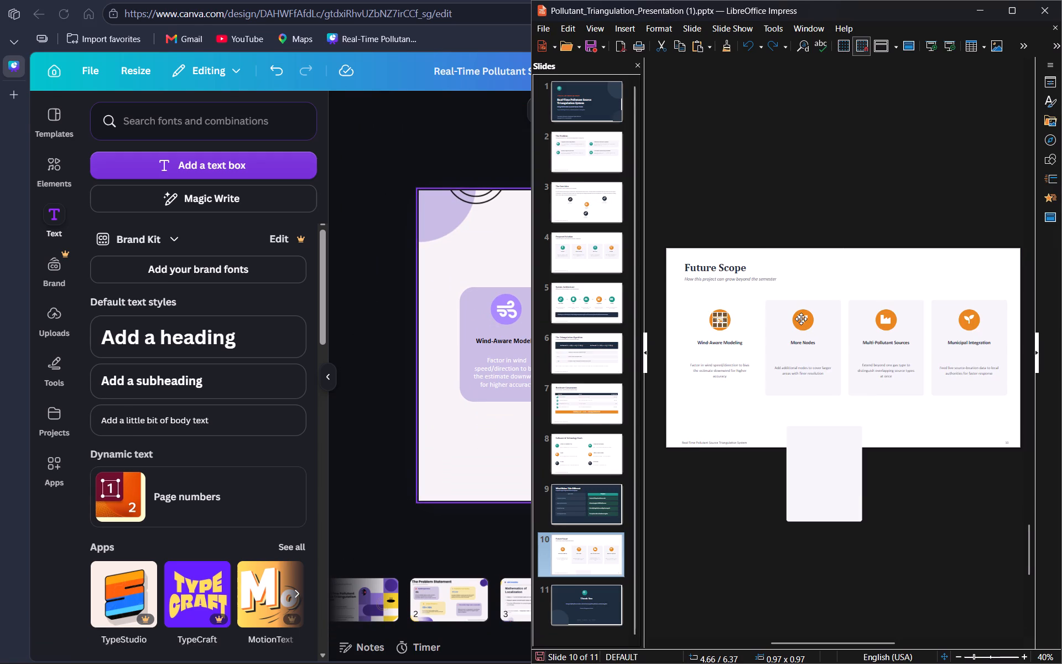
{"action": "left_click", "coordinate": [801, 319]}
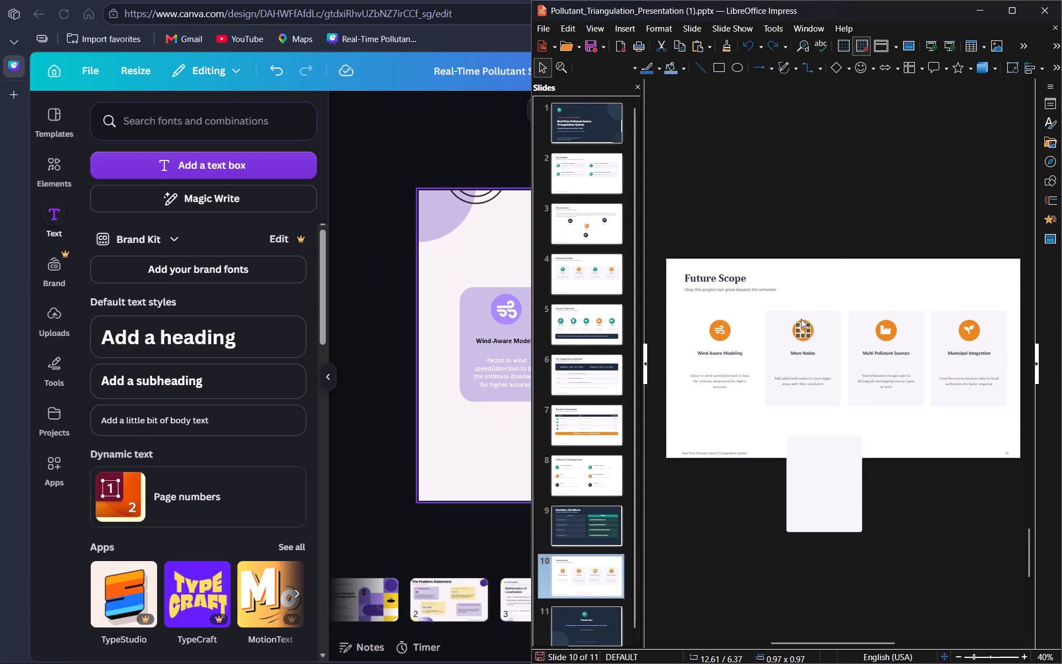
{"action": "key", "text": "ctrl+c"}
{"action": "left_click", "coordinate": [492, 464]}
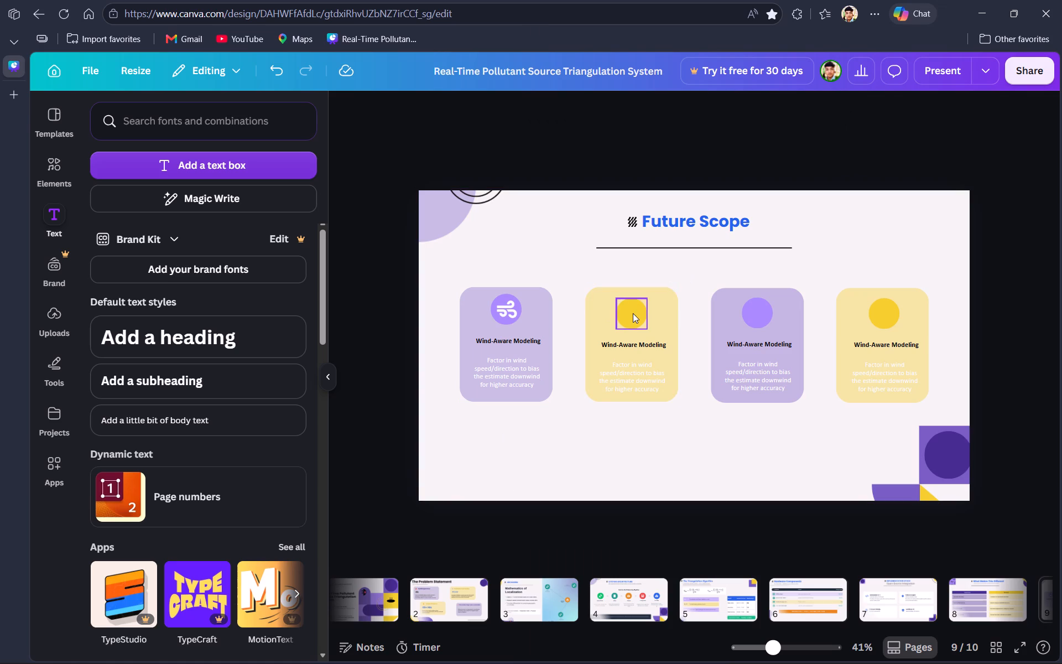
{"action": "left_click", "coordinate": [633, 313]}
{"action": "key", "text": "ctrl+v"}
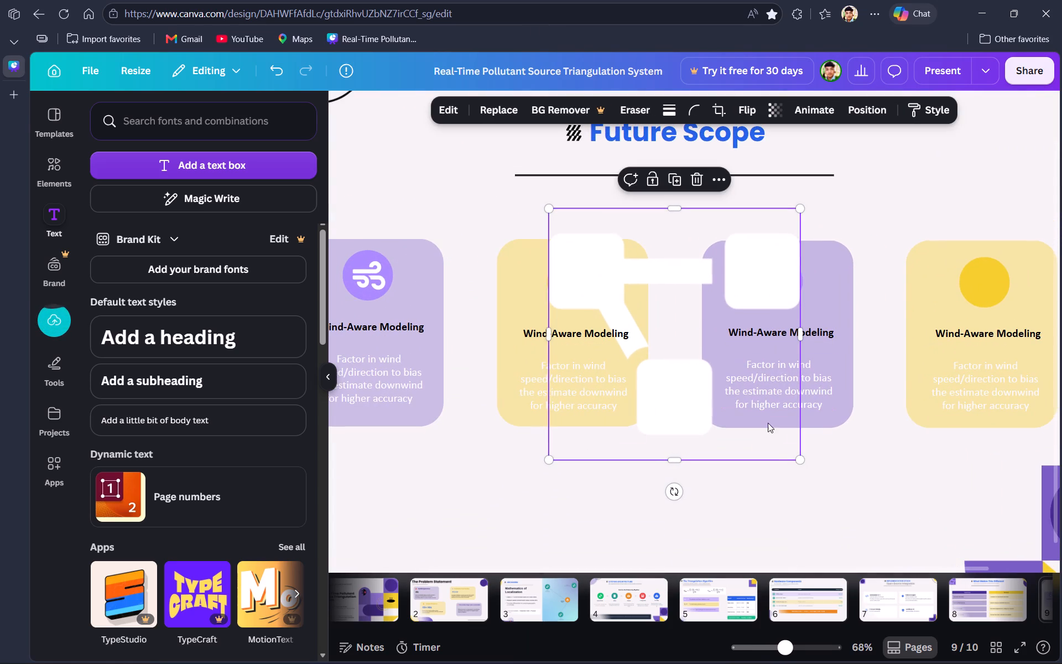
Shrink the pasted nodes icon to fit inside the yellow circle on the second card and position it there.
{"action": "left_click_drag", "start_coordinate": [800, 459], "coordinate": [605, 275]}
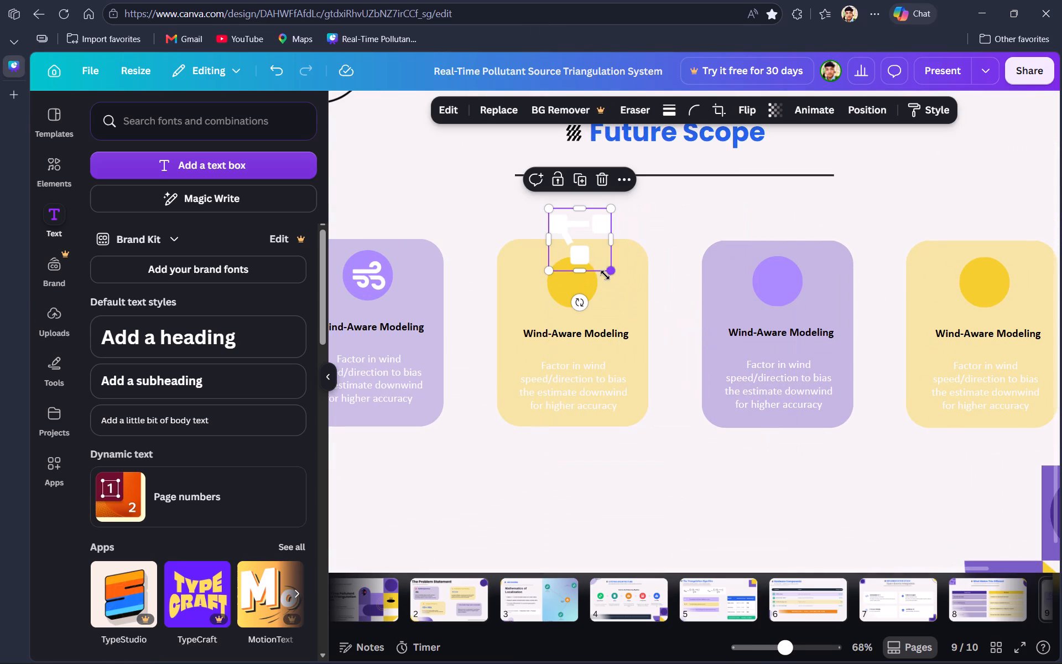
{"action": "left_click_drag", "start_coordinate": [570, 222], "coordinate": [573, 274]}
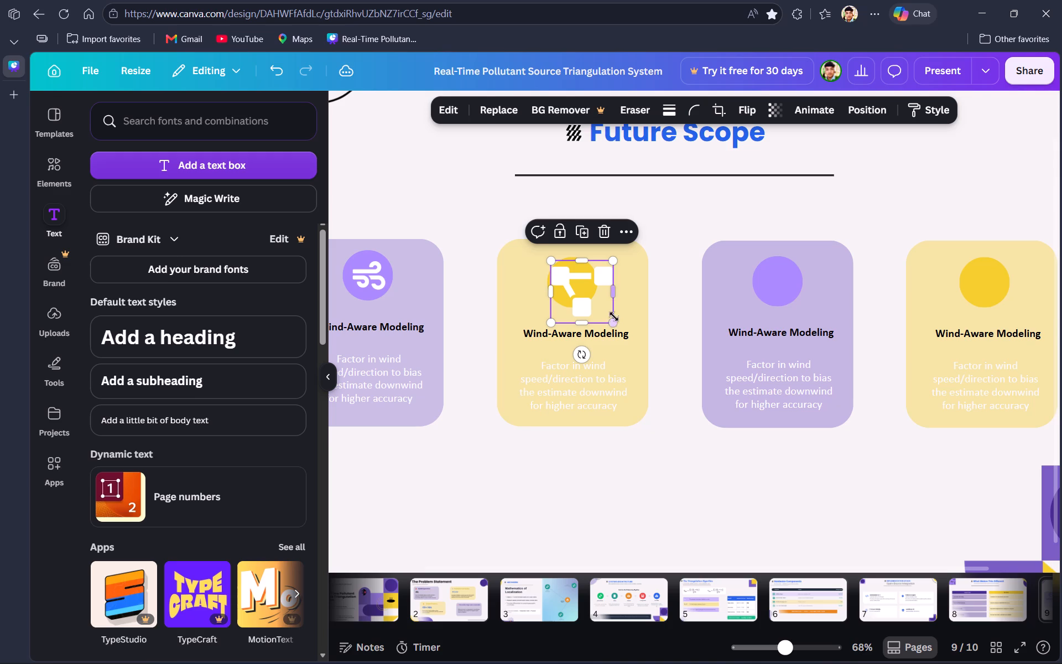
{"action": "left_click_drag", "start_coordinate": [616, 320], "coordinate": [592, 300]}
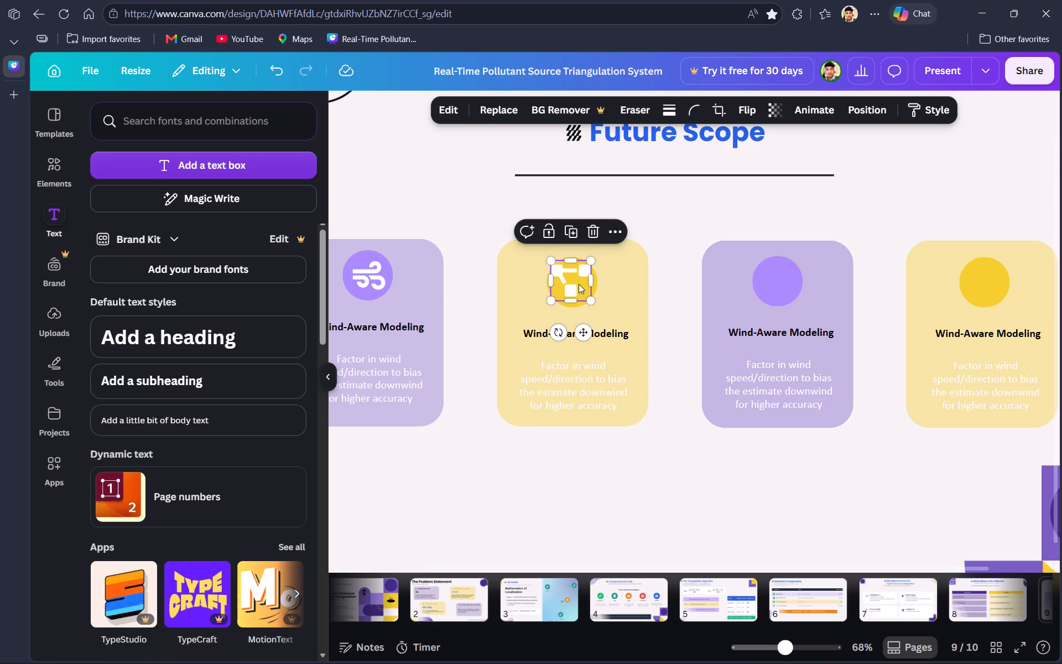
{"action": "left_click", "coordinate": [574, 280]}
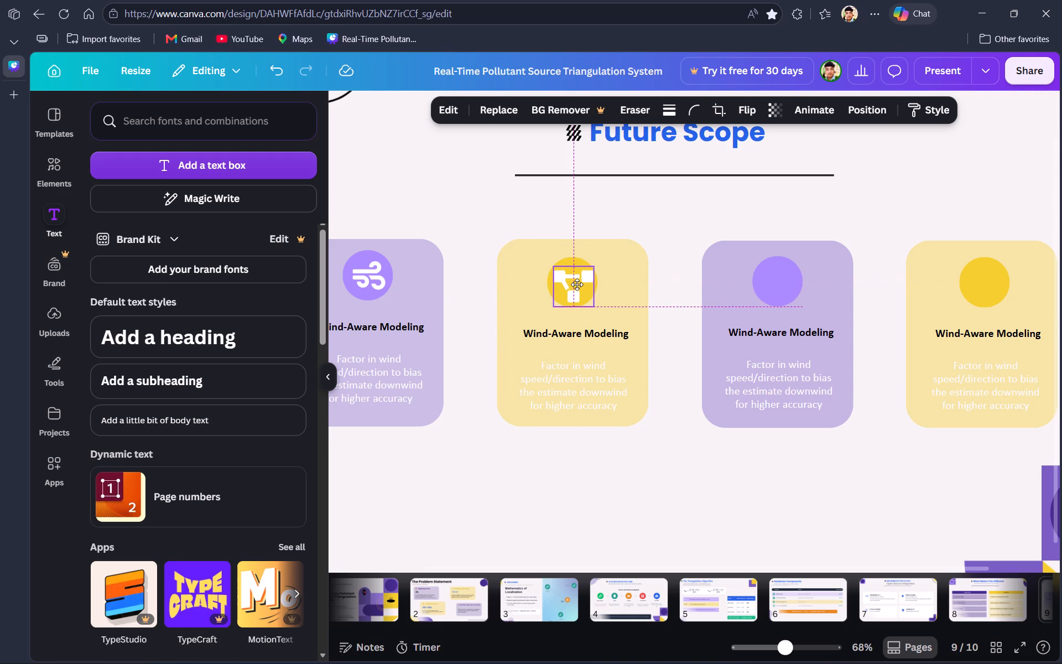
{"action": "left_click", "coordinate": [673, 219]}
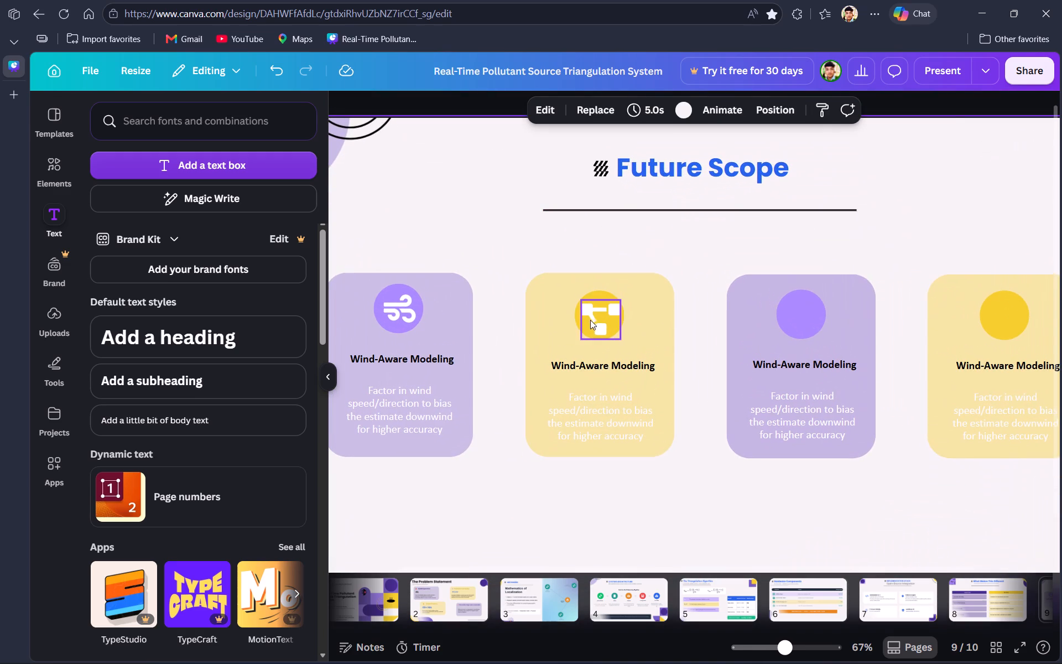
{"action": "left_click", "coordinate": [595, 318]}
{"action": "left_click", "coordinate": [619, 337]}
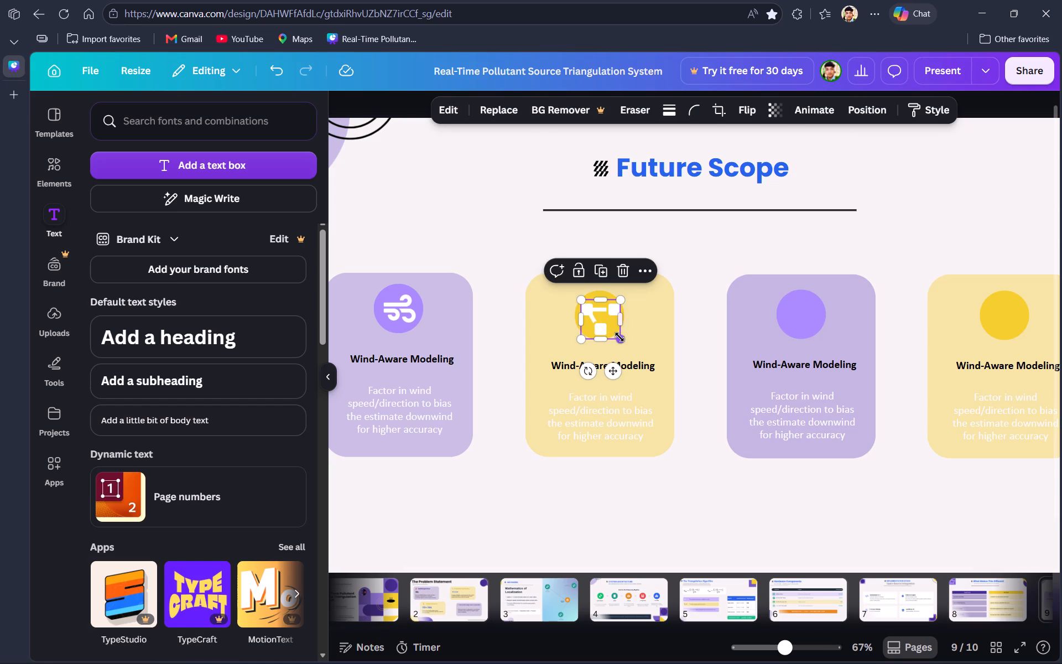
{"action": "left_click", "coordinate": [602, 321]}
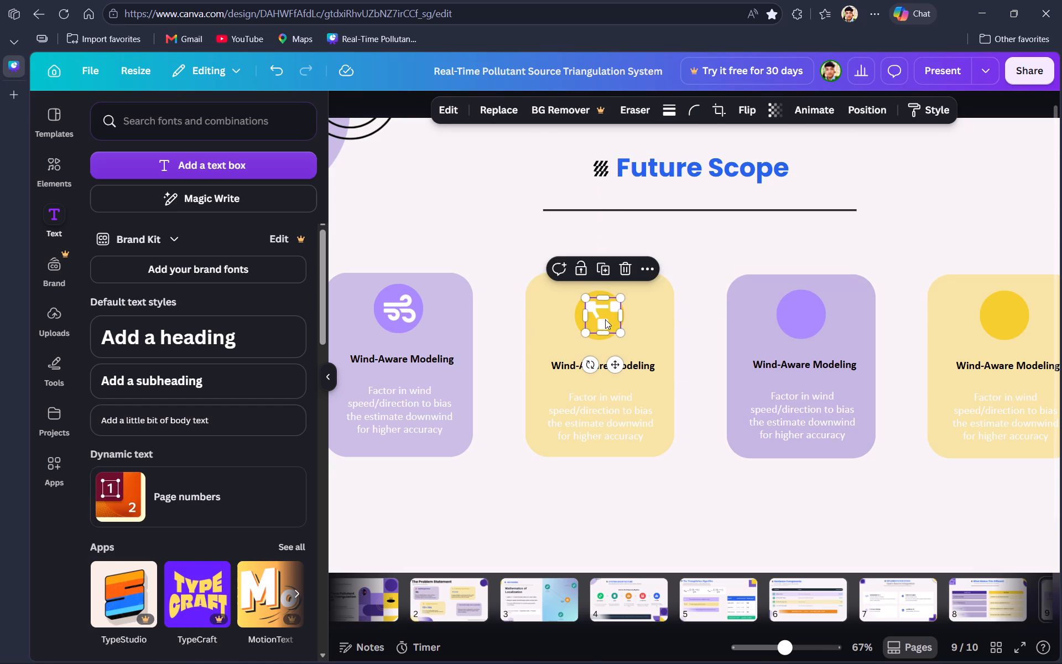
{"action": "left_click", "coordinate": [673, 243]}
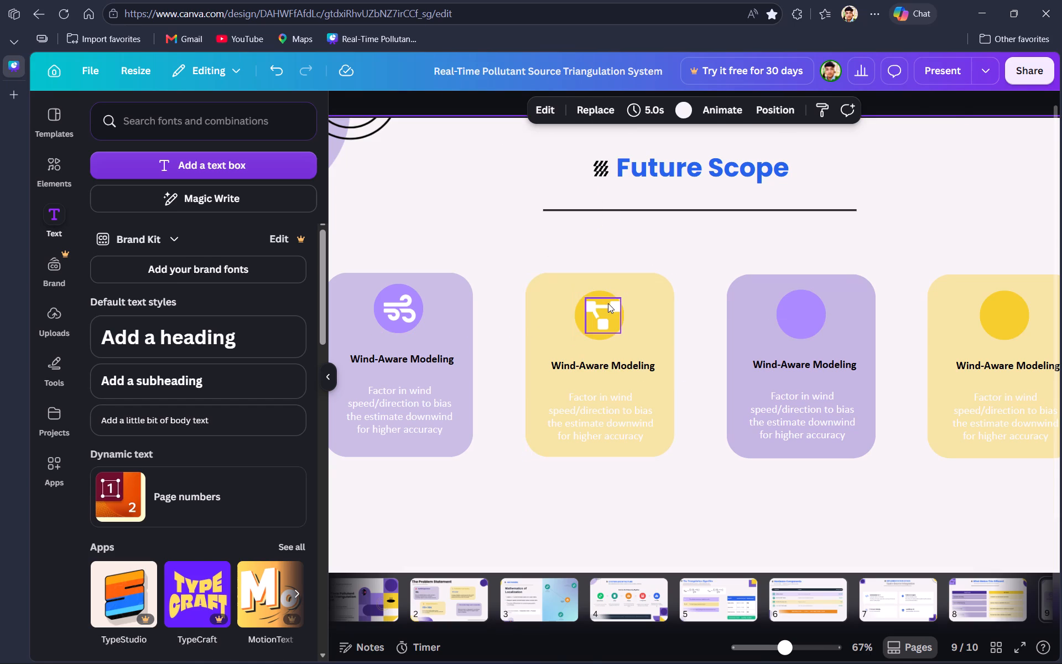
Nudge the nodes icon slightly left and down to centre it in the second card's circle, and deselect it.
{"action": "left_click", "coordinate": [607, 304]}
{"action": "key", "text": "Left"}
{"action": "key", "text": "Left"}
{"action": "key", "text": "Left"}
{"action": "key", "text": "Left"}
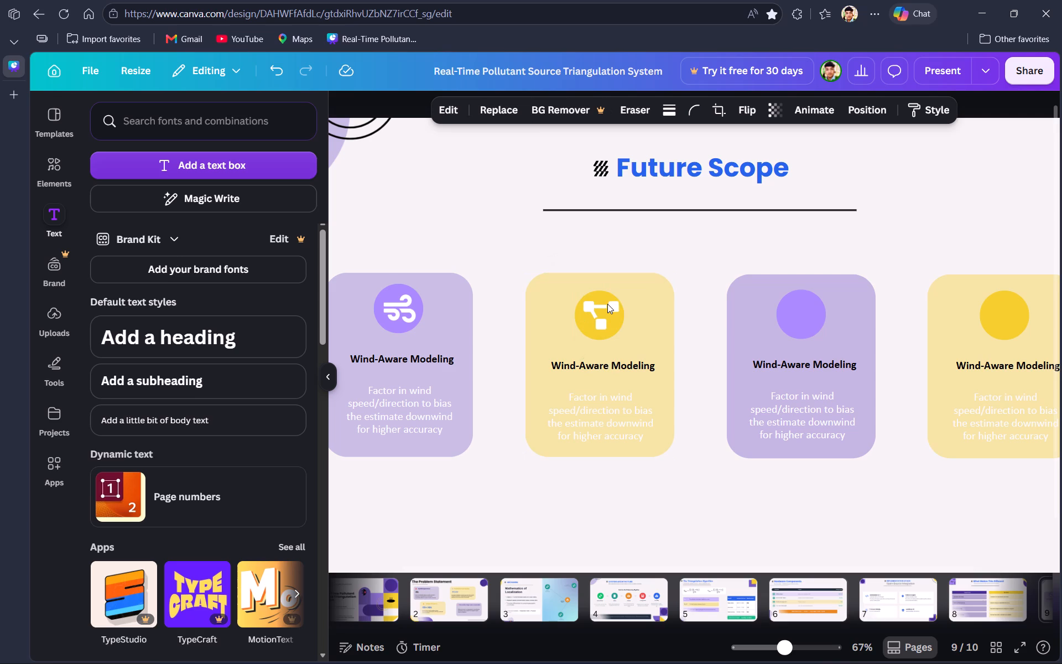
{"action": "key", "text": "Left"}
{"action": "key", "text": "Left"}
{"action": "key", "text": "Right"}
{"action": "key", "text": "Down"}
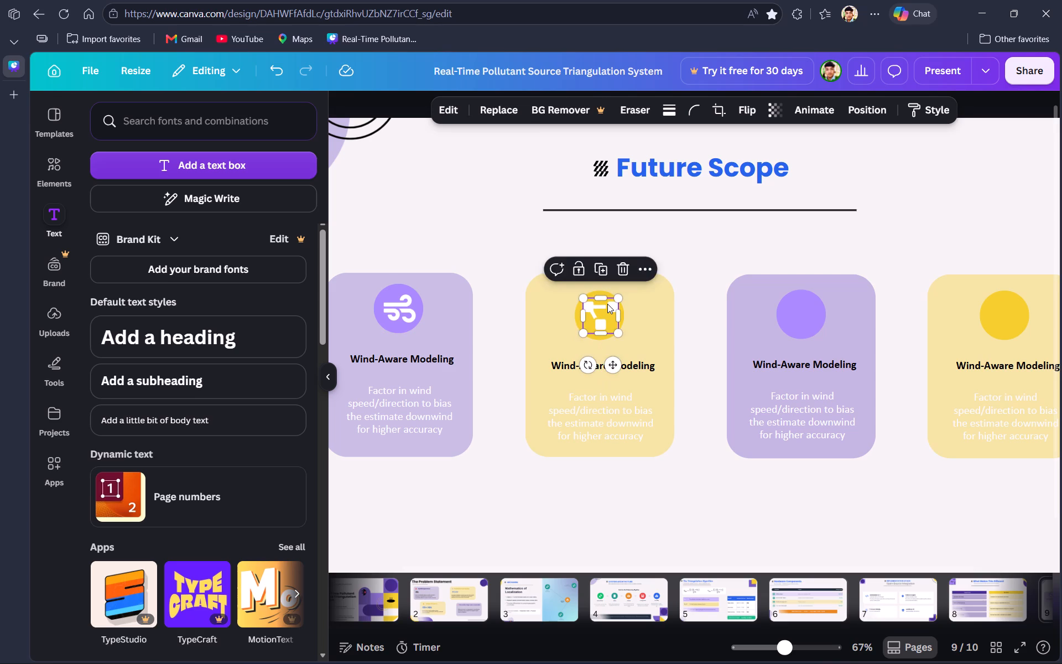
{"action": "key", "text": "Down"}
{"action": "key", "text": "Down"}
{"action": "key", "text": "Down"}
{"action": "key", "text": "Down"}
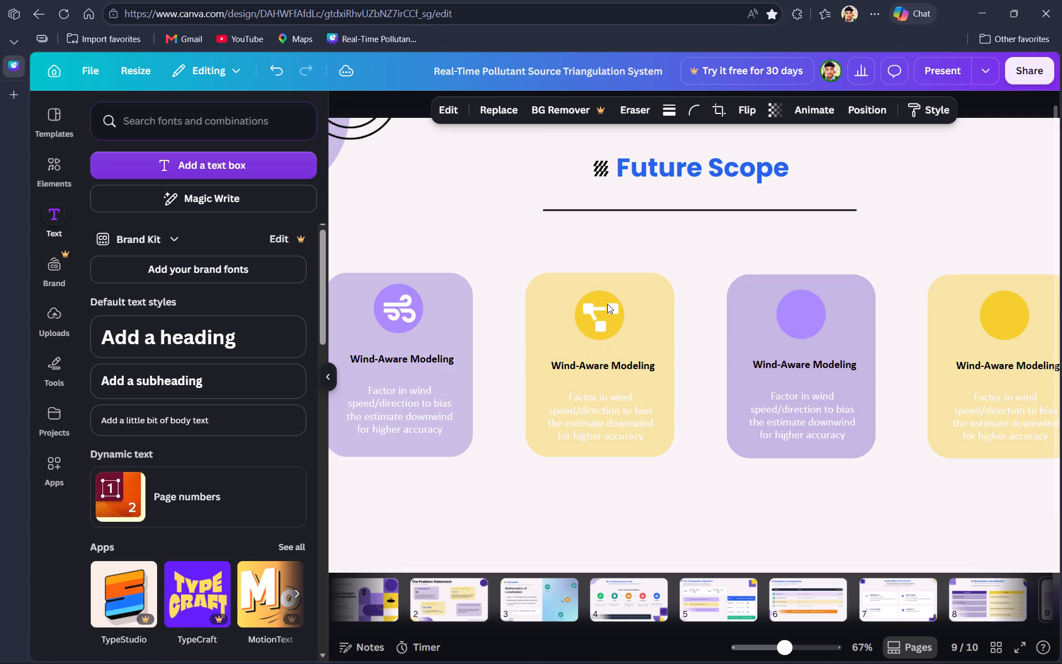
{"action": "left_click", "coordinate": [717, 236]}
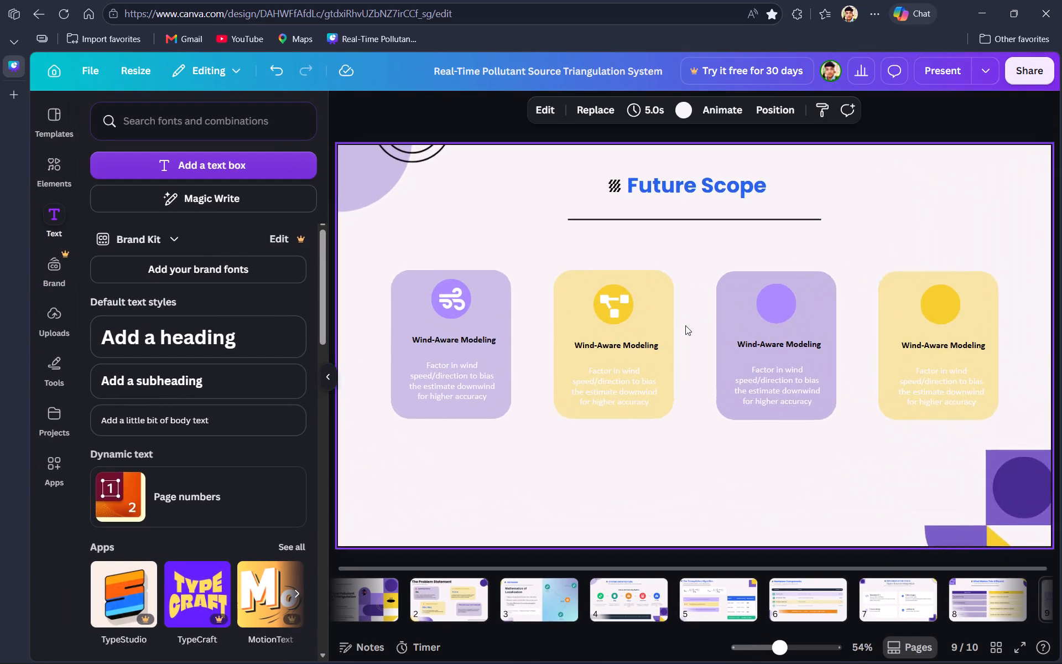
Shrink the white connected-nodes icon on the second card to leave more margin inside its yellow circle.
{"action": "left_click", "coordinate": [607, 307]}
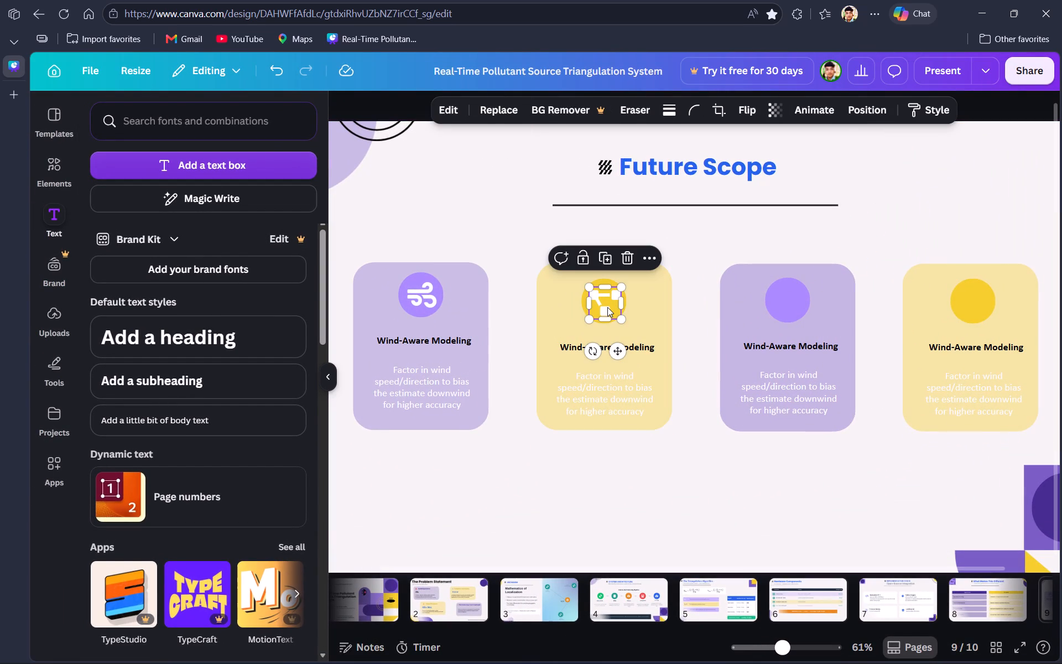
{"action": "left_click_drag", "start_coordinate": [620, 321], "coordinate": [609, 317]}
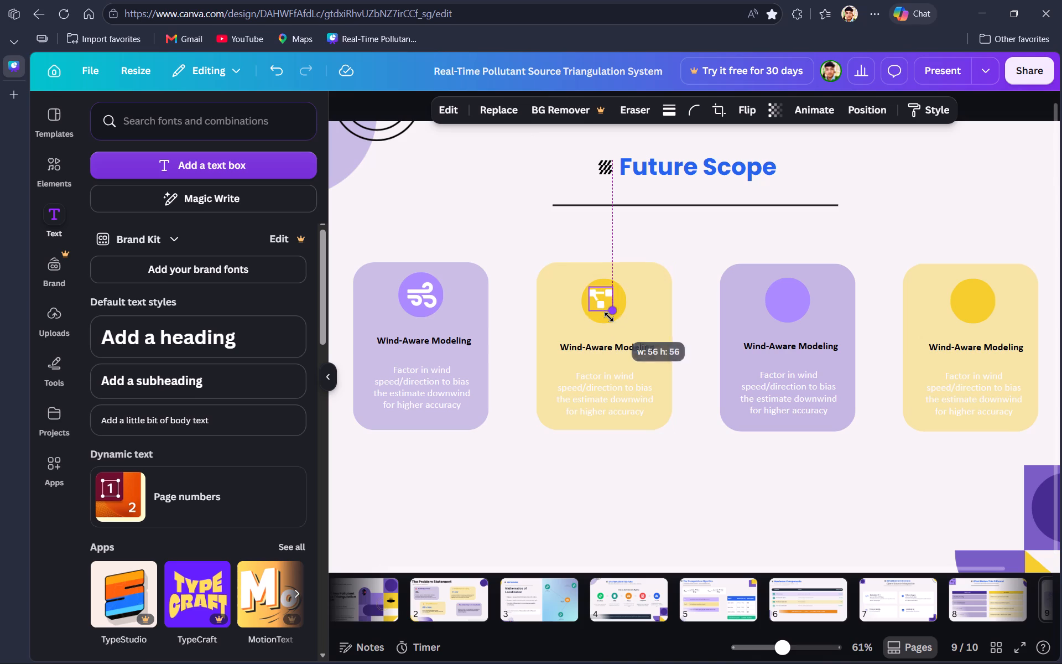
{"action": "left_click_drag", "start_coordinate": [609, 317], "coordinate": [614, 318]}
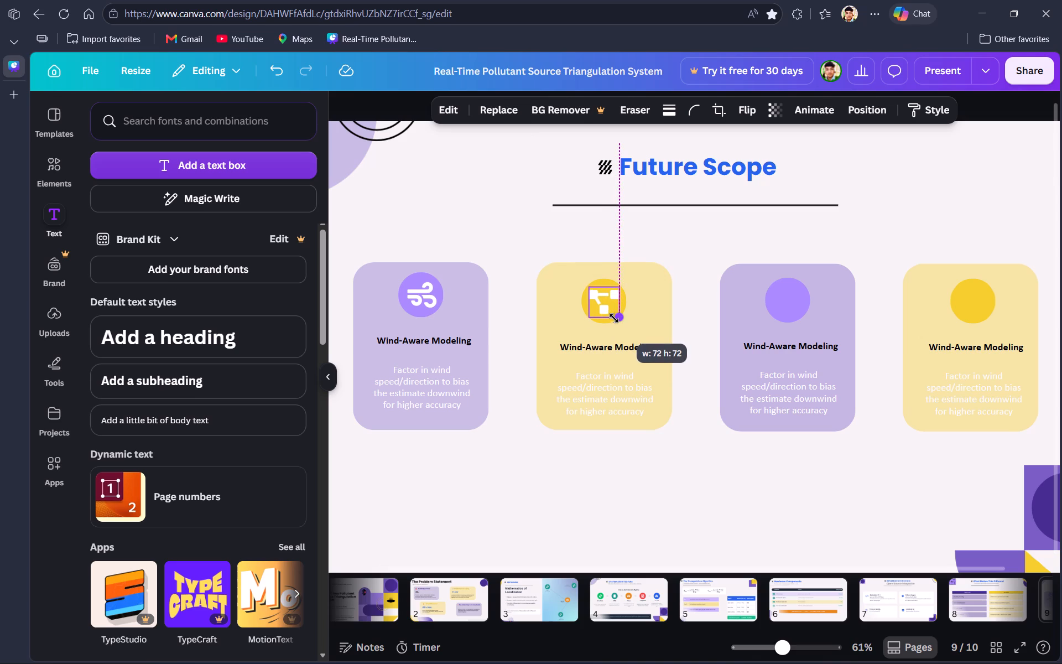
{"action": "left_click_drag", "start_coordinate": [614, 318], "coordinate": [612, 315]}
Nudge the nodes icon slightly right to centre it horizontally in the second card's circle.
{"action": "left_click", "coordinate": [598, 297]}
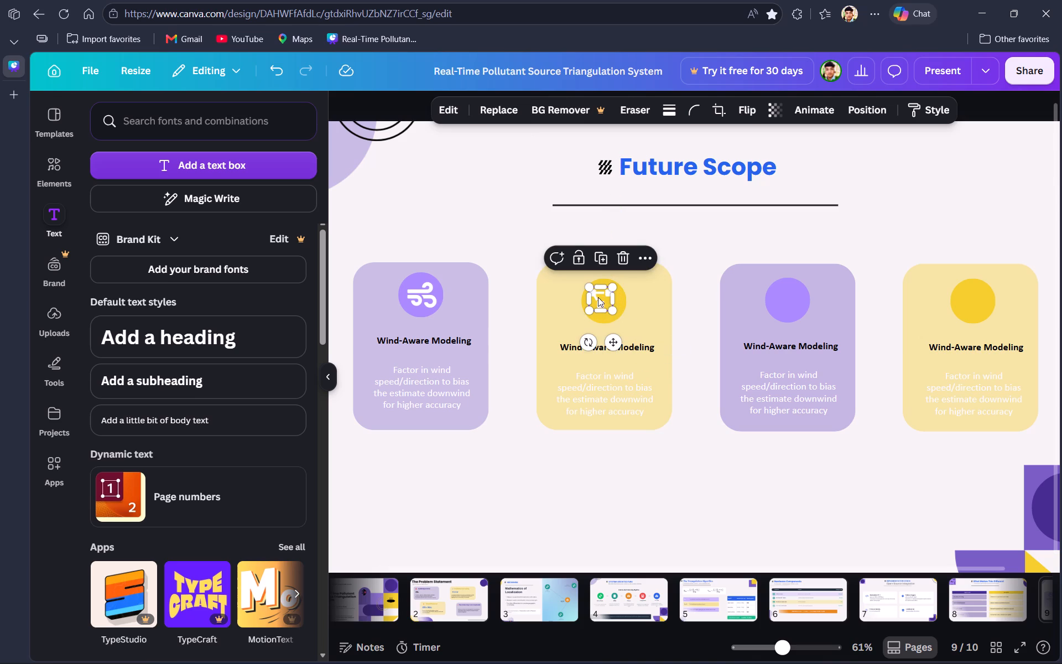
{"action": "left_click_drag", "start_coordinate": [598, 297], "coordinate": [608, 311]}
{"action": "left_click", "coordinate": [602, 298]}
{"action": "key", "text": "Down"}
{"action": "key", "text": "Right"}
{"action": "key", "text": "Right"}
{"action": "key", "text": "Right"}
{"action": "key", "text": "Right"}
{"action": "key", "text": "Right"}
{"action": "key", "text": "Right"}
{"action": "key", "text": "Right"}
{"action": "key", "text": "Right"}
{"action": "key", "text": "Right"}
{"action": "key", "text": "Right"}
{"action": "key", "text": "Right"}
{"action": "key", "text": "Right"}
{"action": "key", "text": "Right"}
{"action": "key", "text": "Right"}
{"action": "key", "text": "Right"}
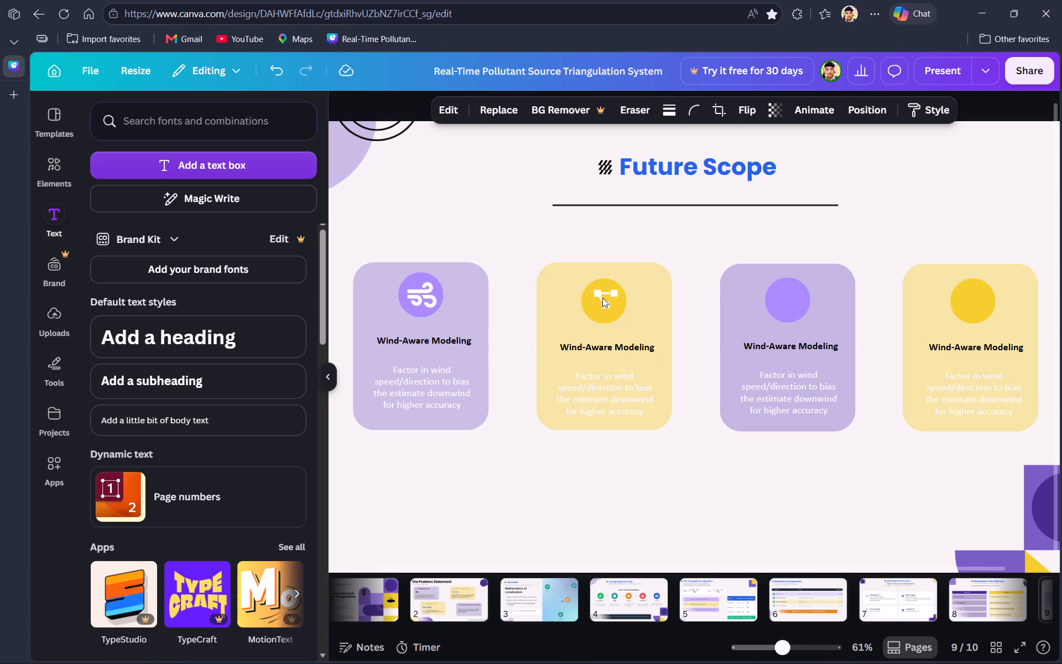
{"action": "key", "text": "Left"}
{"action": "key", "text": "Left"}
{"action": "key", "text": "Left"}
{"action": "key", "text": "Left"}
Nudge the nodes icon slightly down to centre it vertically in the second card's circle, and deselect it.
{"action": "key", "text": "Down"}
{"action": "key", "text": "Down"}
{"action": "key", "text": "Down"}
{"action": "key", "text": "Down"}
{"action": "key", "text": "Down"}
{"action": "key", "text": "Down"}
{"action": "key", "text": "Down"}
{"action": "key", "text": "Down"}
{"action": "key", "text": "Down"}
{"action": "key", "text": "Down"}
{"action": "key", "text": "Down"}
{"action": "key", "text": "Down"}
{"action": "key", "text": "Down"}
{"action": "key", "text": "Up"}
{"action": "key", "text": "Up"}
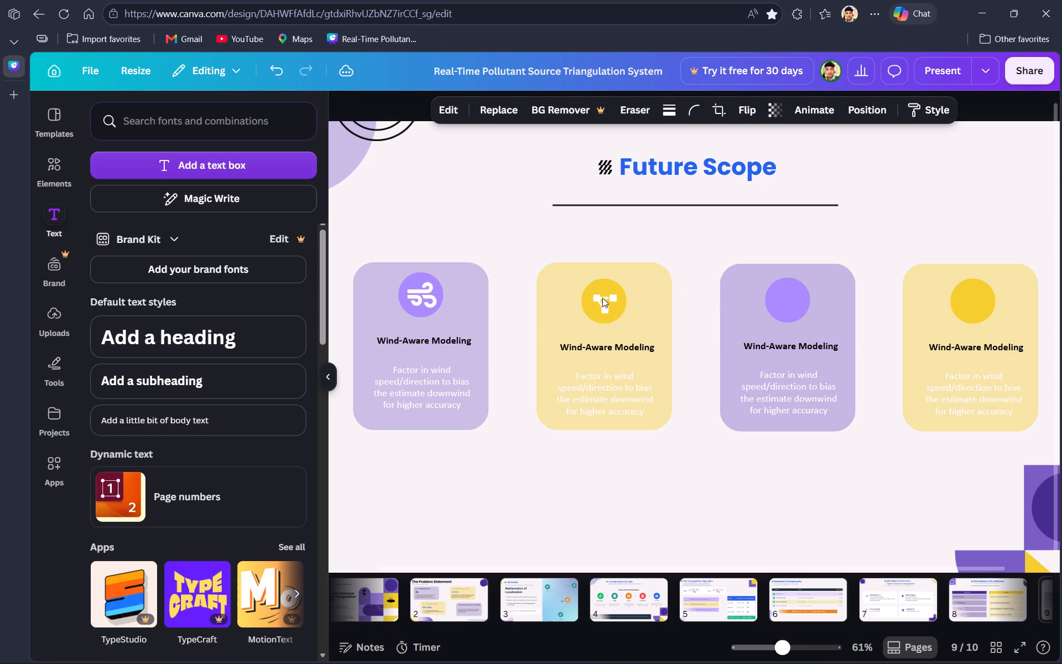
{"action": "key", "text": "Up"}
{"action": "key", "text": "Up"}
{"action": "key", "text": "Up"}
{"action": "key", "text": "Up"}
{"action": "key", "text": "Up"}
{"action": "key", "text": "Up"}
{"action": "key", "text": "Up"}
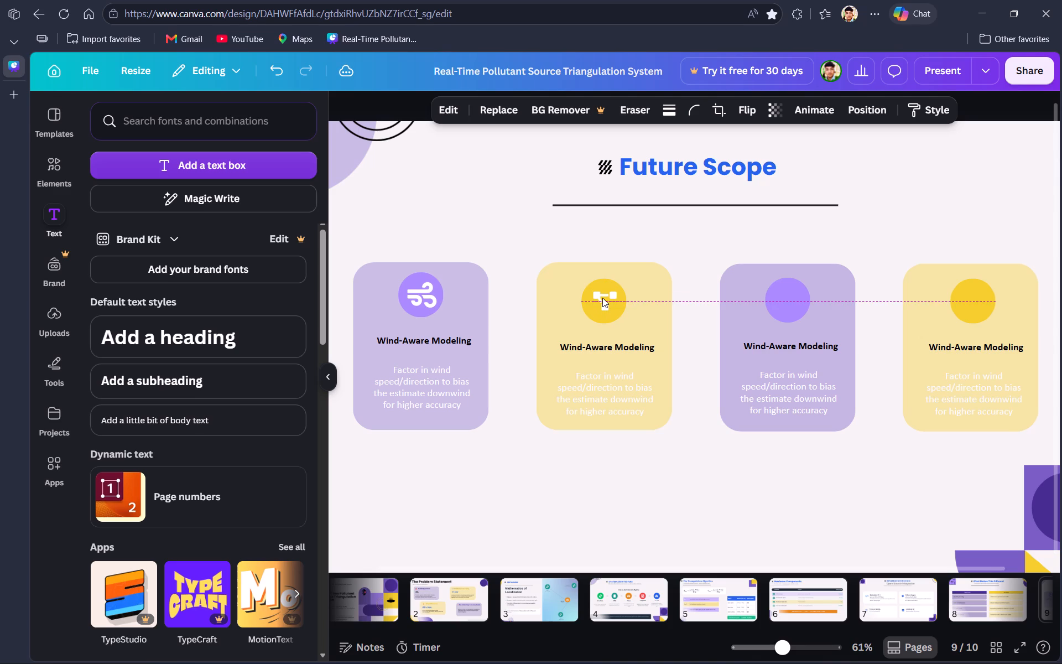
{"action": "key", "text": "Left"}
{"action": "key", "text": "Left"}
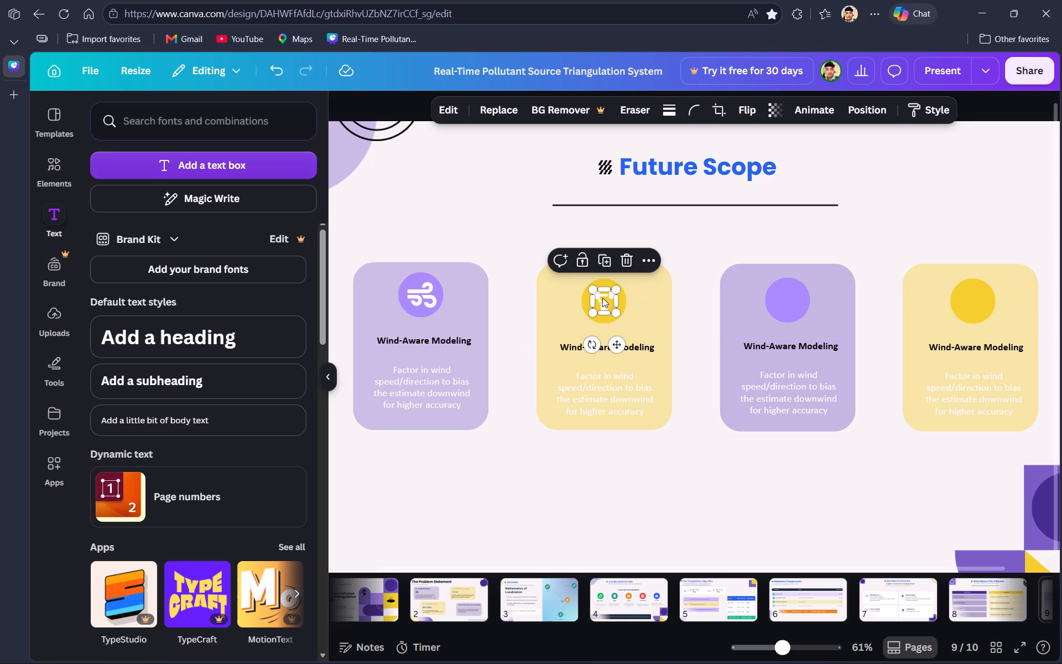
{"action": "left_click", "coordinate": [683, 251]}
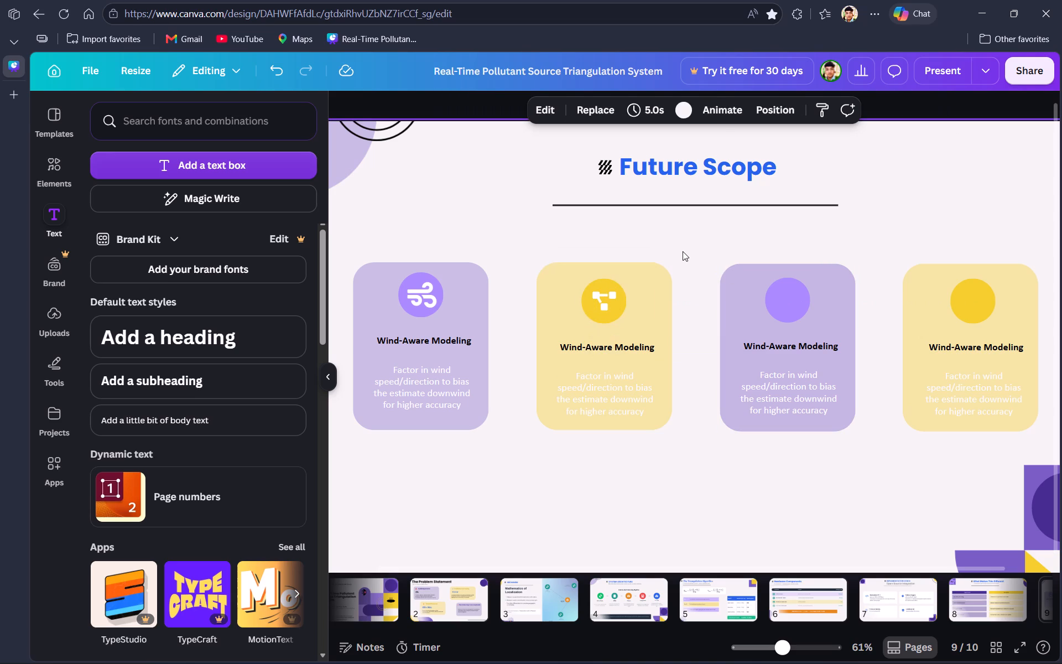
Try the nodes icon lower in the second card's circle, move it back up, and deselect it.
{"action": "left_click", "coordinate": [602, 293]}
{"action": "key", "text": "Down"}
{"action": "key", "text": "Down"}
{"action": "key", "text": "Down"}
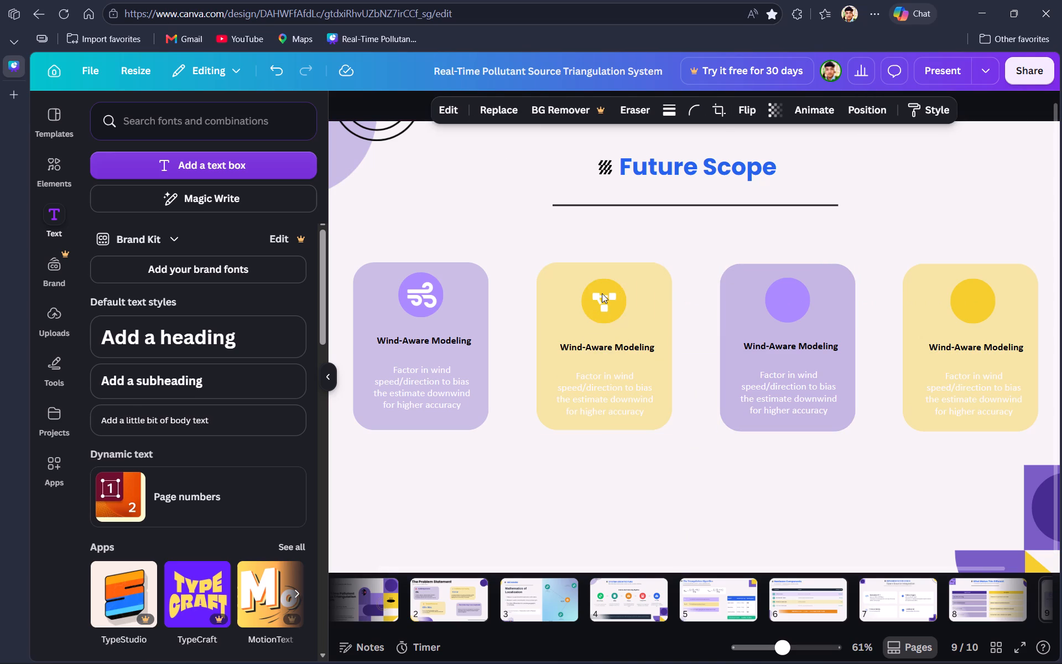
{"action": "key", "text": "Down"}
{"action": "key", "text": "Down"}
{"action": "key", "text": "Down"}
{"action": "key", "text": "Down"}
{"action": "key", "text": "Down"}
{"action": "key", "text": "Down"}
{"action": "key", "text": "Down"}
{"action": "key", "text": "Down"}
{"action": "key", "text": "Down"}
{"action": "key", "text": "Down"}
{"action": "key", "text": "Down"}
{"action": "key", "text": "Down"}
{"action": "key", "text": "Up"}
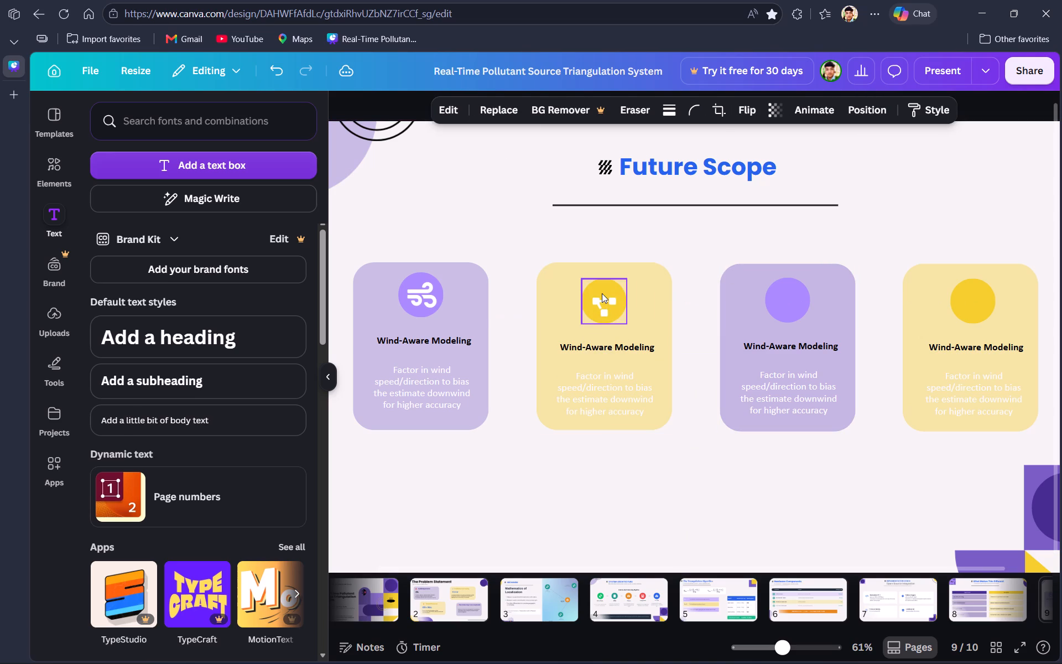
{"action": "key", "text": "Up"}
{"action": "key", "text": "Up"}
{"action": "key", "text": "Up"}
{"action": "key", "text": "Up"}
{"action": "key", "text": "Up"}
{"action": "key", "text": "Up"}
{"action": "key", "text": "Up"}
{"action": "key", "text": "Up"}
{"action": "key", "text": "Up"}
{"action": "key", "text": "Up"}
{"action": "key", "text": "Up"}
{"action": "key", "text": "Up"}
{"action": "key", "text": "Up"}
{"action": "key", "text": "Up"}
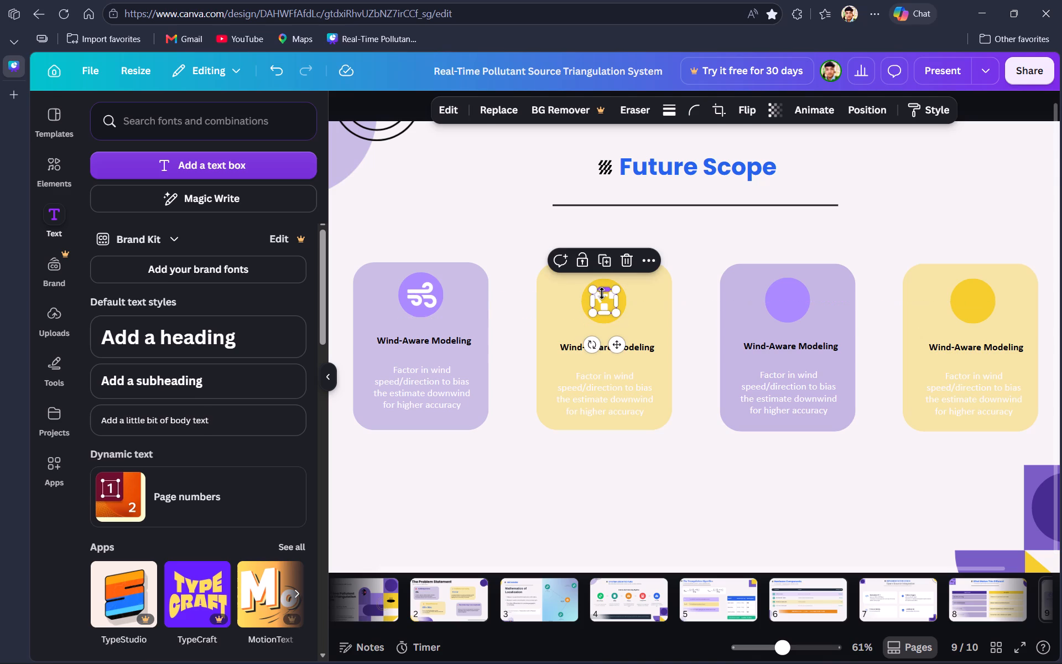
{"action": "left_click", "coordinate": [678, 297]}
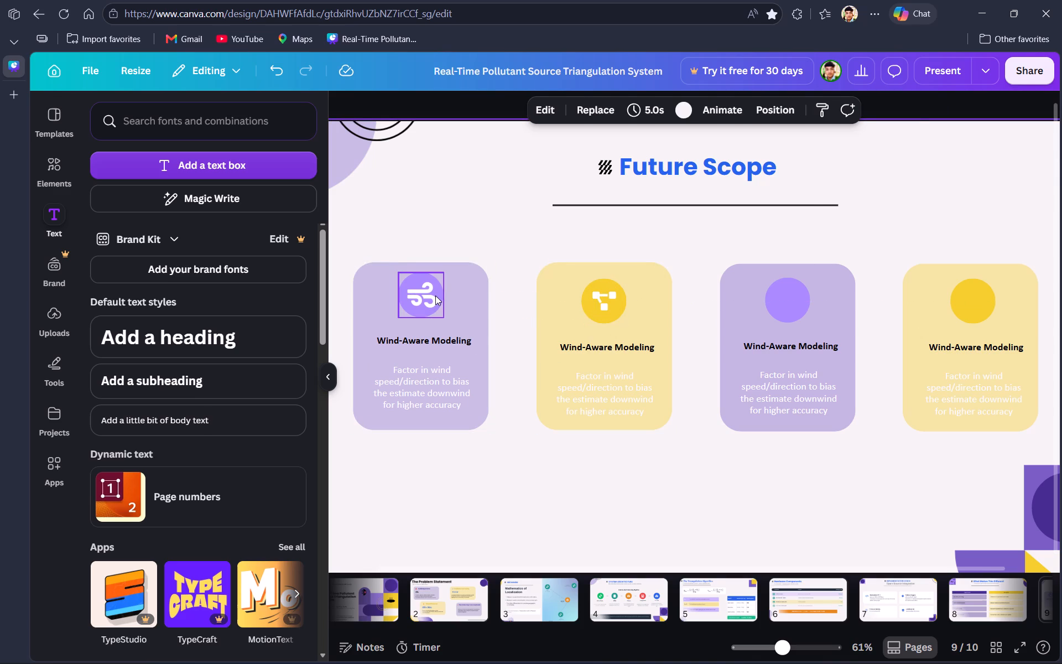
Shrink the white wind icon slightly inside the purple circle on the first card.
{"action": "left_click", "coordinate": [435, 295]}
{"action": "left_click_drag", "start_coordinate": [436, 309], "coordinate": [429, 305]}
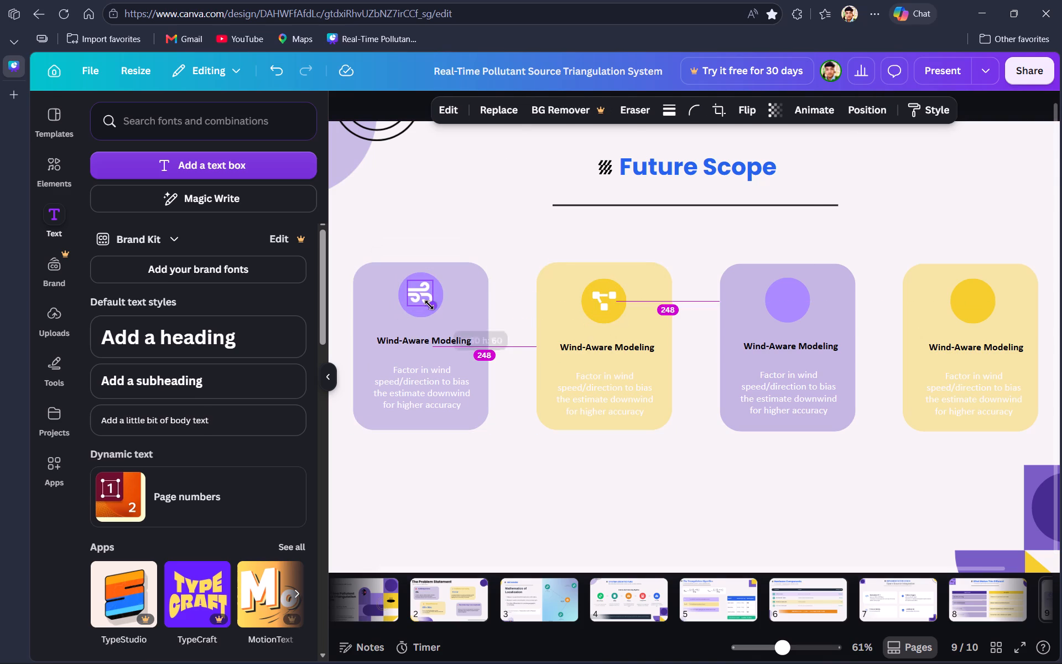
{"action": "left_click_drag", "start_coordinate": [429, 305], "coordinate": [429, 305]}
{"action": "left_click", "coordinate": [418, 292]}
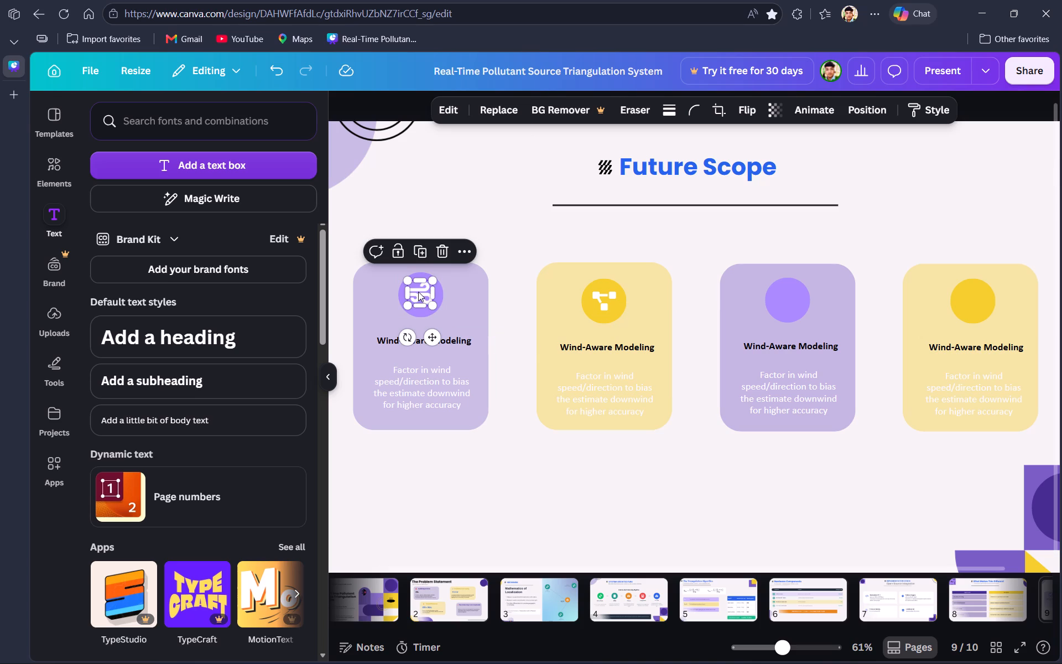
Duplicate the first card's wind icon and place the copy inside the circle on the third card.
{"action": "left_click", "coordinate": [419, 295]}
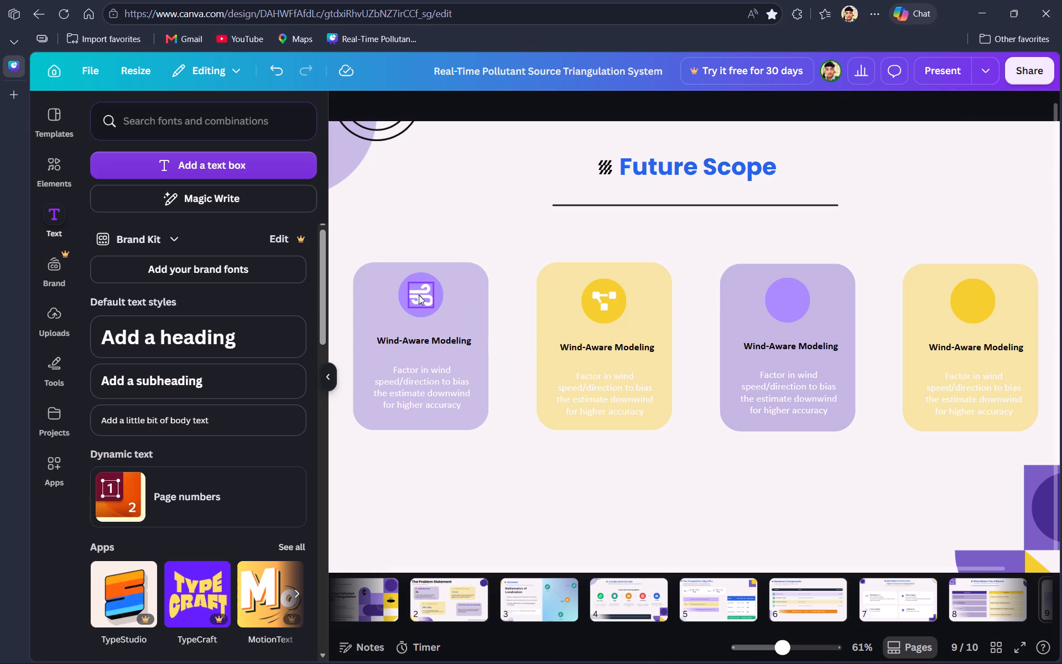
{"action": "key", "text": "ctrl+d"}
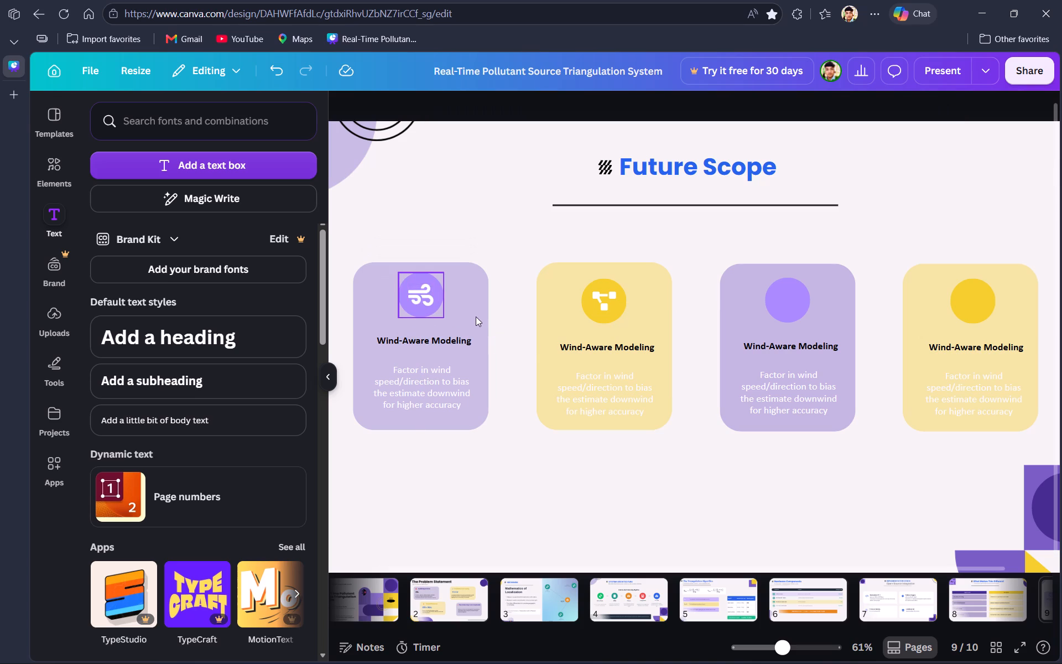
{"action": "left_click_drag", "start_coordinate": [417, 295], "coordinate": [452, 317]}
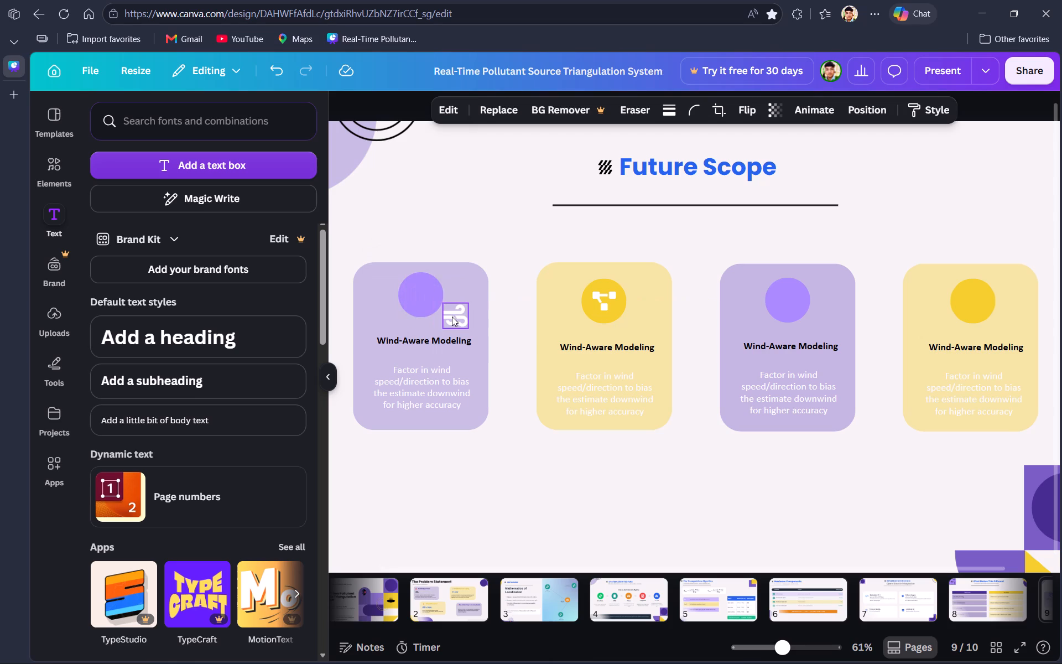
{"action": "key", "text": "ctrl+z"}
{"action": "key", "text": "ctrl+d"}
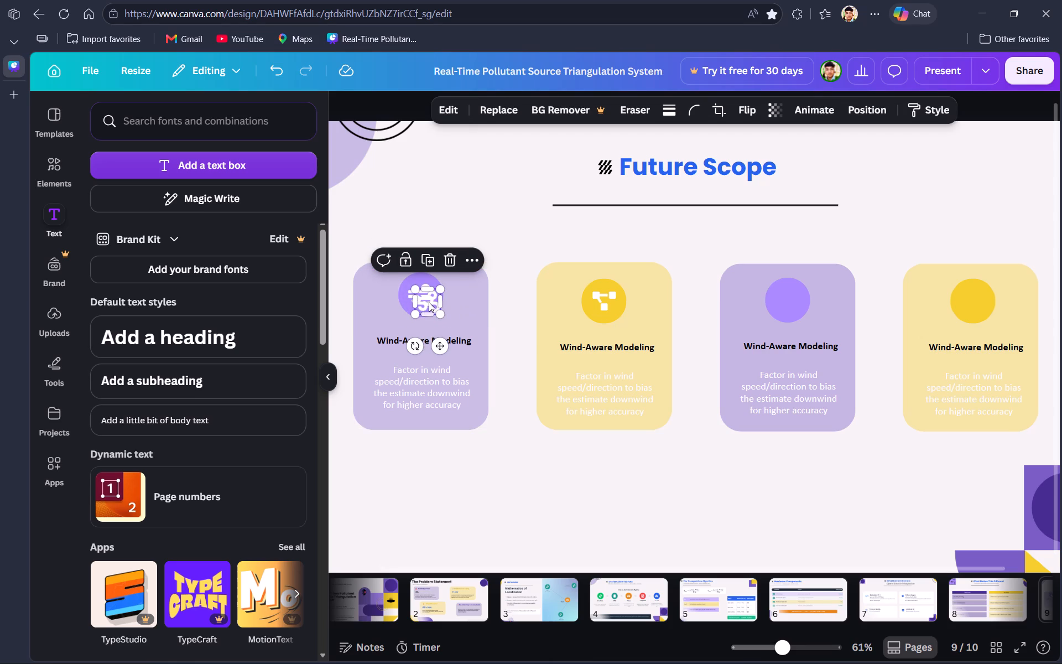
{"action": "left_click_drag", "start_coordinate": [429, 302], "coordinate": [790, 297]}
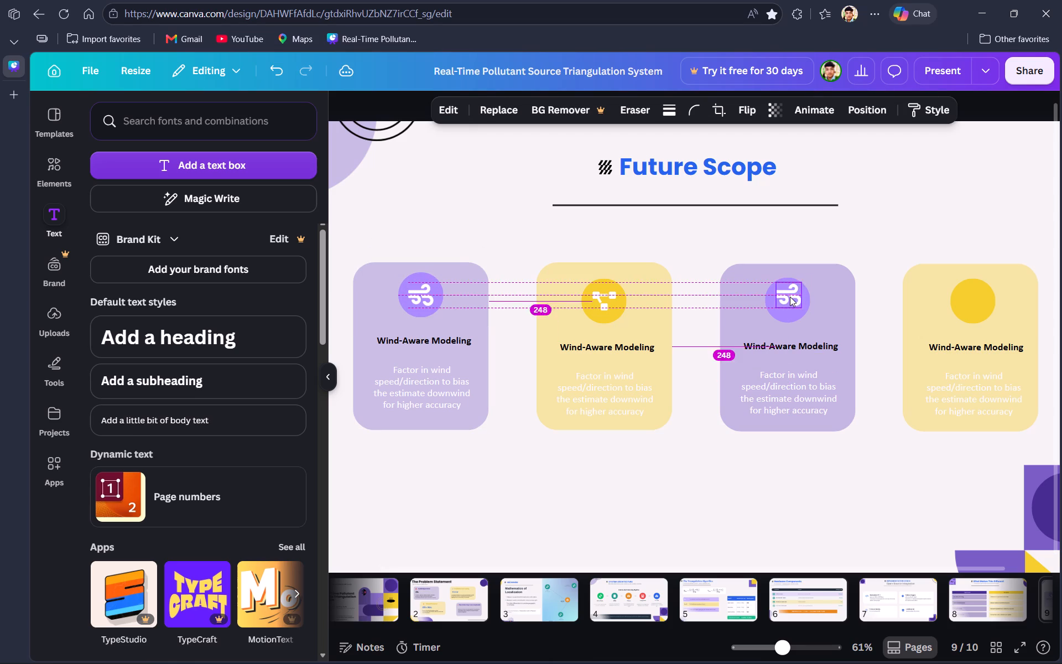
Copy the white factory icon from the Multi-Pollutant Sources card in Impress and paste it onto the Future Scope page in Canva.
{"action": "left_click", "coordinate": [335, 655]}
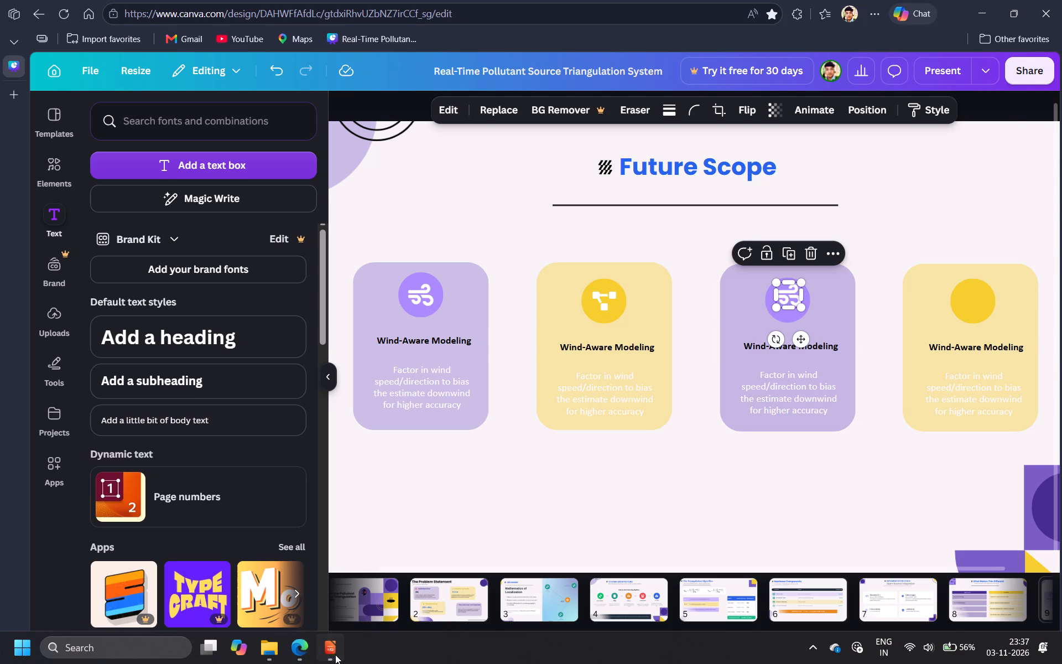
{"action": "left_click", "coordinate": [884, 334]}
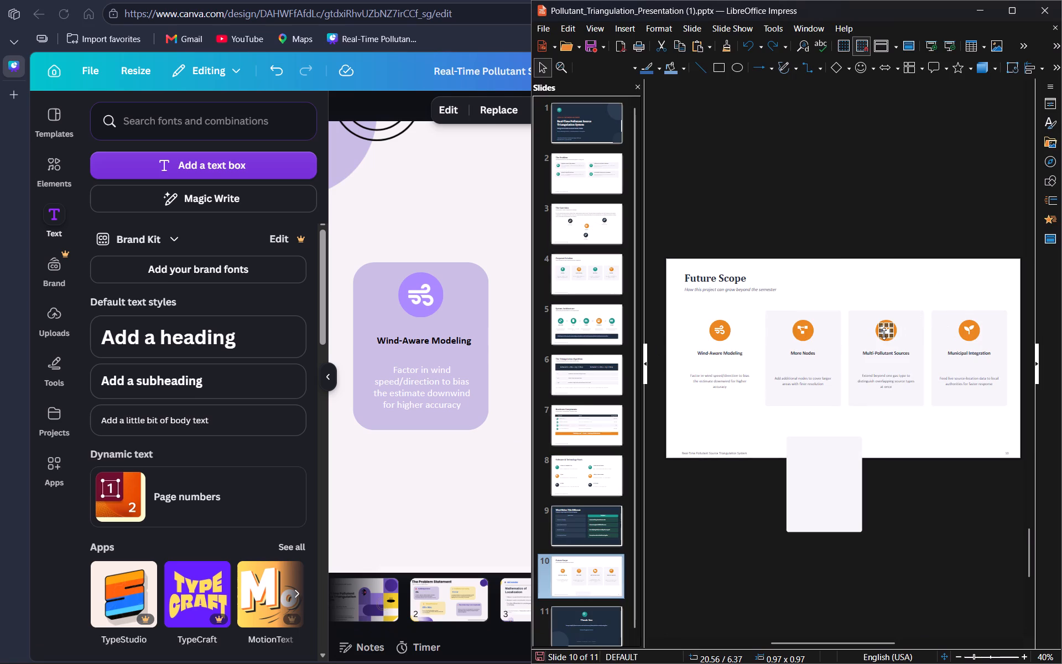
{"action": "key", "text": "ctrl+c"}
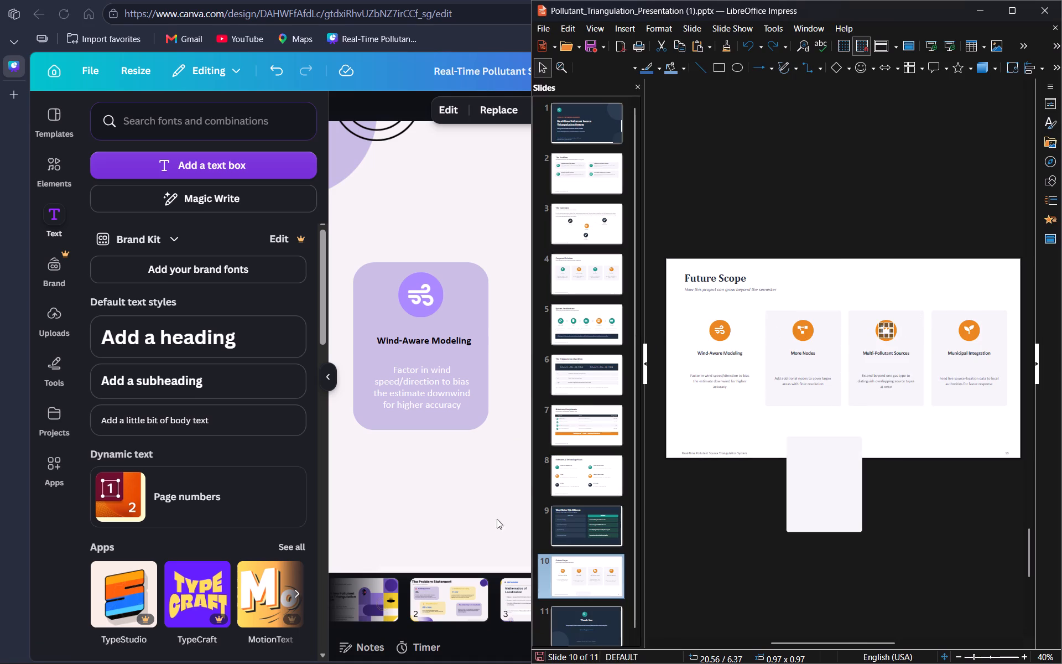
{"action": "left_click", "coordinate": [494, 521]}
{"action": "left_click", "coordinate": [789, 293]}
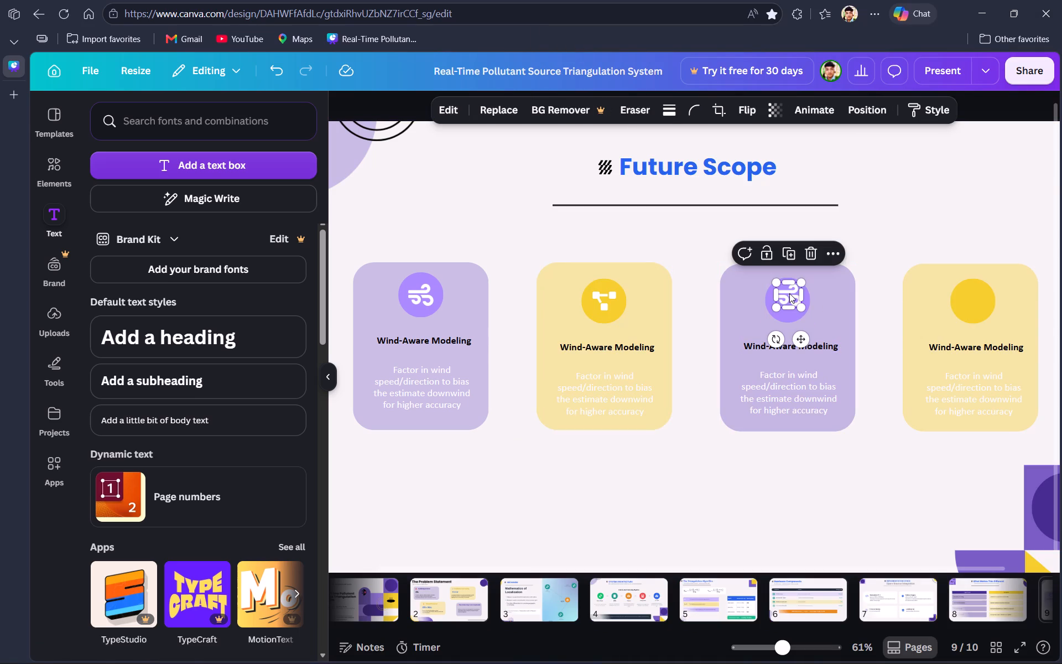
{"action": "key", "text": "ctrl+v"}
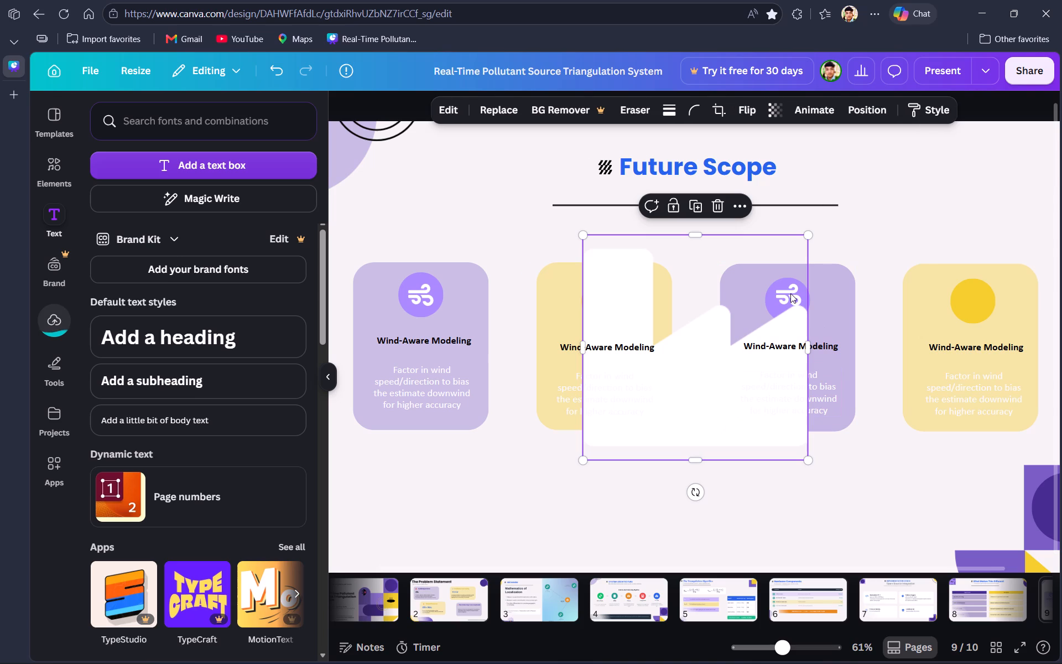
Shrink the pasted factory icon to nearly the circle's size and move it onto the third card.
{"action": "left_click", "coordinate": [784, 292]}
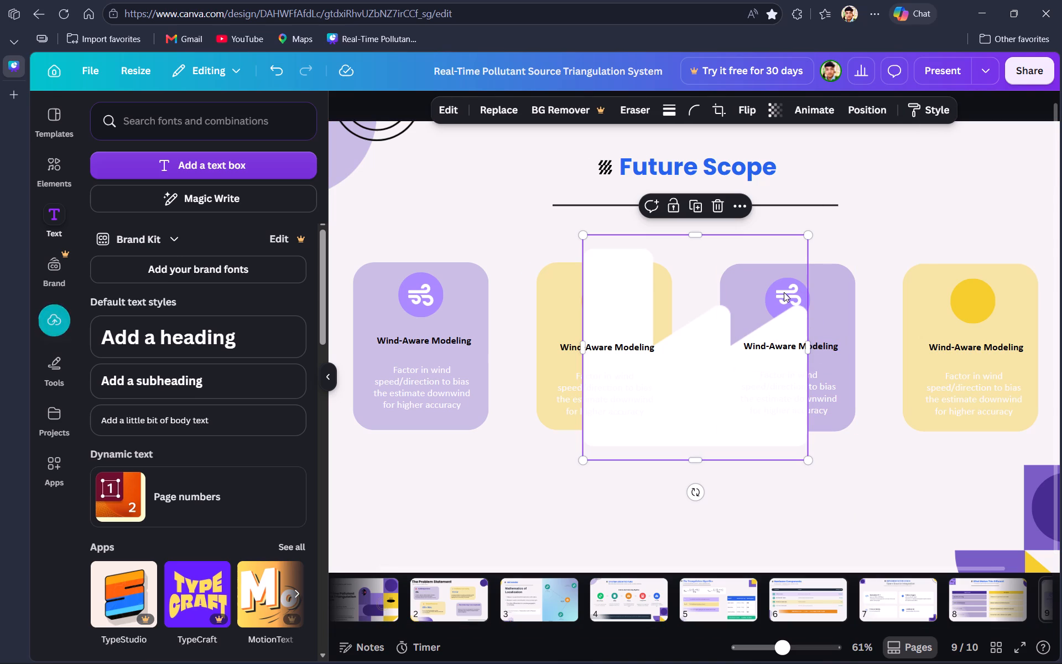
{"action": "left_click", "coordinate": [769, 409]}
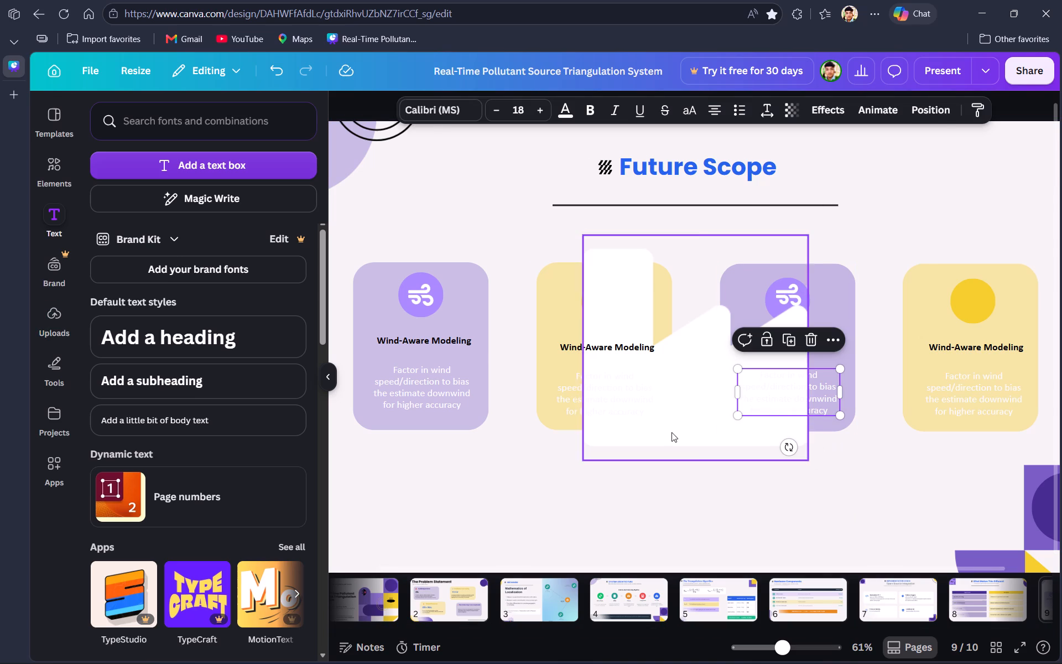
{"action": "left_click", "coordinate": [670, 432]}
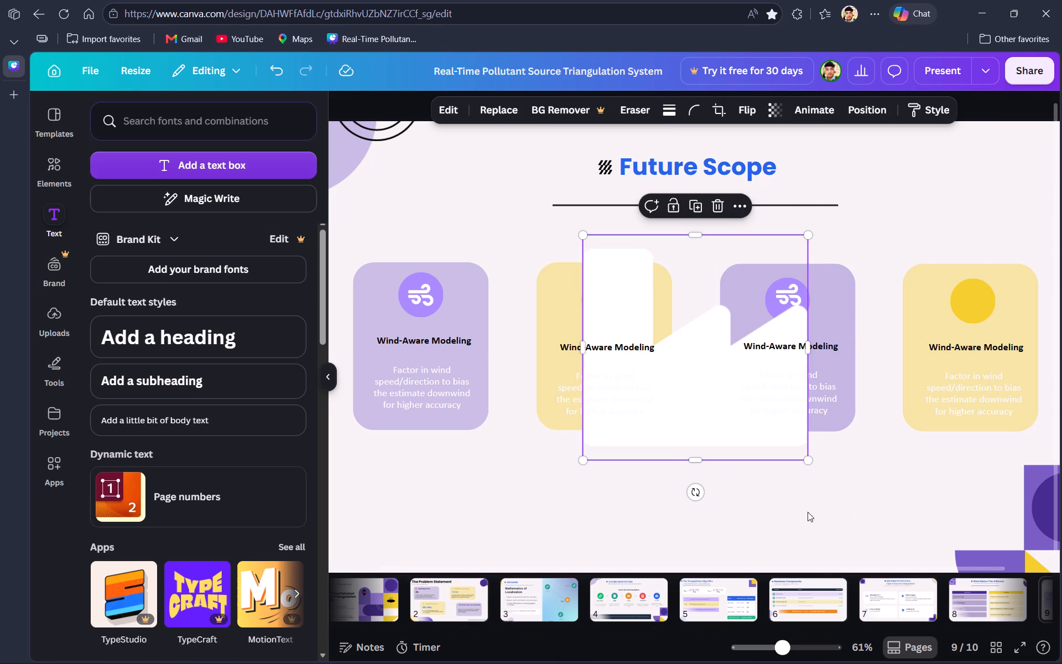
{"action": "left_click_drag", "start_coordinate": [810, 458], "coordinate": [689, 274]}
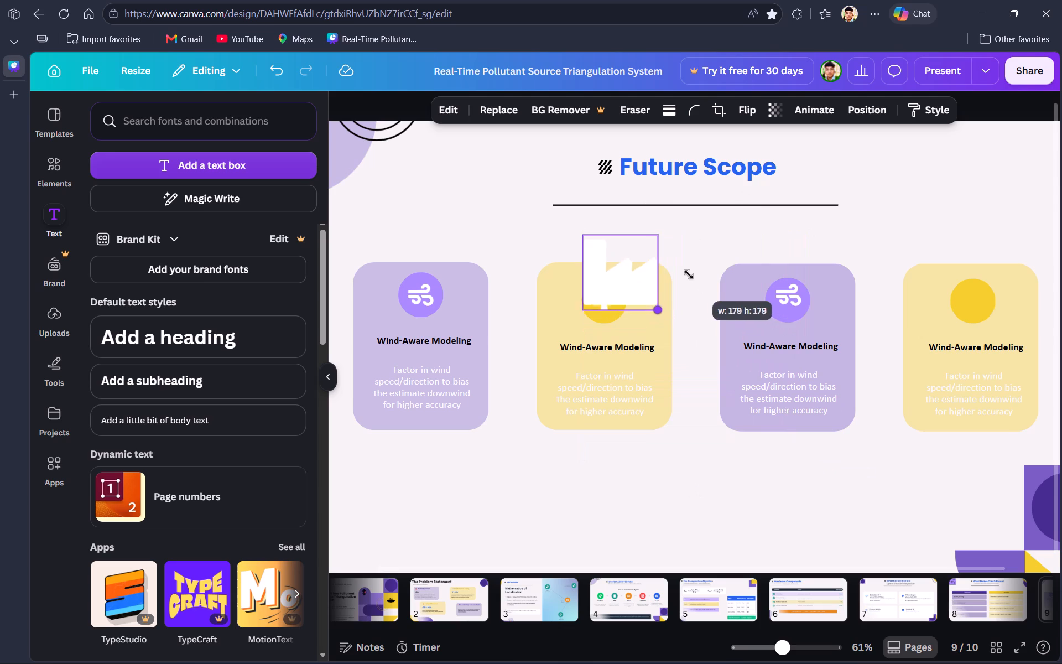
{"action": "left_click_drag", "start_coordinate": [689, 274], "coordinate": [644, 251]}
{"action": "left_click_drag", "start_coordinate": [600, 255], "coordinate": [746, 326]}
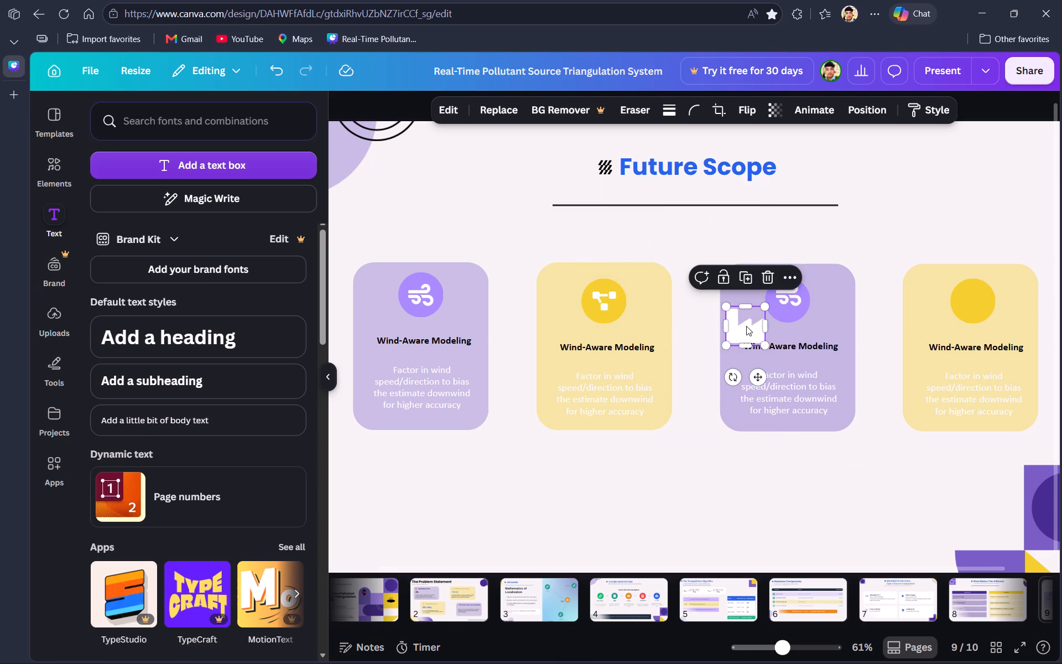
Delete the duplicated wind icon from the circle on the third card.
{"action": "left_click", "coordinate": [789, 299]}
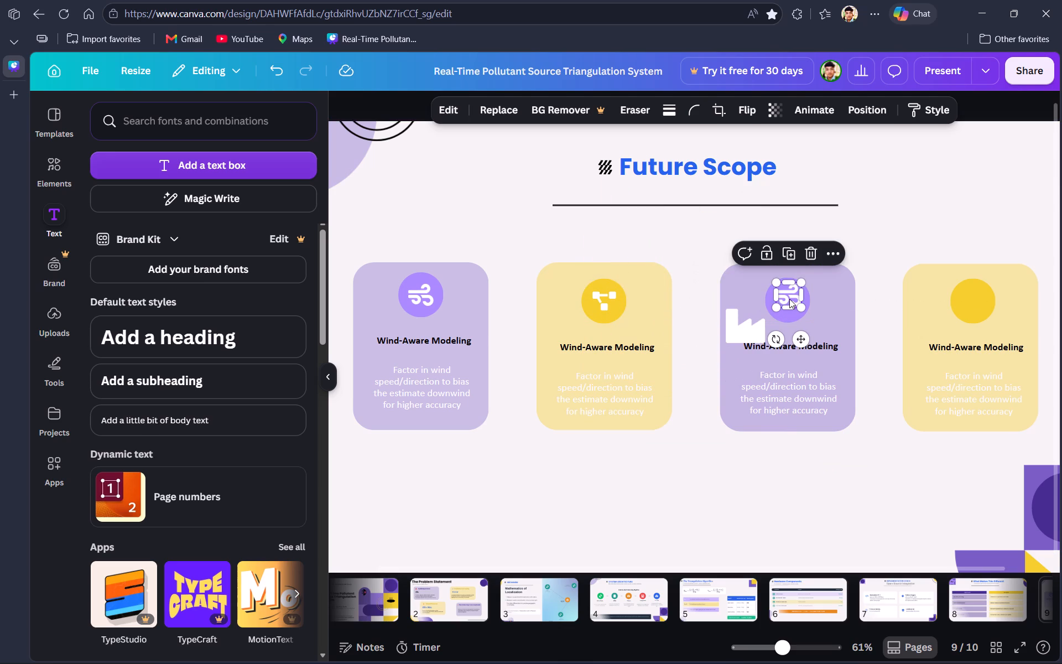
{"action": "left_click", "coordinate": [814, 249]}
Move the white factory icon onto the third card's circle and shrink it enough to fit inside.
{"action": "left_click_drag", "start_coordinate": [745, 330], "coordinate": [785, 307]}
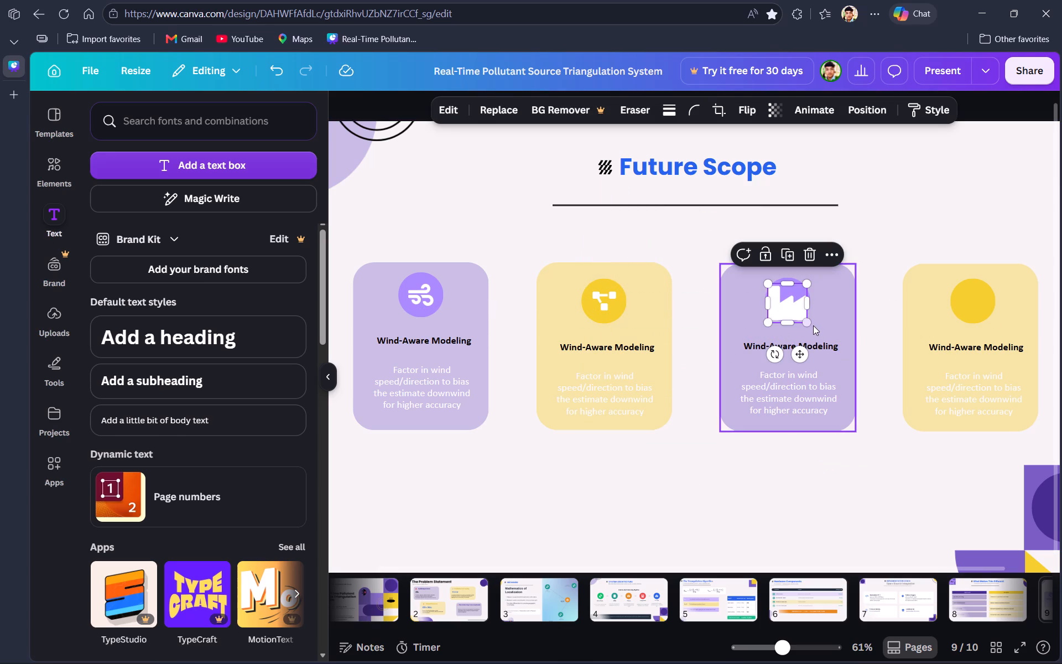
{"action": "left_click_drag", "start_coordinate": [808, 323], "coordinate": [798, 310]}
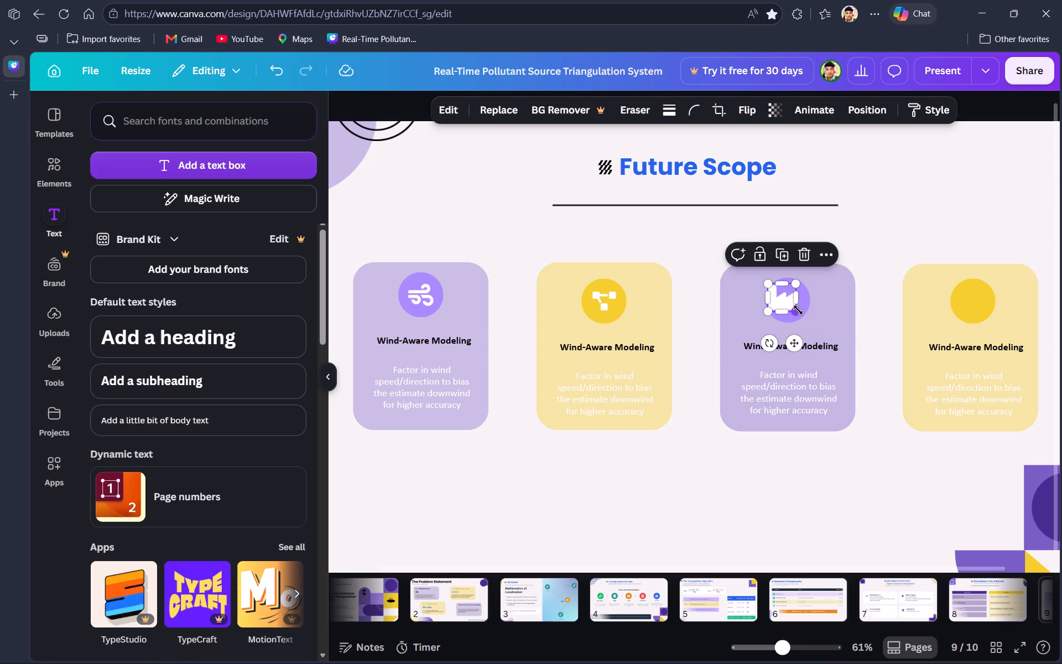
{"action": "left_click_drag", "start_coordinate": [773, 290], "coordinate": [779, 294]}
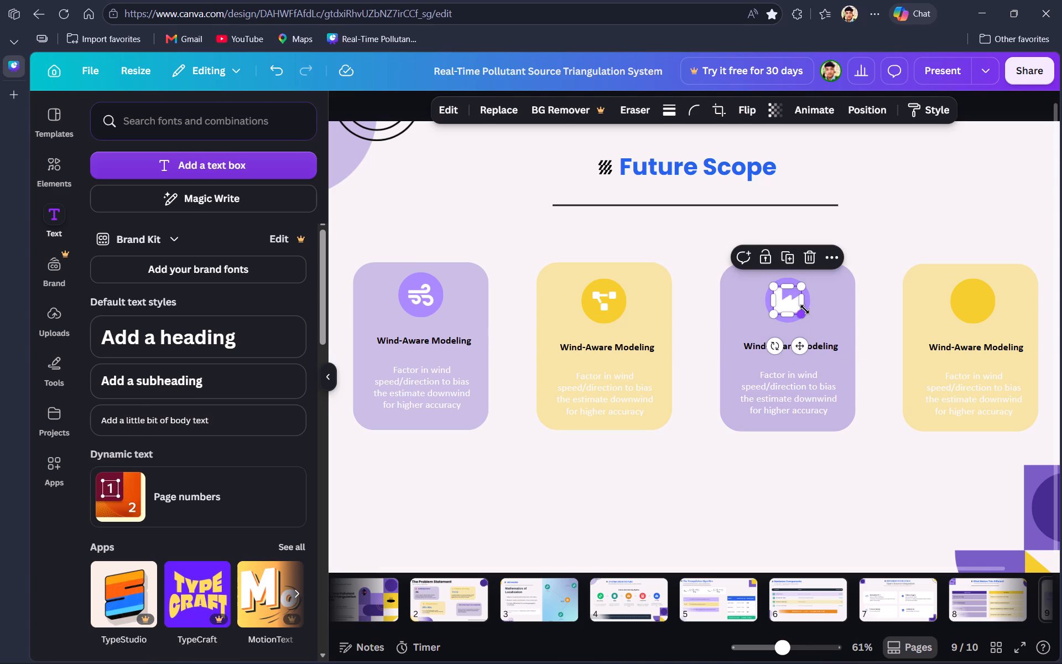
{"action": "left_click", "coordinate": [607, 300]}
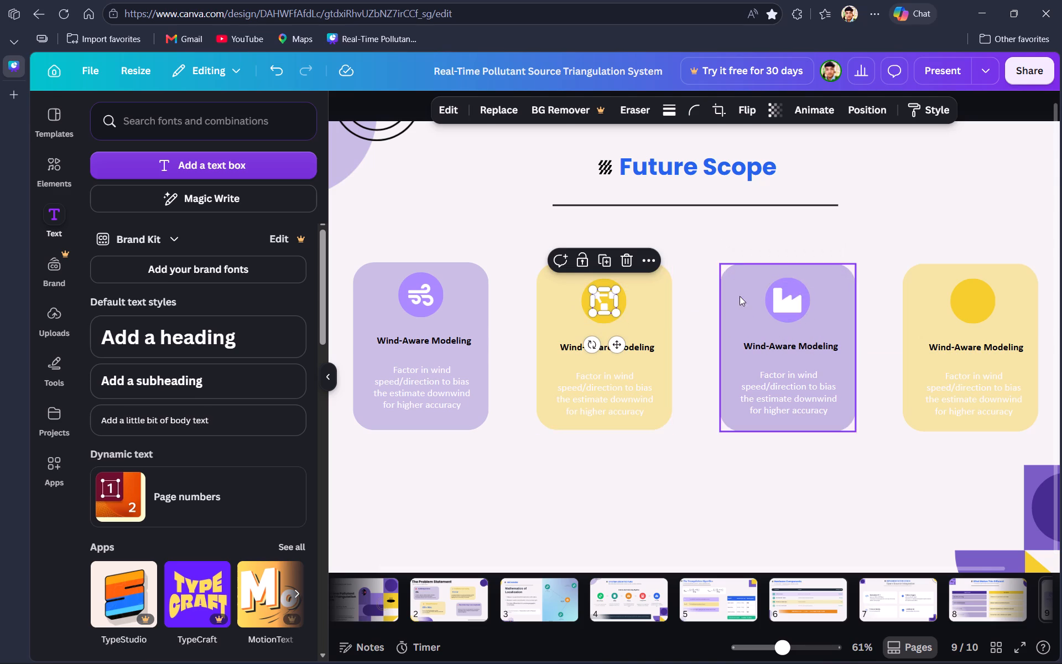
{"action": "left_click_drag", "start_coordinate": [780, 297], "coordinate": [778, 283]}
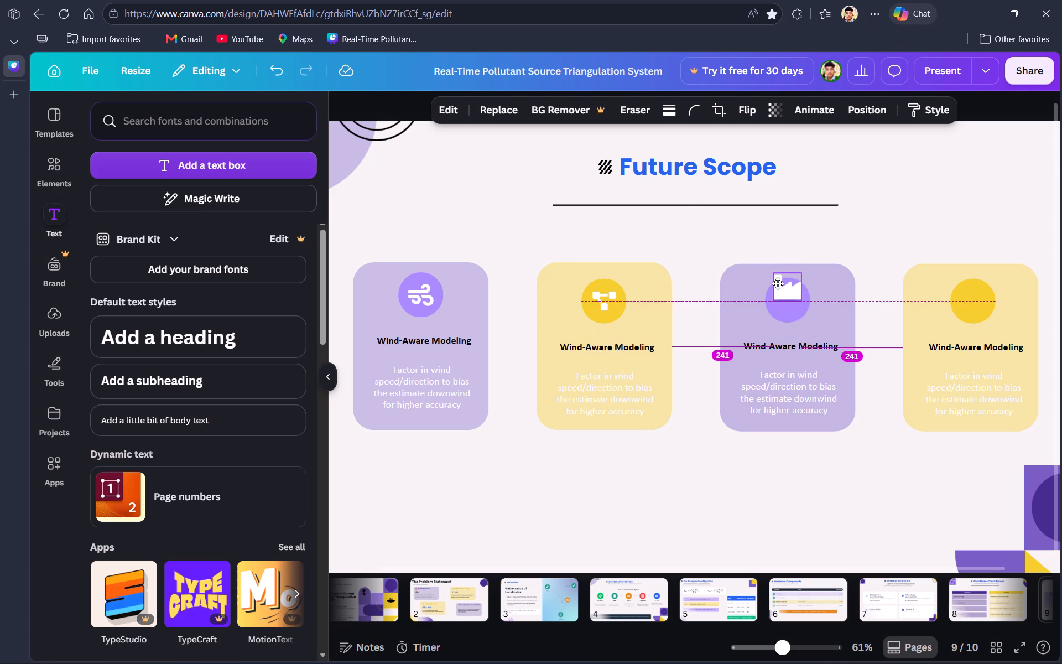
{"action": "left_click_drag", "start_coordinate": [778, 283], "coordinate": [785, 301]}
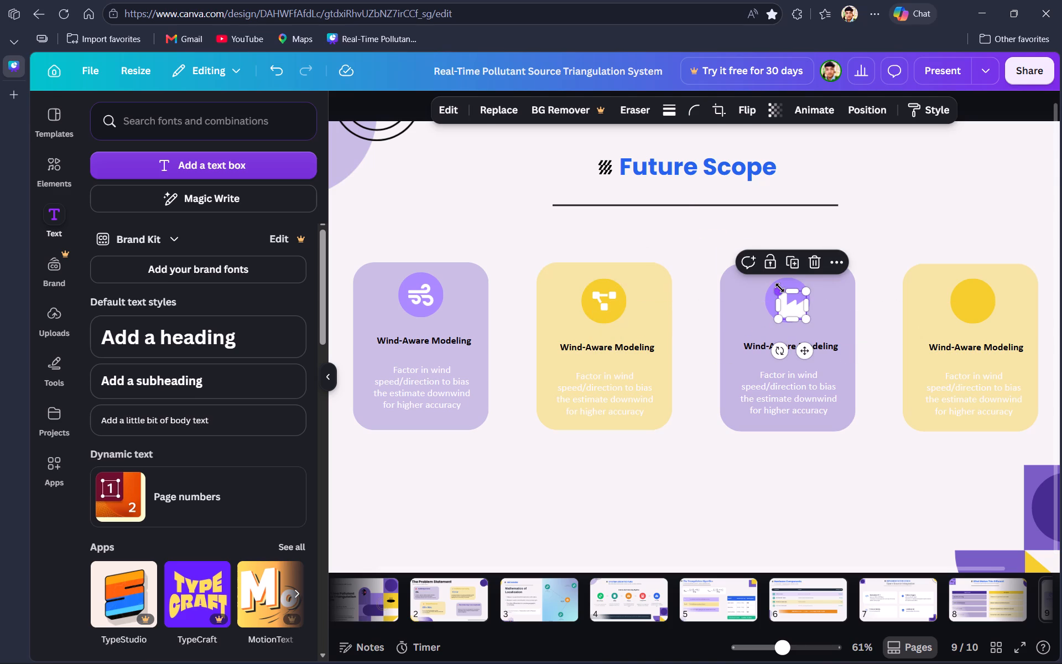
{"action": "left_click_drag", "start_coordinate": [780, 288], "coordinate": [788, 290]}
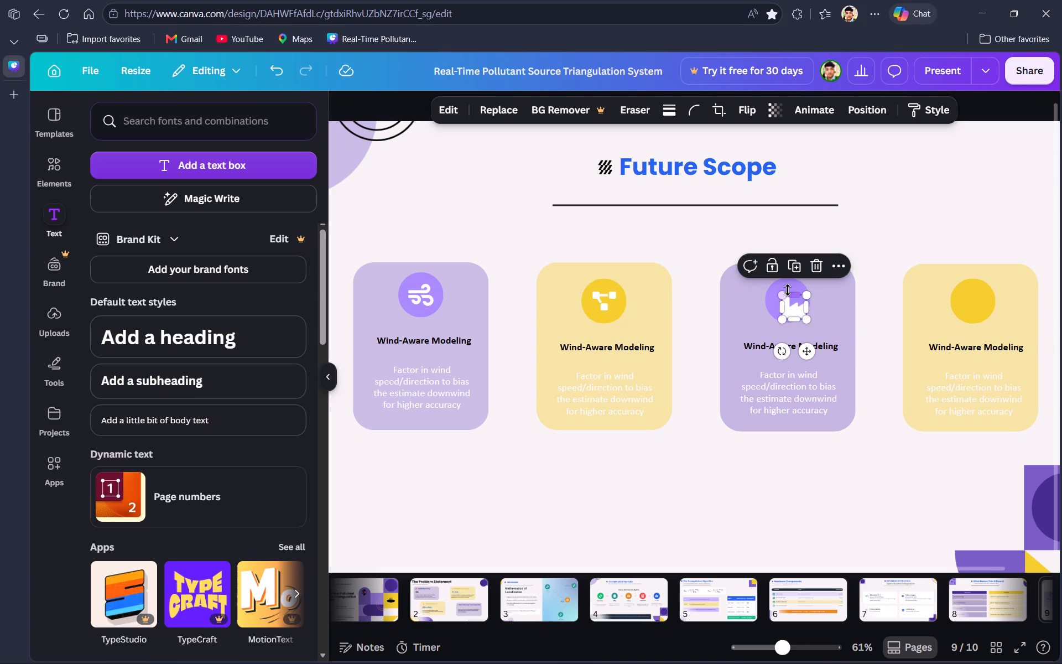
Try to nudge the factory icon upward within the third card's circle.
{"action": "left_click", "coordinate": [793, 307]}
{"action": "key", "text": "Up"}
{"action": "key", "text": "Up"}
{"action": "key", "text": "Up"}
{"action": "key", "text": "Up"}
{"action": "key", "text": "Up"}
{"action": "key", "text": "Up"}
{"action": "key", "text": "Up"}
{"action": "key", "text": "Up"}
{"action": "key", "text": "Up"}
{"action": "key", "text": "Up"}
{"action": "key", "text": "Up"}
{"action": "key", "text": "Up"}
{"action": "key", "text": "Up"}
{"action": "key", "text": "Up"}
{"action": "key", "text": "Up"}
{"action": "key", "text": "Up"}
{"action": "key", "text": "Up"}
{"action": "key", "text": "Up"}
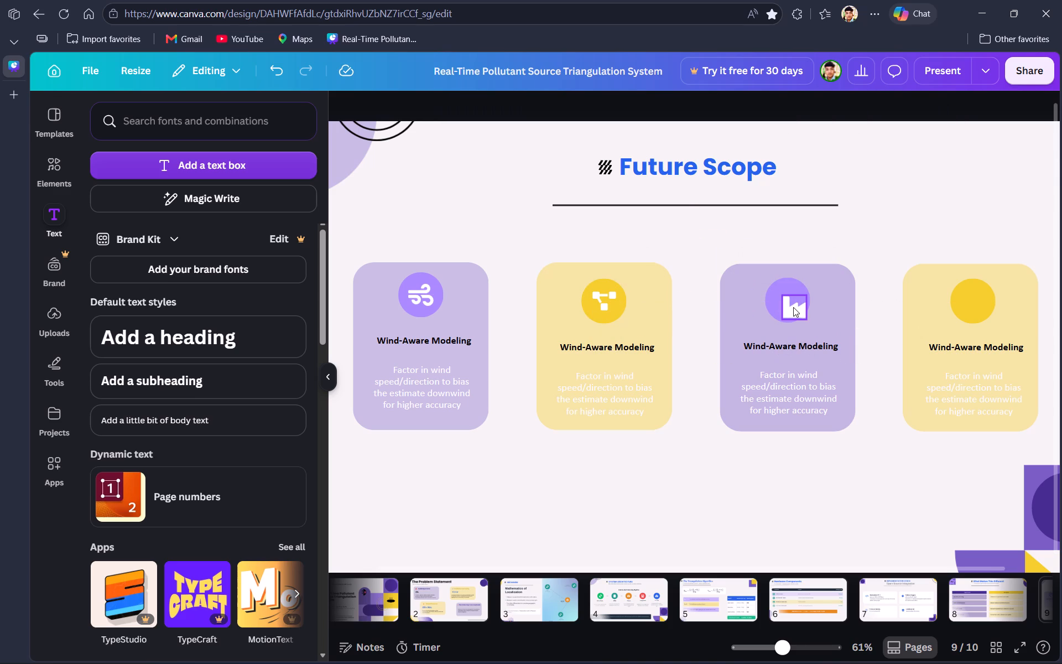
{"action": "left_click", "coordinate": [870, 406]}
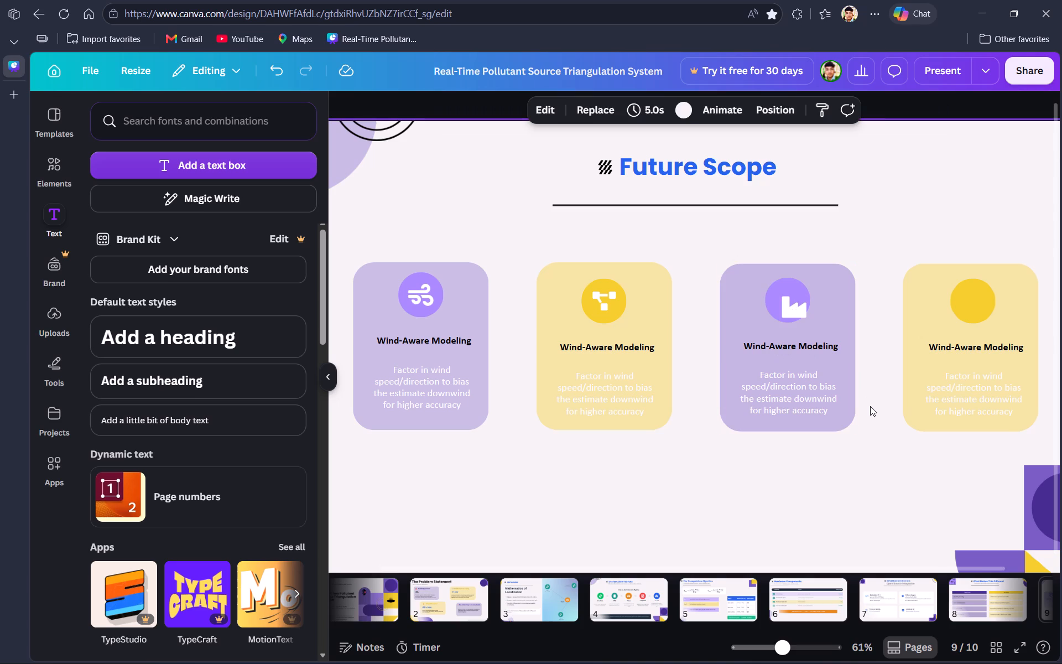
Nudge the factory icon up and to the left until it is centred in the third card's circle.
{"action": "left_click", "coordinate": [793, 313]}
{"action": "key", "text": "Up"}
{"action": "key", "text": "Up"}
{"action": "key", "text": "Up"}
{"action": "key", "text": "Up"}
{"action": "key", "text": "Up"}
{"action": "key", "text": "Up"}
{"action": "key", "text": "Up"}
{"action": "key", "text": "Up"}
{"action": "key", "text": "Up"}
{"action": "key", "text": "Up"}
{"action": "key", "text": "Up"}
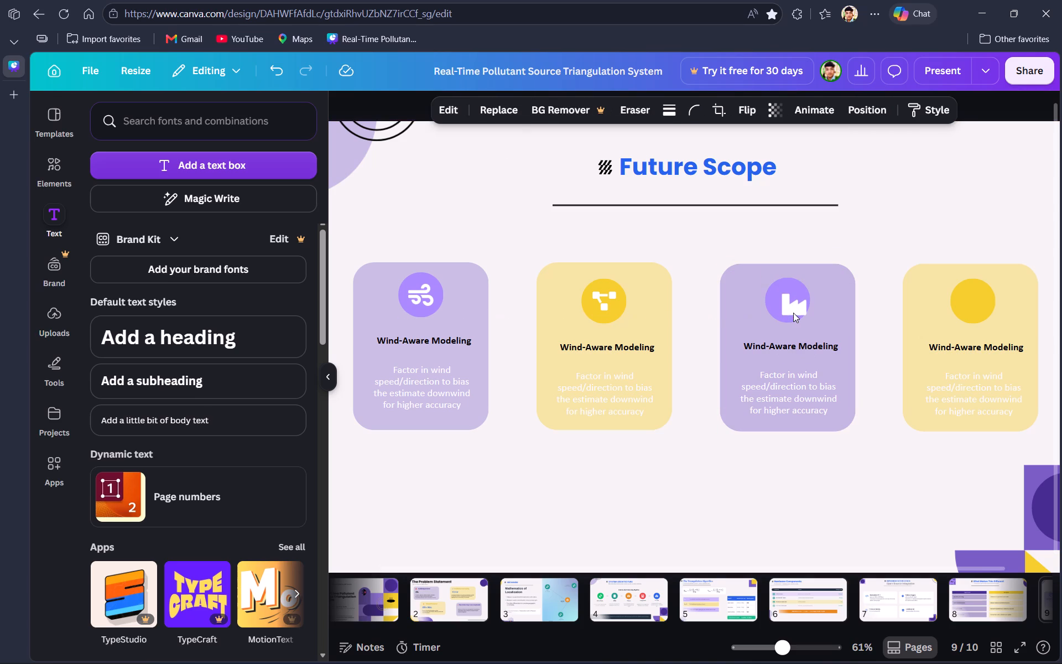
{"action": "key", "text": "Left"}
{"action": "key", "text": "Left"}
{"action": "key", "text": "Left"}
{"action": "key", "text": "Left"}
{"action": "key", "text": "Left"}
{"action": "key", "text": "Left"}
{"action": "key", "text": "Left"}
{"action": "key", "text": "Left"}
{"action": "key", "text": "Left"}
{"action": "key", "text": "Left"}
{"action": "key", "text": "Left"}
{"action": "key", "text": "Left"}
{"action": "key", "text": "Left"}
{"action": "key", "text": "Left"}
{"action": "key", "text": "Left"}
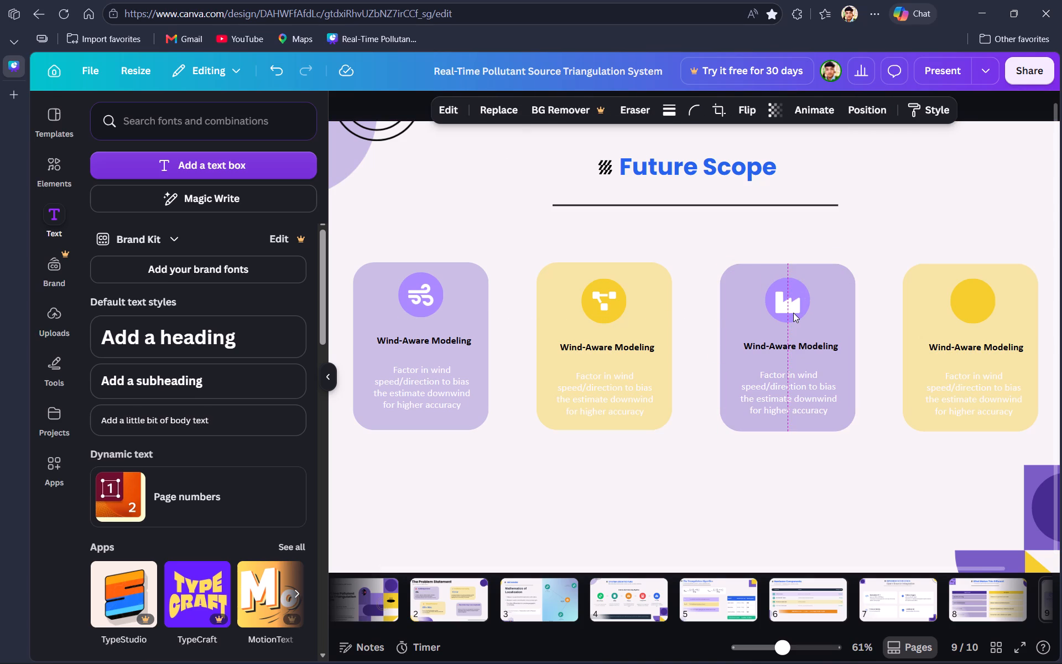
{"action": "key", "text": "Right"}
{"action": "key", "text": "Left"}
{"action": "key", "text": "Up"}
{"action": "key", "text": "Up"}
{"action": "key", "text": "Up"}
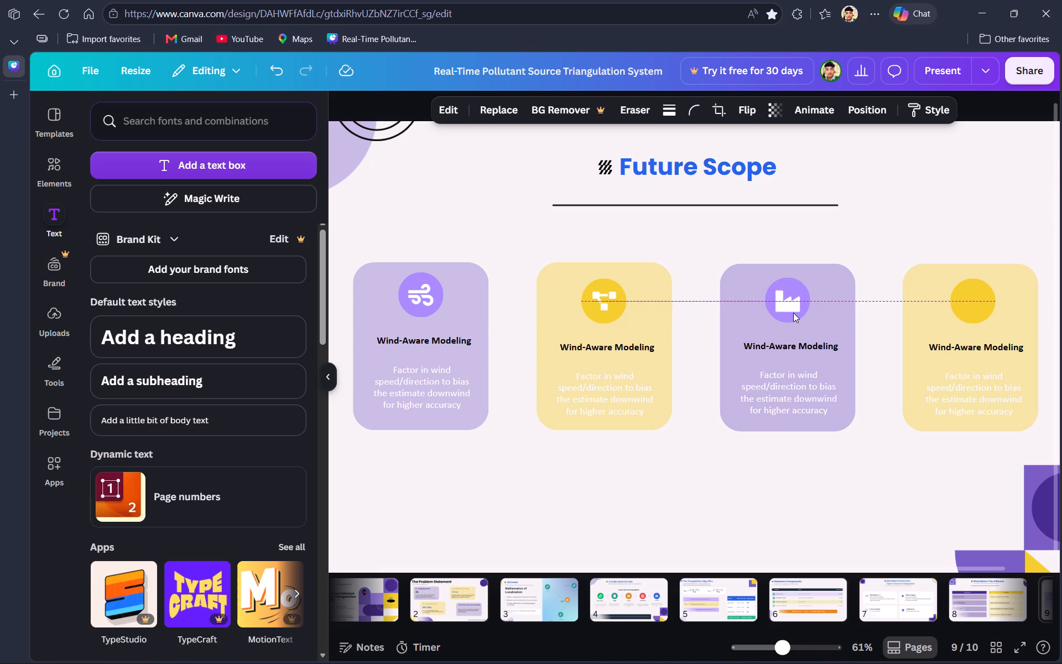
{"action": "left_click", "coordinate": [895, 483]}
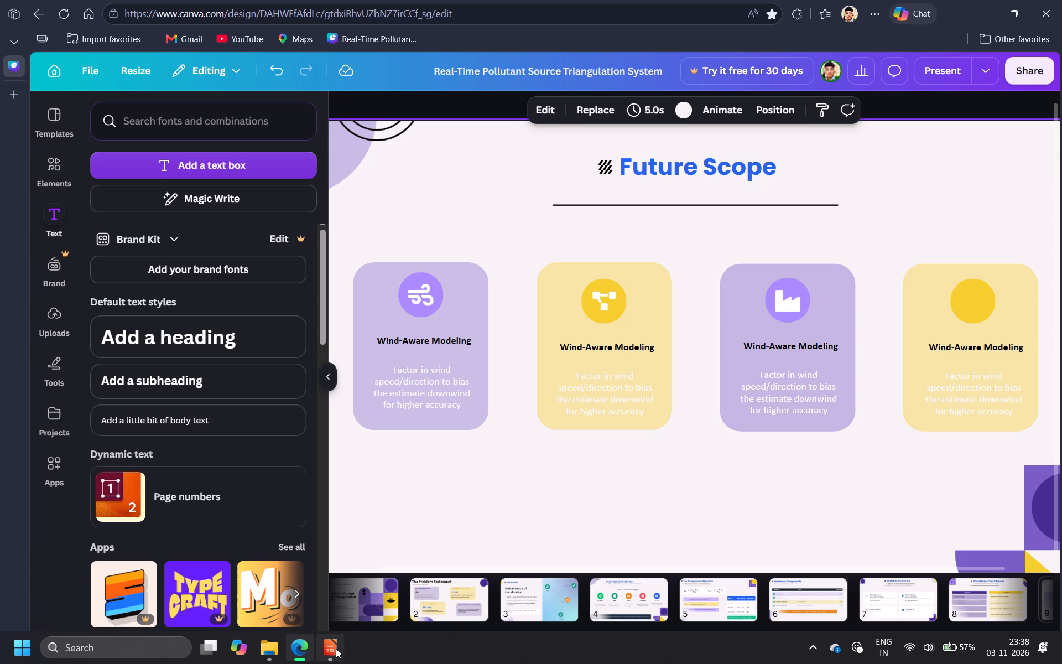
Copy the white seedling icon from the Municipal Integration card in Impress and paste it onto the Future Scope page in Canva.
{"action": "left_click", "coordinate": [336, 649]}
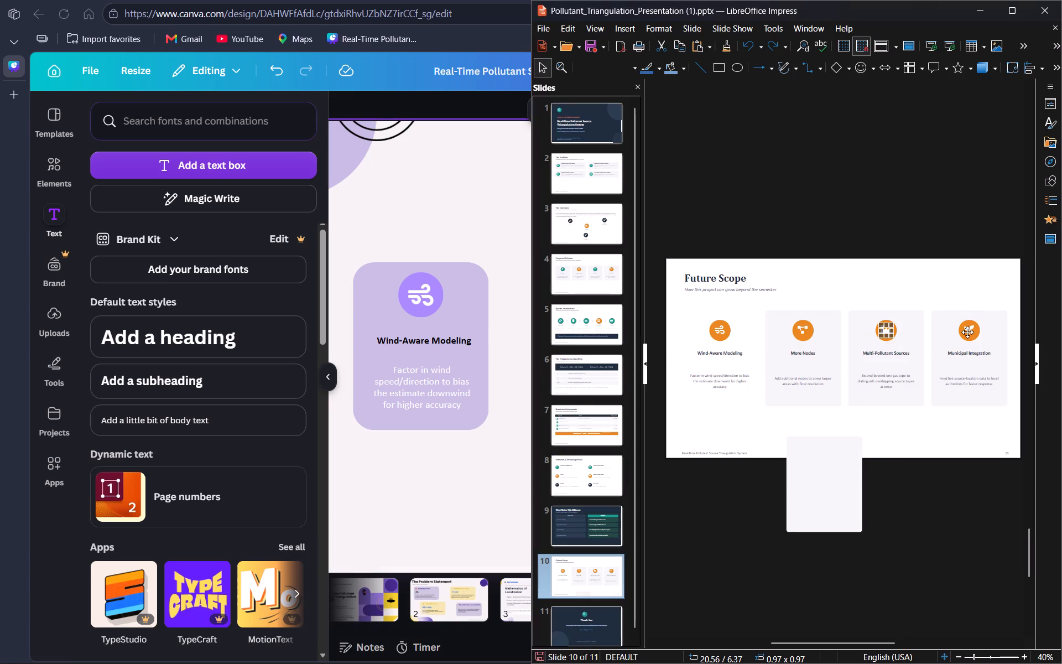
{"action": "left_click", "coordinate": [967, 332]}
{"action": "left_click", "coordinate": [967, 332]}
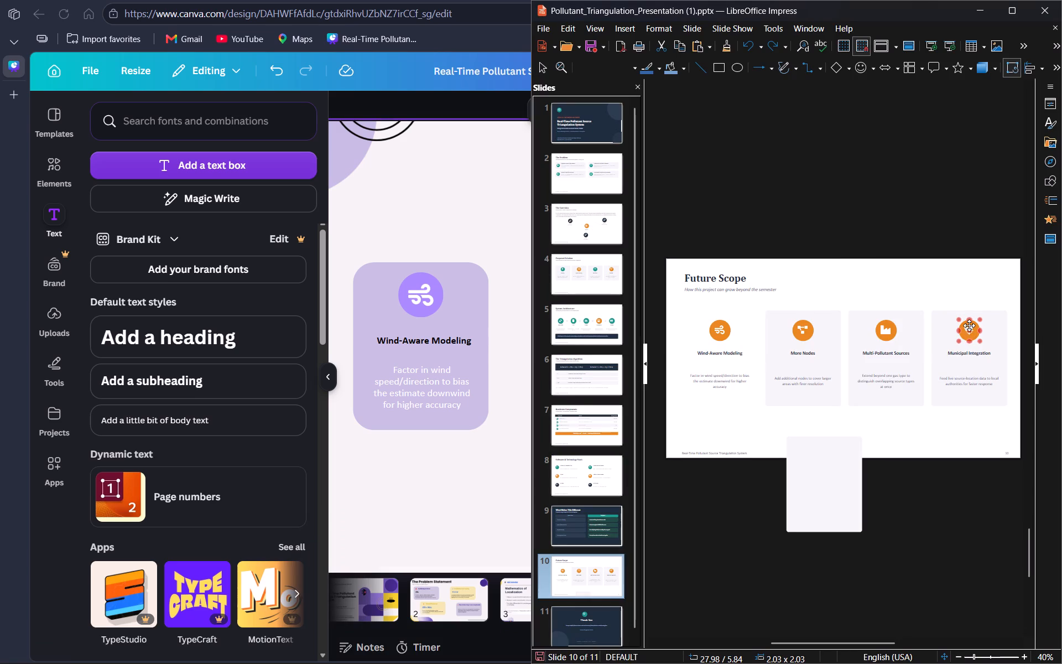
{"action": "left_click", "coordinate": [969, 325]}
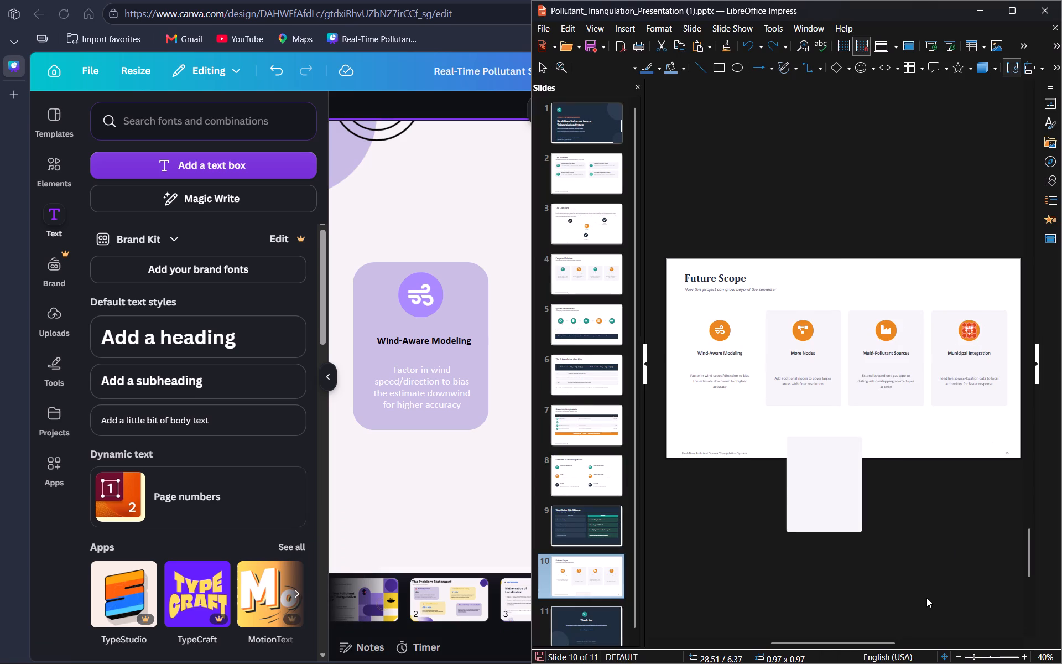
{"action": "key", "text": "ctrl+c"}
{"action": "left_click", "coordinate": [504, 505]}
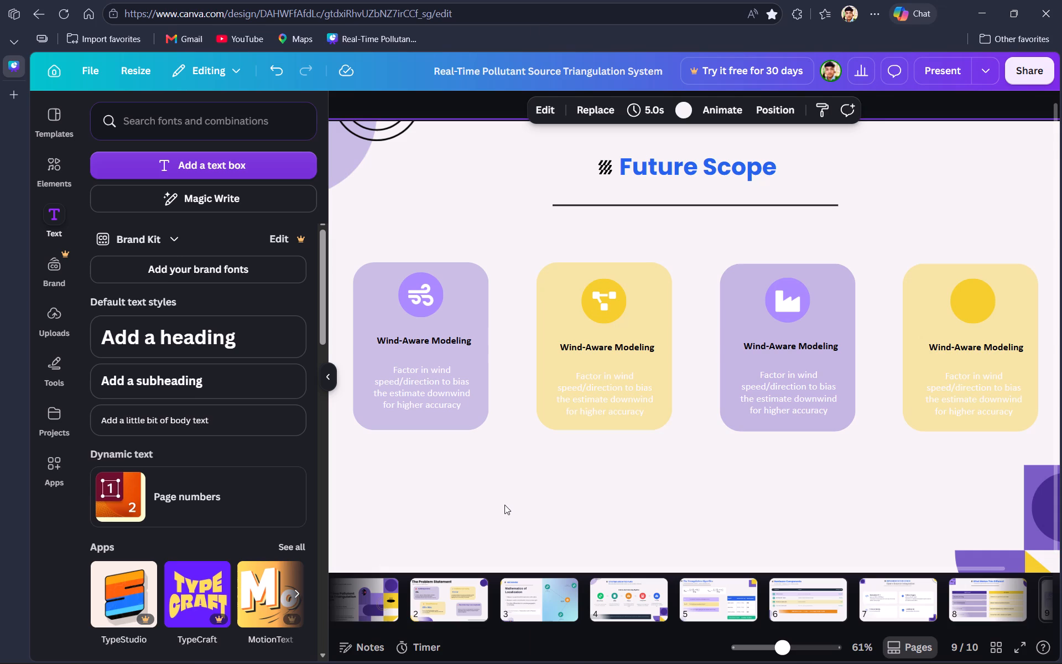
{"action": "key", "text": "ctrl+v"}
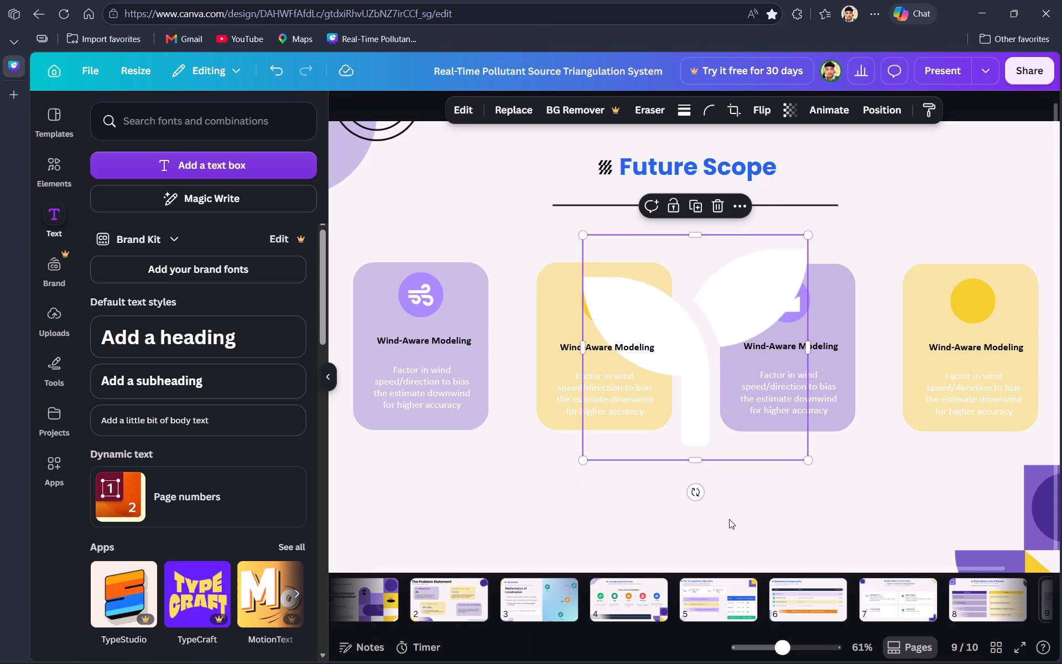
Shrink the pasted seedling icon to fit within the fourth card's yellow circle and move it inside.
{"action": "left_click_drag", "start_coordinate": [809, 462], "coordinate": [627, 275]}
{"action": "left_click_drag", "start_coordinate": [602, 248], "coordinate": [759, 288]}
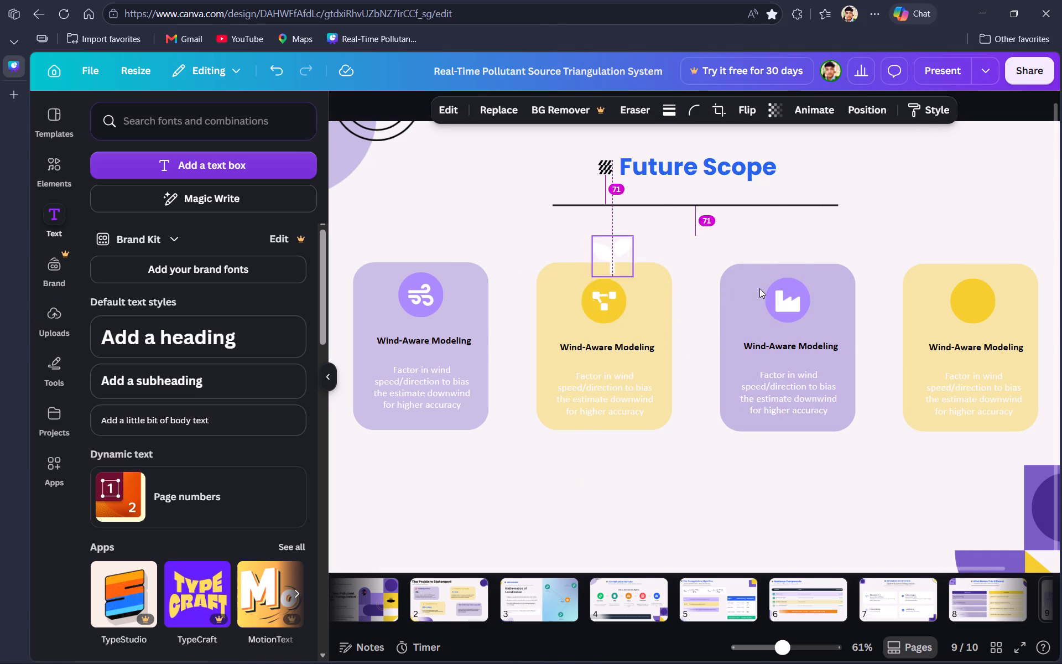
{"action": "left_click_drag", "start_coordinate": [759, 288], "coordinate": [969, 290]}
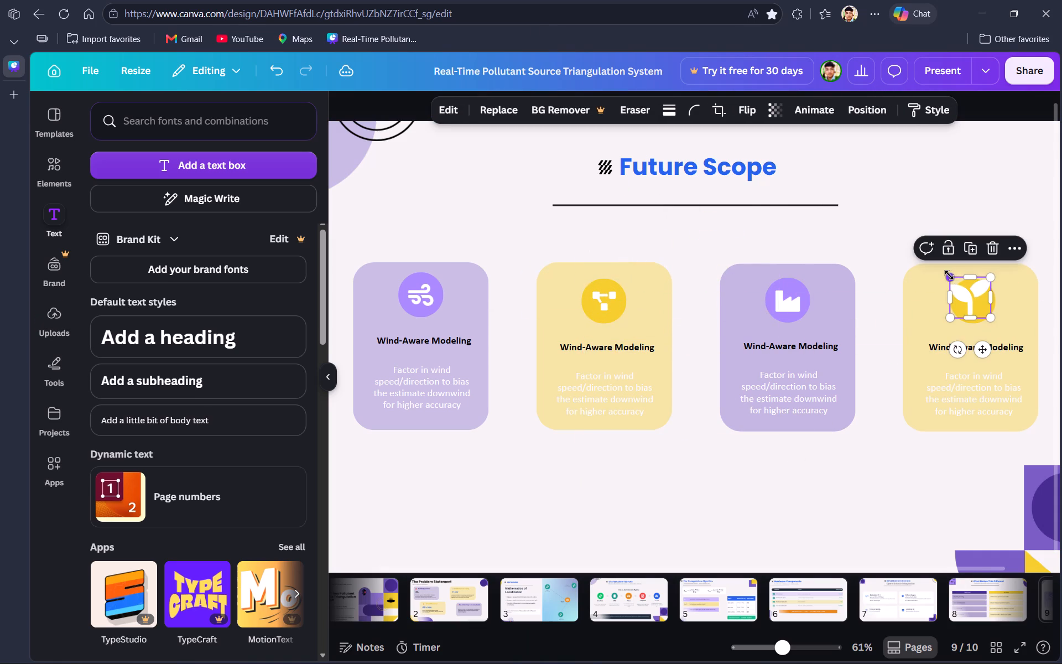
{"action": "left_click_drag", "start_coordinate": [949, 275], "coordinate": [973, 294]}
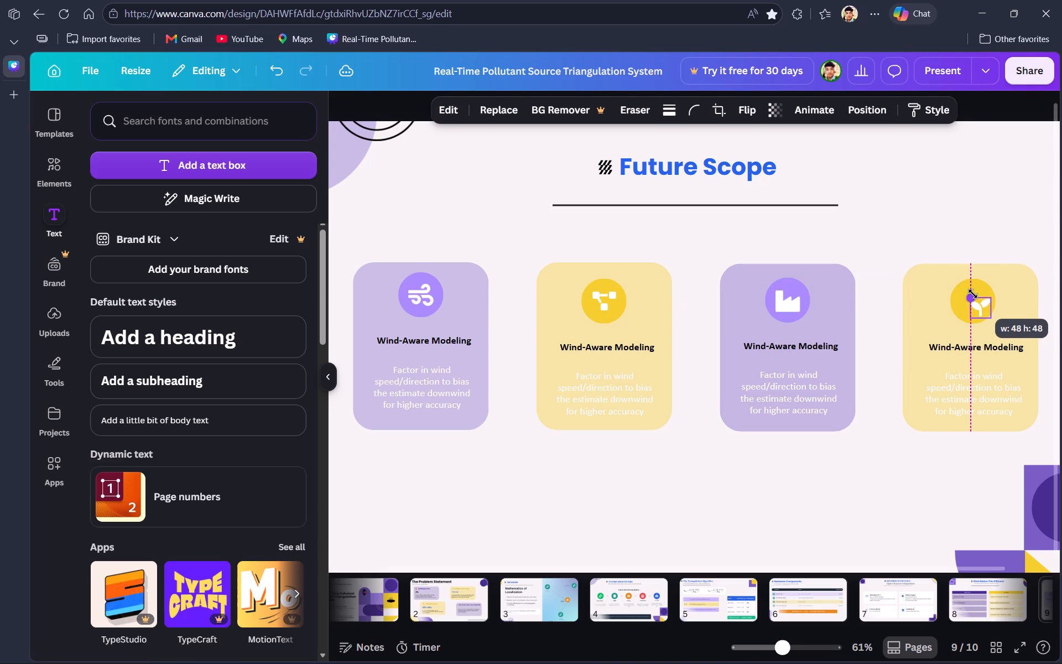
{"action": "left_click_drag", "start_coordinate": [973, 294], "coordinate": [965, 294]}
{"action": "left_click_drag", "start_coordinate": [976, 301], "coordinate": [974, 299]}
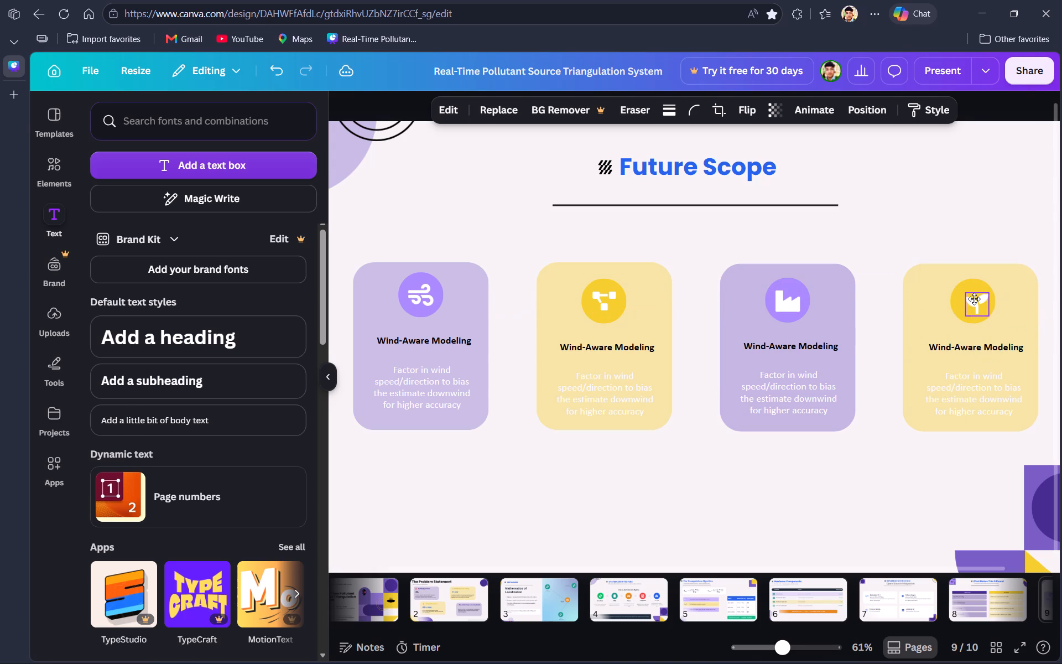
{"action": "left_click_drag", "start_coordinate": [974, 299], "coordinate": [967, 298]}
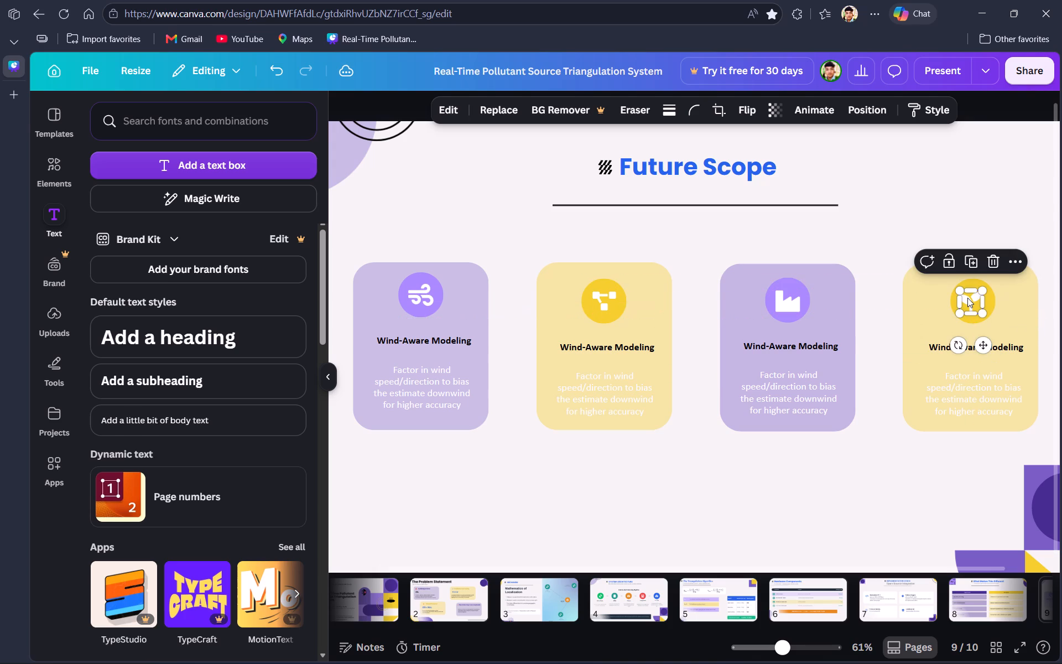
Fine-tune the seedling icon's position so it is centred in the fourth card's circle.
{"action": "key", "text": "Right"}
{"action": "key", "text": "Right"}
{"action": "key", "text": "Right"}
{"action": "key", "text": "Right"}
{"action": "key", "text": "Right"}
{"action": "key", "text": "Right"}
{"action": "key", "text": "Right"}
{"action": "key", "text": "Right"}
{"action": "key", "text": "Right"}
{"action": "key", "text": "Right"}
{"action": "key", "text": "Right"}
{"action": "key", "text": "Right"}
{"action": "key", "text": "Right"}
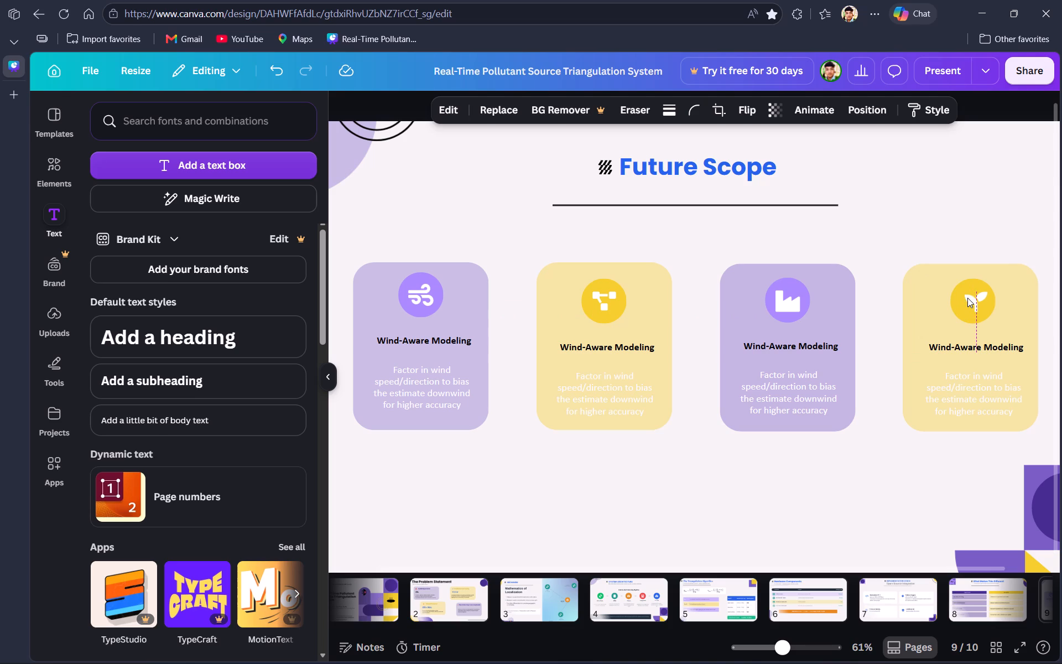
{"action": "key", "text": "Left"}
{"action": "key", "text": "Left"}
{"action": "key", "text": "Left"}
{"action": "key", "text": "Left"}
{"action": "key", "text": "Left"}
{"action": "key", "text": "Up"}
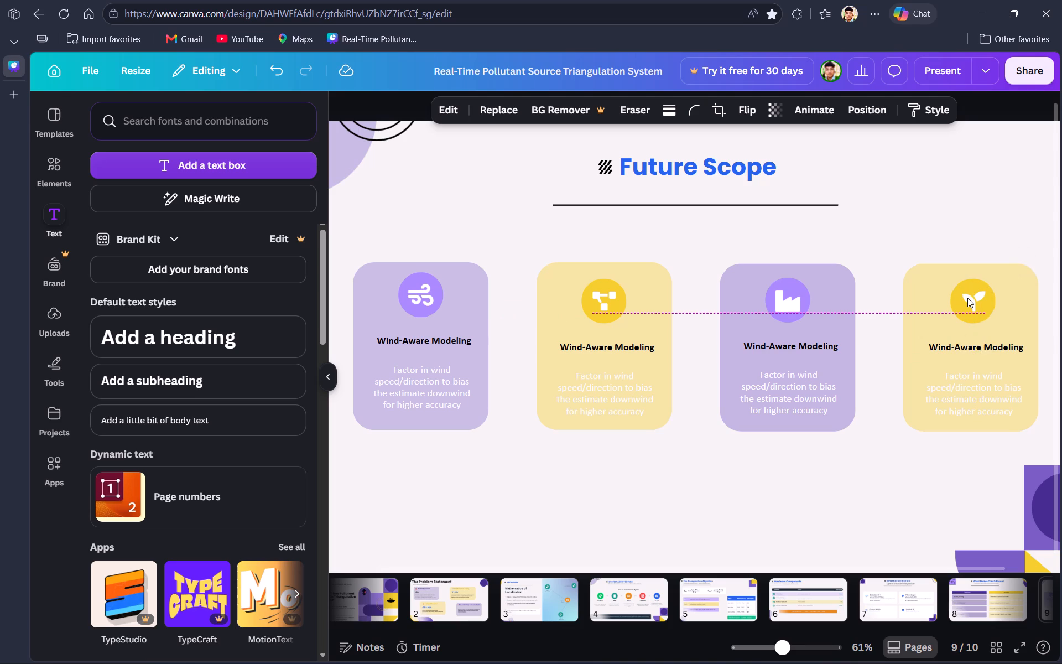
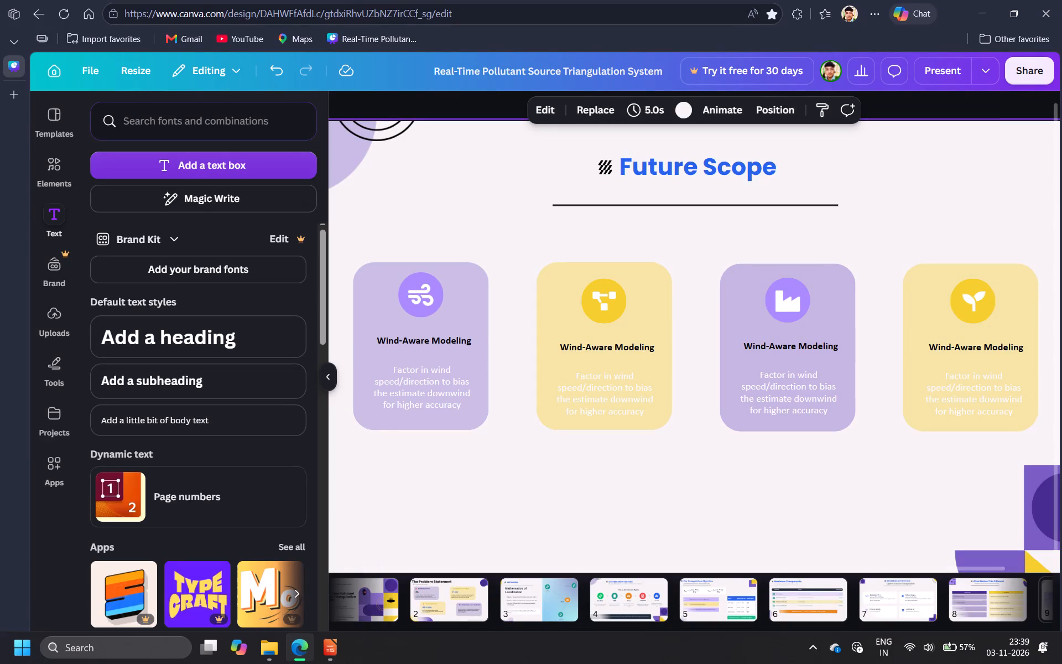
With Impress and Canva side by side, replace the second card's heading in Canva with "More Nodes" copied from Impress.
{"action": "left_click", "coordinate": [327, 650]}
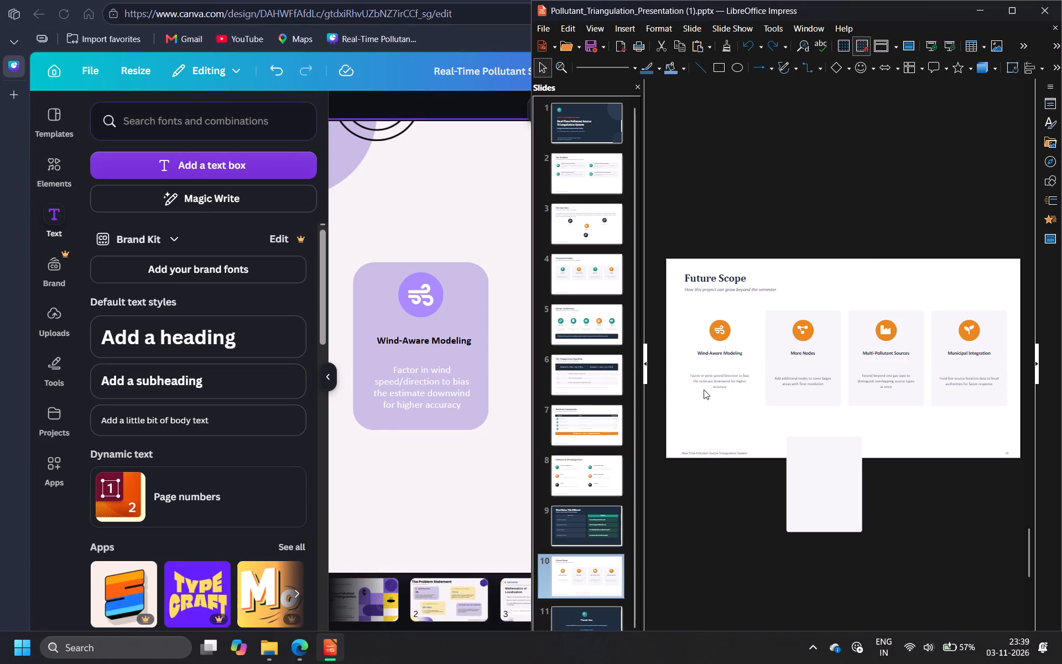
{"action": "double_click", "coordinate": [803, 352]}
{"action": "triple_click", "coordinate": [803, 352]}
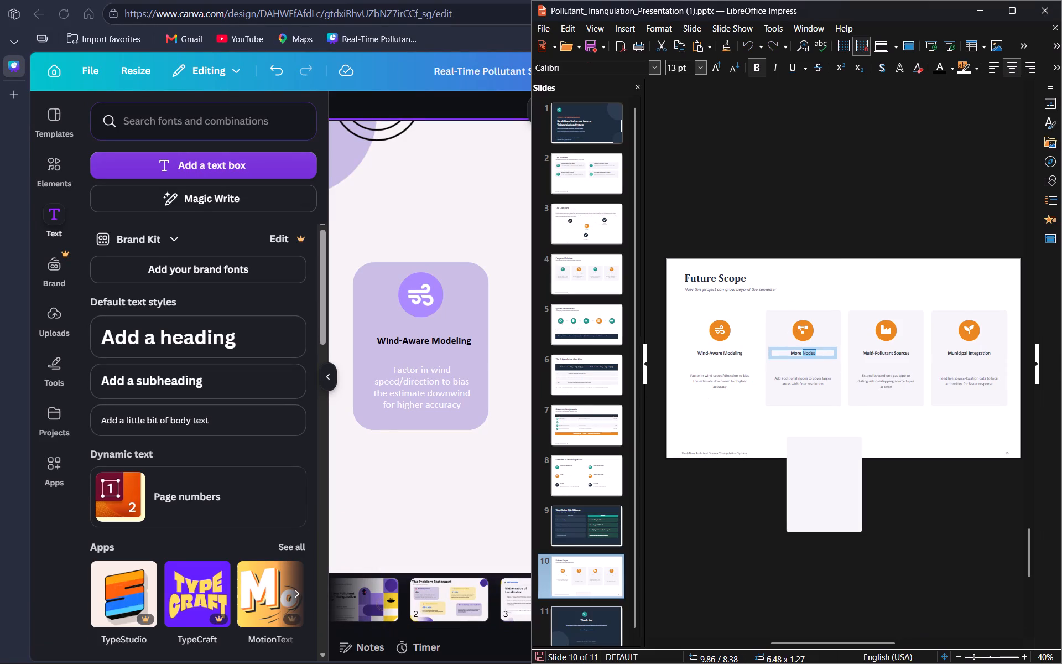
{"action": "key", "text": "ctrl+c"}
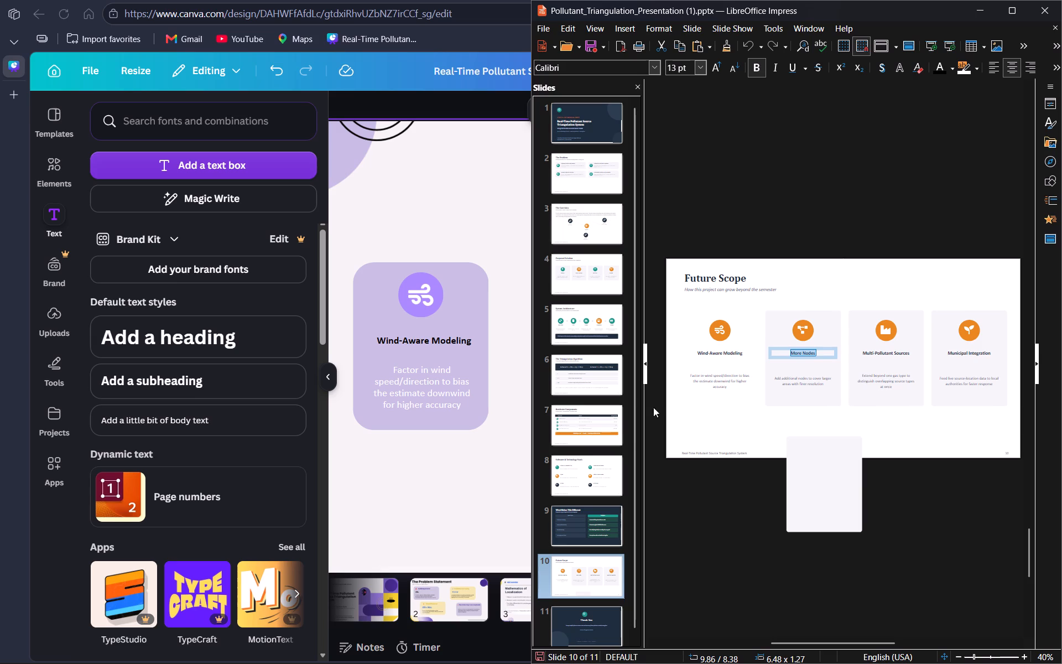
{"action": "left_click", "coordinate": [469, 39]}
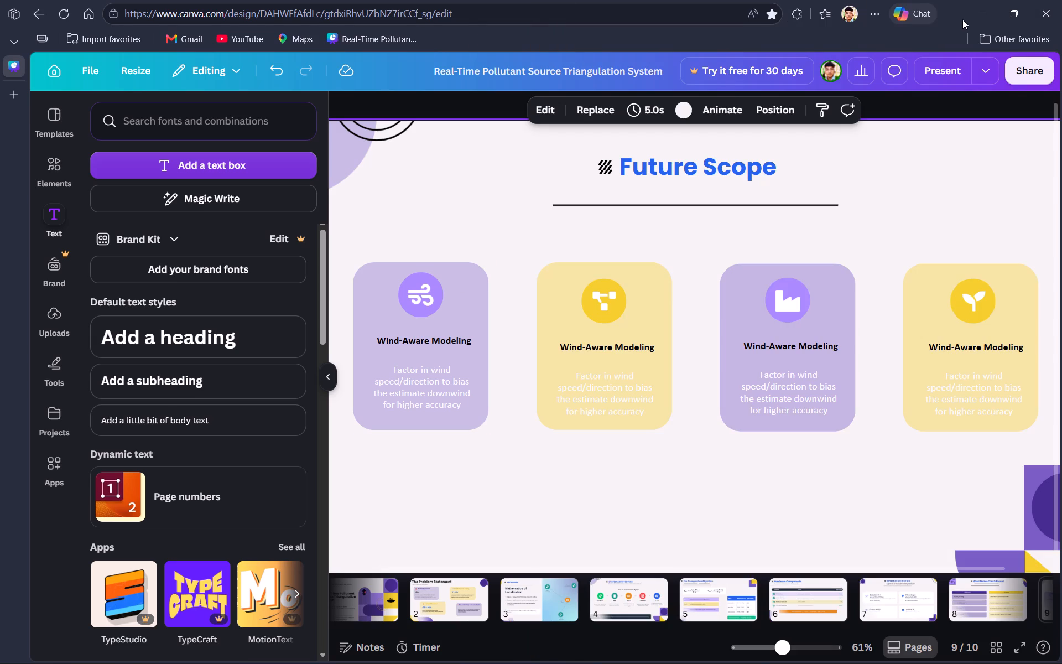
{"action": "key", "text": "super+z"}
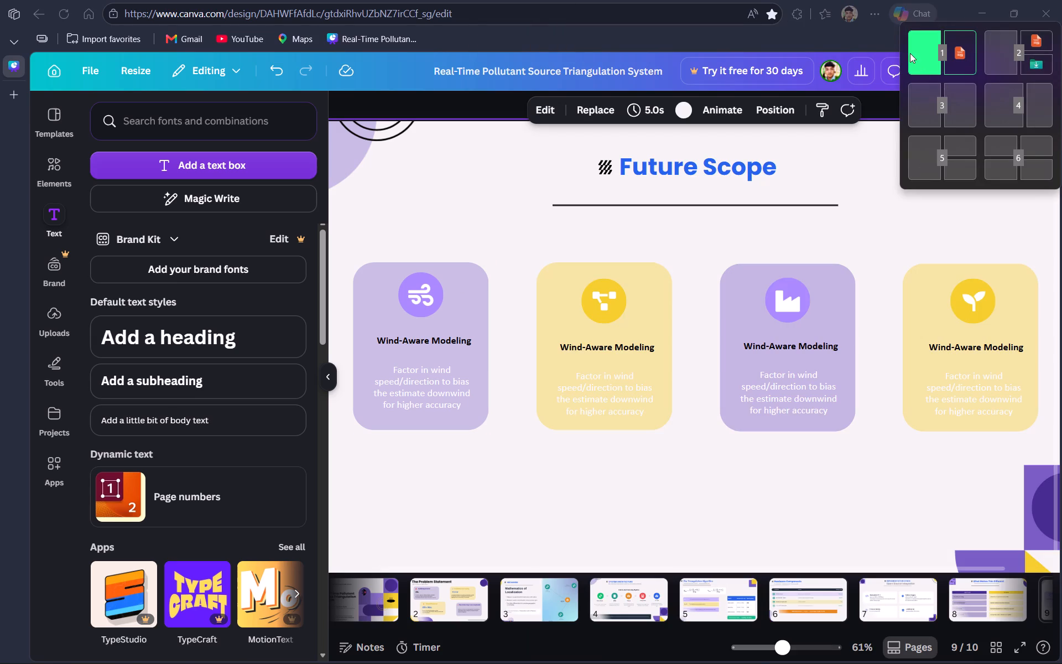
{"action": "left_click", "coordinate": [910, 53]}
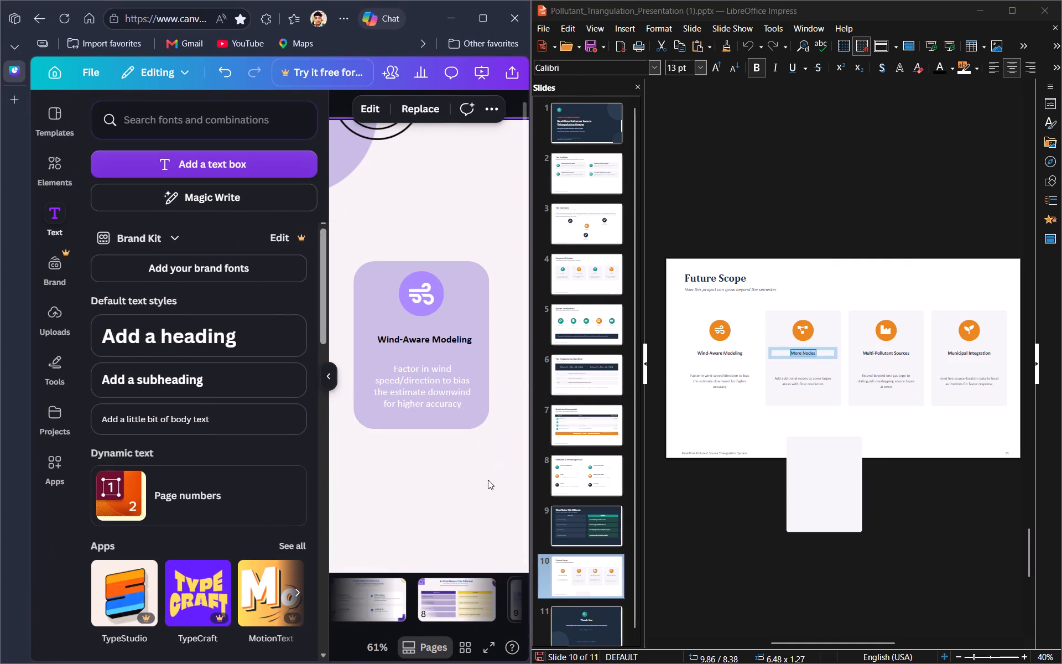
{"action": "scroll", "coordinate": [483, 495], "scroll_direction": "left", "scroll_amount": 3}
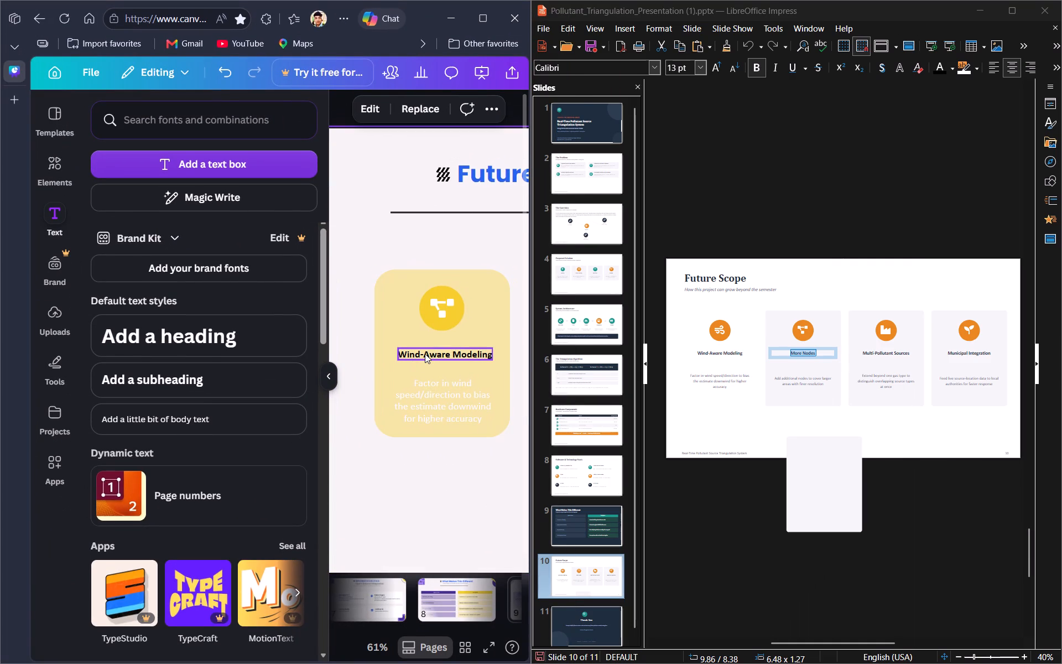
{"action": "double_click", "coordinate": [425, 354]}
{"action": "key", "text": "ctrl+v"}
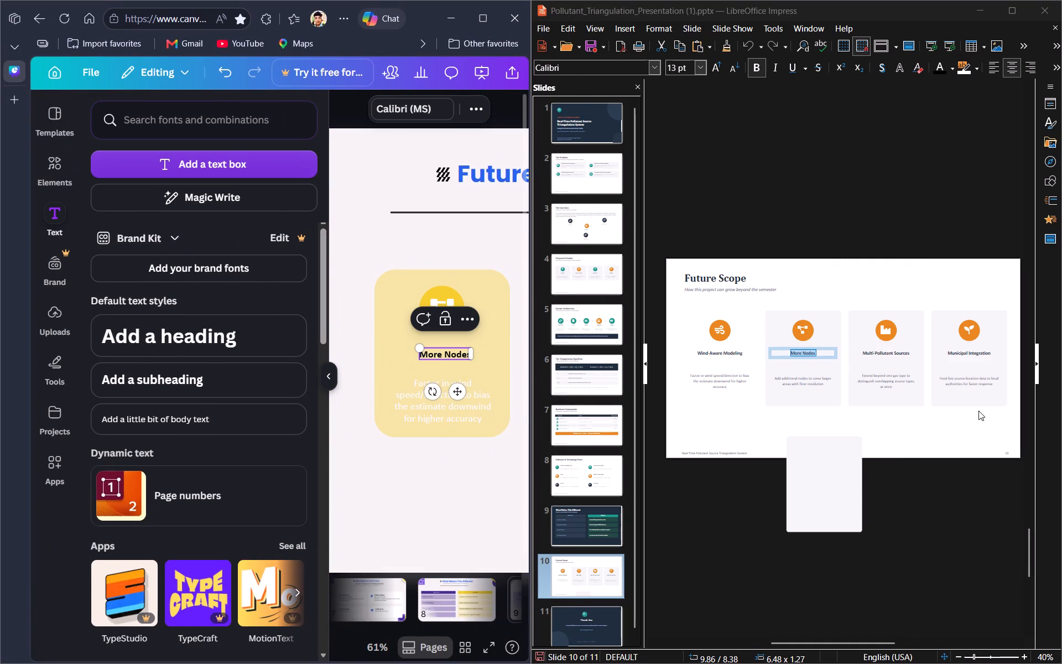
Copy the "Multi-Pollutant Sources" heading from Impress and paste it over the third card's heading in Canva.
{"action": "double_click", "coordinate": [890, 353]}
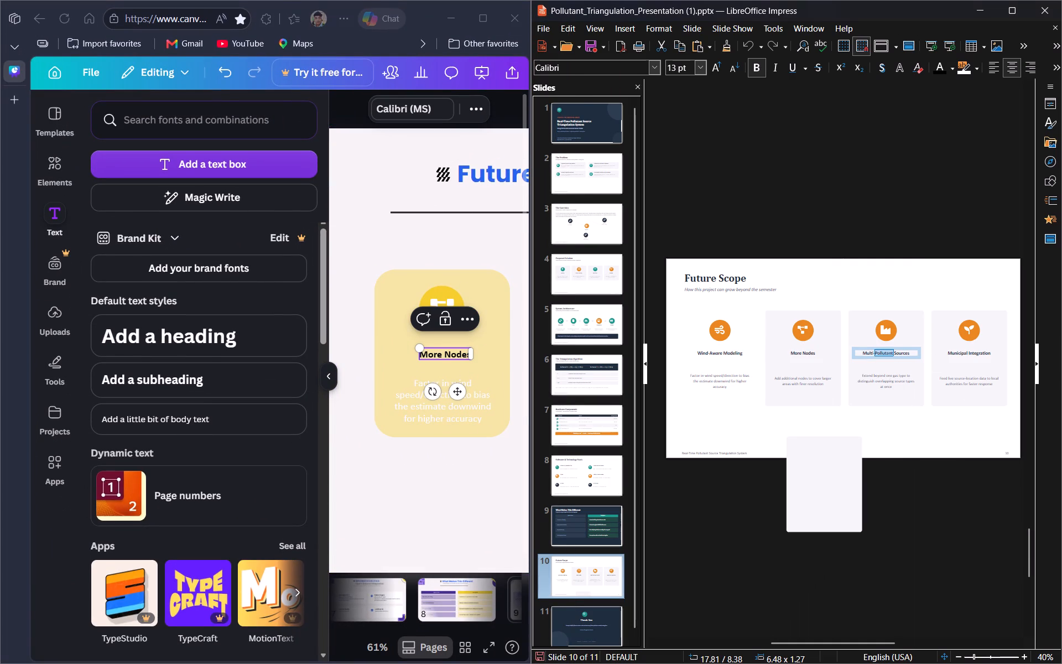
{"action": "key", "text": "ctrl+a"}
{"action": "key", "text": "ctrl+c"}
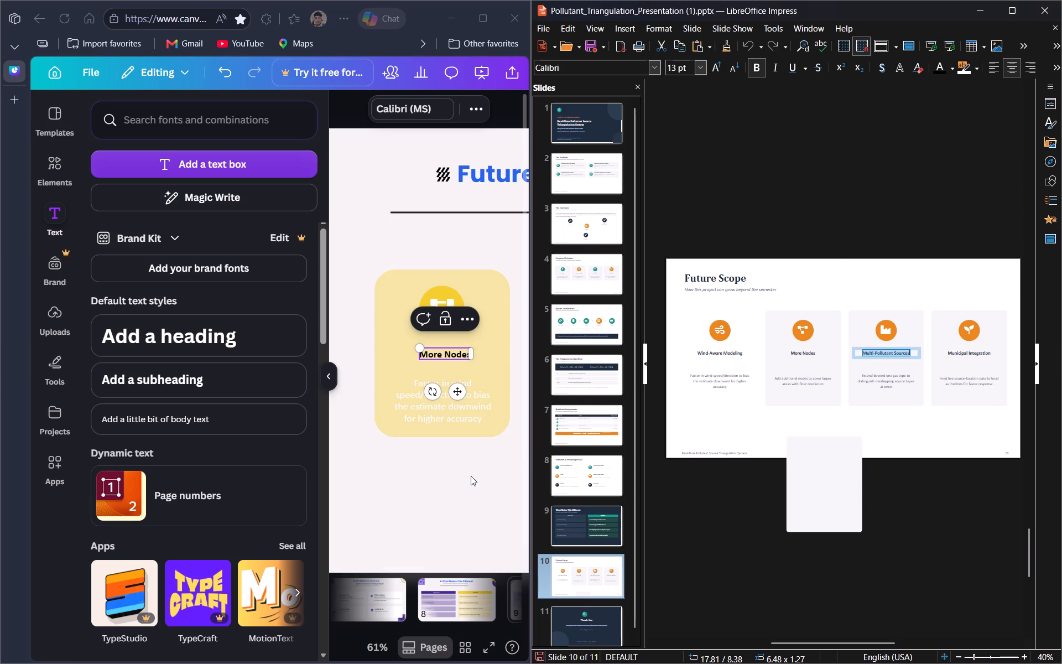
{"action": "left_click", "coordinate": [471, 476]}
{"action": "scroll", "coordinate": [471, 476], "scroll_direction": "left", "scroll_amount": 2}
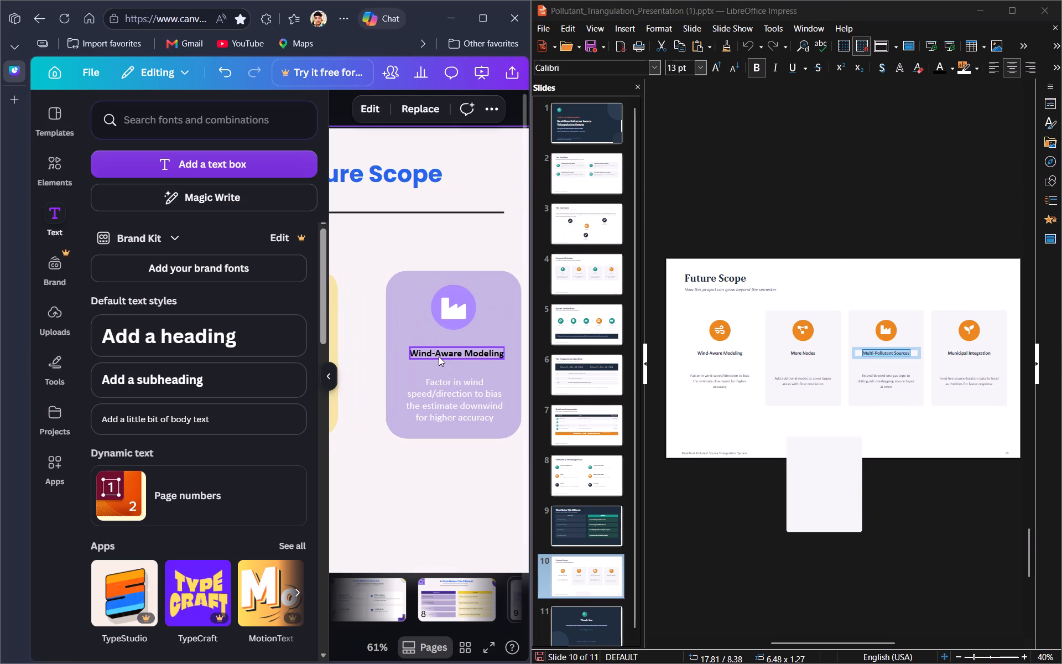
{"action": "triple_click", "coordinate": [439, 356]}
{"action": "key", "text": "ctrl+v"}
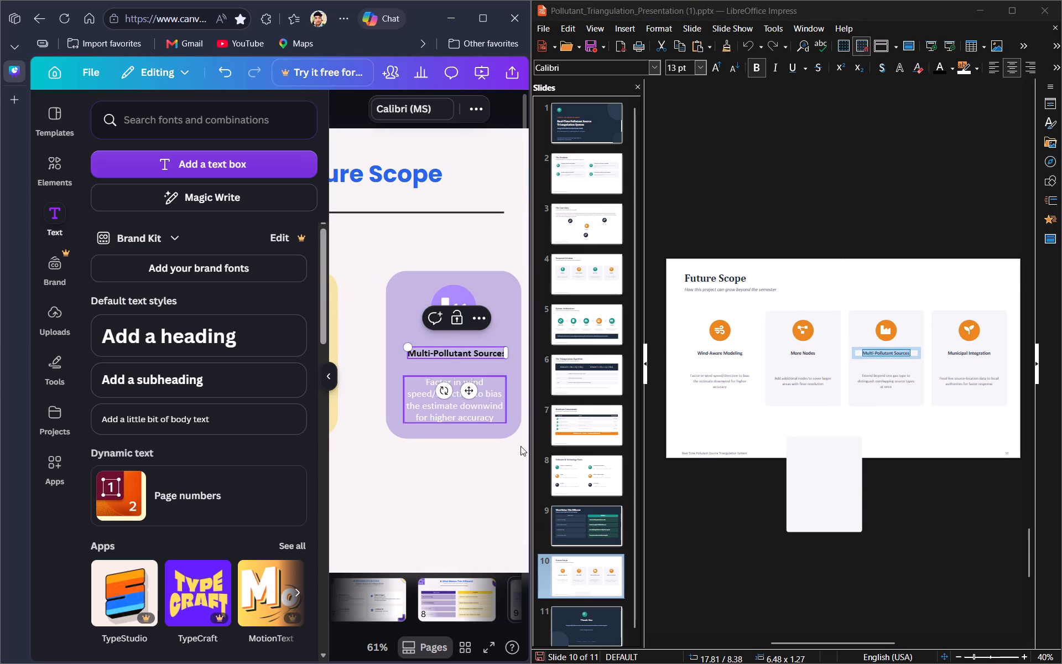
Copy the "Municipal Integration" heading from Impress and paste it over the fourth card's heading in Canva.
{"action": "left_click", "coordinate": [966, 349]}
{"action": "left_click", "coordinate": [966, 349]}
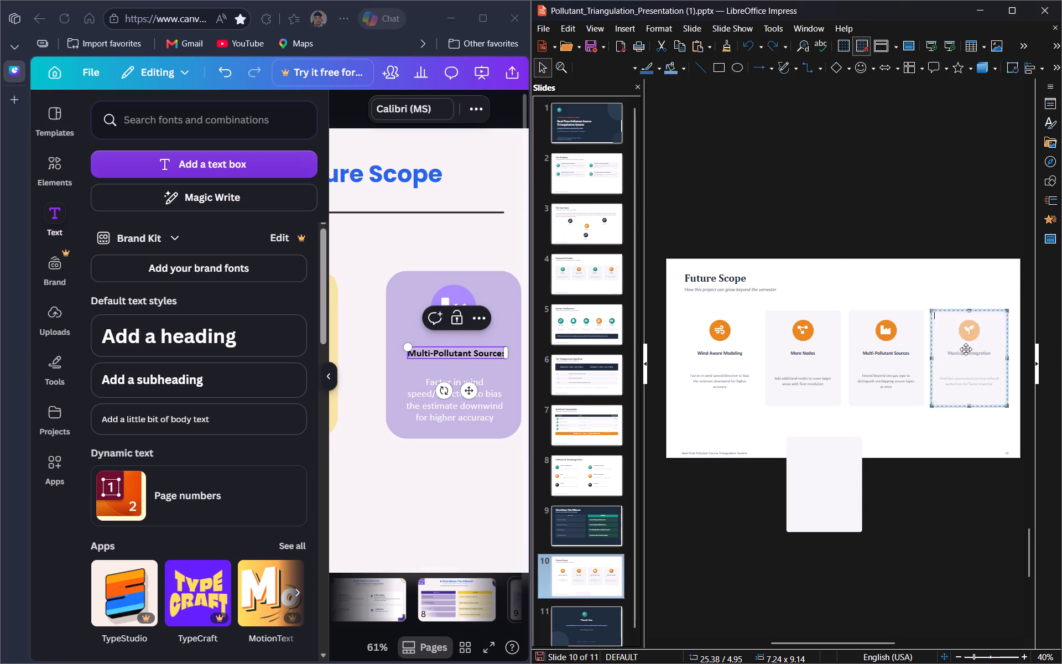
{"action": "left_click", "coordinate": [966, 349]}
{"action": "triple_click", "coordinate": [971, 352]}
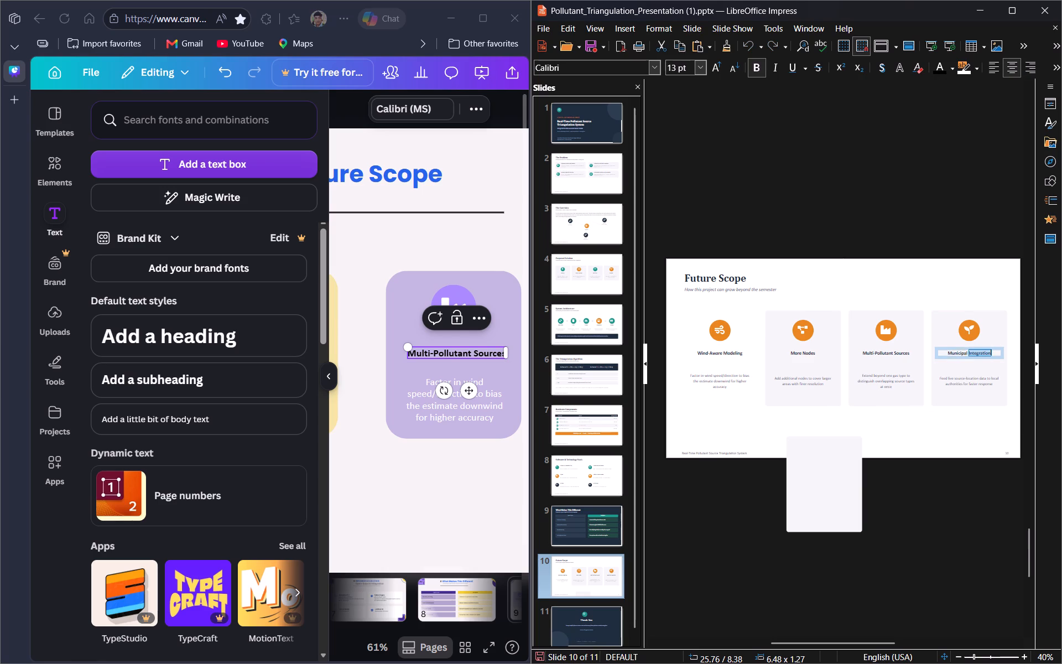
{"action": "key", "text": "ctrl+c"}
{"action": "scroll", "coordinate": [417, 506], "scroll_direction": "left", "scroll_amount": 2}
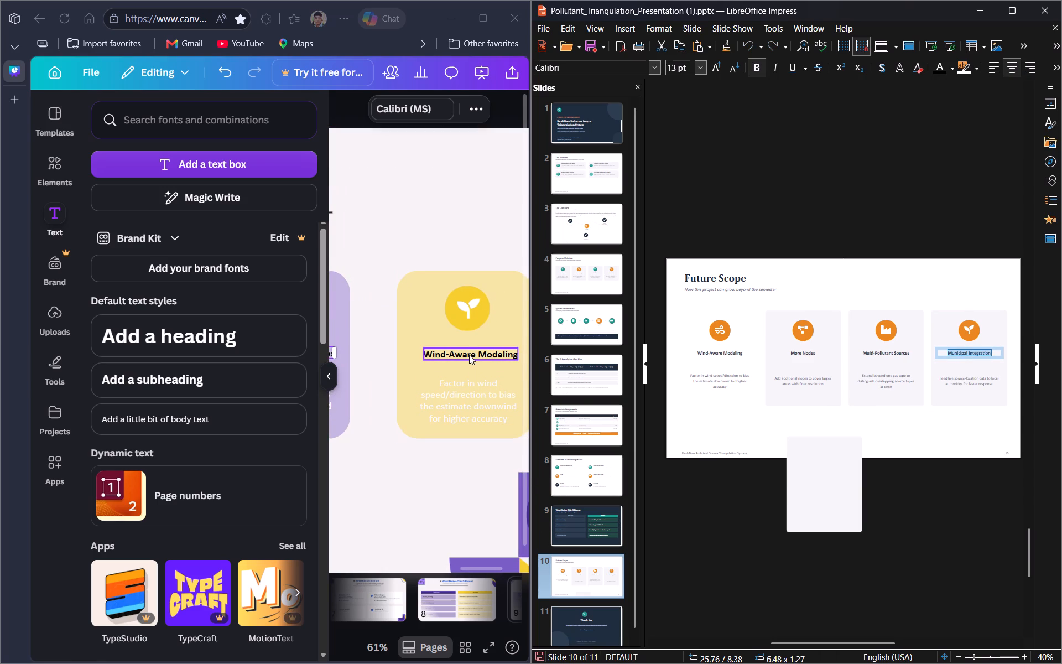
{"action": "double_click", "coordinate": [469, 355]}
{"action": "left_click", "coordinate": [469, 355]}
{"action": "key", "text": "ctrl+v"}
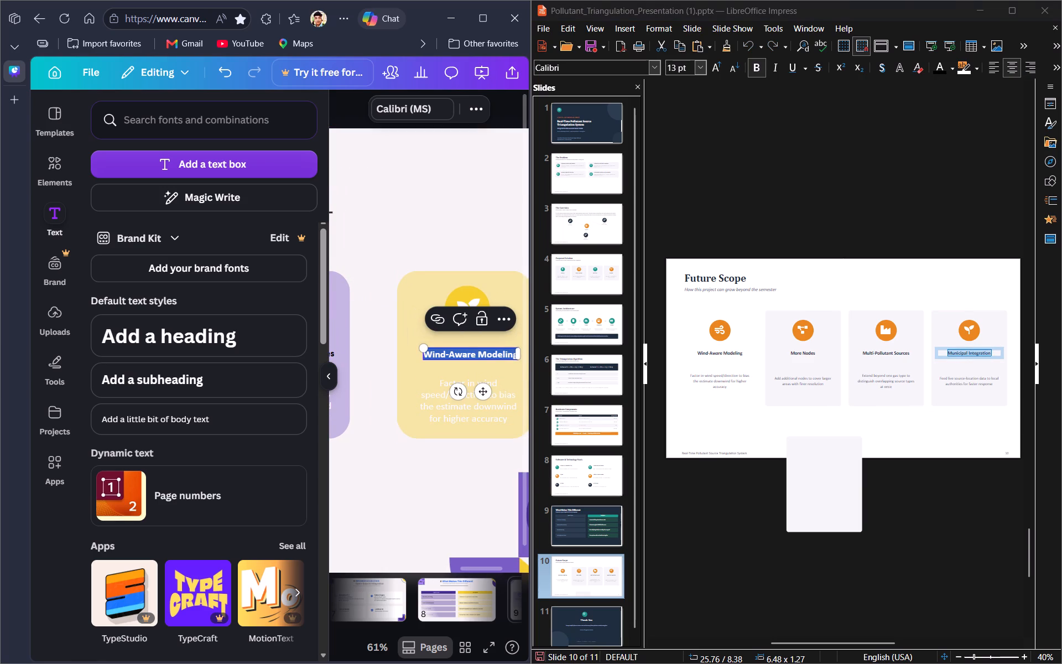
{"action": "left_click", "coordinate": [450, 487]}
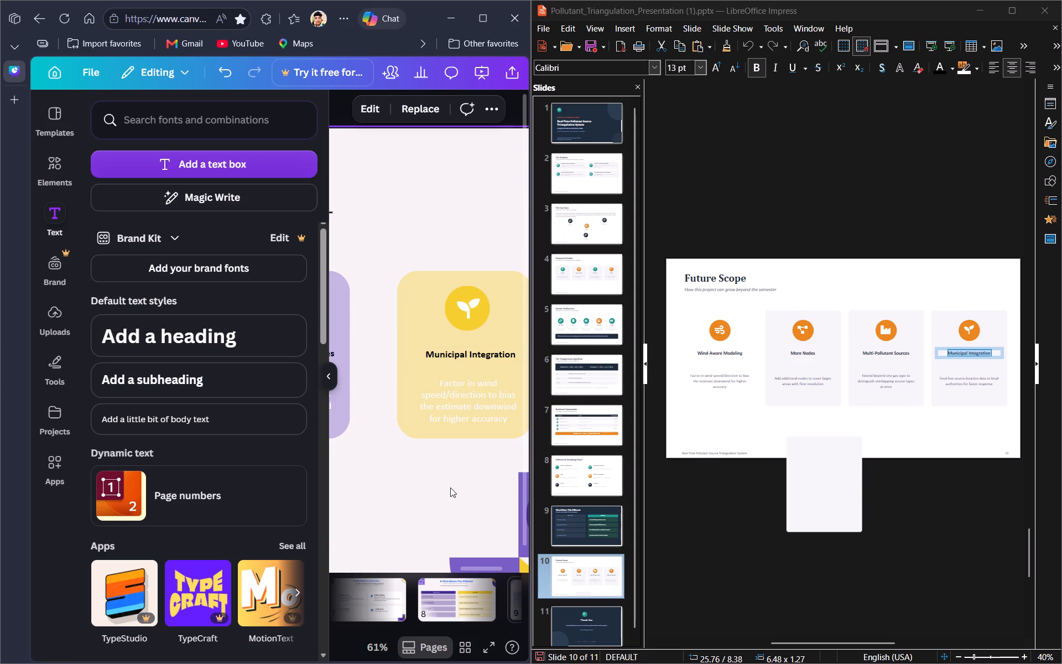
Copy the description text of the More Nodes card from the Future Scope slide in Impress.
{"action": "scroll", "coordinate": [421, 459], "scroll_direction": "right", "scroll_amount": 7}
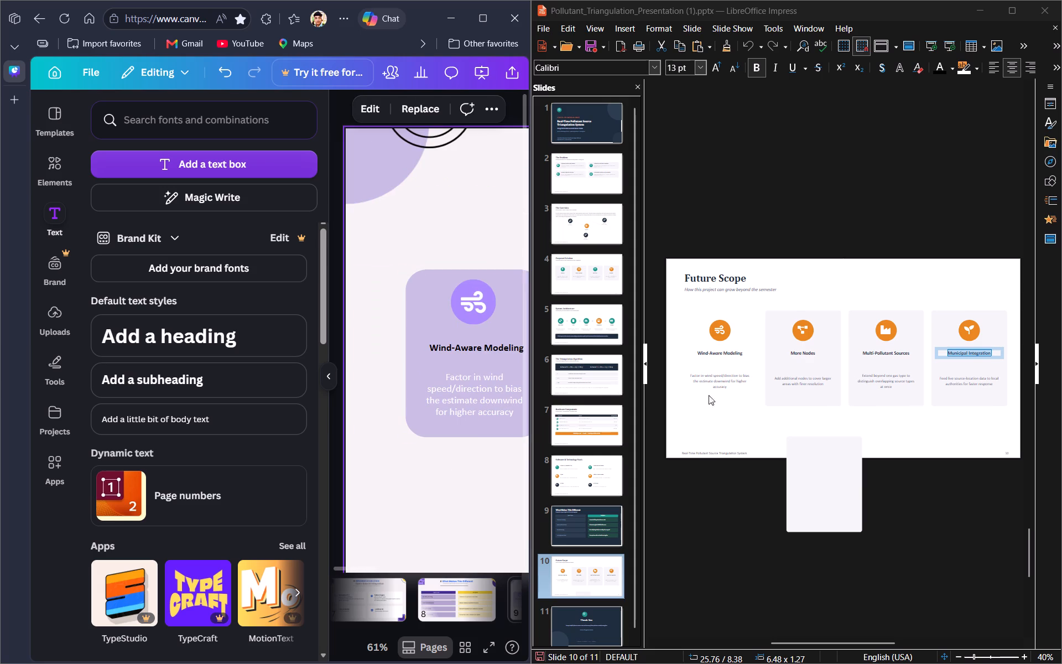
{"action": "triple_click", "coordinate": [802, 385]}
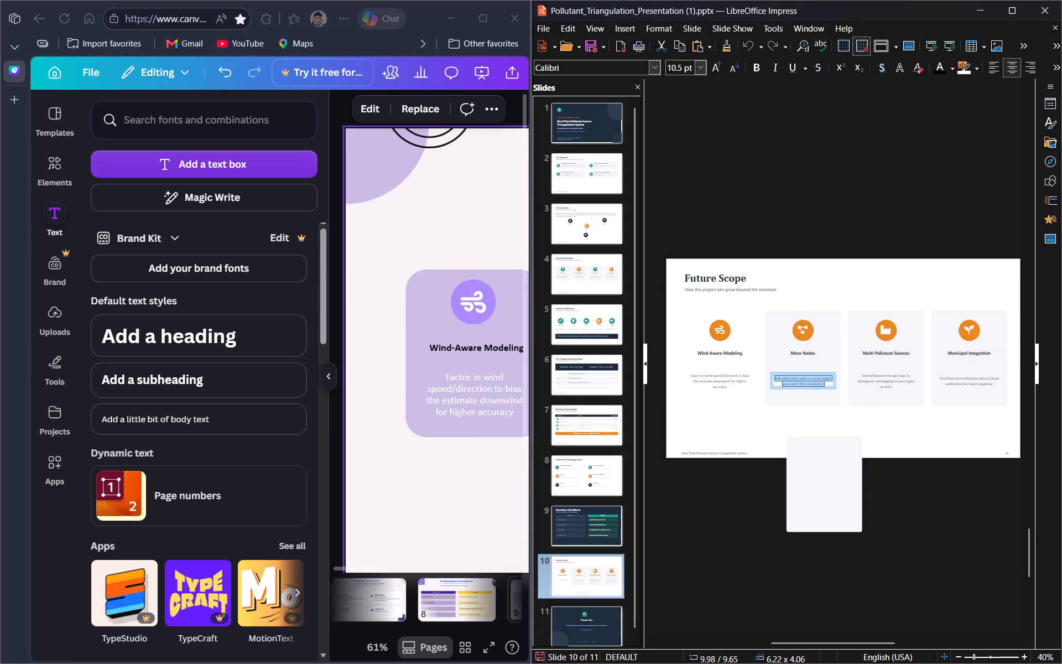
{"action": "key", "text": "ctrl+c"}
{"action": "scroll", "coordinate": [423, 476], "scroll_direction": "left", "scroll_amount": 1}
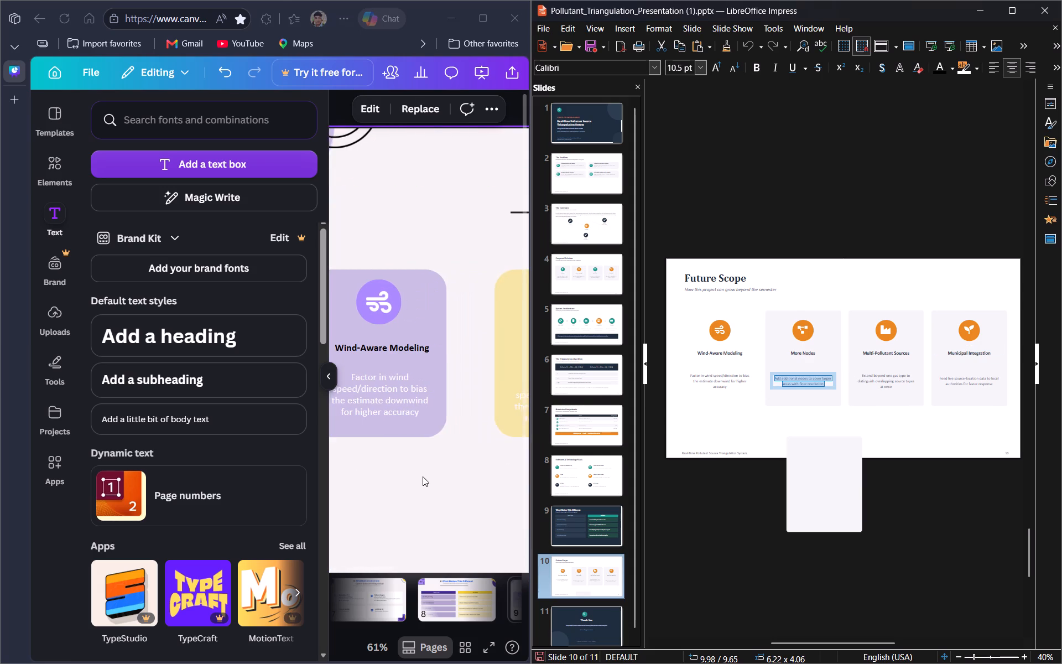
{"action": "scroll", "coordinate": [423, 476], "scroll_direction": "left", "scroll_amount": 1}
{"action": "scroll", "coordinate": [503, 400], "scroll_direction": "left", "scroll_amount": 1}
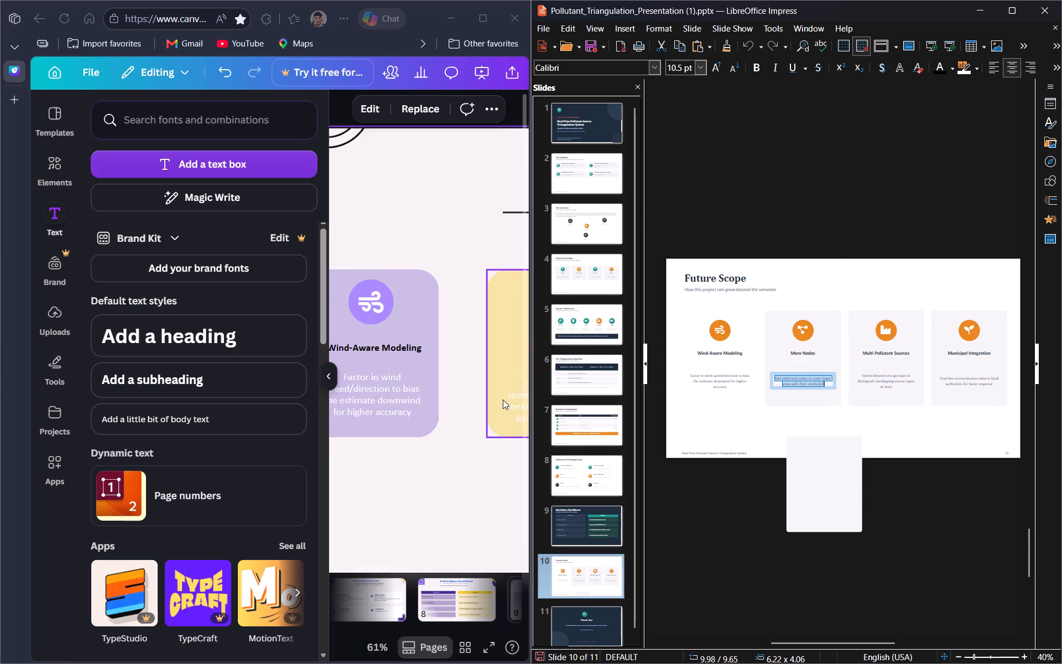
{"action": "scroll", "coordinate": [503, 400], "scroll_direction": "left", "scroll_amount": 1}
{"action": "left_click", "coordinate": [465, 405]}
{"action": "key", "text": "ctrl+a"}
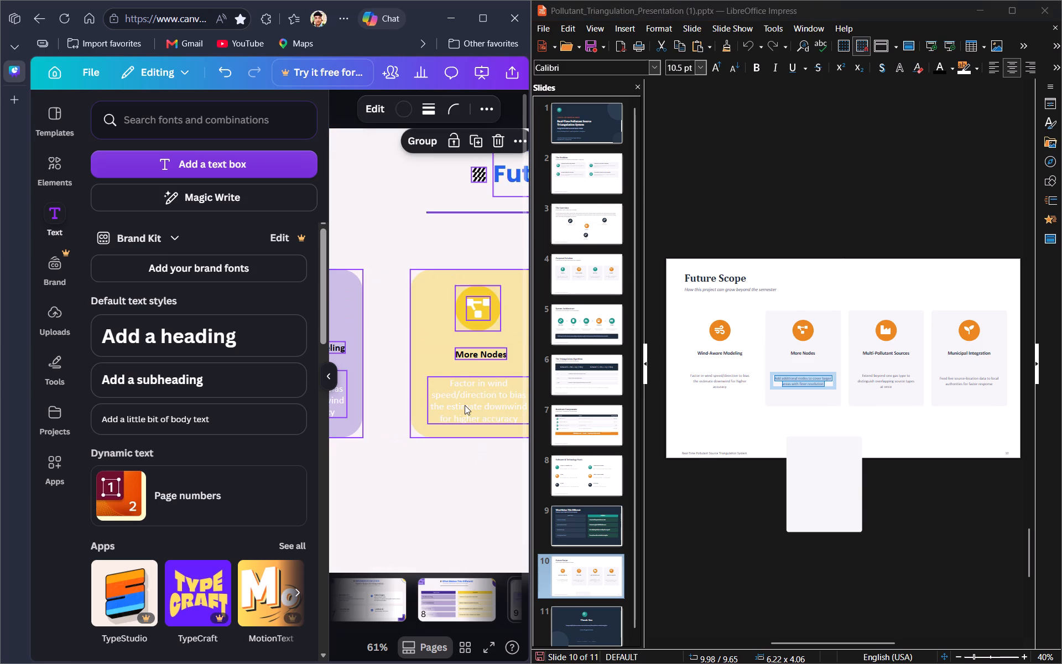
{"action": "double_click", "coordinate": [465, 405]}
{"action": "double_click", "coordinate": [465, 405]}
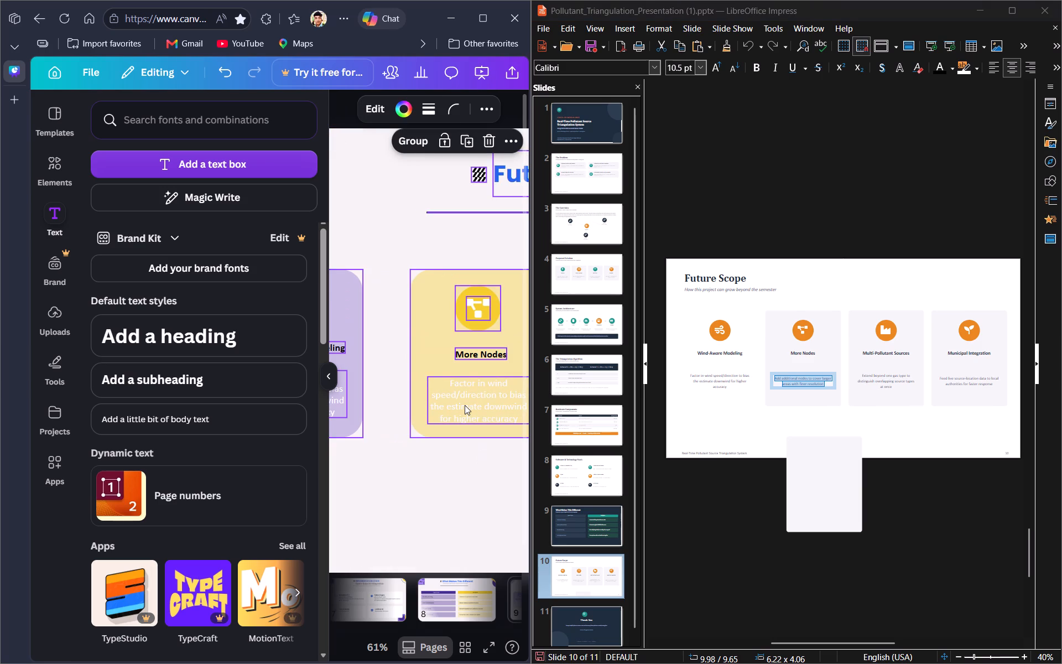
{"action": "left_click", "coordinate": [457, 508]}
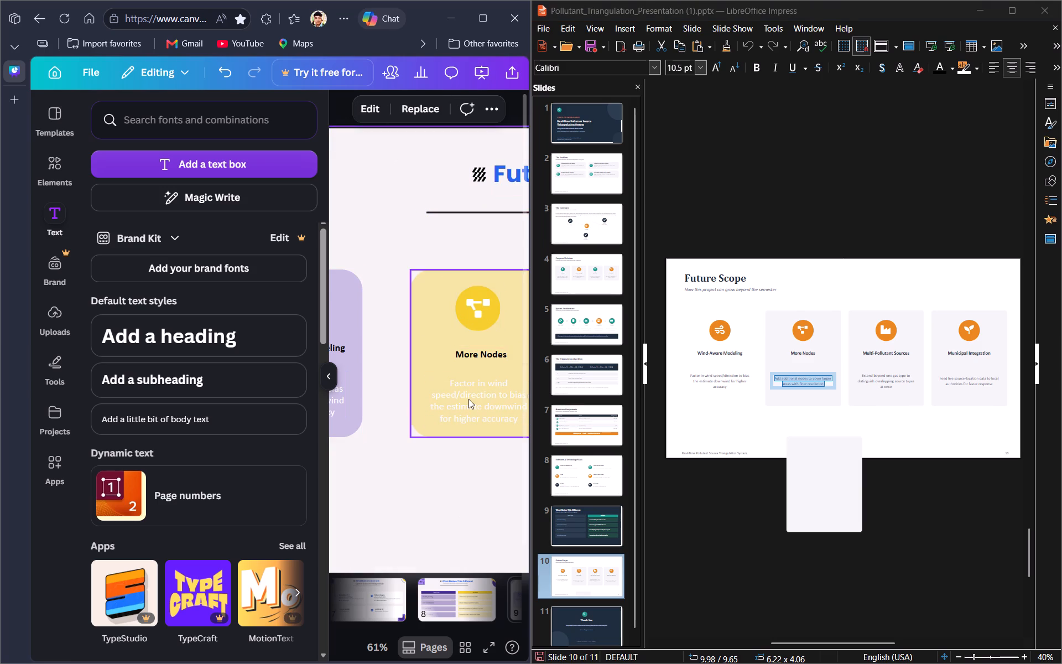
Replace the More Nodes card's description in Canva with the copied text about adding nodes to cover larger areas.
{"action": "triple_click", "coordinate": [468, 399]}
{"action": "key", "text": "ctrl+v"}
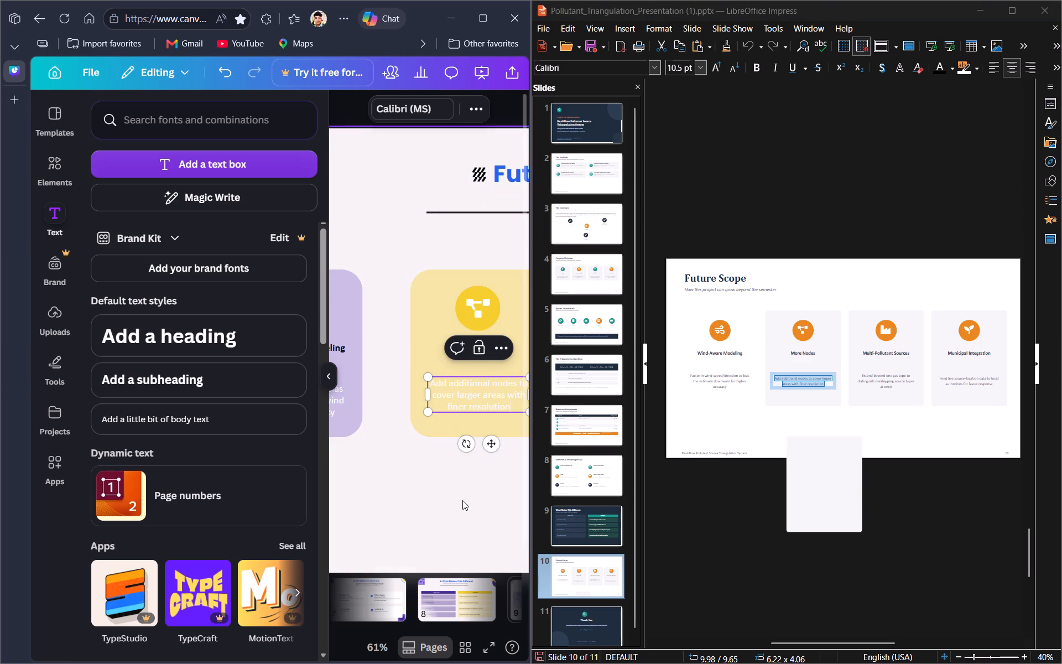
{"action": "left_click", "coordinate": [462, 501]}
Copy the description text of the Multi-Pollutant Sources card from the Future Scope slide in Impress.
{"action": "scroll", "coordinate": [462, 501], "scroll_direction": "left", "scroll_amount": 2}
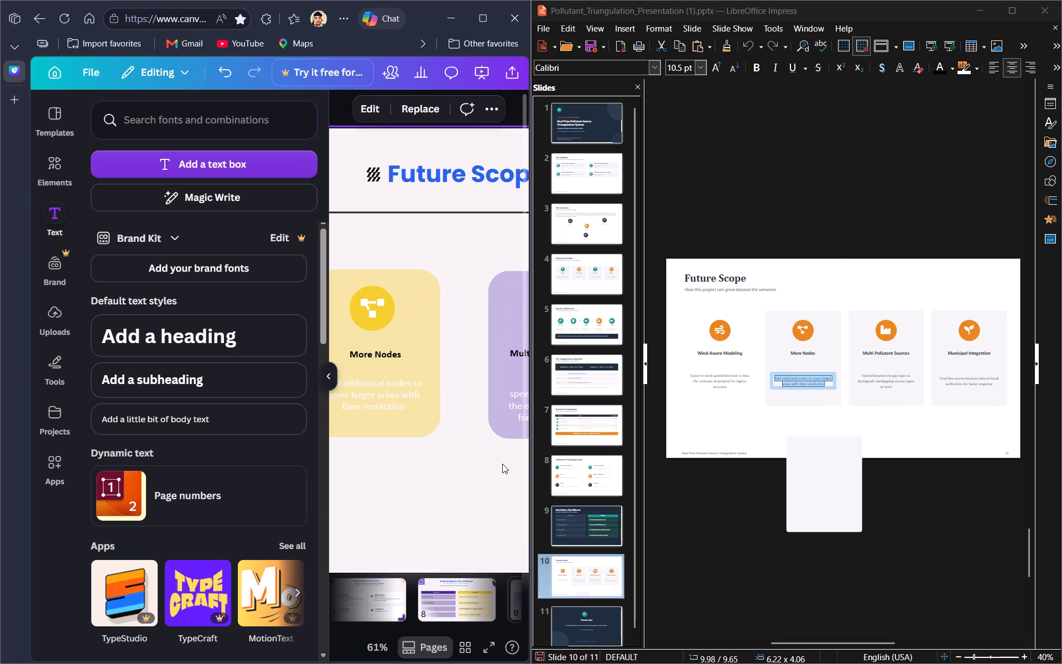
{"action": "scroll", "coordinate": [502, 464], "scroll_direction": "left", "scroll_amount": 1}
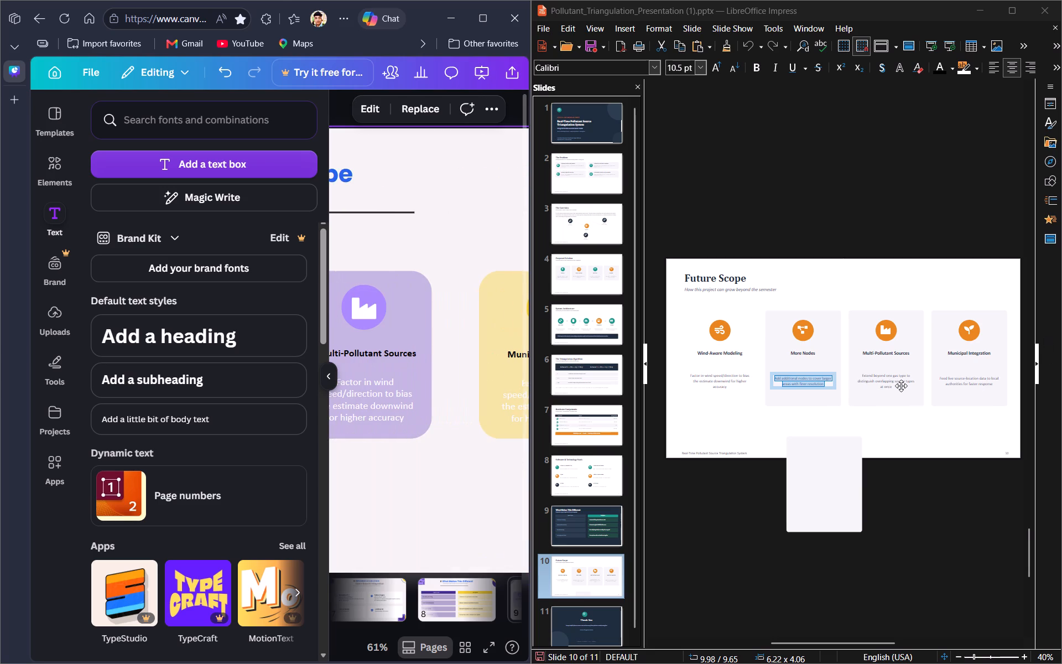
{"action": "left_click", "coordinate": [901, 386]}
{"action": "triple_click", "coordinate": [901, 386]}
{"action": "left_click", "coordinate": [895, 383]}
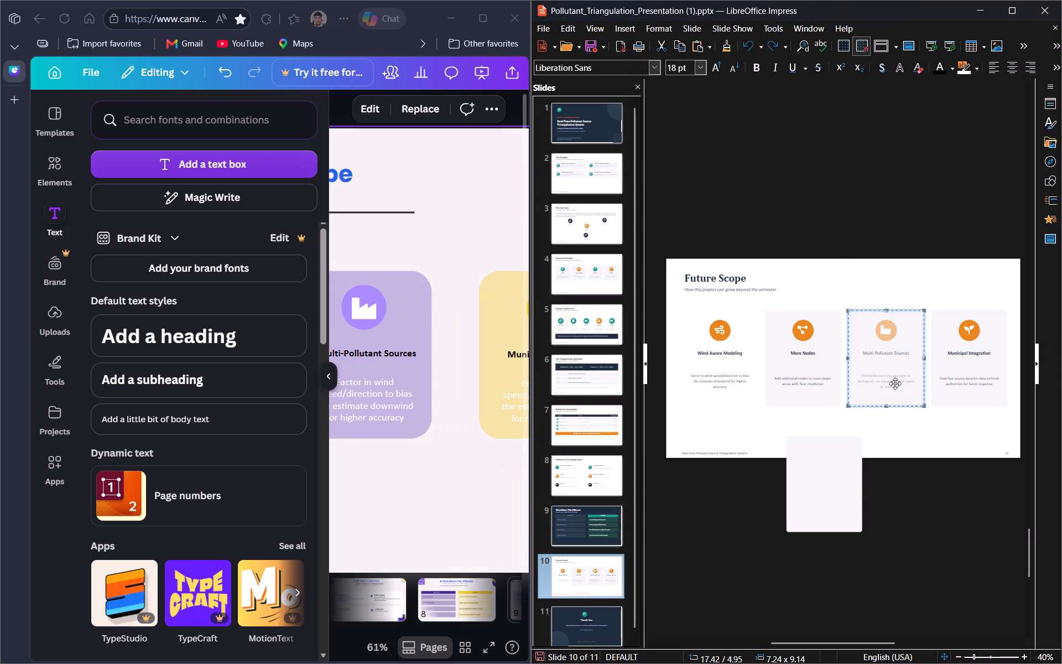
{"action": "double_click", "coordinate": [895, 383]}
{"action": "double_click", "coordinate": [895, 383]}
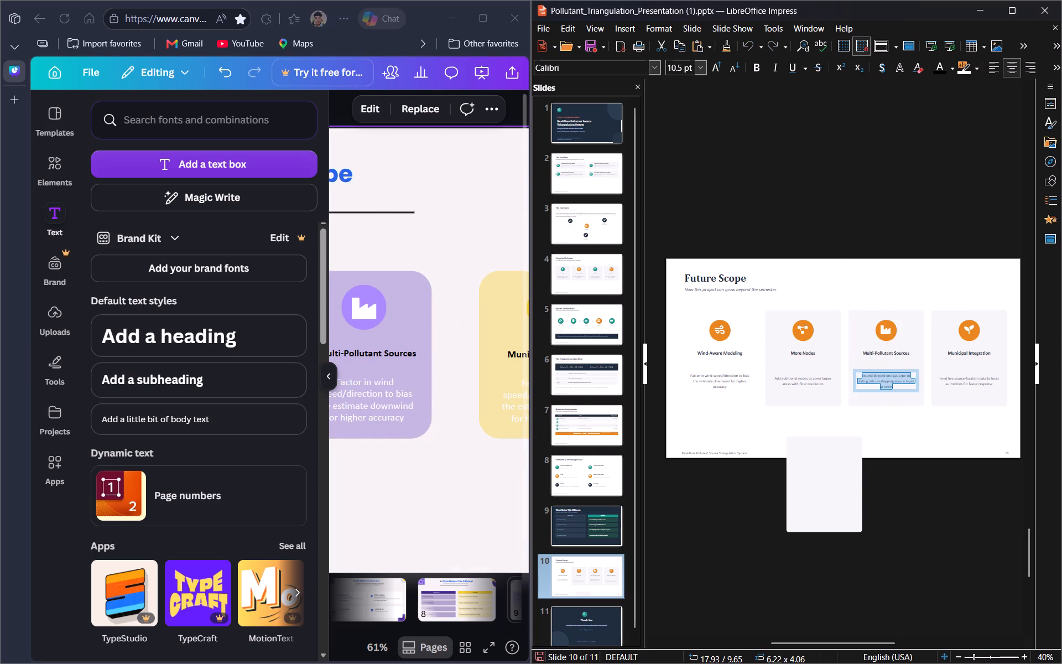
{"action": "key", "text": "ctrl+c"}
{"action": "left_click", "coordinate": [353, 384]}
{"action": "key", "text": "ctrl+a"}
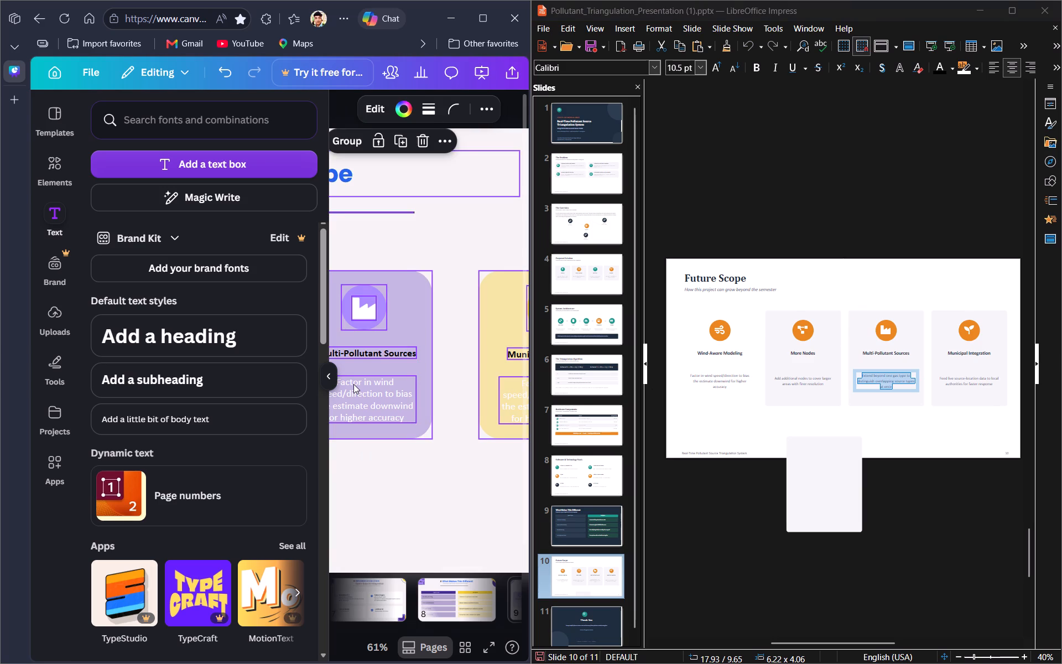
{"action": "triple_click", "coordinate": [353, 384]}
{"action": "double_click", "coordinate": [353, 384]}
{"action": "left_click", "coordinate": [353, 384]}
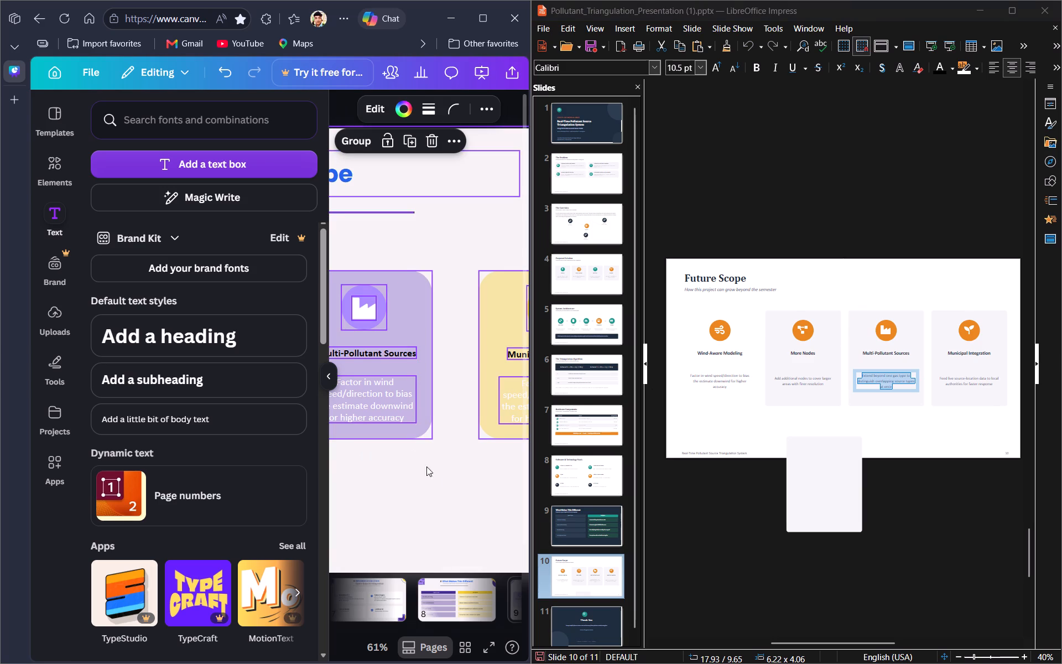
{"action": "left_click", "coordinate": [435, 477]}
Replace the Multi-Pollutant Sources card's description in Canva with the copied text about distinguishing overlapping source types.
{"action": "triple_click", "coordinate": [383, 401]}
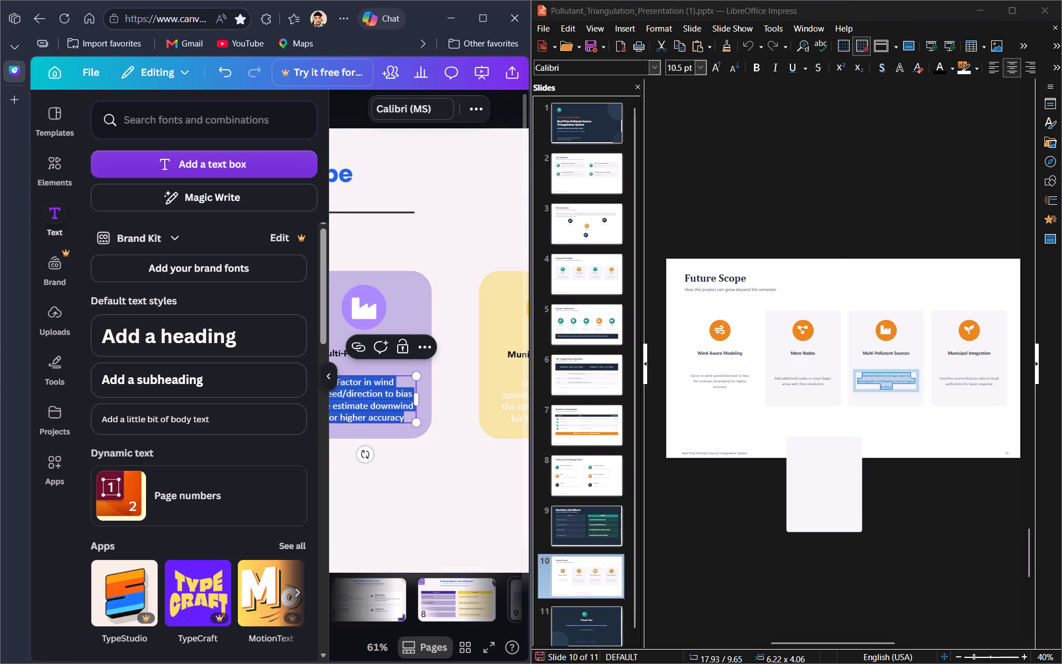
{"action": "key", "text": "ctrl+v"}
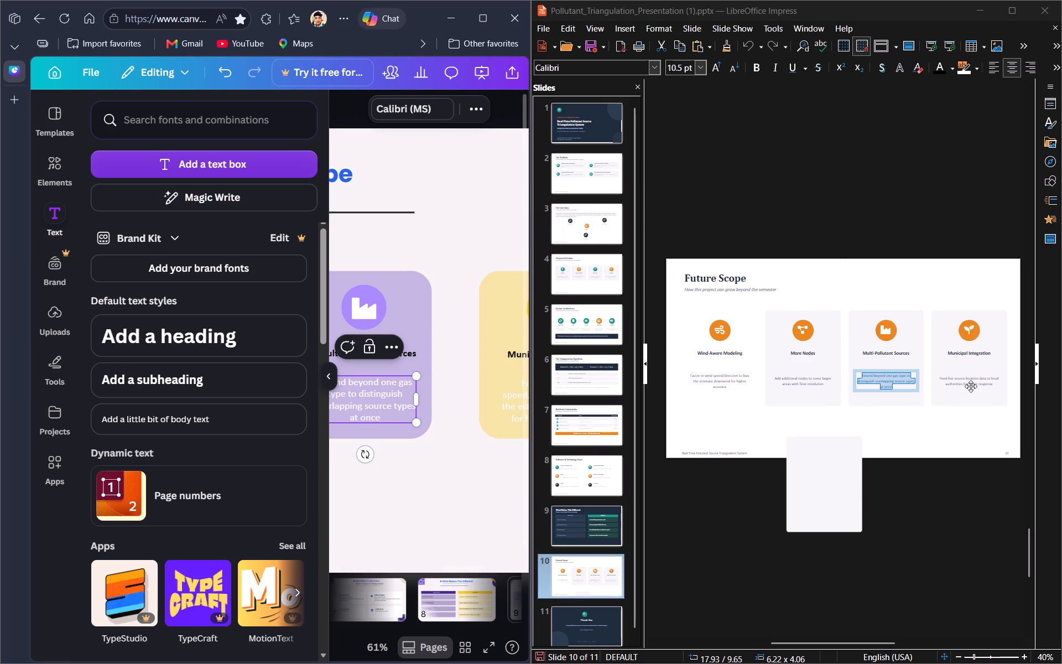
Copy the description text of the Municipal Integration card from the Future Scope slide in Impress.
{"action": "left_click", "coordinate": [973, 385]}
{"action": "triple_click", "coordinate": [973, 385]}
{"action": "left_click", "coordinate": [973, 385]}
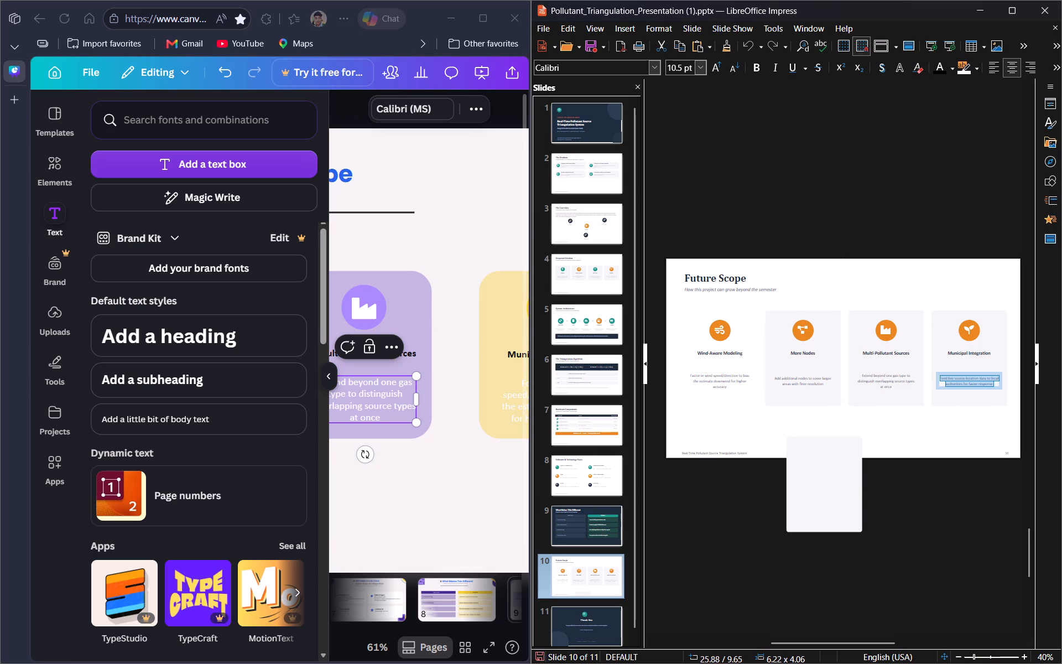
{"action": "key", "text": "ctrl+c"}
Replace the Municipal Integration card's description in Canva with the copied text about feeding live source-location data to local authorities.
{"action": "left_click", "coordinate": [467, 514]}
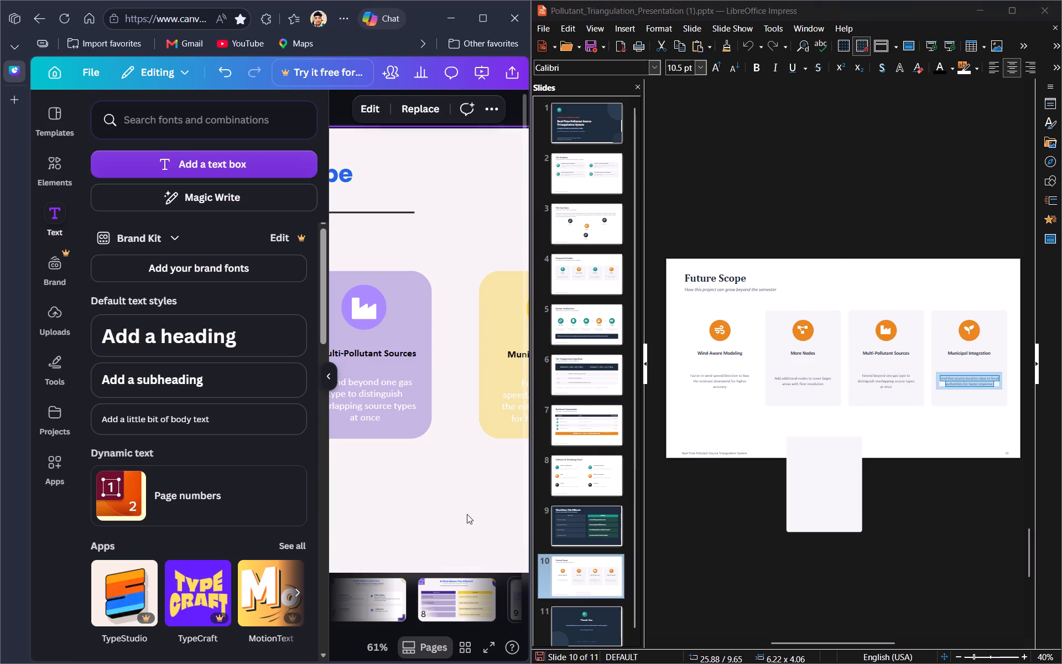
{"action": "left_click", "coordinate": [506, 390]}
{"action": "triple_click", "coordinate": [506, 390]}
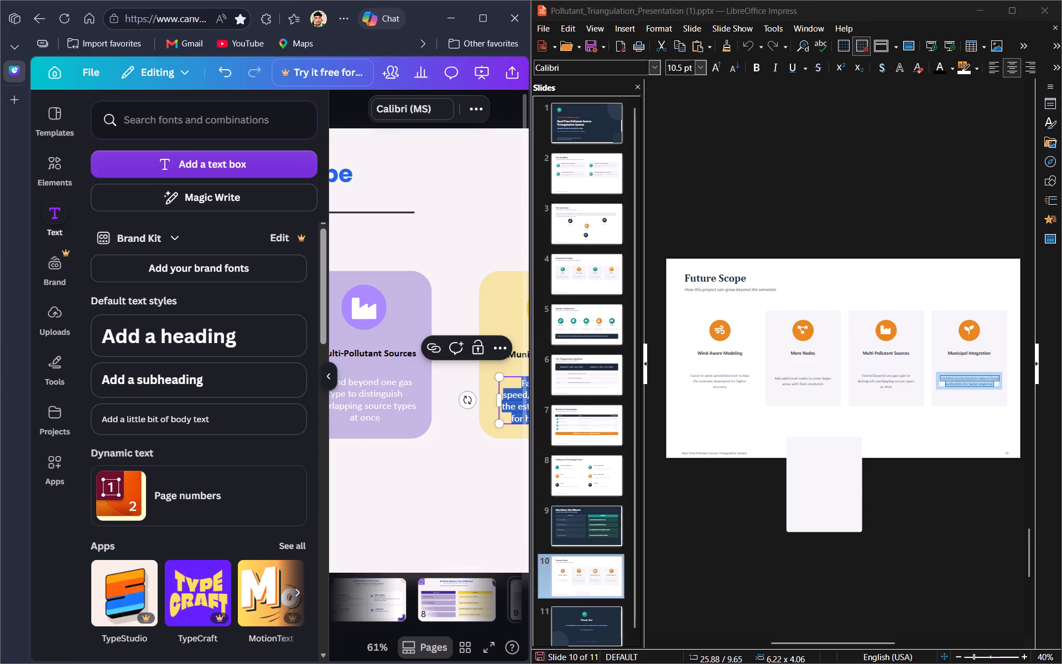
{"action": "key", "text": "ctrl+v"}
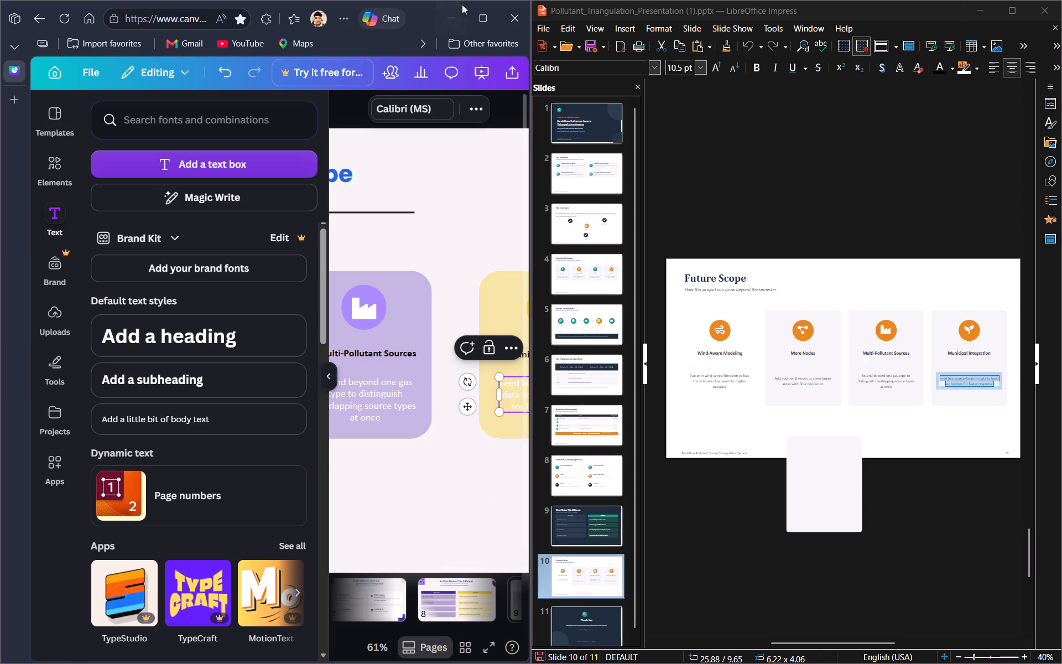
Recolor the description texts of the yellow More Nodes and Municipal Integration cards to gray.
{"action": "left_click", "coordinate": [476, 15]}
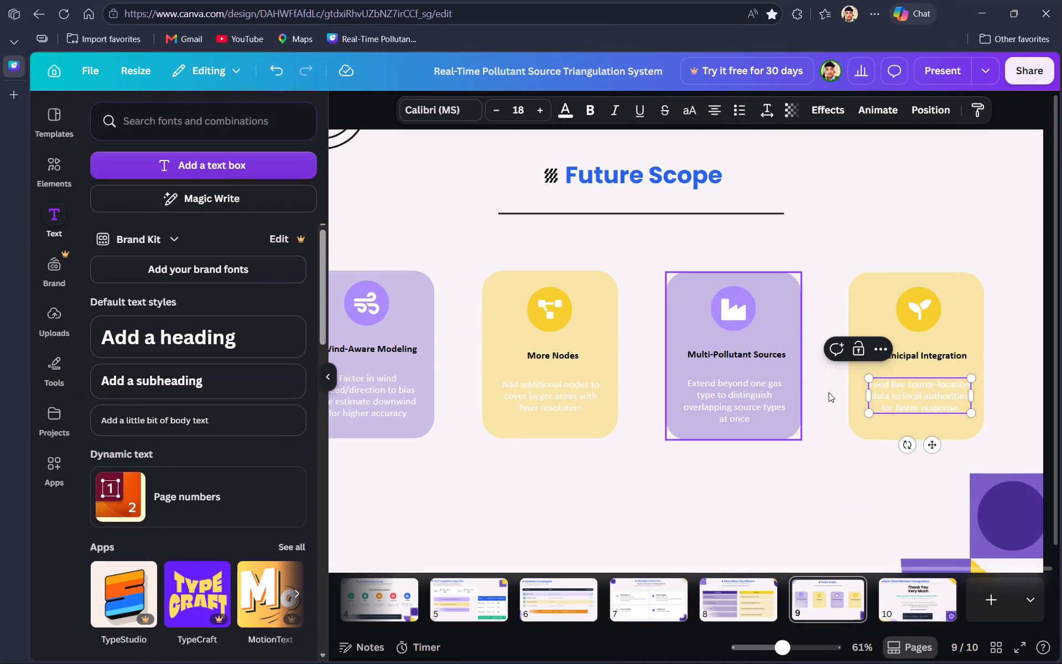
{"action": "left_click", "coordinate": [773, 469]}
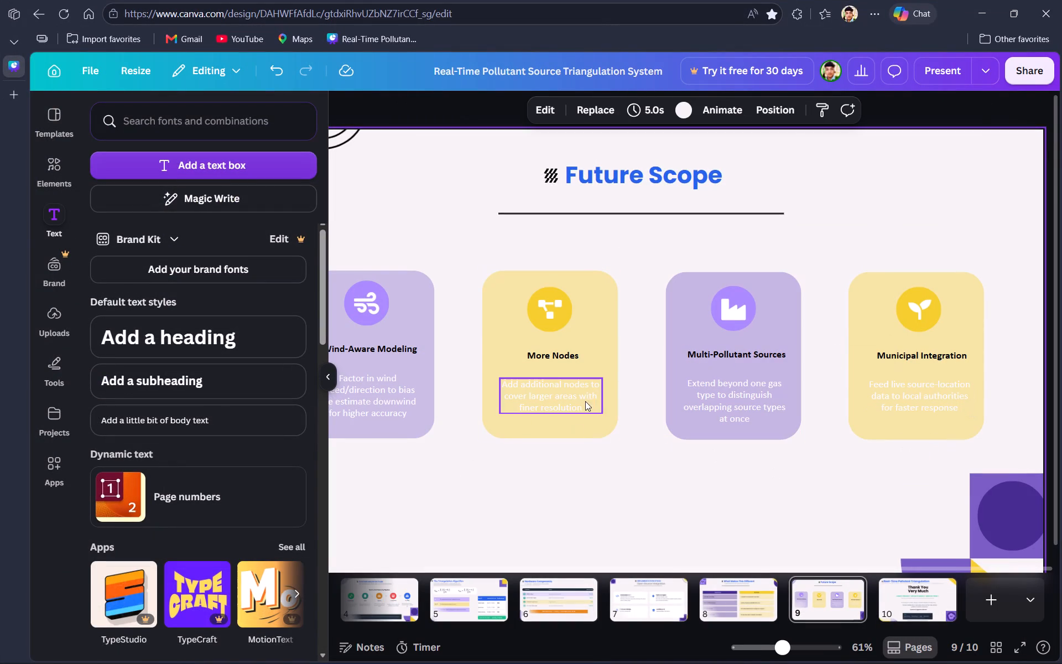
{"action": "left_click", "coordinate": [556, 388]}
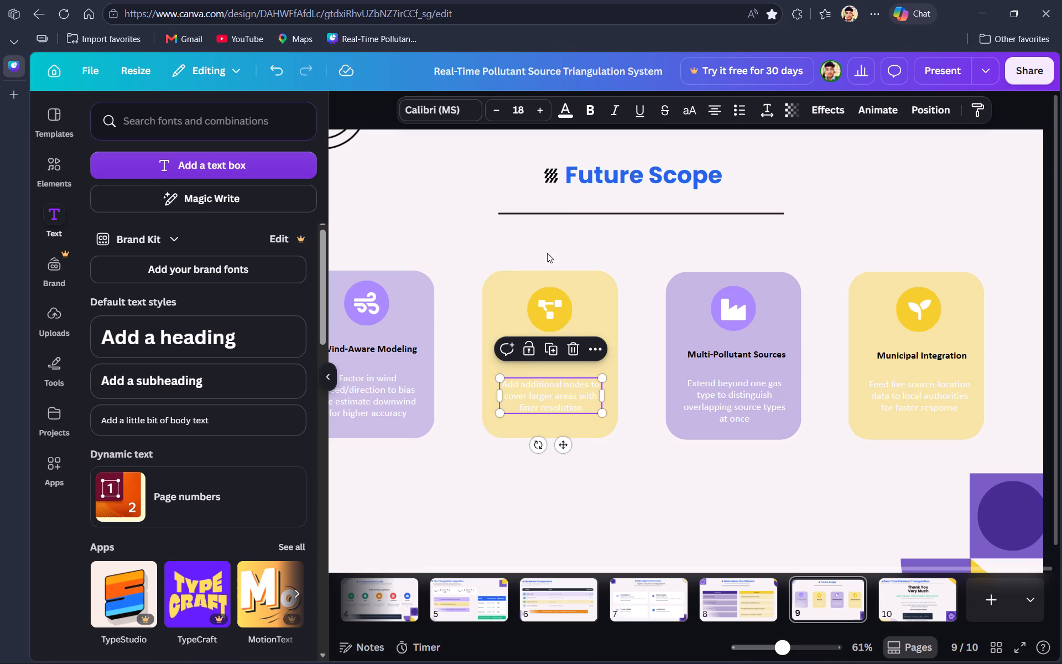
{"action": "left_click", "coordinate": [568, 112]}
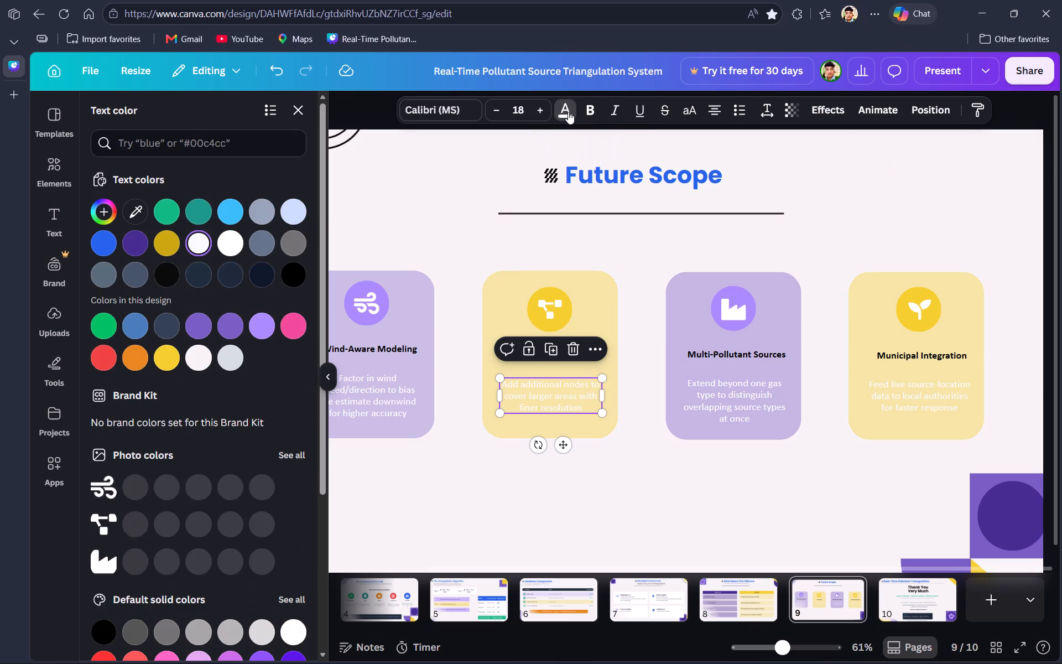
{"action": "left_click", "coordinate": [284, 244]}
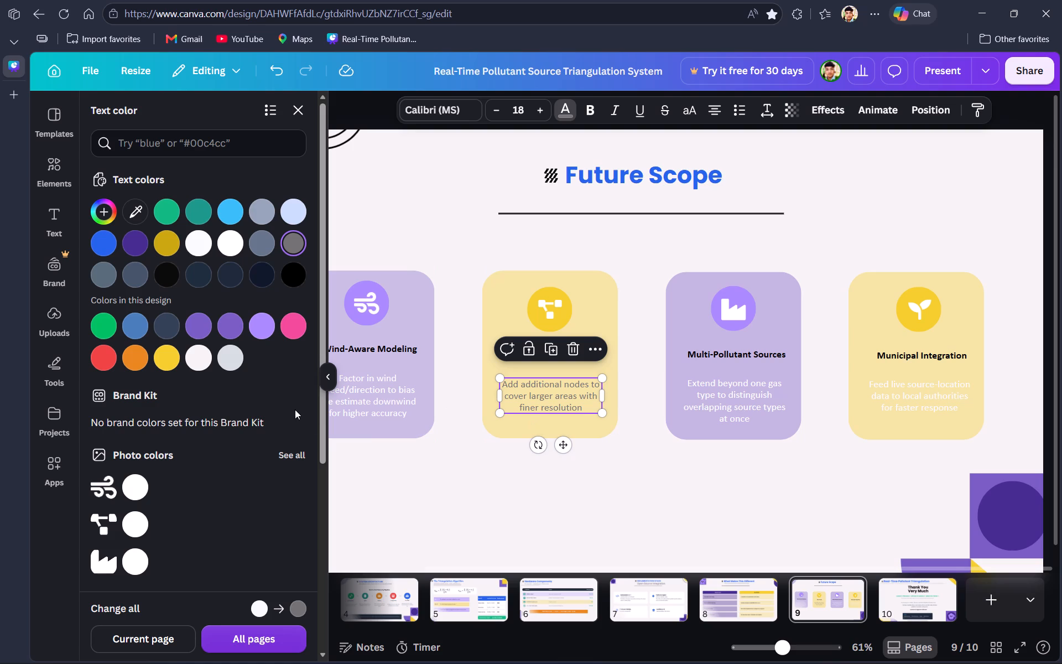
{"action": "left_click", "coordinate": [914, 401]}
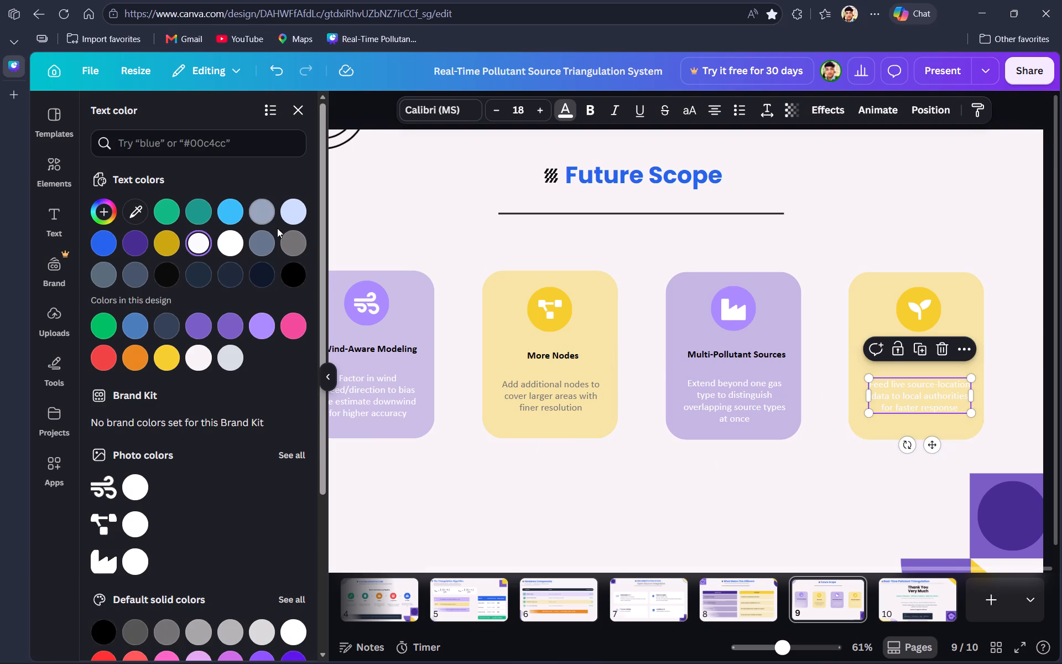
{"action": "left_click", "coordinate": [288, 238]}
{"action": "left_click", "coordinate": [555, 514]}
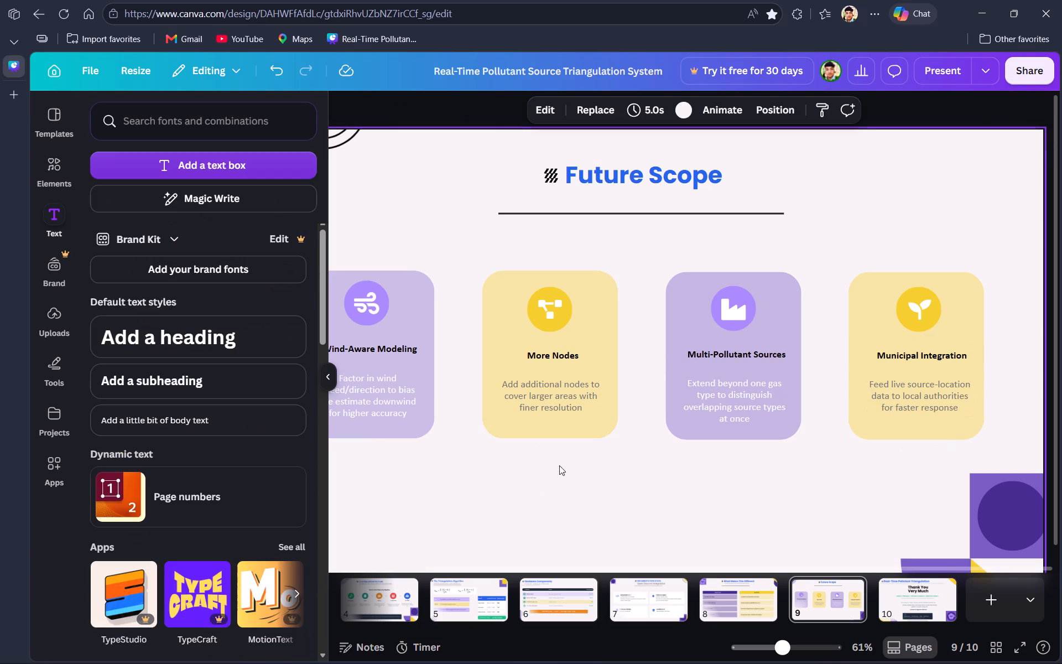
{"action": "left_click", "coordinate": [535, 492]}
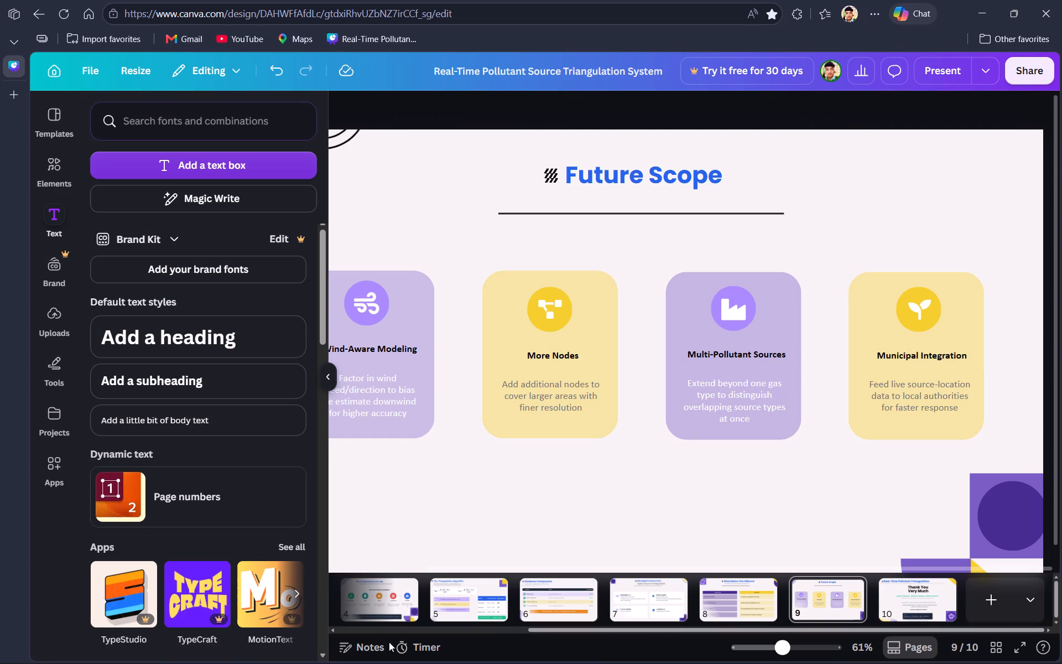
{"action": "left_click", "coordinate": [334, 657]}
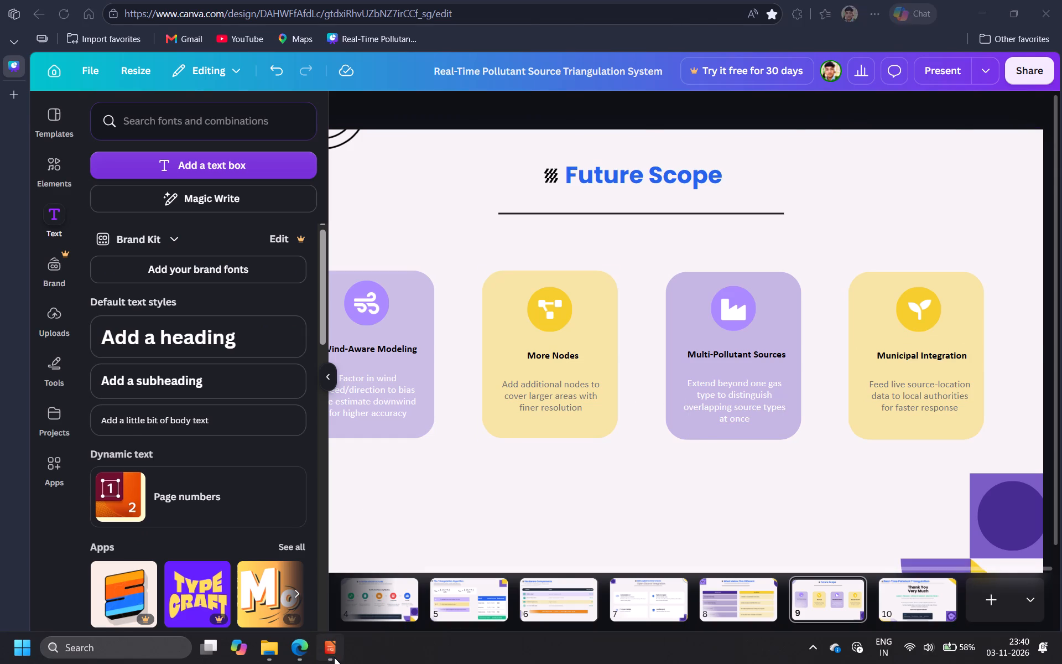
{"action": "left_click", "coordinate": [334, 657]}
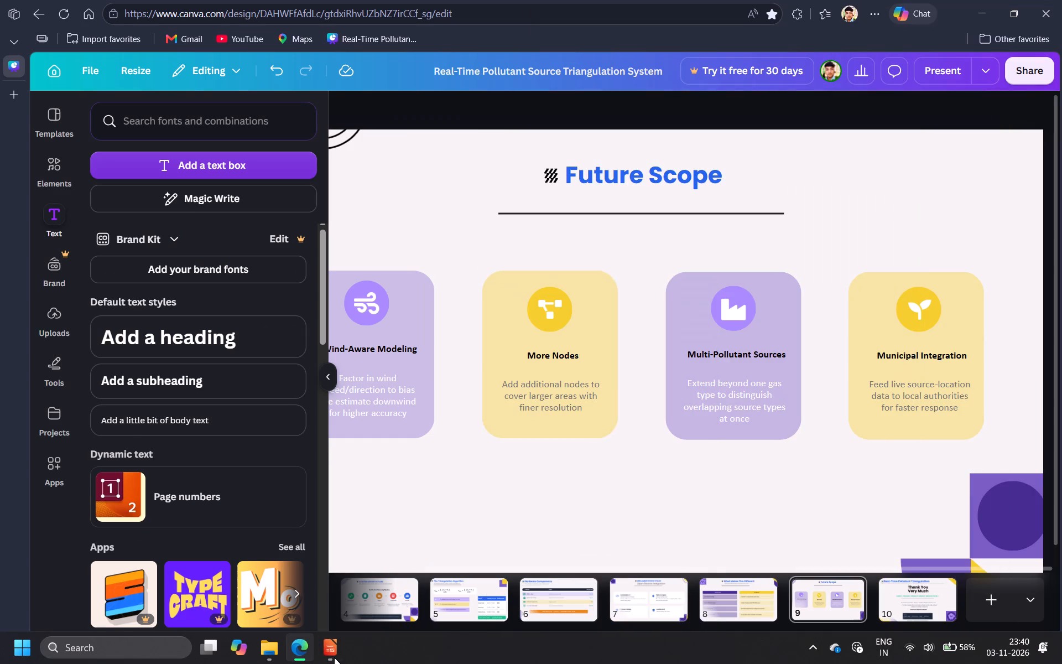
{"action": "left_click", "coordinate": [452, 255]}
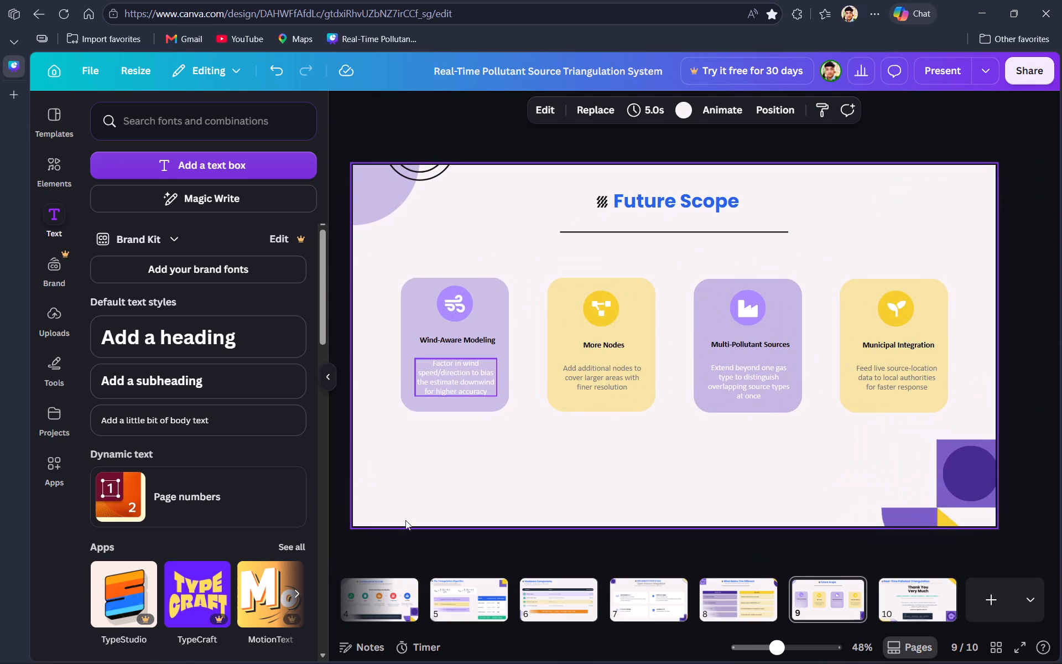
Review the whole presentation in full screen from page 1 through page 10, checking each slide's layout, and return to the editor.
{"action": "scroll", "coordinate": [403, 554], "scroll_direction": "right", "scroll_amount": 8}
{"action": "scroll", "coordinate": [403, 554], "scroll_direction": "up", "scroll_amount": 1}
{"action": "scroll", "coordinate": [406, 582], "scroll_direction": "right", "scroll_amount": 4}
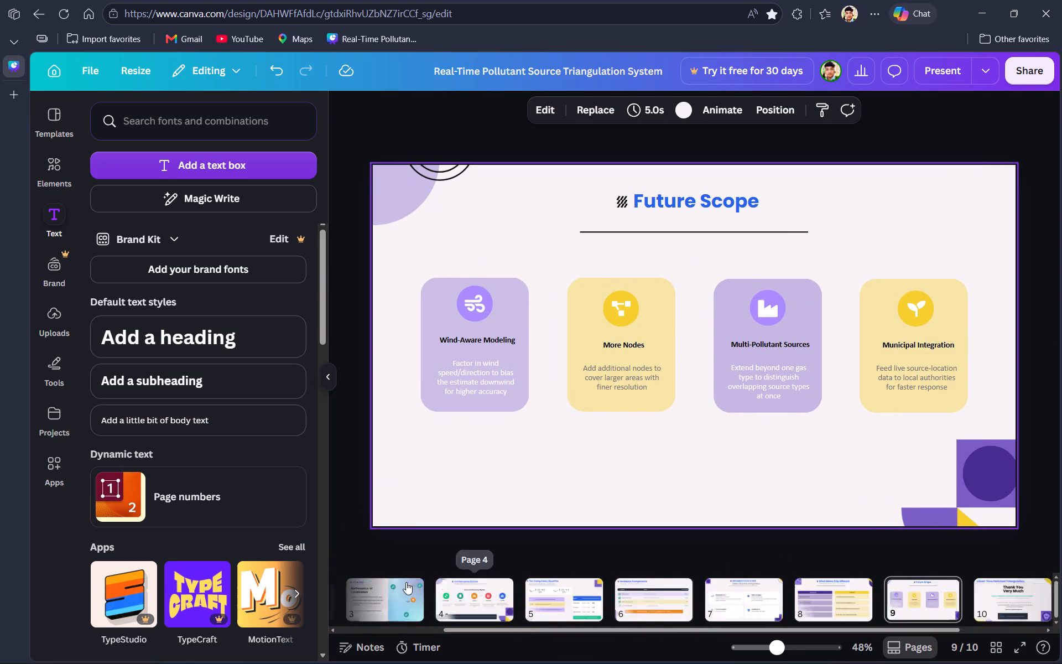
{"action": "scroll", "coordinate": [406, 582], "scroll_direction": "right", "scroll_amount": 3}
{"action": "left_click", "coordinate": [393, 590]}
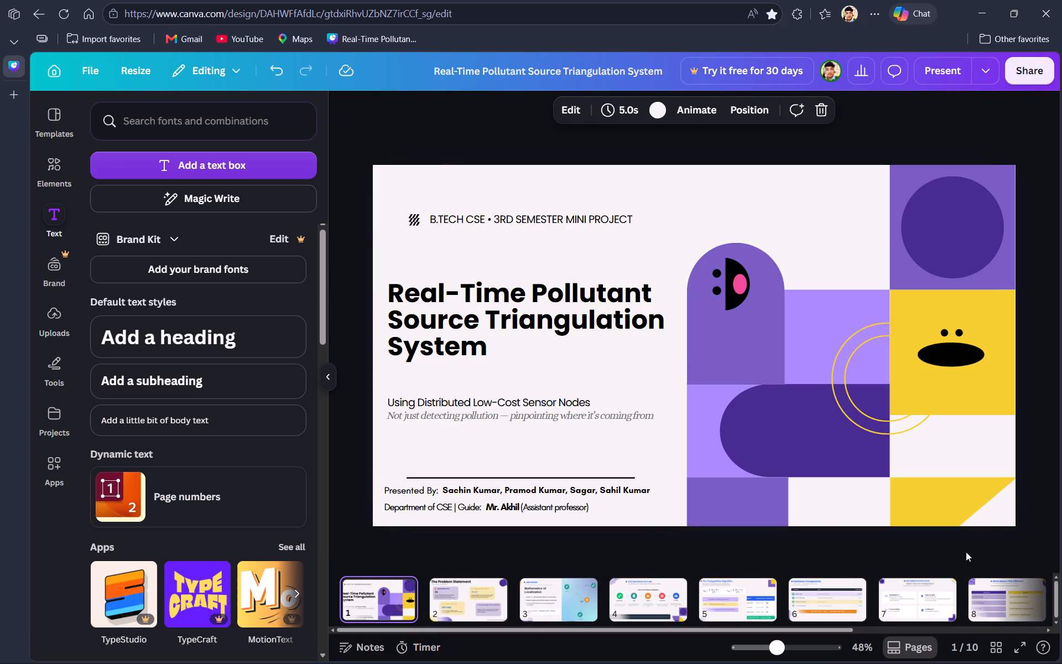
{"action": "left_click", "coordinate": [1011, 642]}
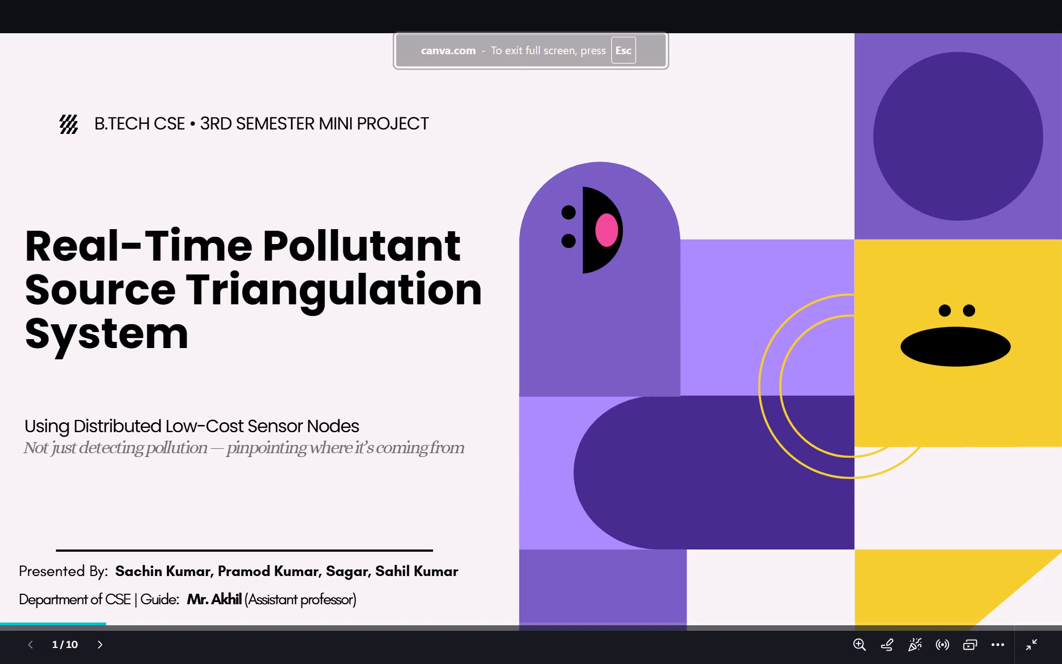
{"action": "key", "text": "Right"}
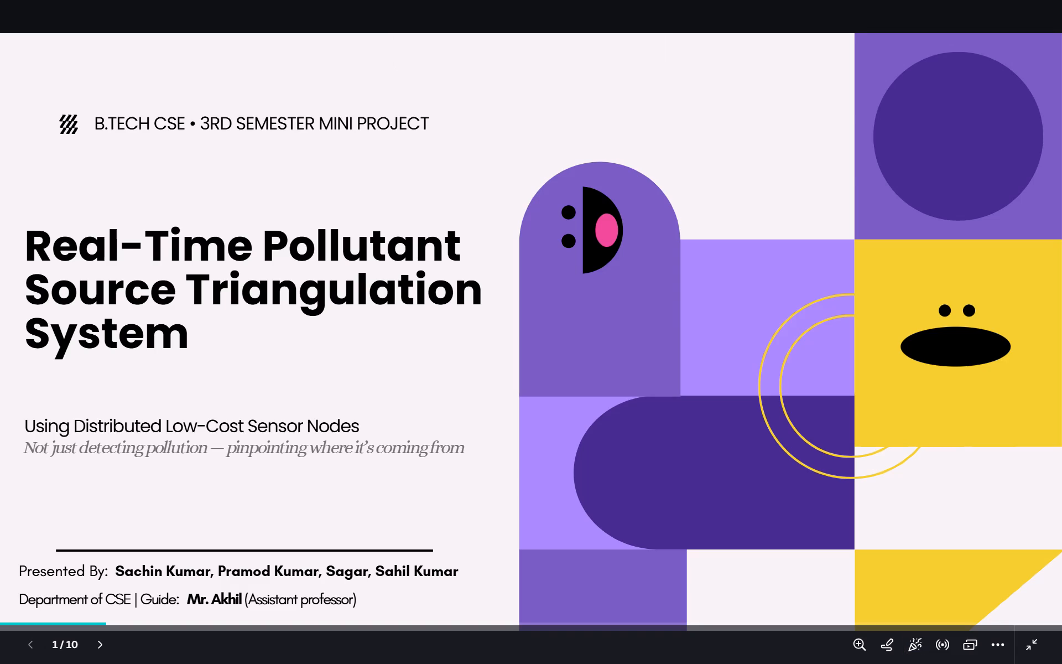
{"action": "left_click", "coordinate": [101, 644]}
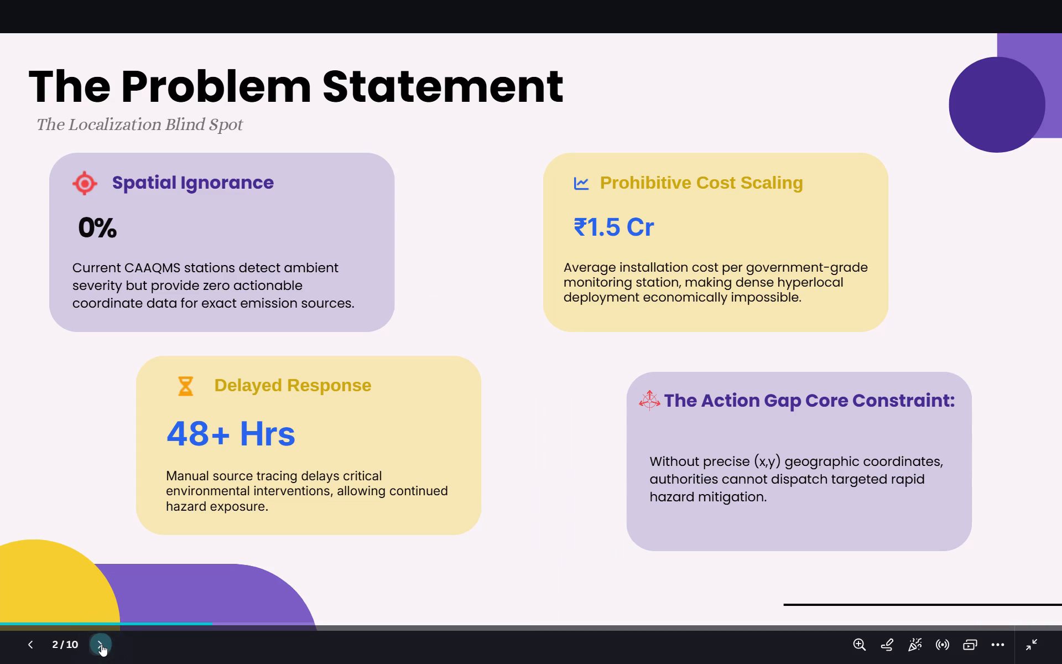
{"action": "left_click", "coordinate": [101, 644]}
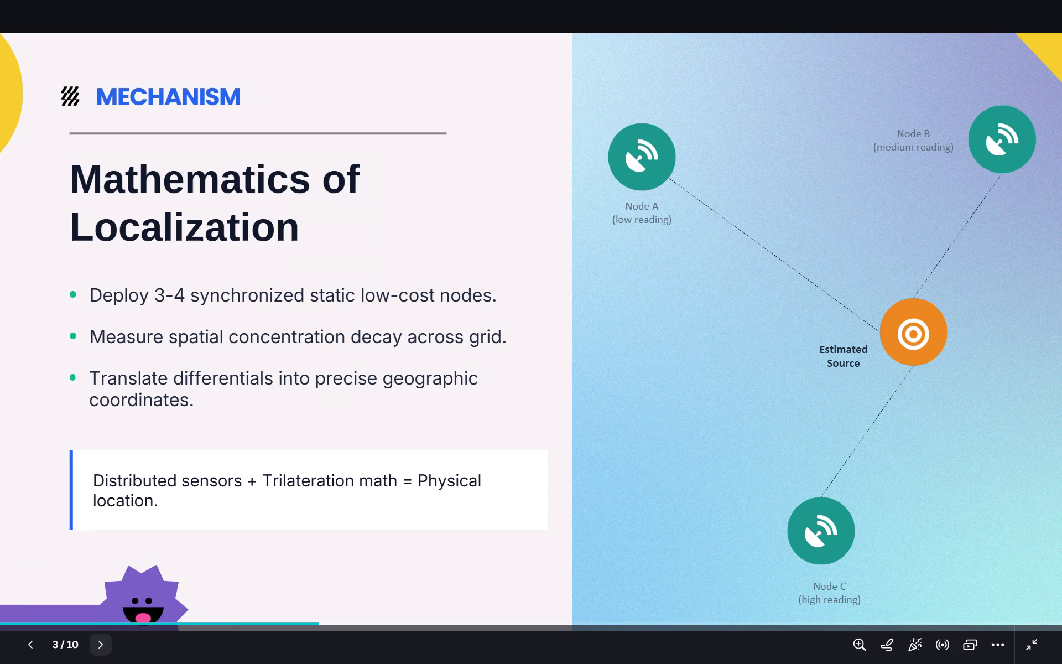
{"action": "left_click", "coordinate": [101, 644]}
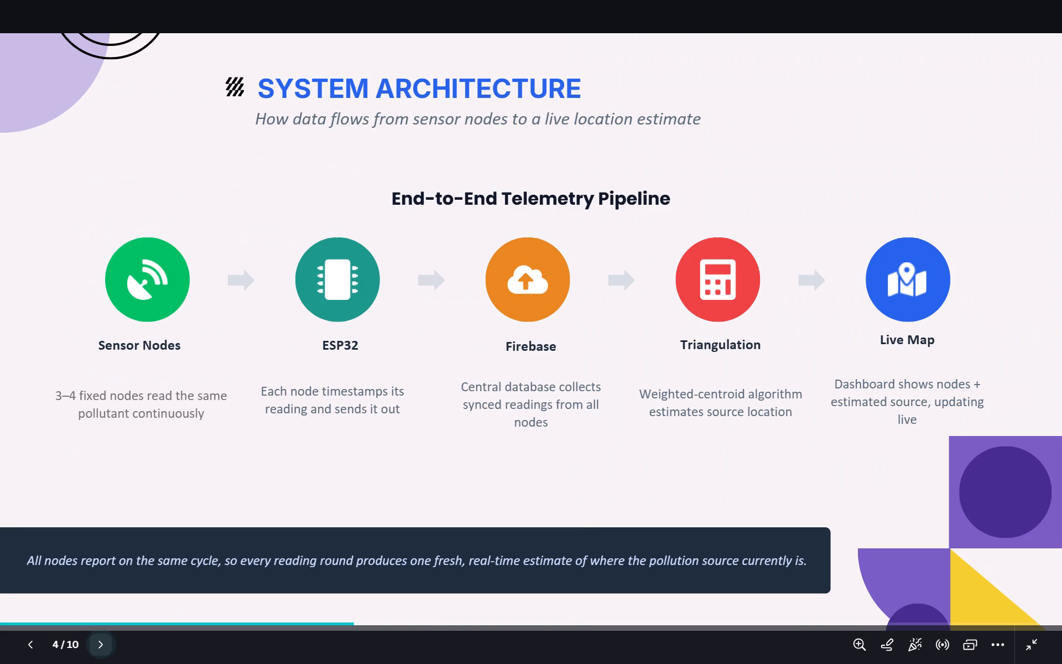
{"action": "left_click", "coordinate": [101, 644]}
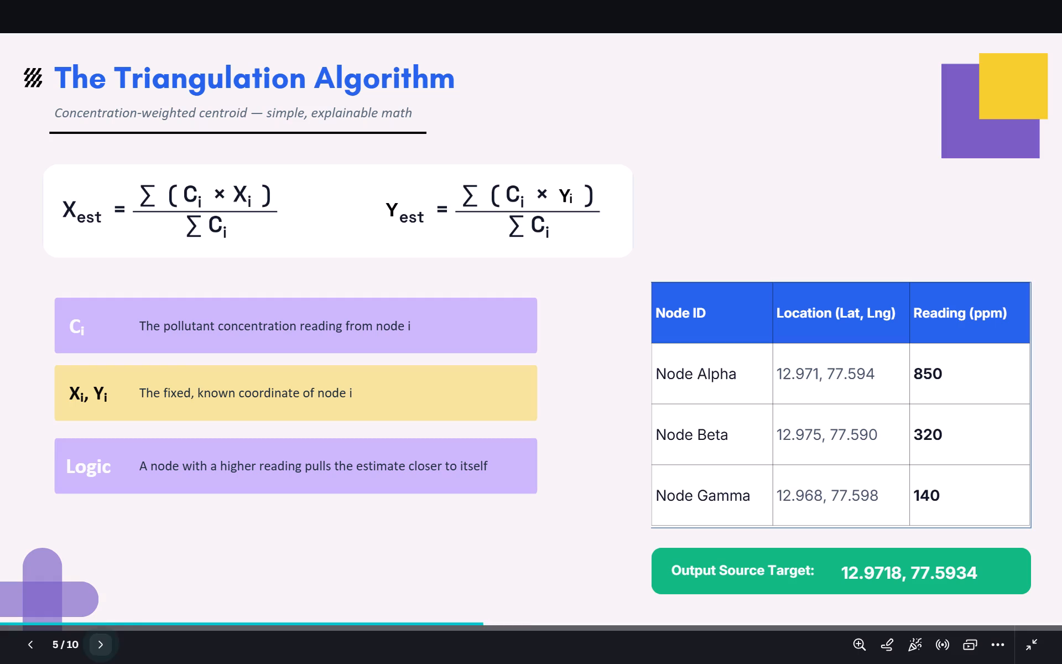
{"action": "left_click", "coordinate": [101, 644]}
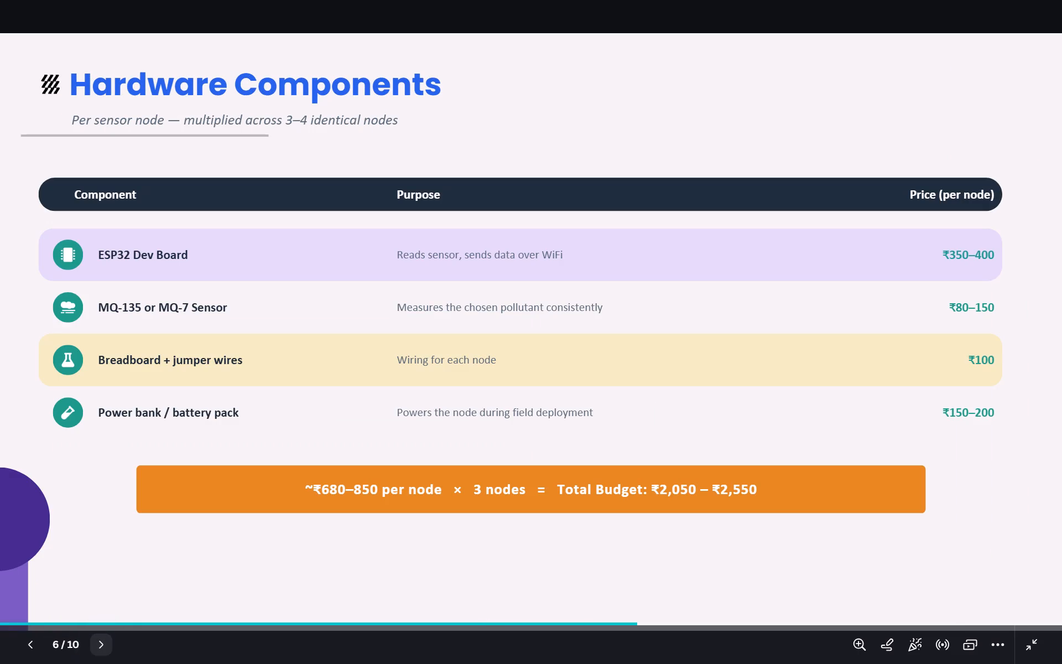
{"action": "left_click", "coordinate": [101, 644]}
{"action": "left_click", "coordinate": [101, 644]}
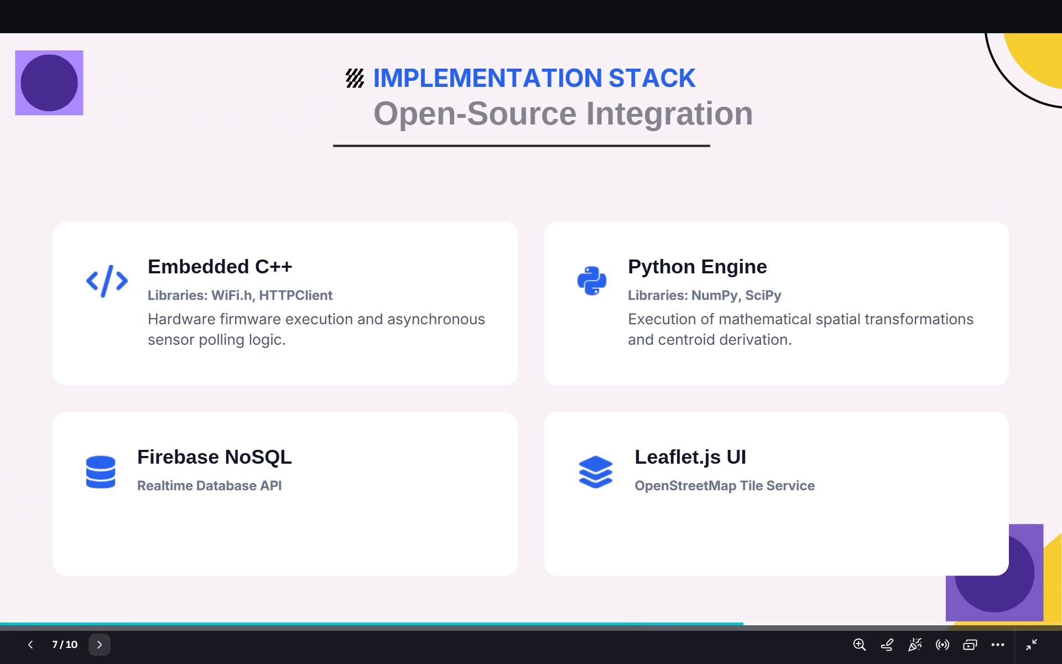
{"action": "left_click", "coordinate": [101, 644]}
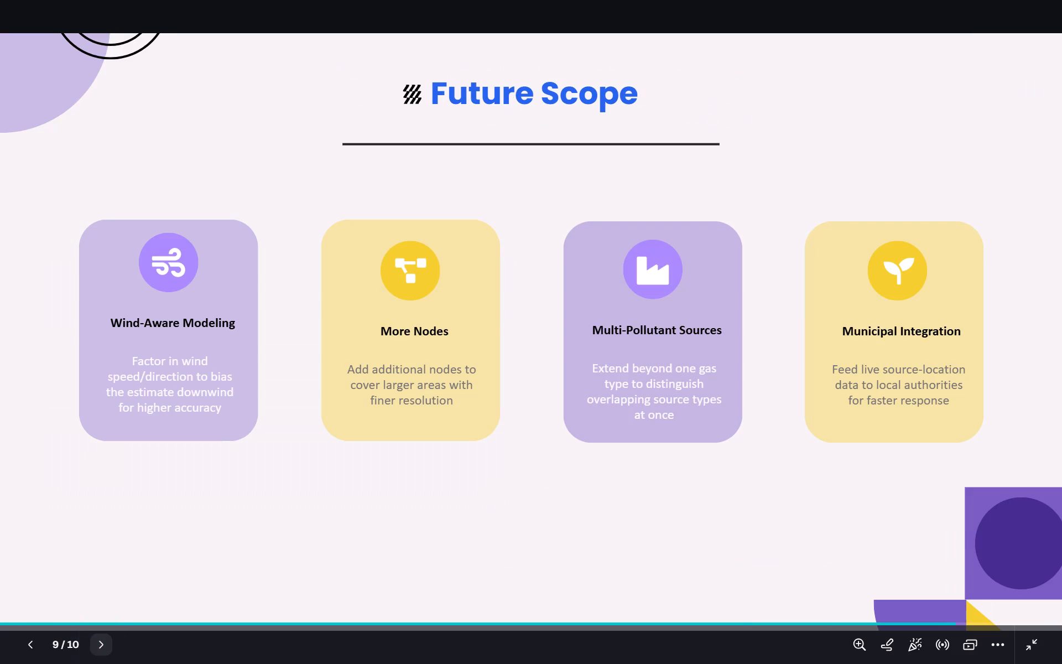
{"action": "left_click", "coordinate": [101, 644]}
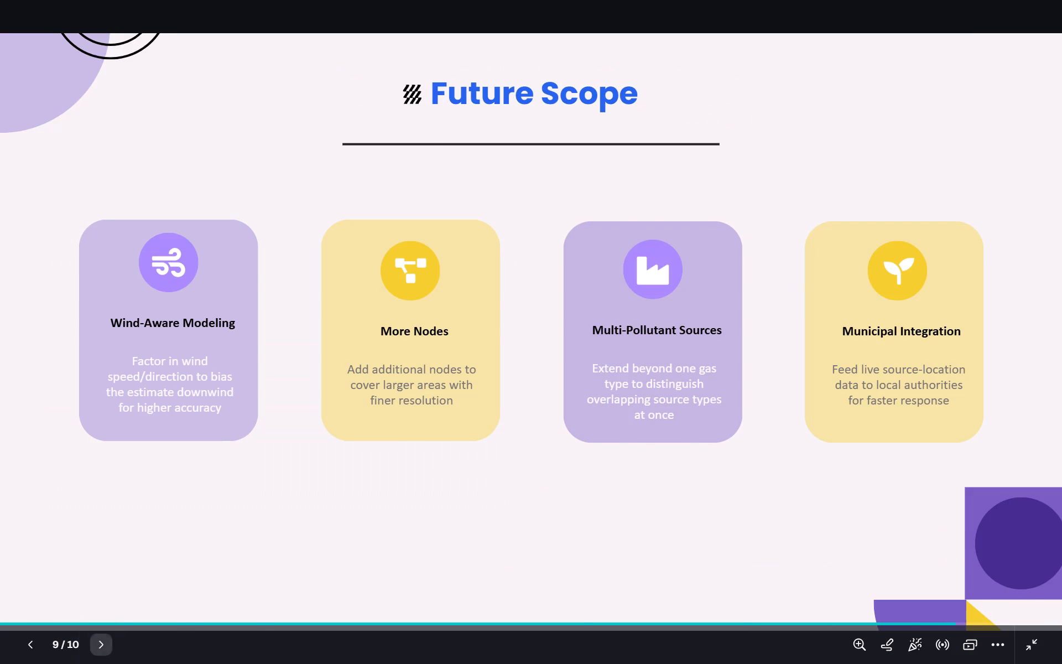
{"action": "left_click", "coordinate": [101, 644]}
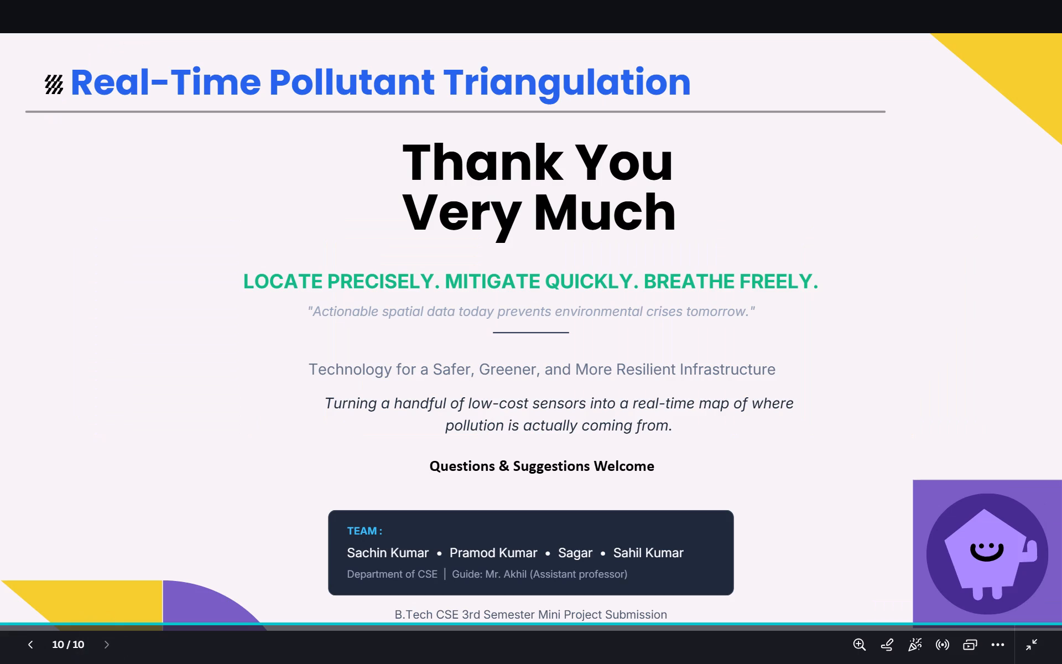
{"action": "key", "text": "Escape"}
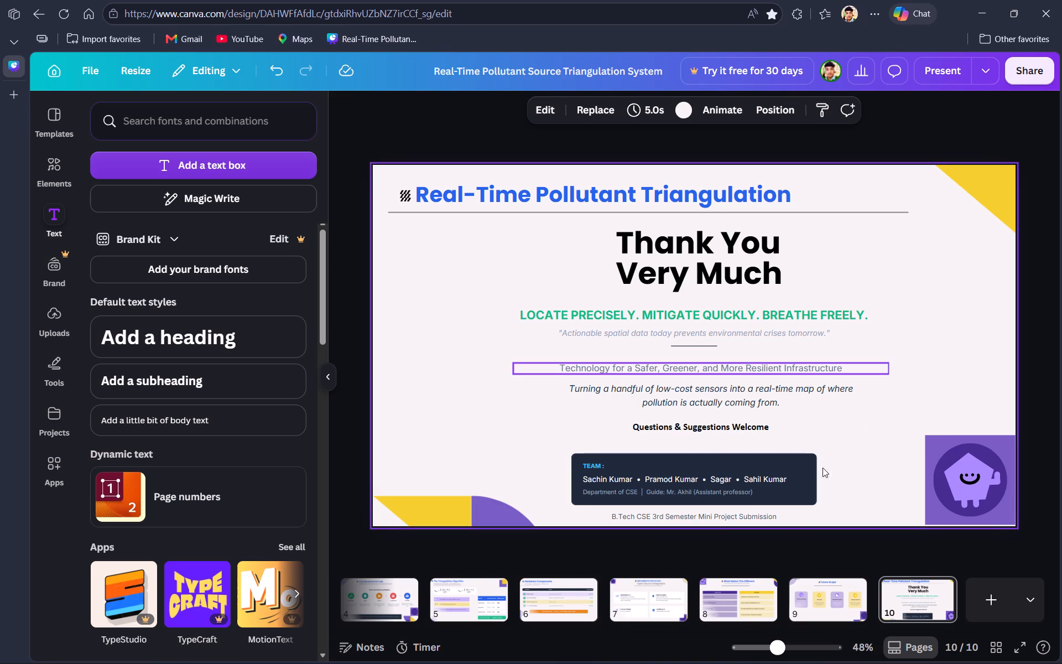
Nudge the purple square with its smiling pentagon character on page 10 slightly down and right into the slide's bottom-right corner.
{"action": "left_click", "coordinate": [1061, 338]}
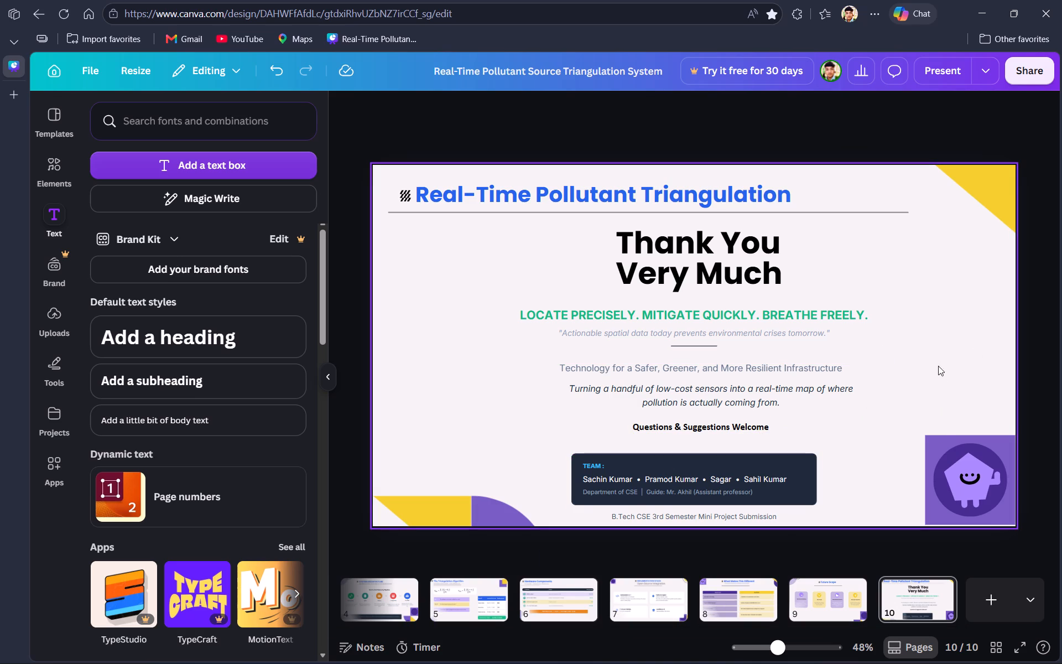
{"action": "left_click", "coordinate": [932, 413]}
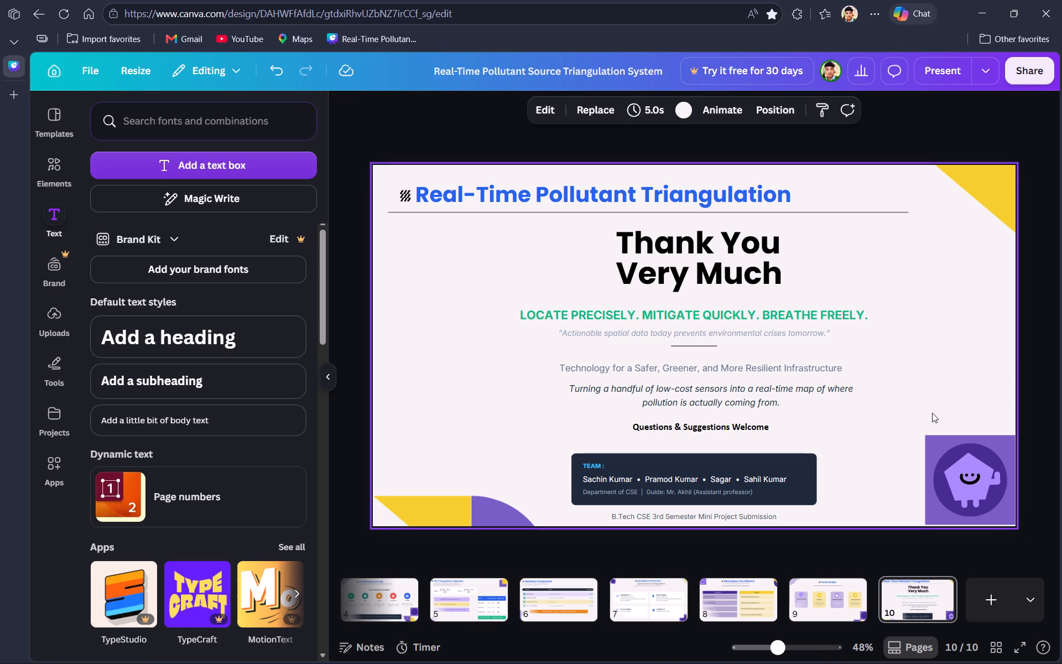
{"action": "left_click_drag", "start_coordinate": [932, 413], "coordinate": [976, 495]}
{"action": "key", "text": "Down"}
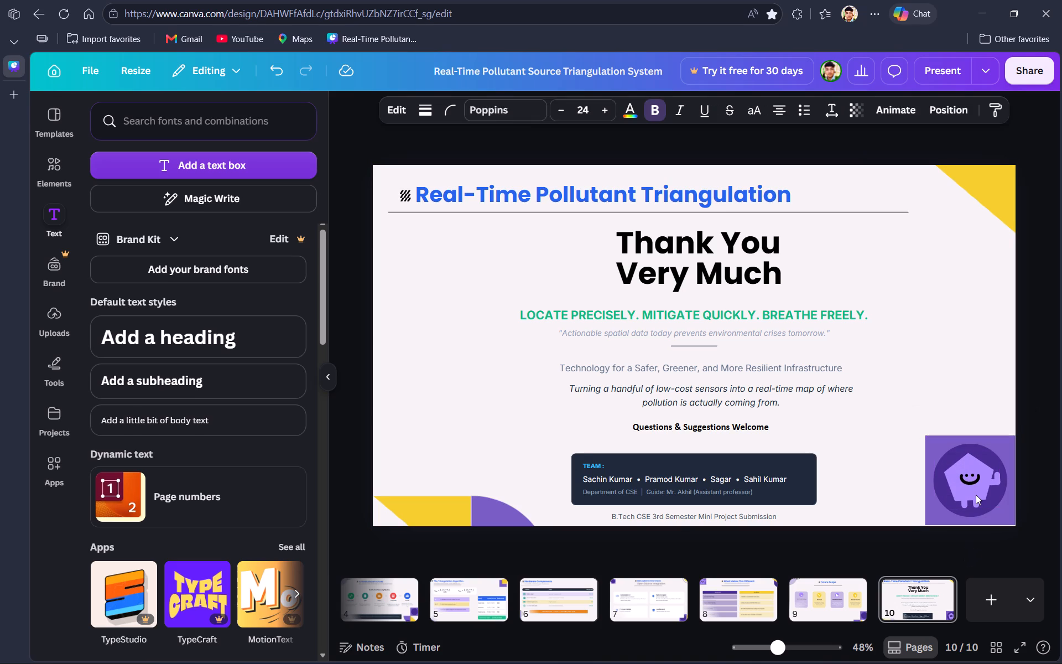
{"action": "key", "text": "Down"}
{"action": "key", "text": "Down"}
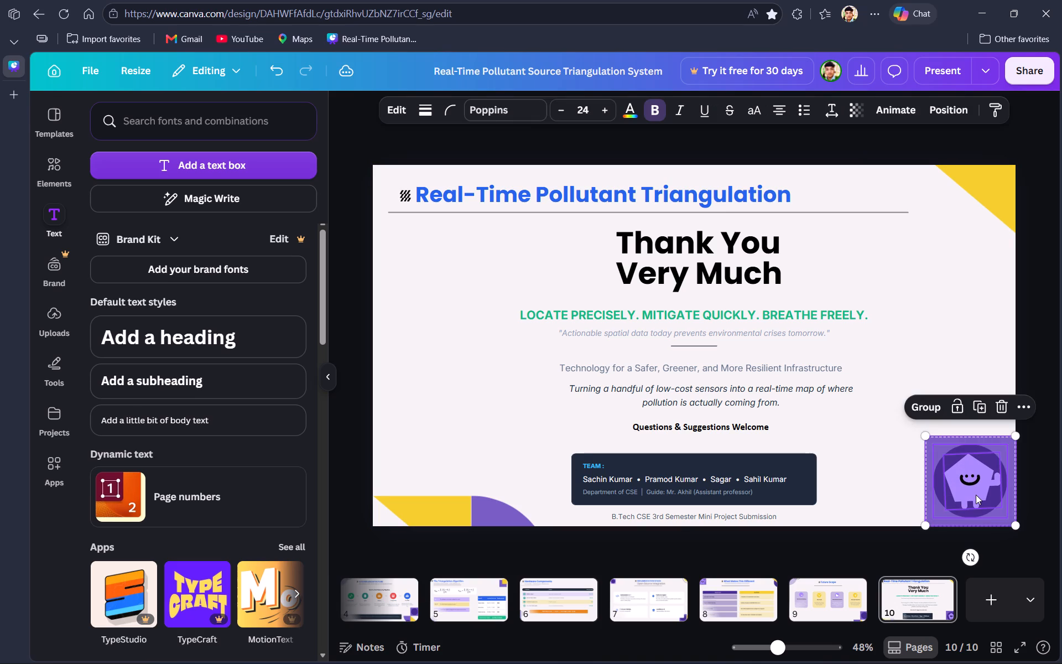
{"action": "key", "text": "Right"}
{"action": "key", "text": "Down"}
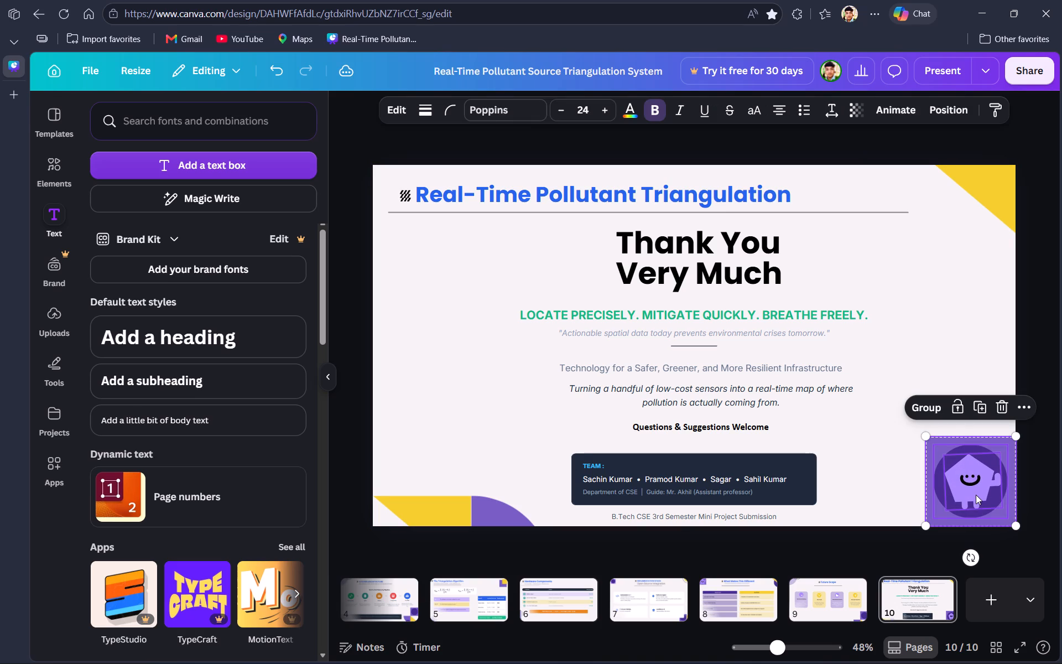
{"action": "left_click", "coordinate": [1044, 385]}
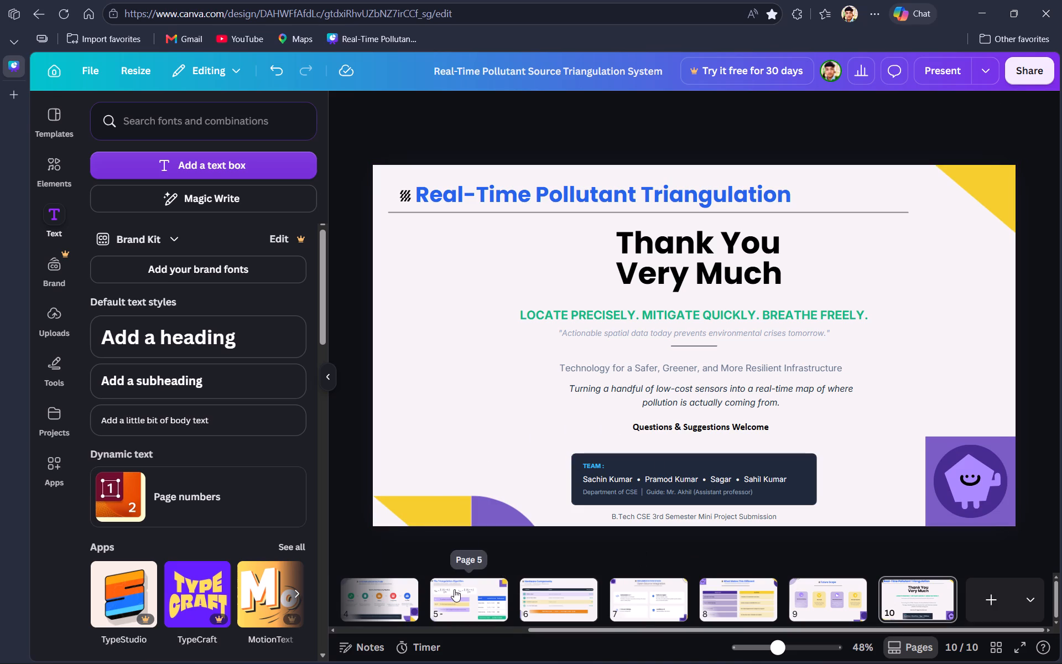
Open page 2 of the Canva deck and arrange its window side by side with the Impress presentation.
{"action": "scroll", "coordinate": [454, 589], "scroll_direction": "right", "scroll_amount": 6}
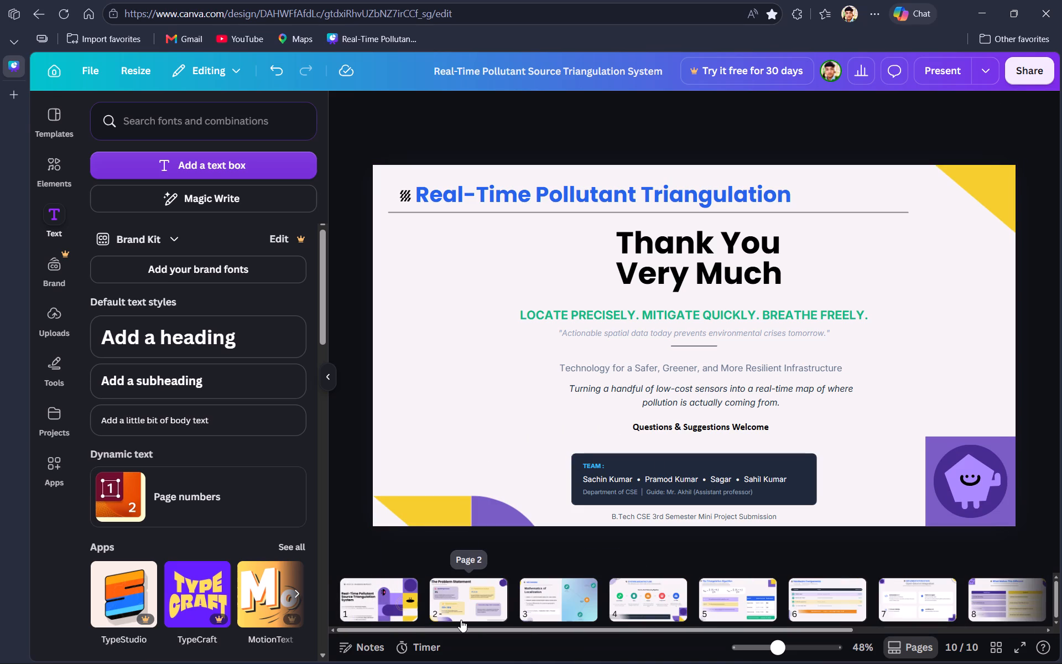
{"action": "left_click", "coordinate": [468, 619]}
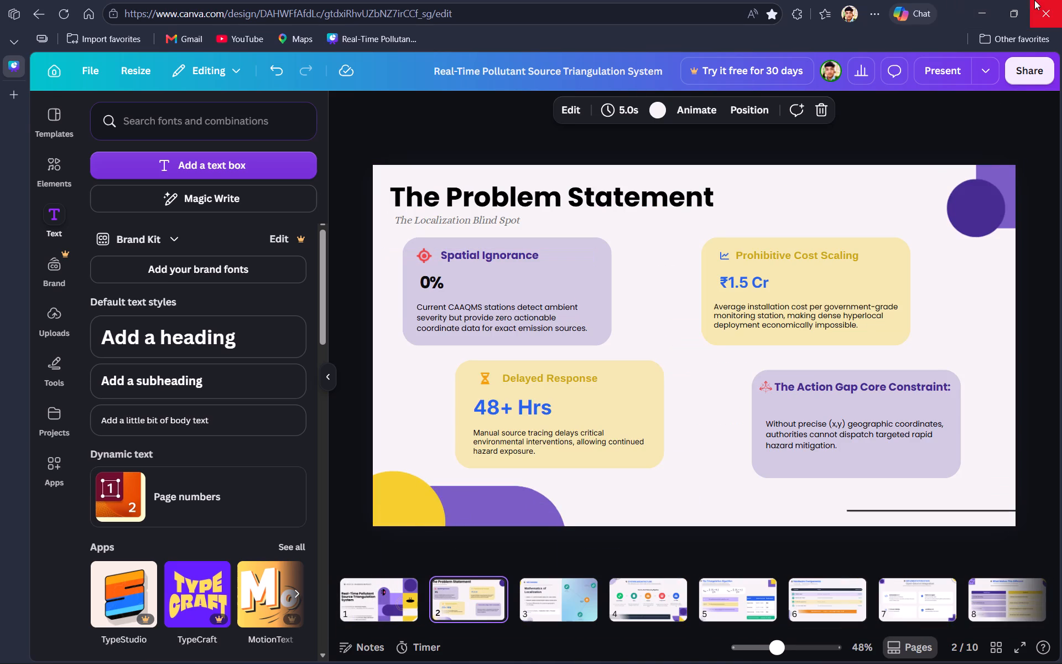
{"action": "left_click", "coordinate": [1020, 0]}
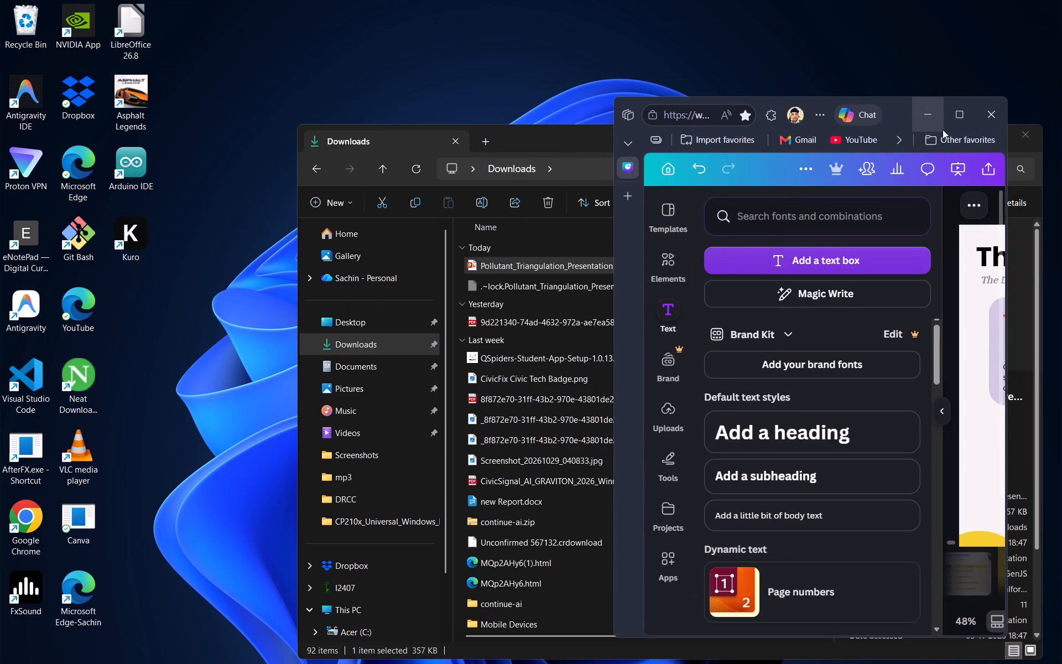
{"action": "left_click", "coordinate": [950, 119]}
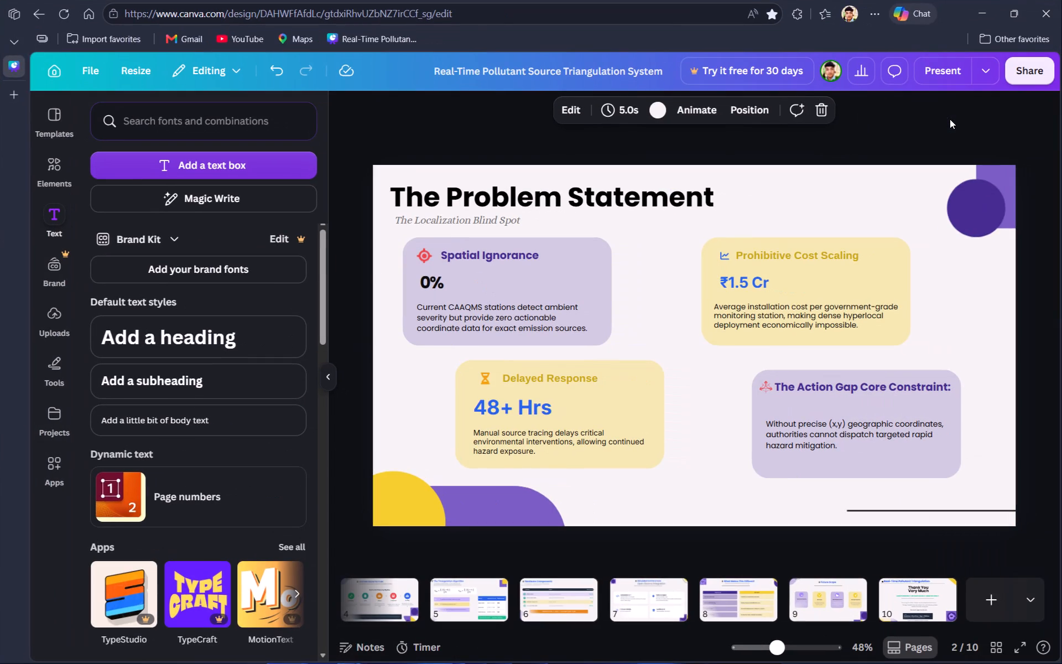
{"action": "key", "text": "super+z"}
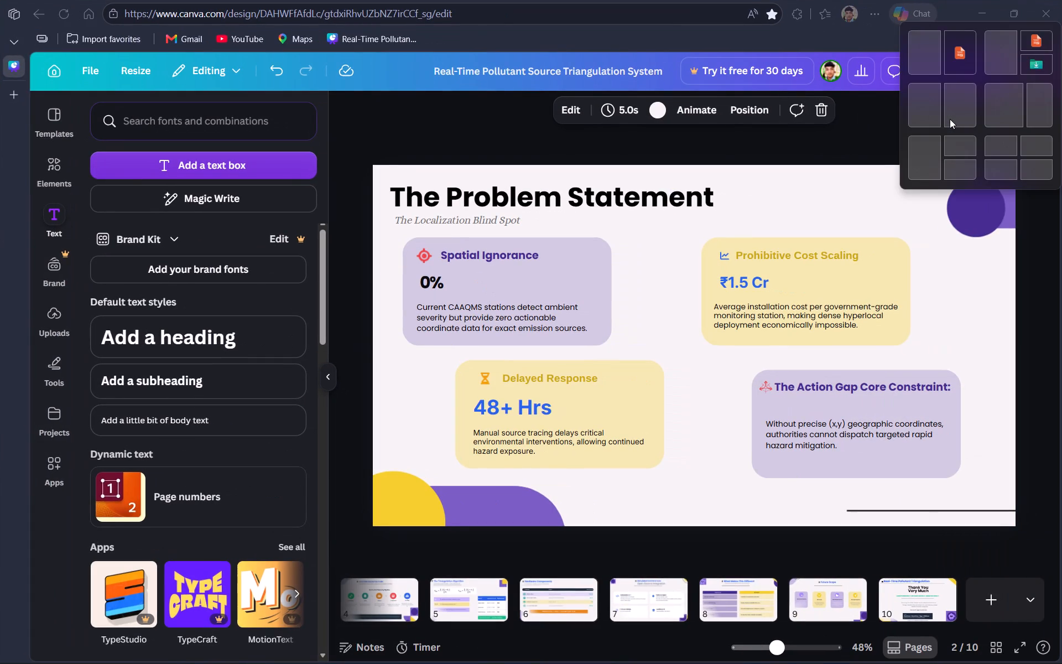
{"action": "left_click", "coordinate": [931, 68]}
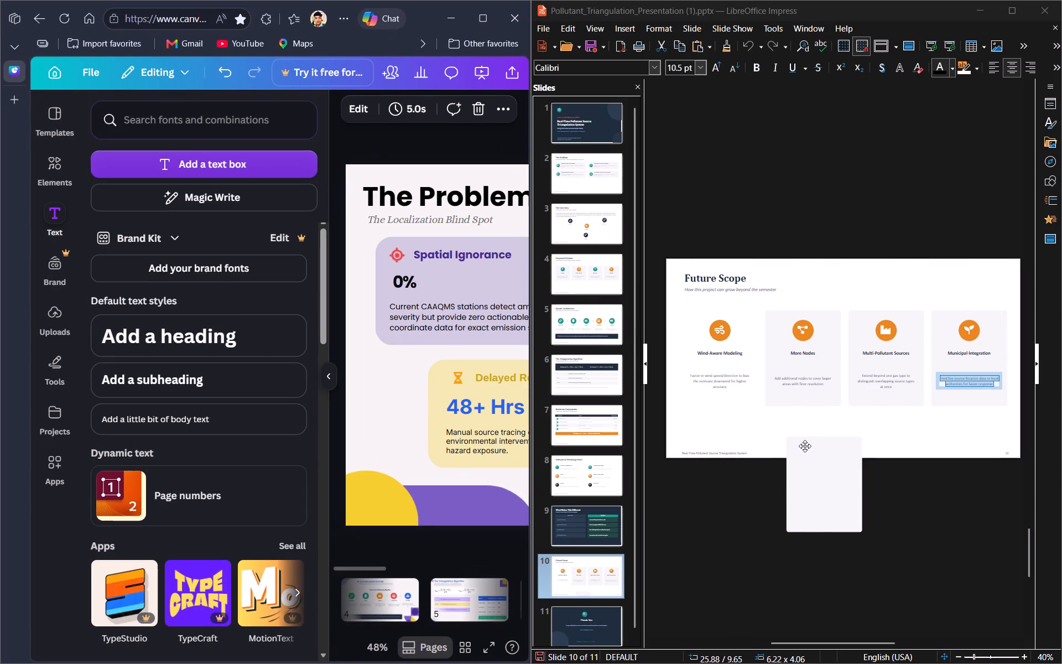
Undo the edits on Impress's Future Scope slide until the displaced card background is back behind Wind-Aware Modeling.
{"action": "left_click", "coordinate": [813, 452]}
{"action": "left_click", "coordinate": [704, 409]}
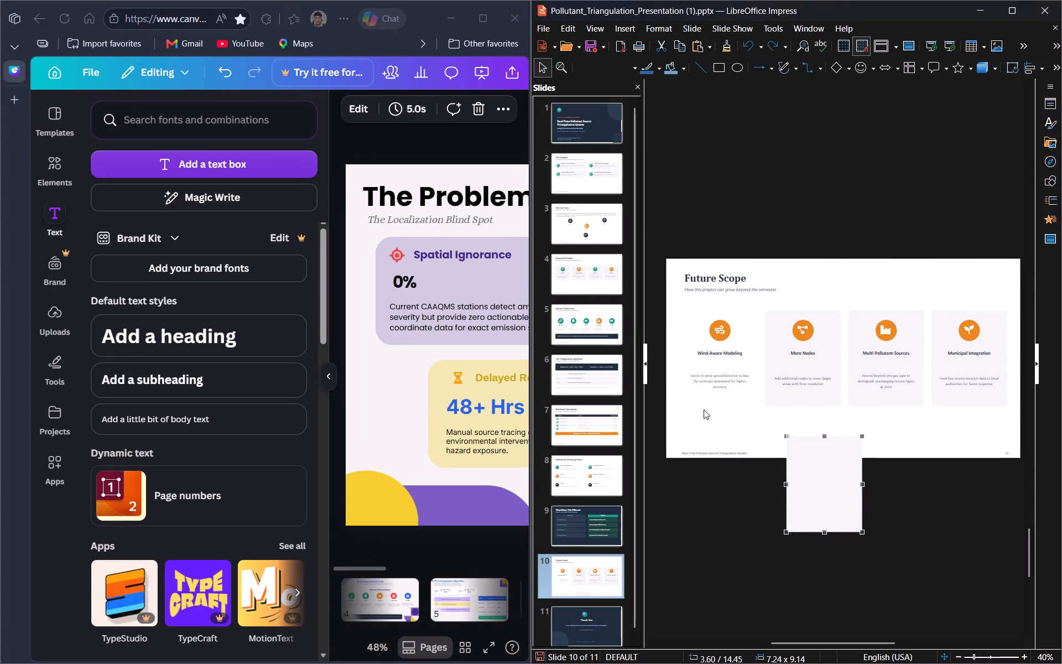
{"action": "key", "text": "ctrl+z"}
{"action": "key", "text": "ctrl+z"}
{"action": "key", "text": "ctrl+z"}
{"action": "key", "text": "ctrl+z"}
{"action": "key", "text": "ctrl+z"}
{"action": "key", "text": "ctrl+z"}
{"action": "key", "text": "ctrl+z"}
{"action": "key", "text": "ctrl+z"}
{"action": "key", "text": "ctrl+z"}
{"action": "key", "text": "ctrl+z"}
{"action": "key", "text": "ctrl+z"}
{"action": "key", "text": "ctrl+z"}
{"action": "key", "text": "ctrl+z"}
{"action": "key", "text": "ctrl+z"}
{"action": "key", "text": "ctrl+z"}
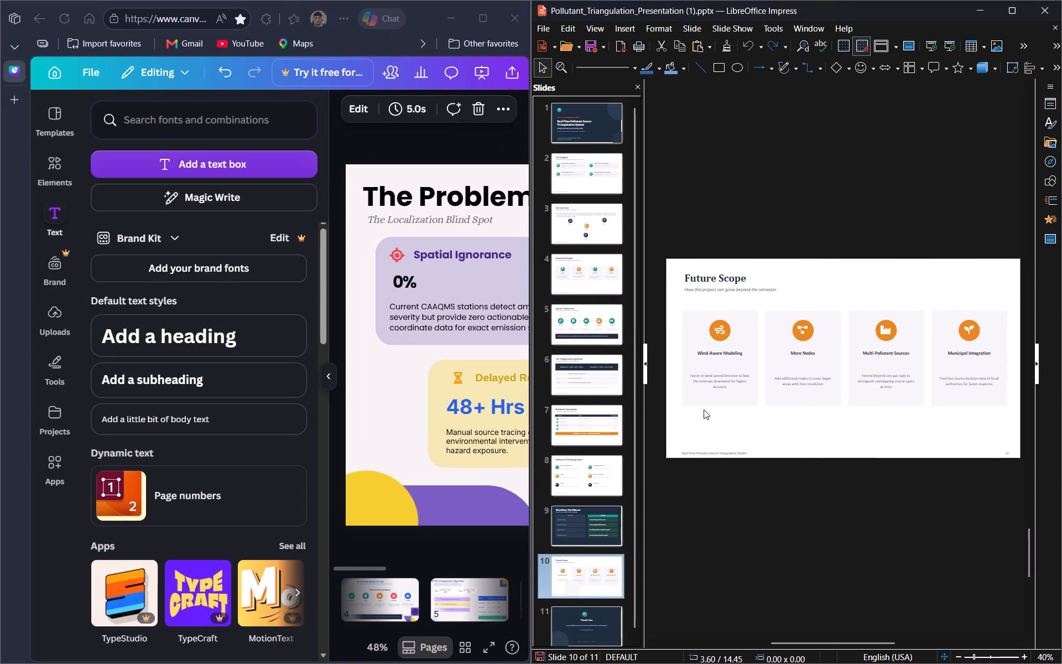
Compare Impress slides 2 through 5 with the Canva deck, checking the content and layout of Canva pages 2 through 7.
{"action": "scroll", "coordinate": [580, 102], "scroll_direction": "up", "scroll_amount": 8}
{"action": "left_click", "coordinate": [581, 107]}
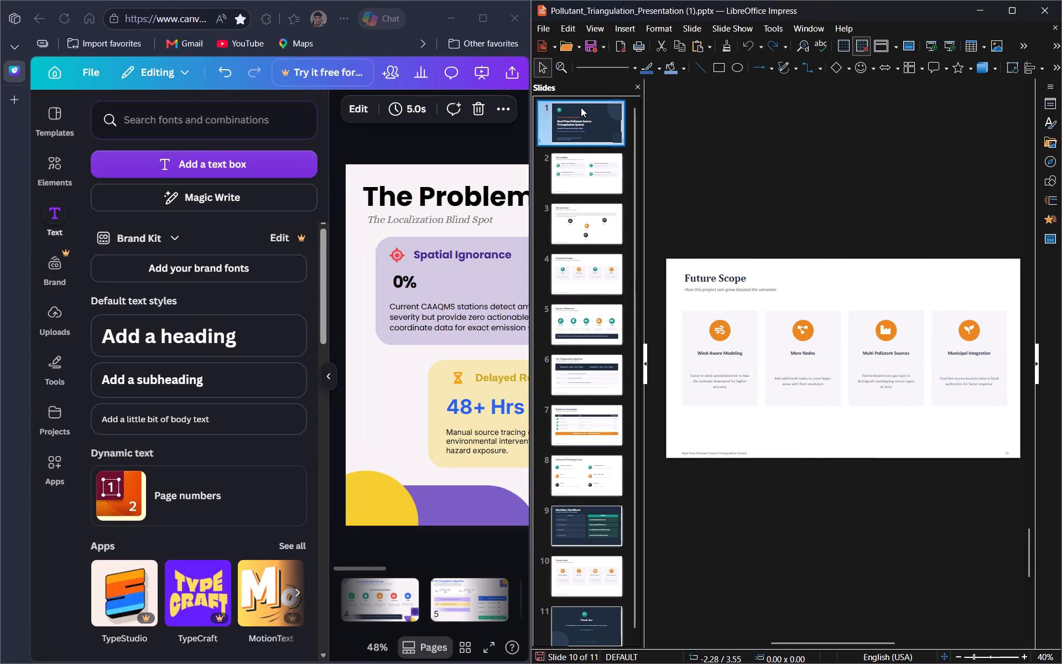
{"action": "left_click", "coordinate": [593, 166]}
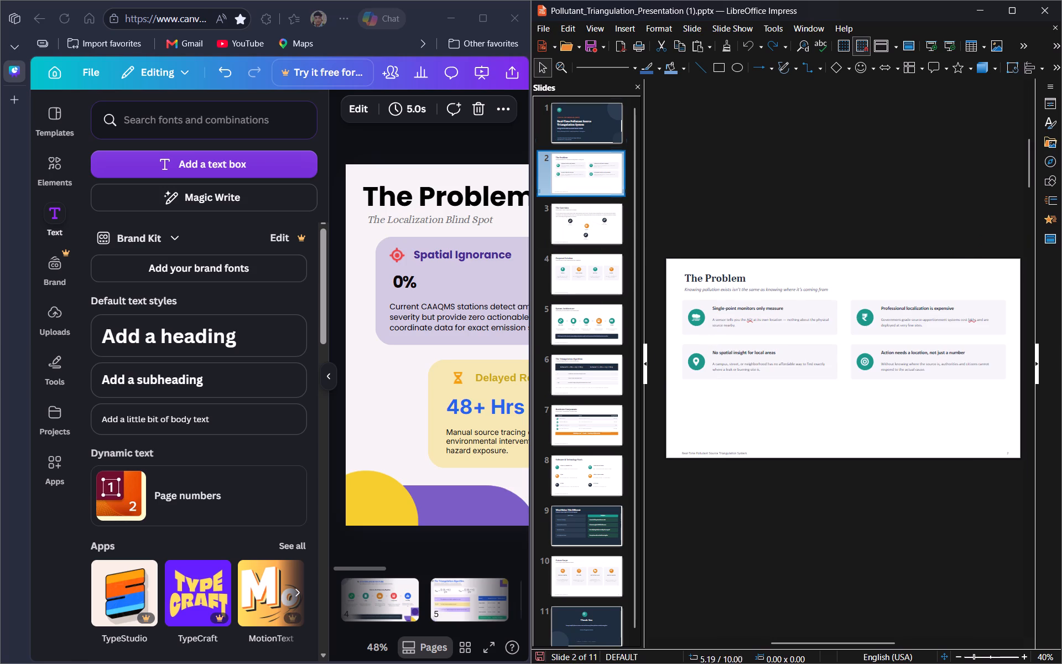
{"action": "left_click", "coordinate": [592, 223]}
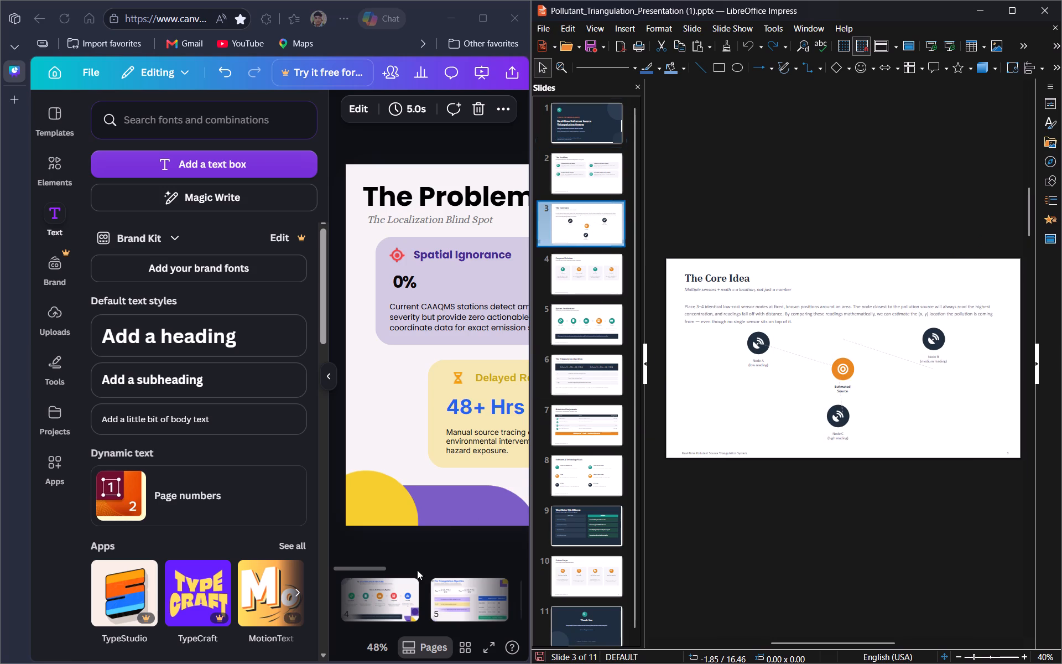
{"action": "left_click", "coordinate": [48, 203]}
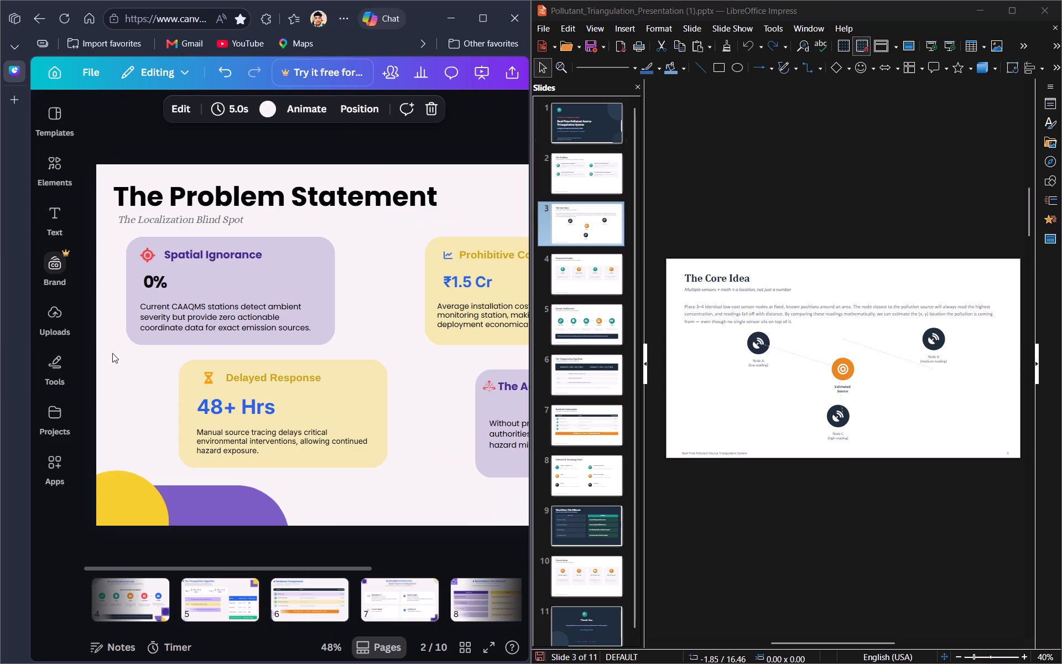
{"action": "scroll", "coordinate": [189, 601], "scroll_direction": "right", "scroll_amount": 5}
{"action": "left_click", "coordinate": [291, 603]}
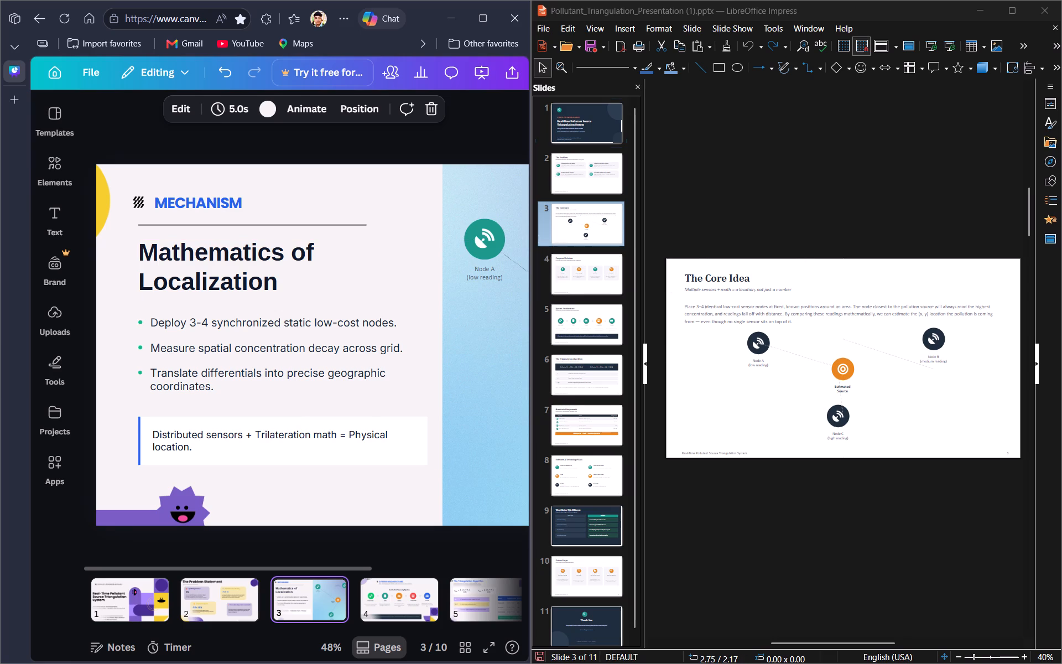
{"action": "left_click", "coordinate": [376, 614]}
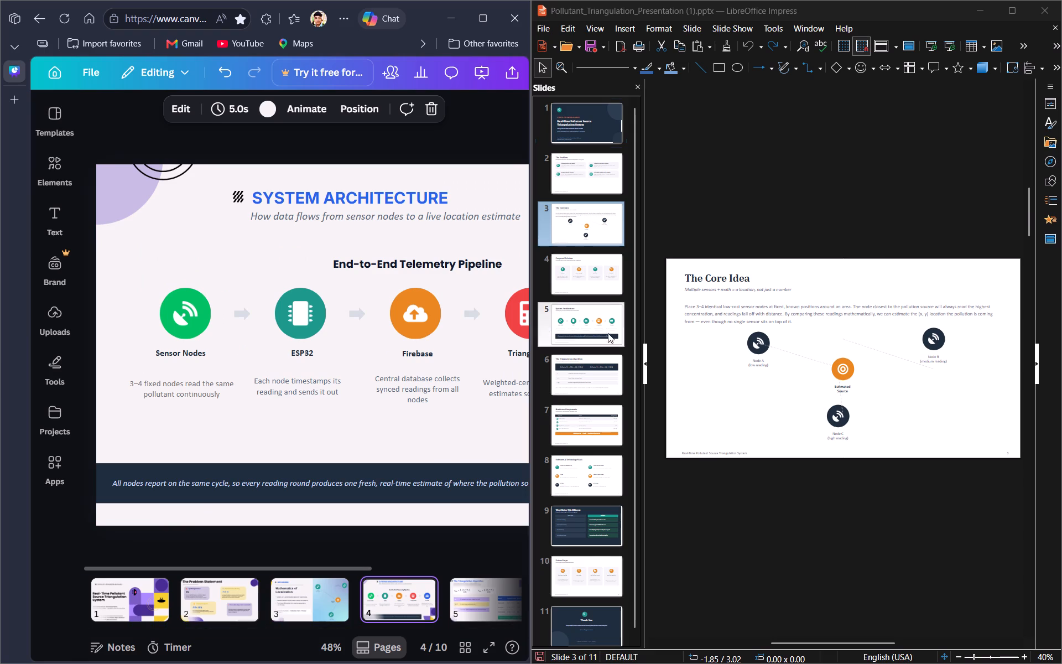
{"action": "left_click", "coordinate": [601, 281]}
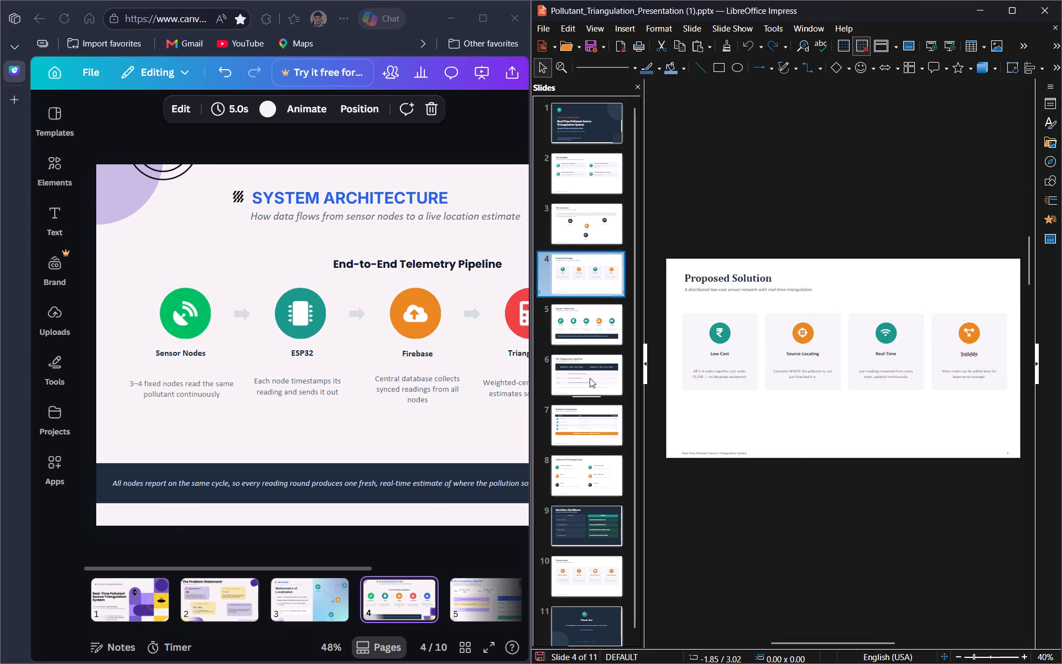
{"action": "left_click", "coordinate": [596, 322]}
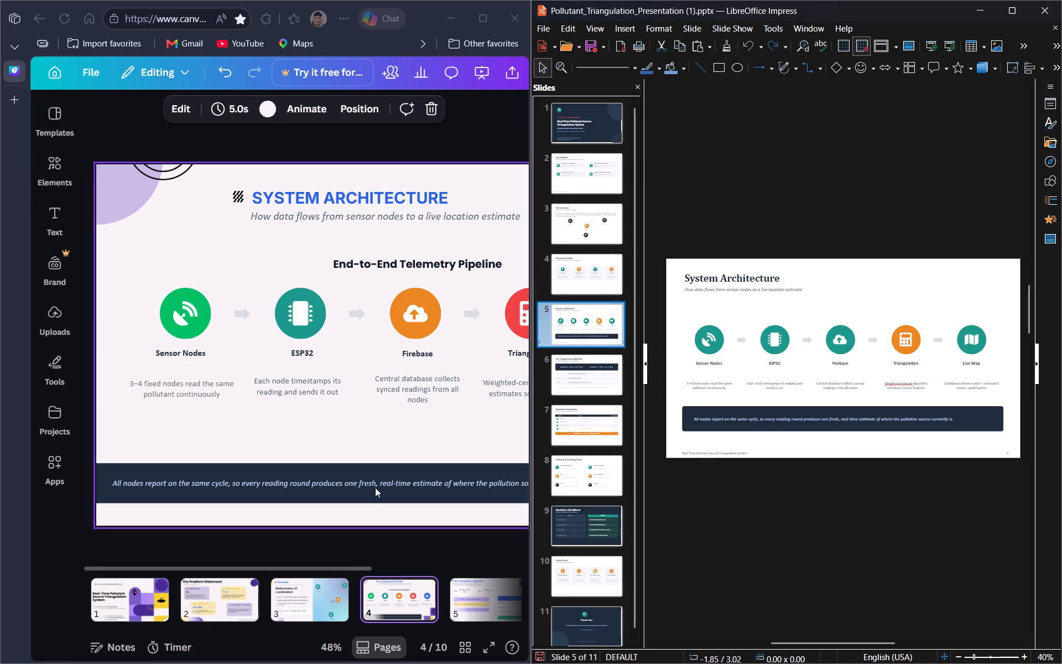
{"action": "left_click", "coordinate": [215, 611]}
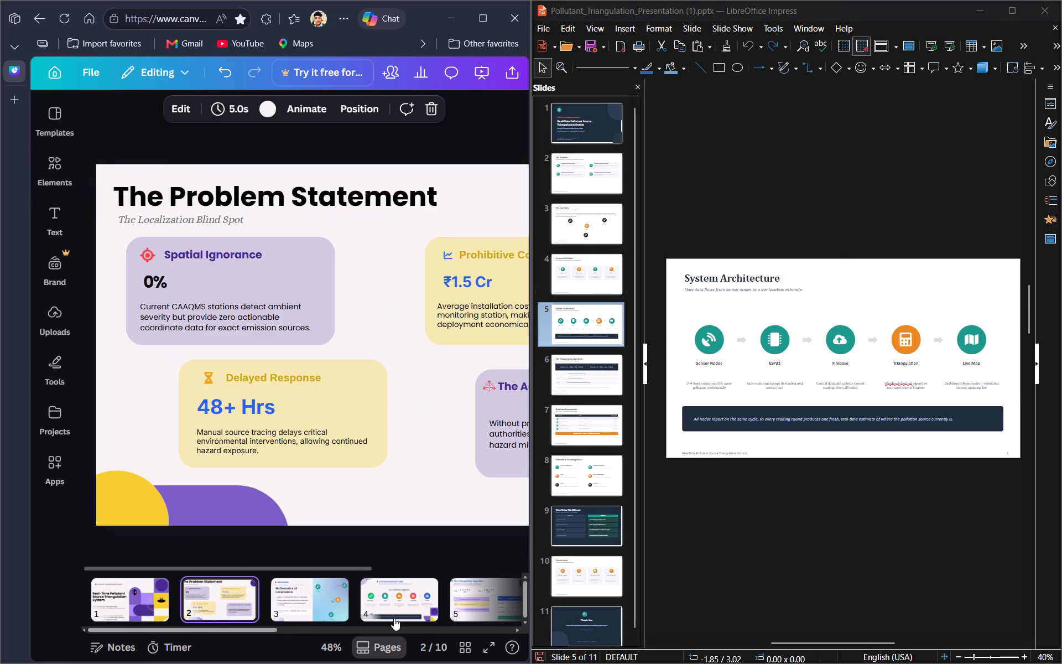
{"action": "left_click", "coordinate": [398, 606]}
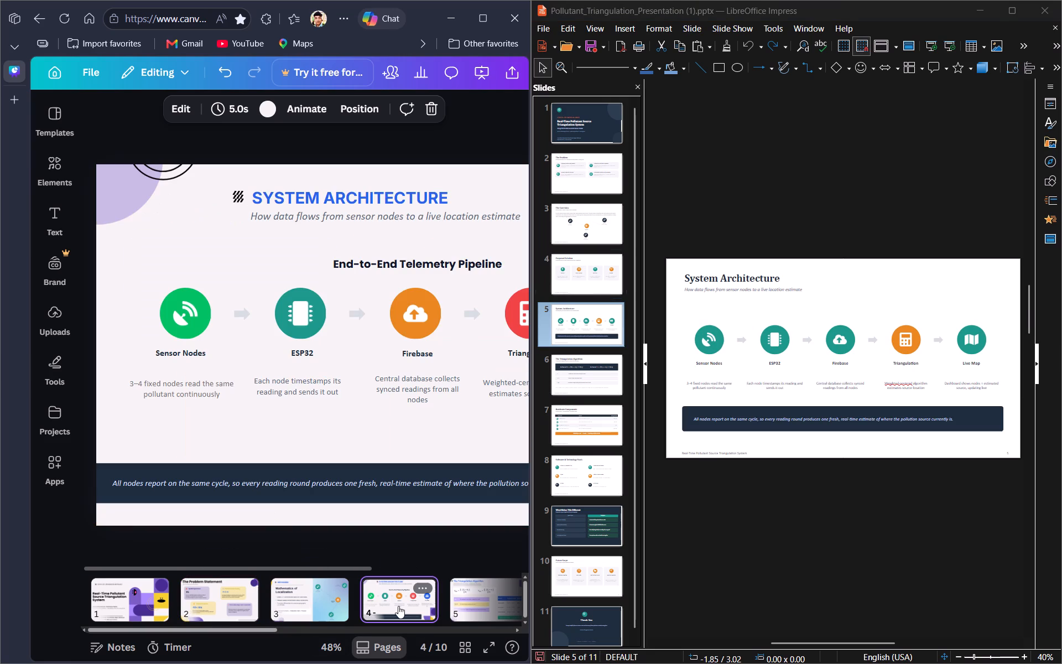
{"action": "left_click", "coordinate": [467, 606]}
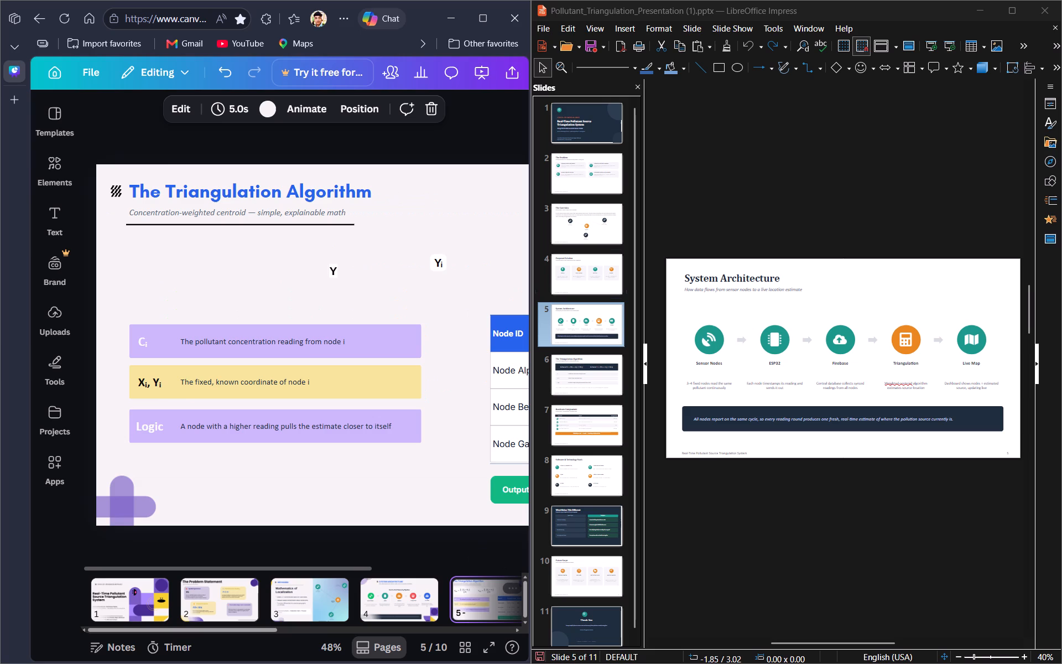
{"action": "scroll", "coordinate": [422, 588], "scroll_direction": "left", "scroll_amount": 2}
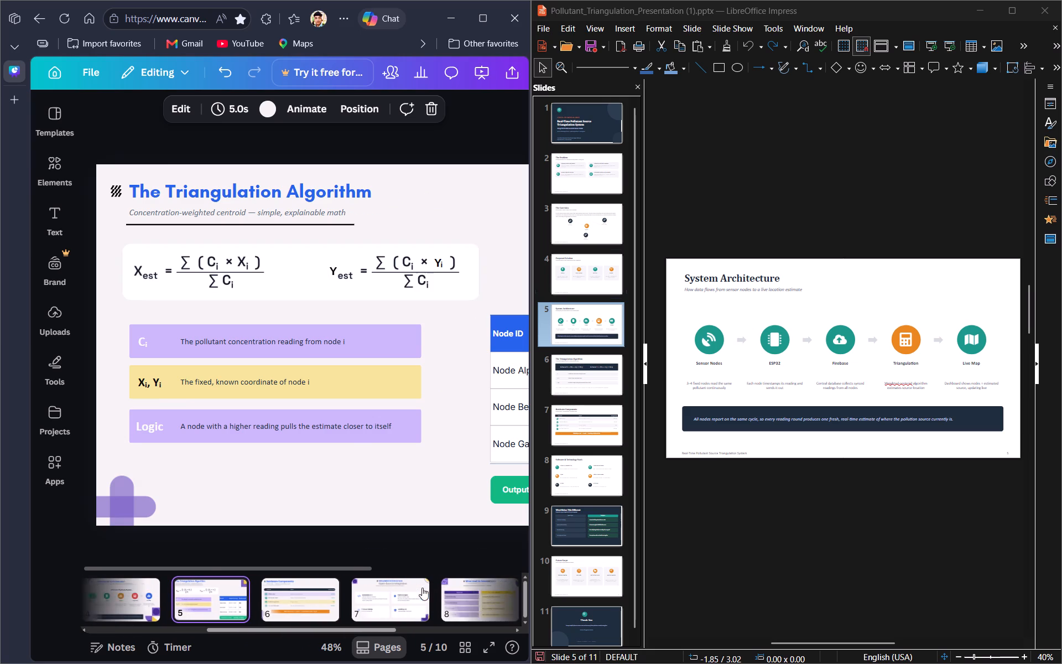
{"action": "scroll", "coordinate": [422, 588], "scroll_direction": "left", "scroll_amount": 2}
{"action": "left_click", "coordinate": [265, 597]}
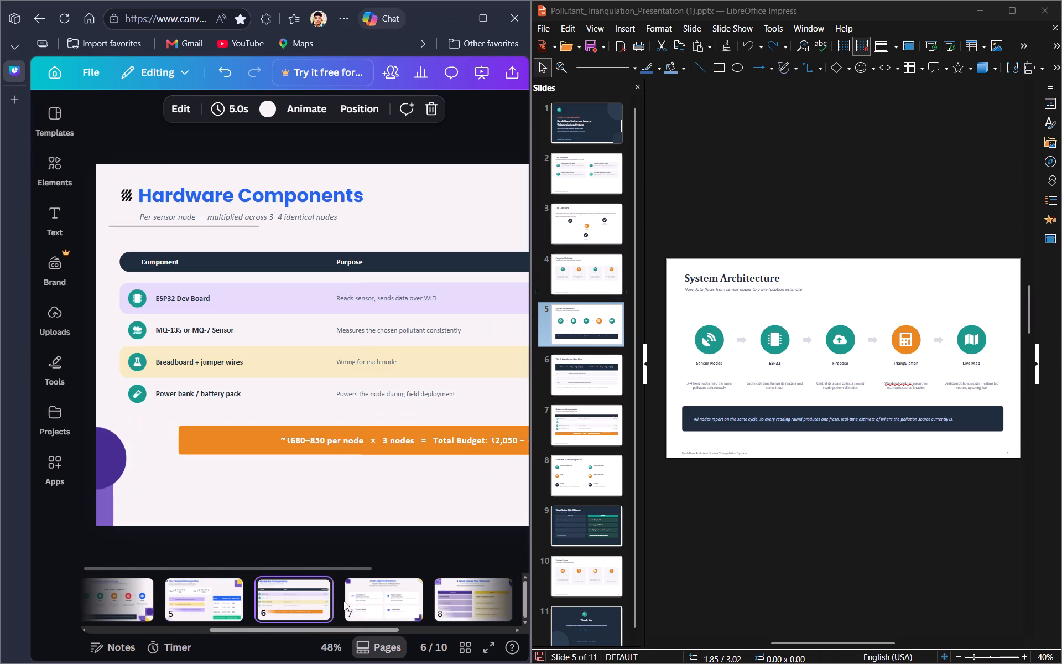
{"action": "left_click", "coordinate": [374, 603]}
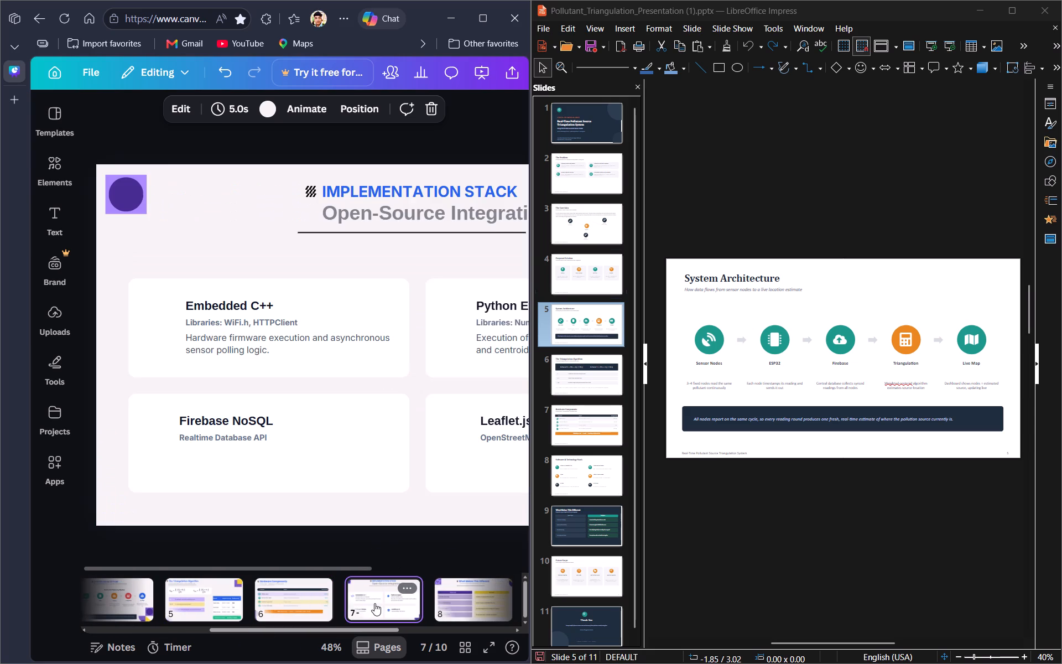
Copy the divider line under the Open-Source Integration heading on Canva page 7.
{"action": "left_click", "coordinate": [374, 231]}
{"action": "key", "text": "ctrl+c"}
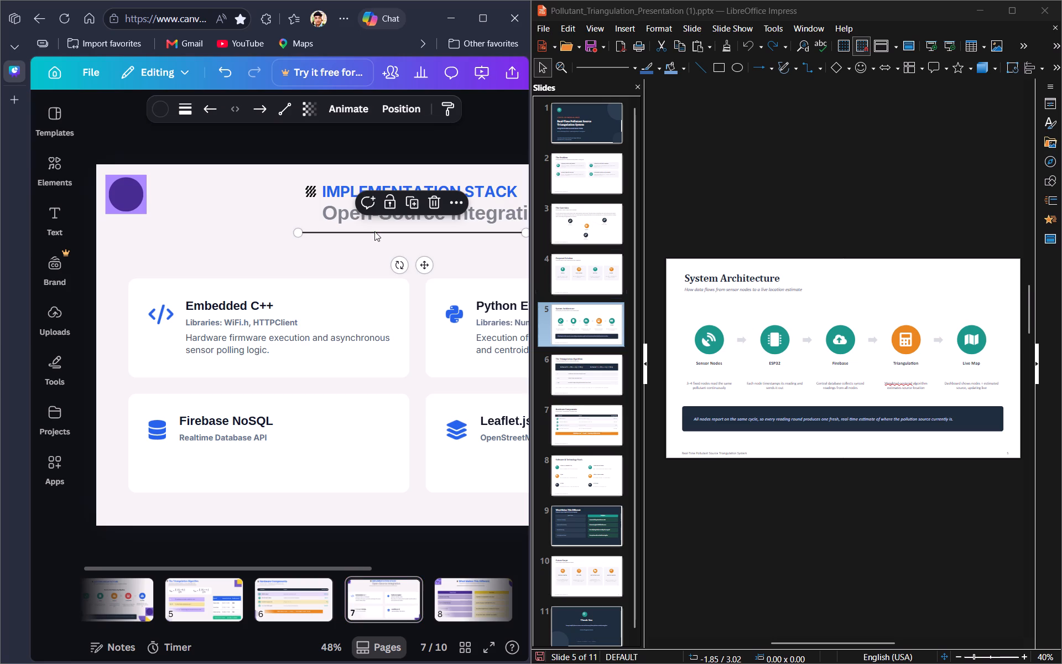
Maximize the Canva window again.
{"action": "left_click", "coordinate": [475, 21]}
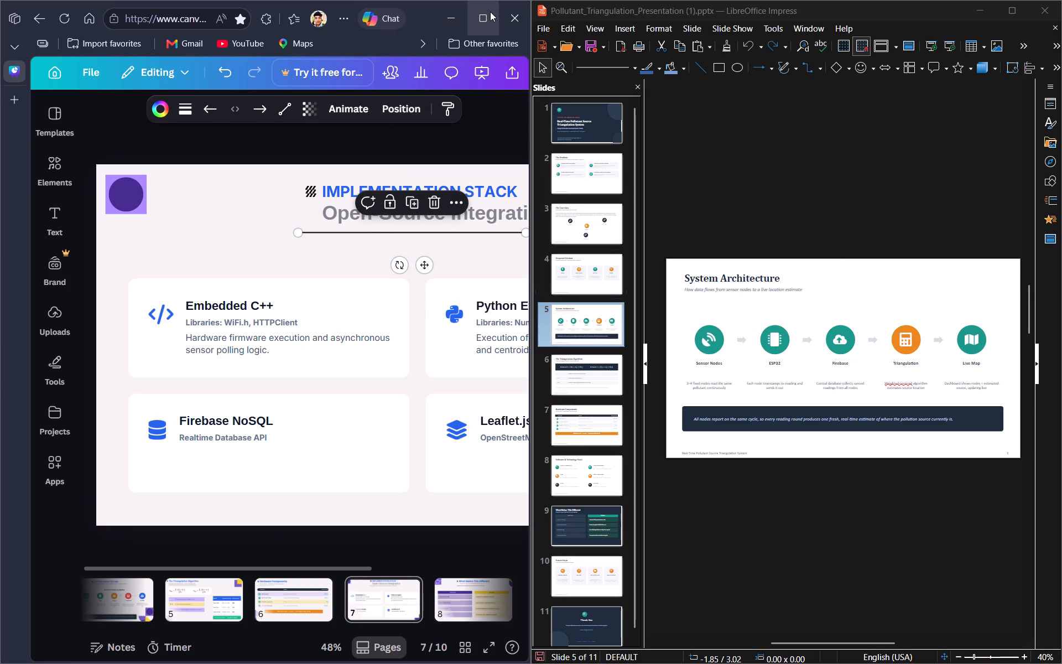
{"action": "left_click", "coordinate": [490, 12]}
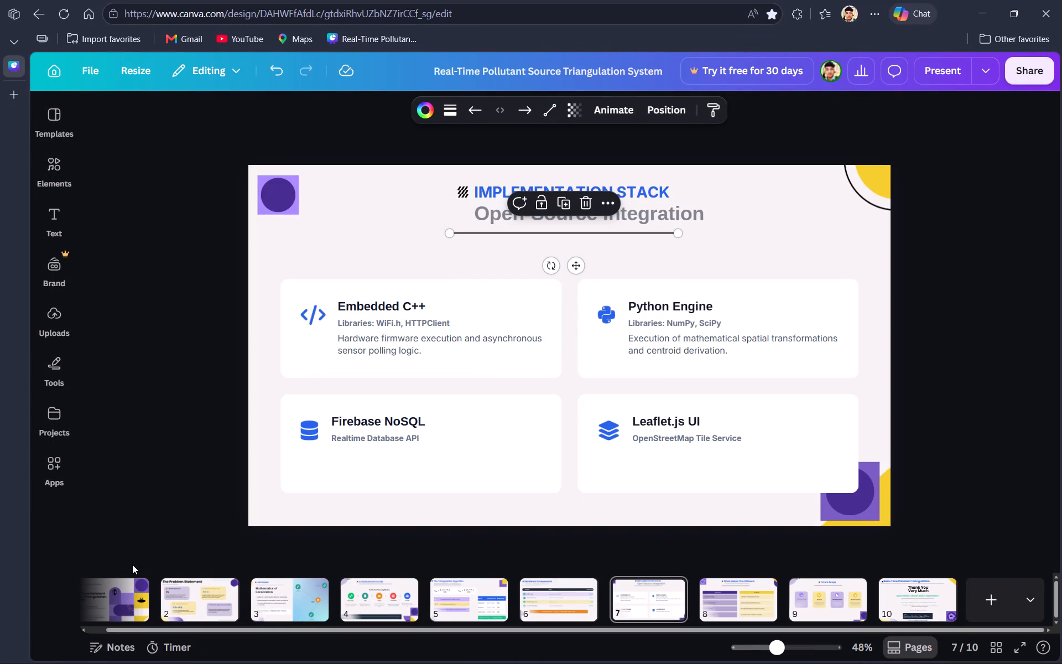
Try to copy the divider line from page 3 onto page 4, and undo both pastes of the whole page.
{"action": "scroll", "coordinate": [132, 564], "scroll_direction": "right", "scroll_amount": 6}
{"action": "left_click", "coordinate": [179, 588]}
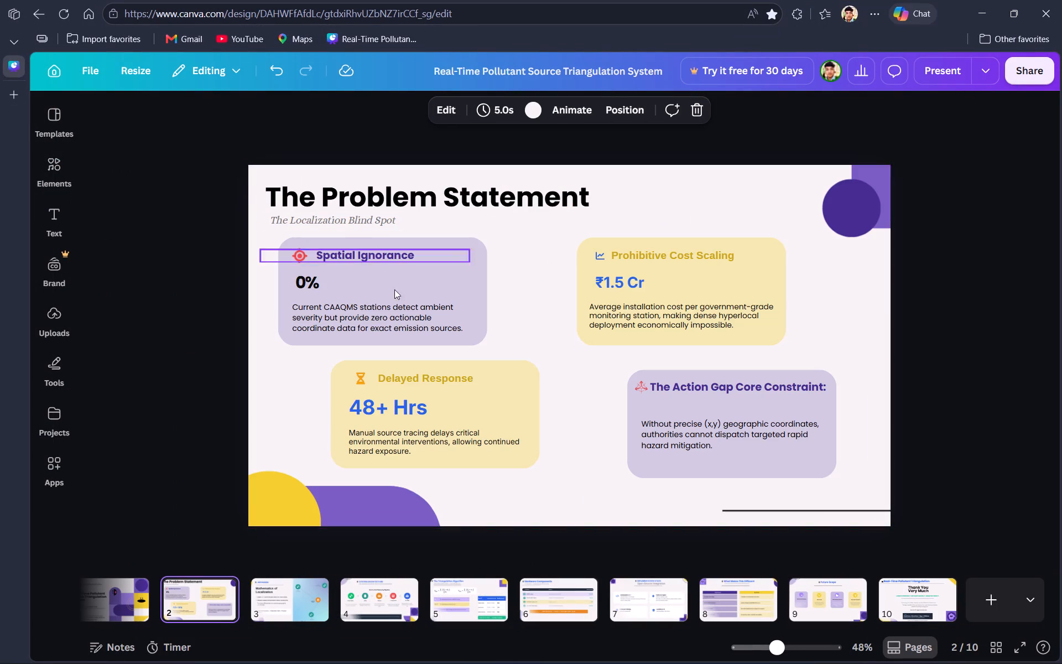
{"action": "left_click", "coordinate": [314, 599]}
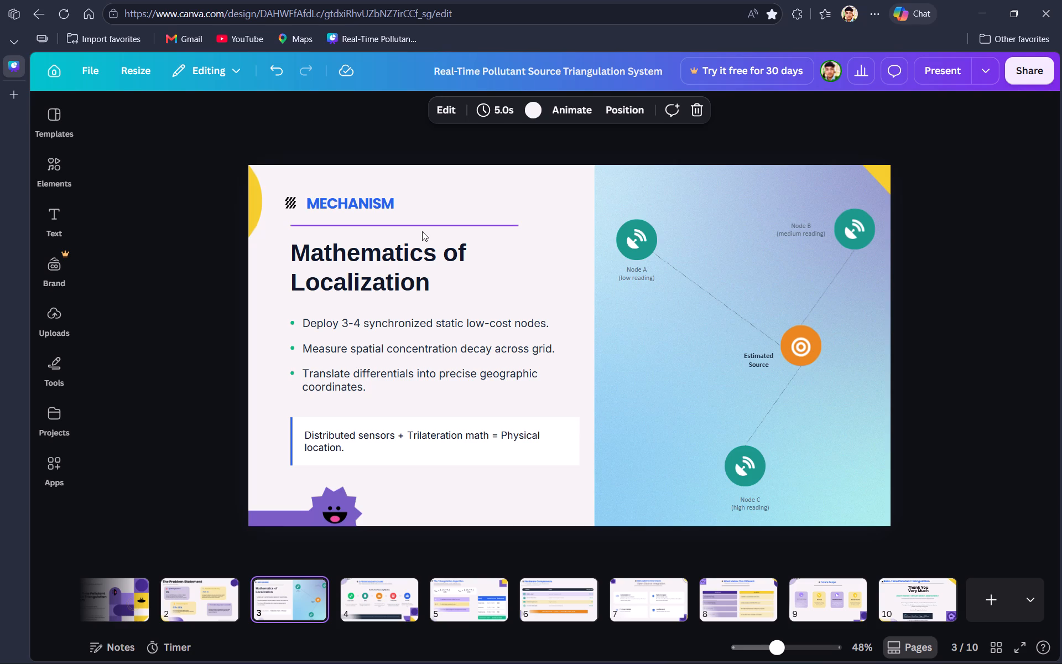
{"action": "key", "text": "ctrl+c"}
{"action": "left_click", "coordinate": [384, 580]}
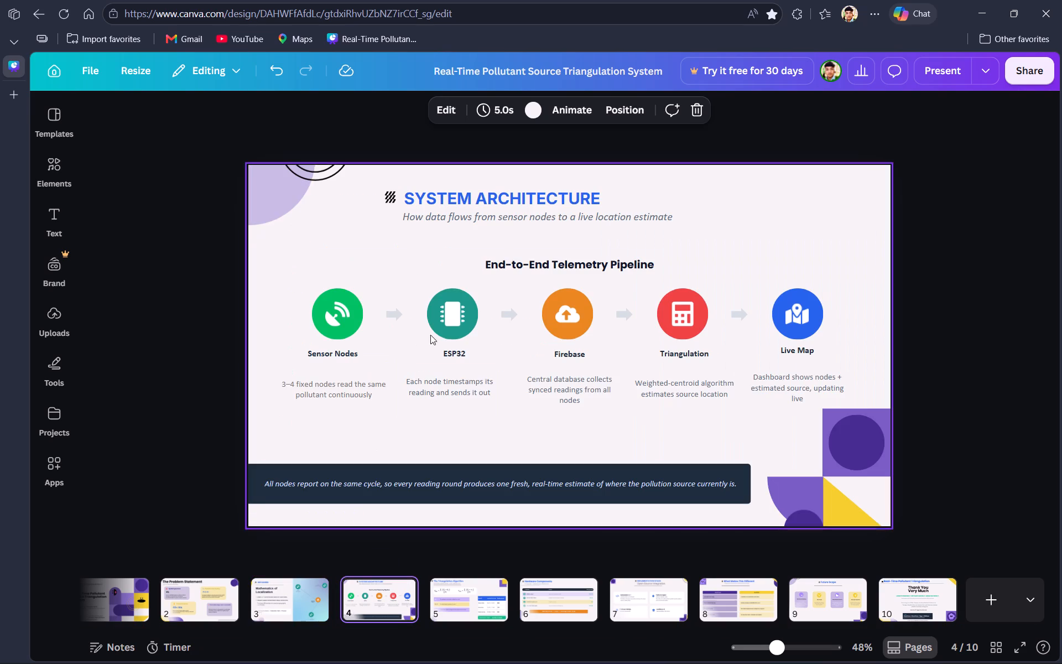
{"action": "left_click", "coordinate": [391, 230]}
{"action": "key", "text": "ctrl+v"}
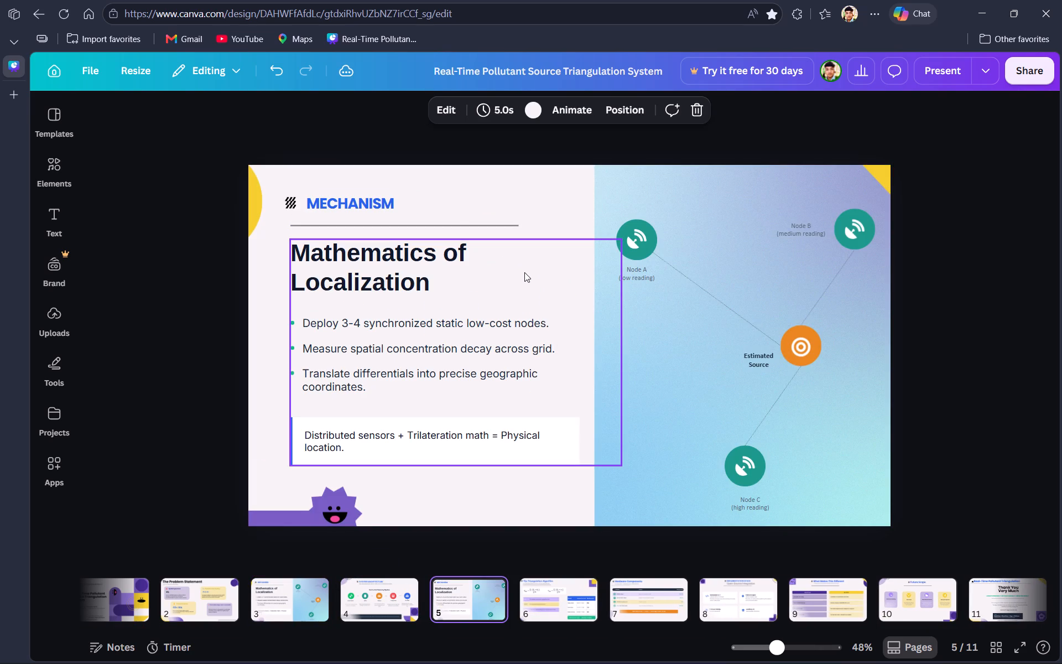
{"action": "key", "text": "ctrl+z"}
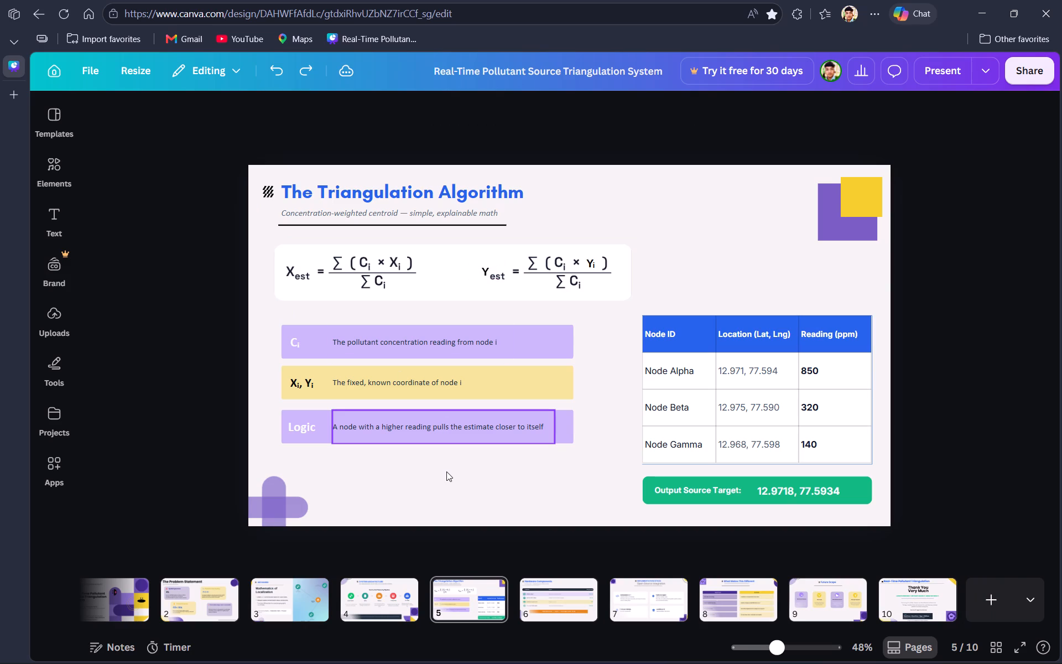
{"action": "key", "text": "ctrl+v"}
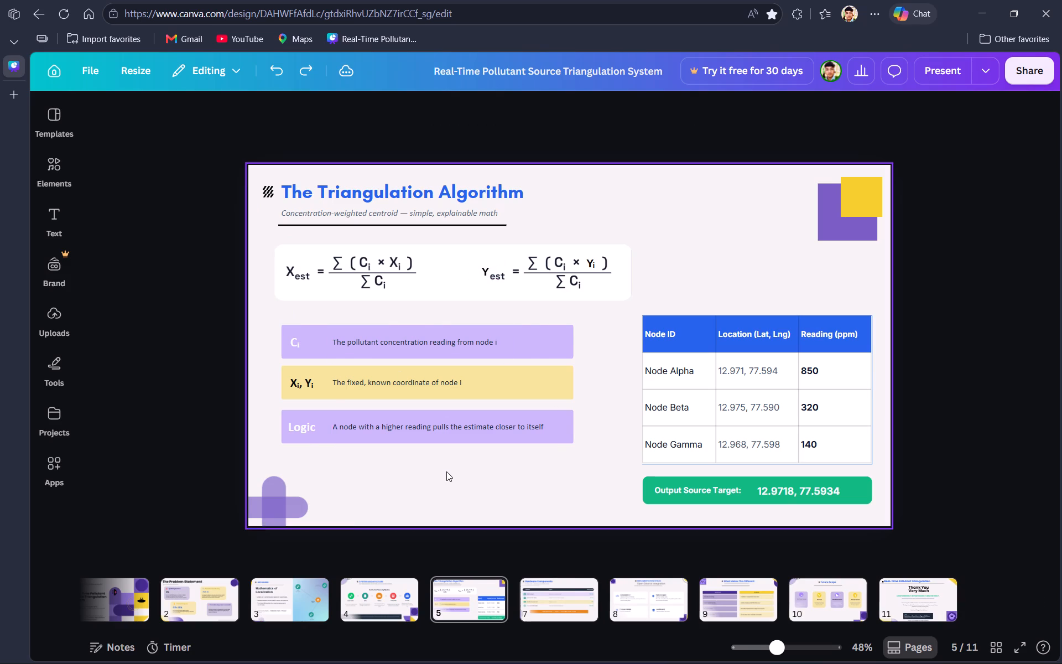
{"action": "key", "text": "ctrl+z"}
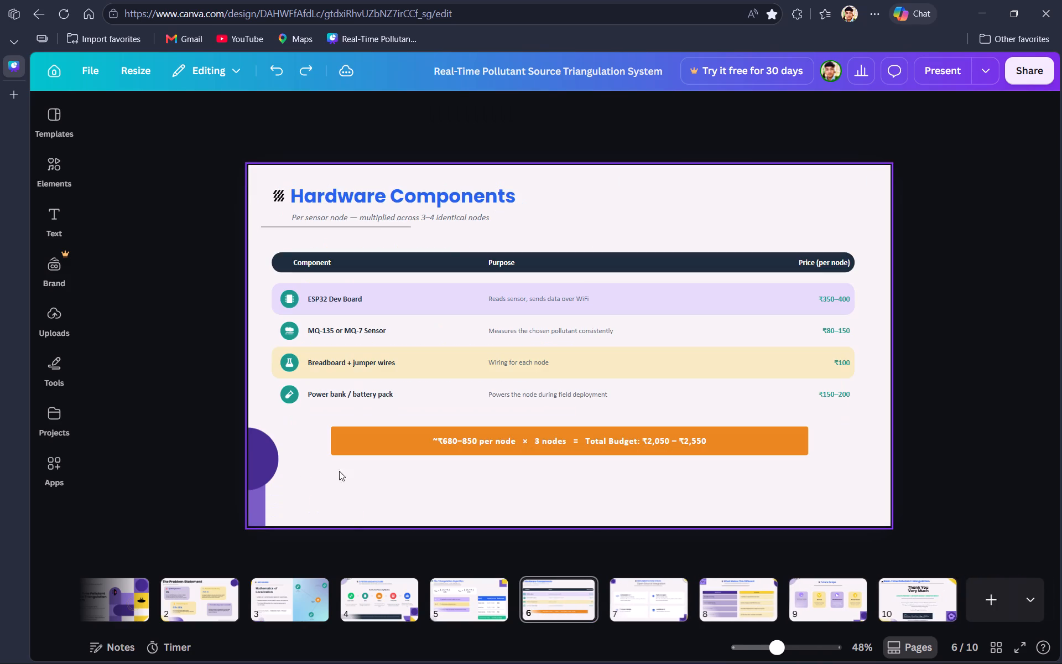
Copy the divider line under the MECHANISM heading on page 3 and paste it onto page 4.
{"action": "left_click", "coordinate": [212, 608]}
{"action": "left_click", "coordinate": [311, 582]}
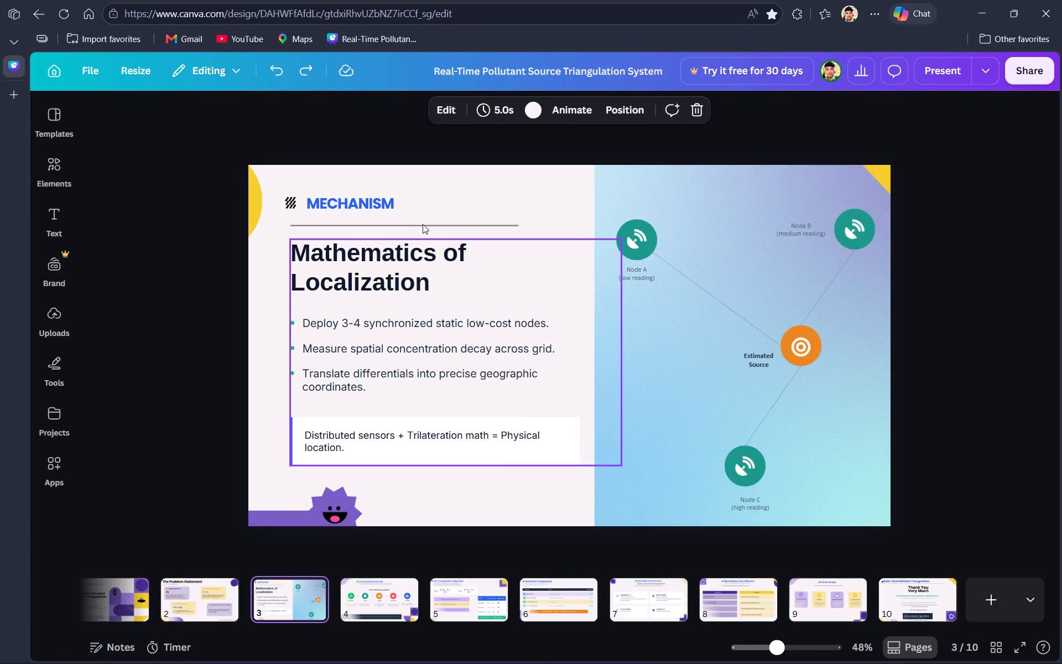
{"action": "left_click", "coordinate": [423, 224]}
{"action": "key", "text": "ctrl+c"}
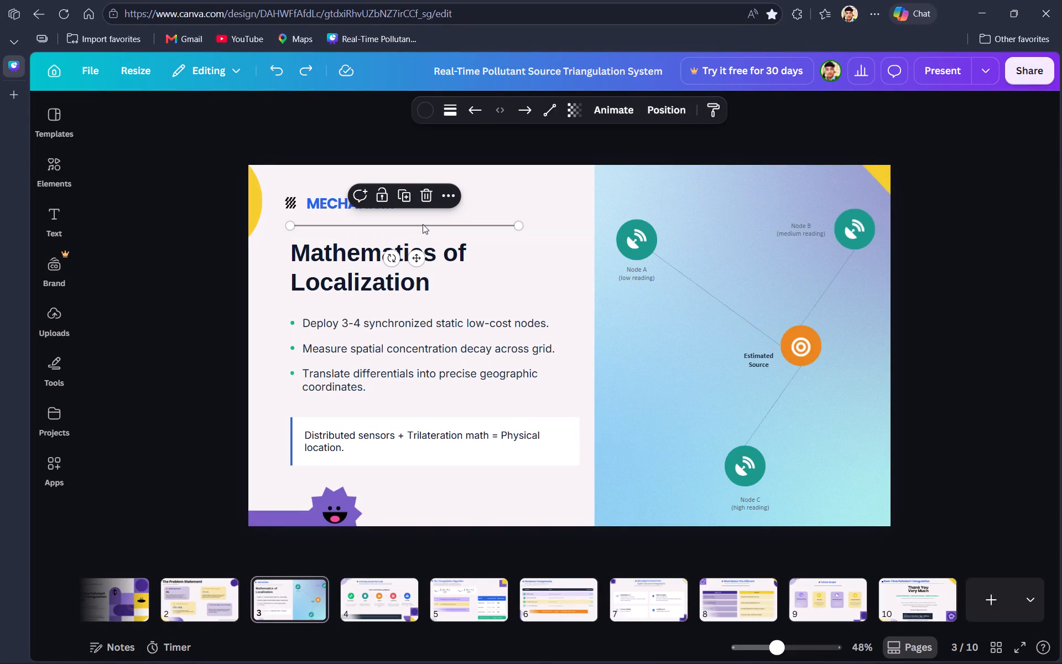
{"action": "left_click", "coordinate": [397, 581]}
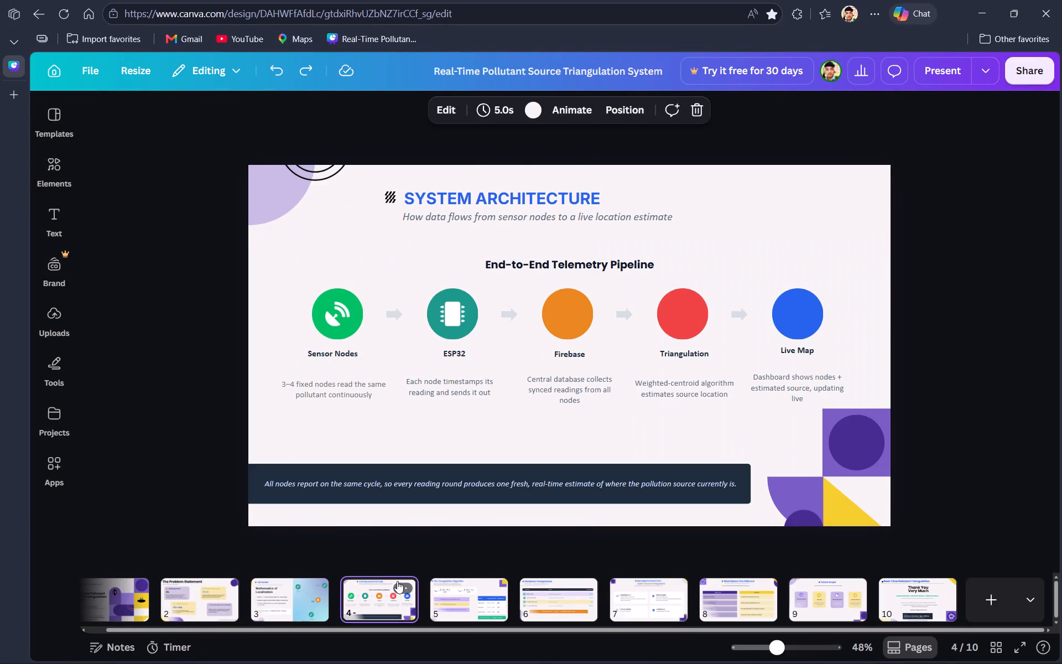
{"action": "left_click", "coordinate": [421, 226]}
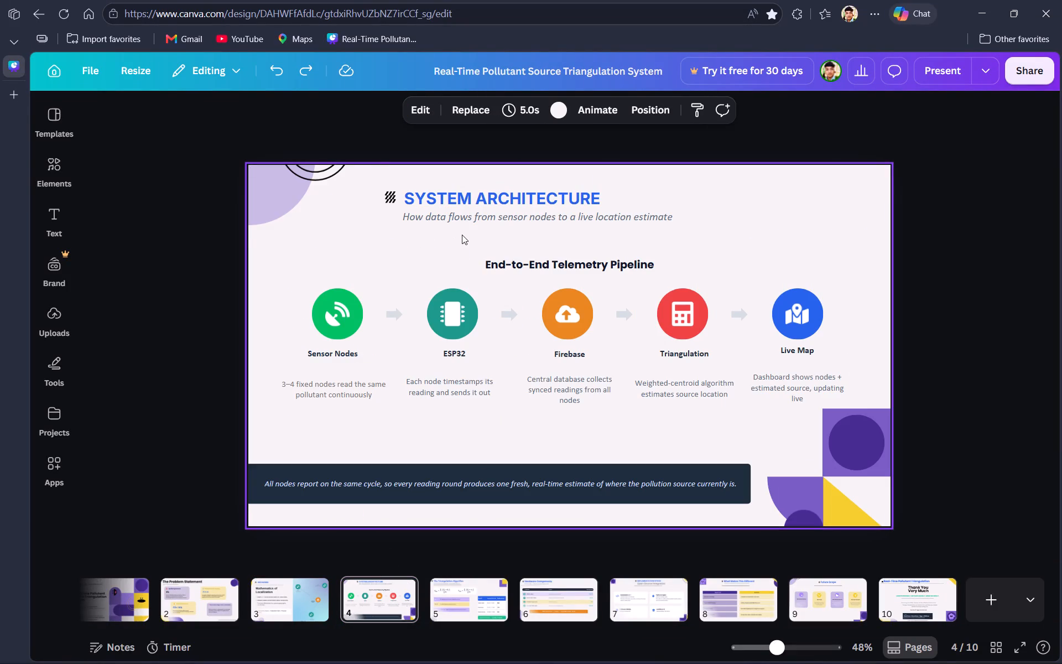
{"action": "key", "text": "ctrl+v"}
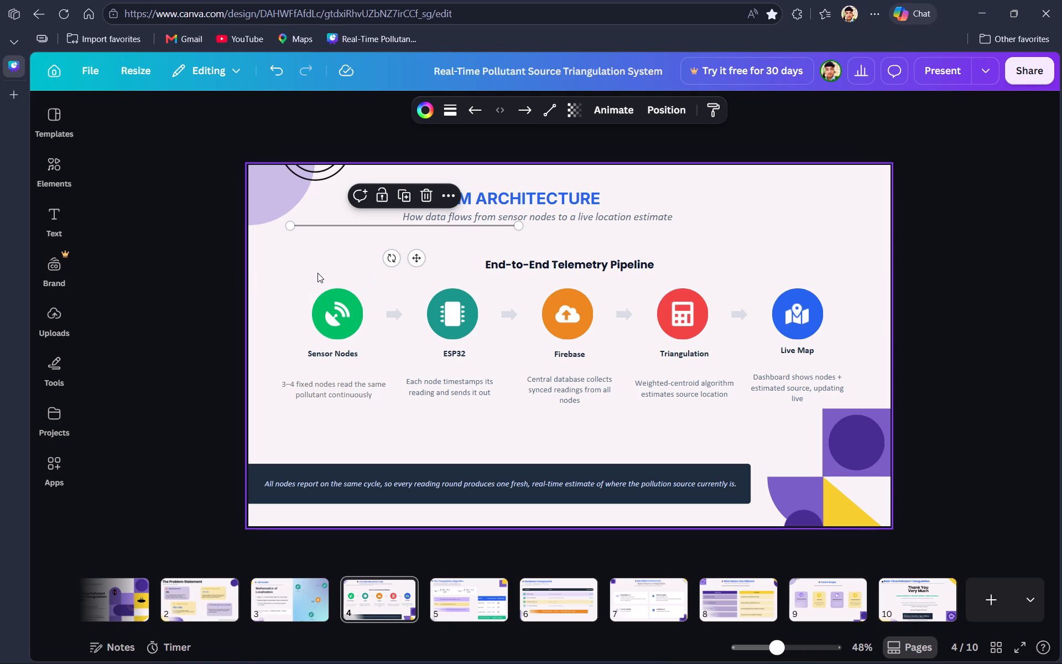
Move the pasted divider line on page 4 so it sits just beneath the System Architecture subtitle.
{"action": "left_click", "coordinate": [309, 241]}
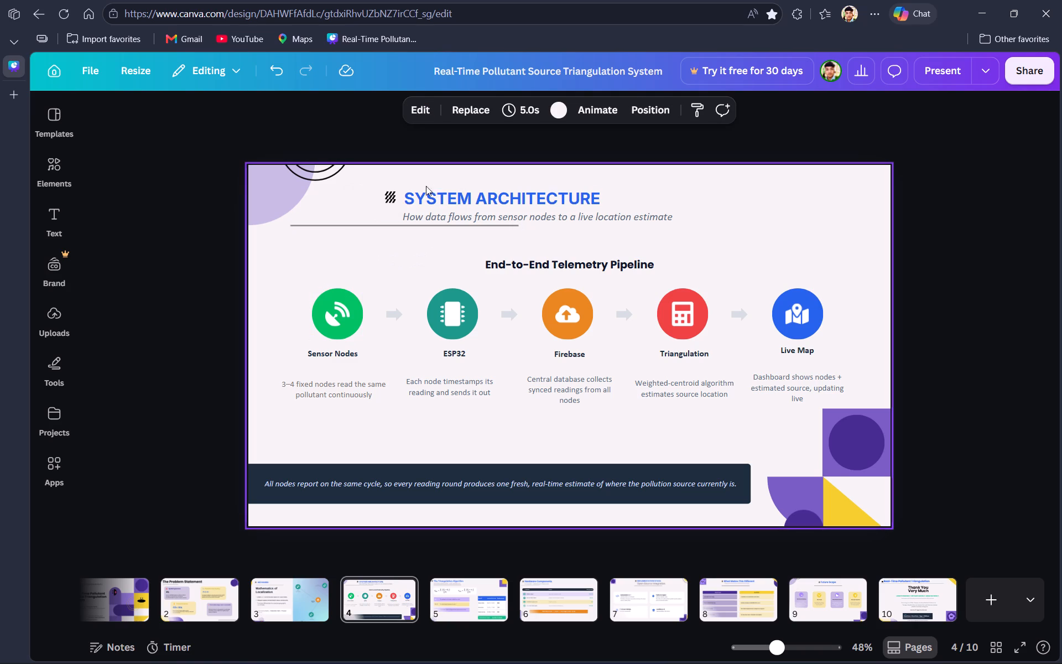
{"action": "left_click_drag", "start_coordinate": [371, 226], "coordinate": [504, 229]}
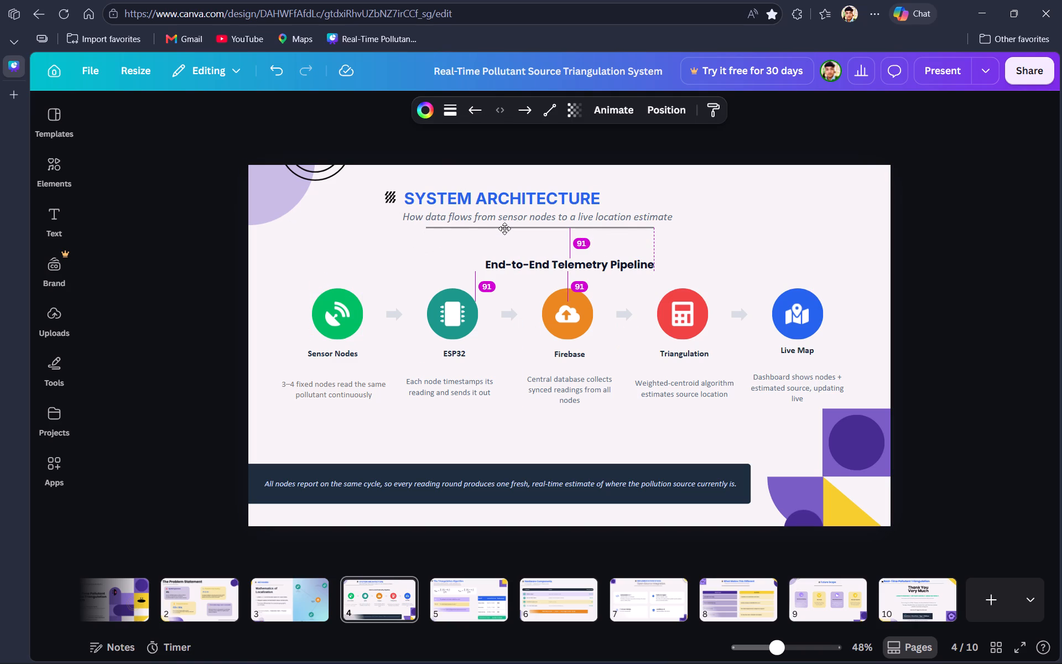
{"action": "left_click_drag", "start_coordinate": [504, 229], "coordinate": [396, 227]}
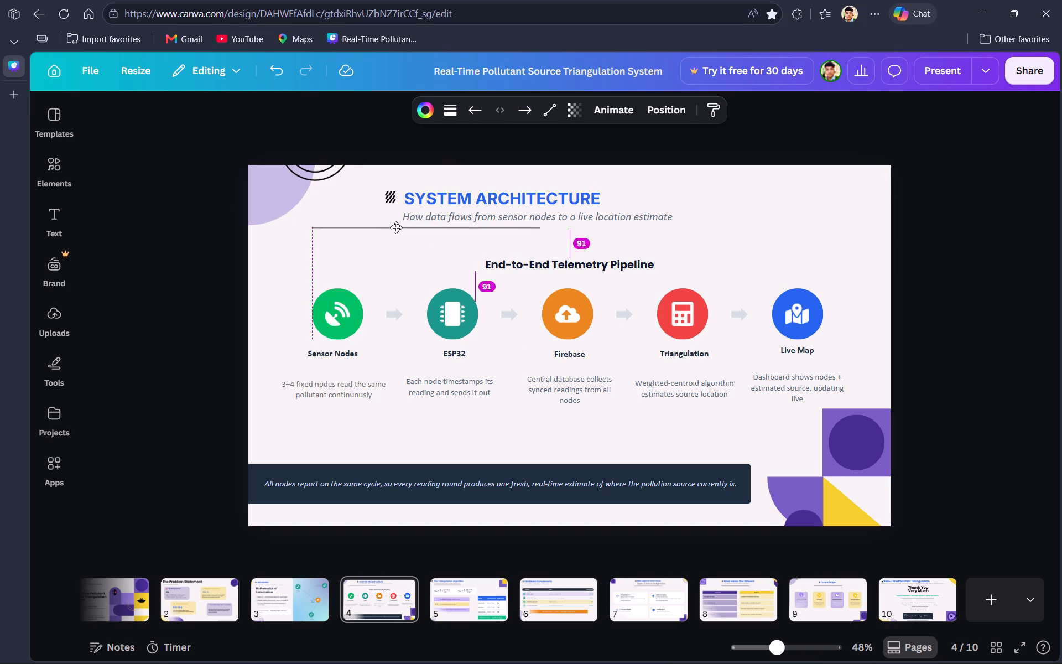
{"action": "left_click_drag", "start_coordinate": [396, 227], "coordinate": [444, 228]}
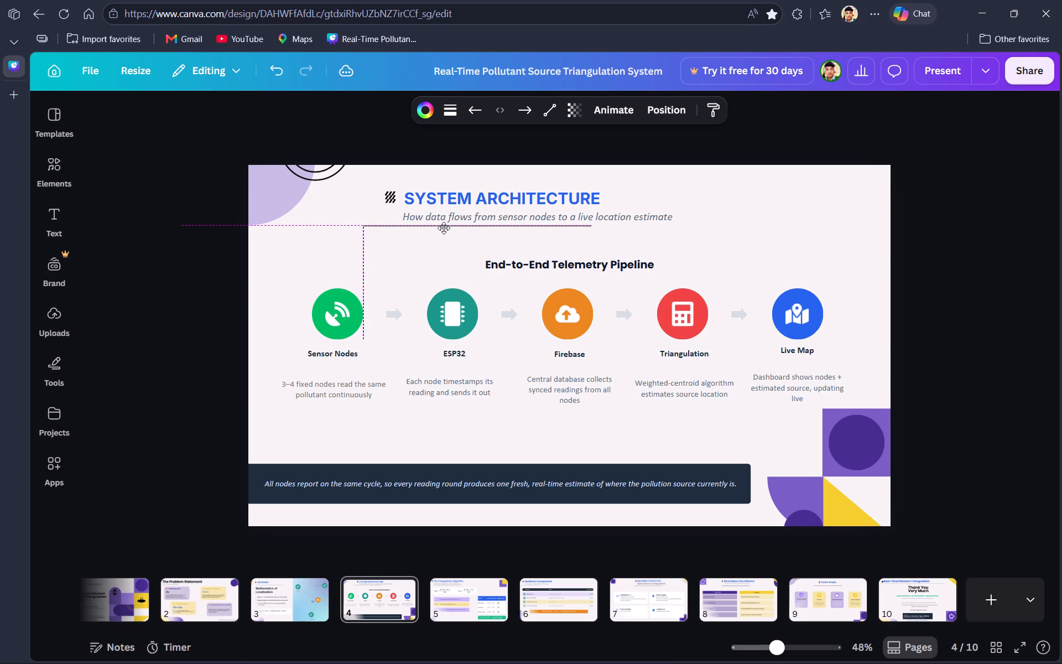
{"action": "left_click_drag", "start_coordinate": [444, 228], "coordinate": [444, 229]}
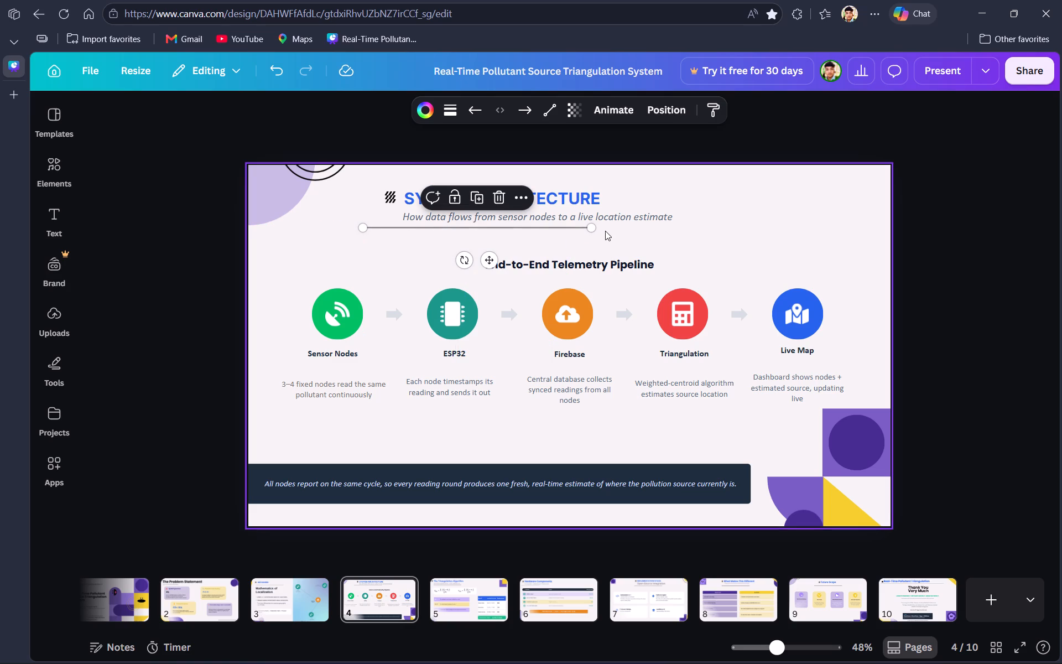
Extend the divider line's right end past the subtitle and level its left end, making it about 975 long.
{"action": "left_click_drag", "start_coordinate": [594, 227], "coordinate": [722, 222]}
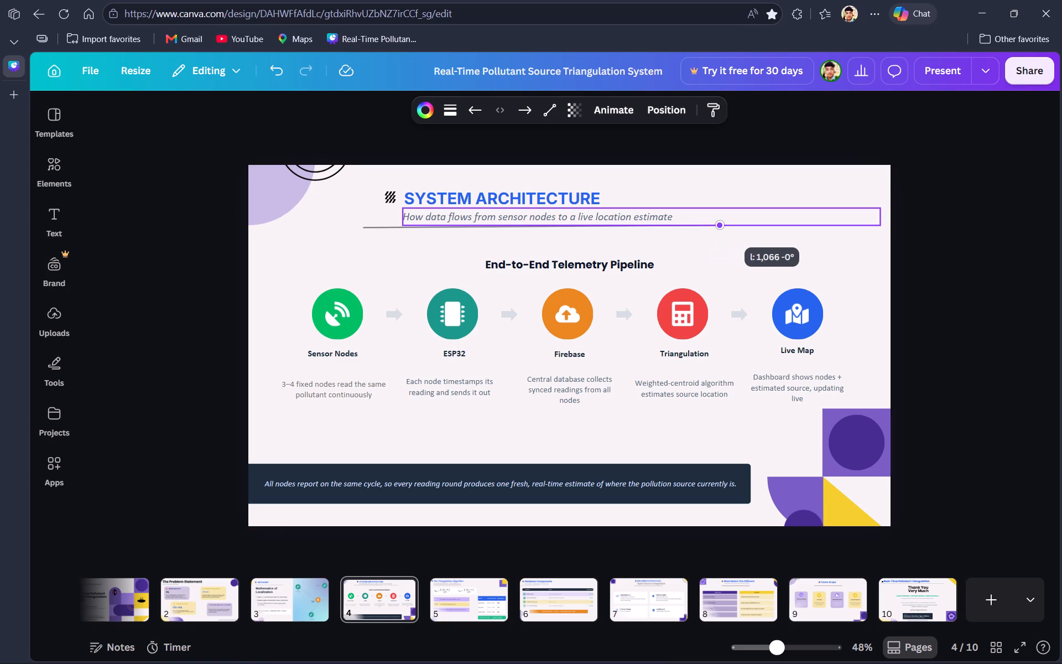
{"action": "left_click_drag", "start_coordinate": [722, 222], "coordinate": [717, 232]}
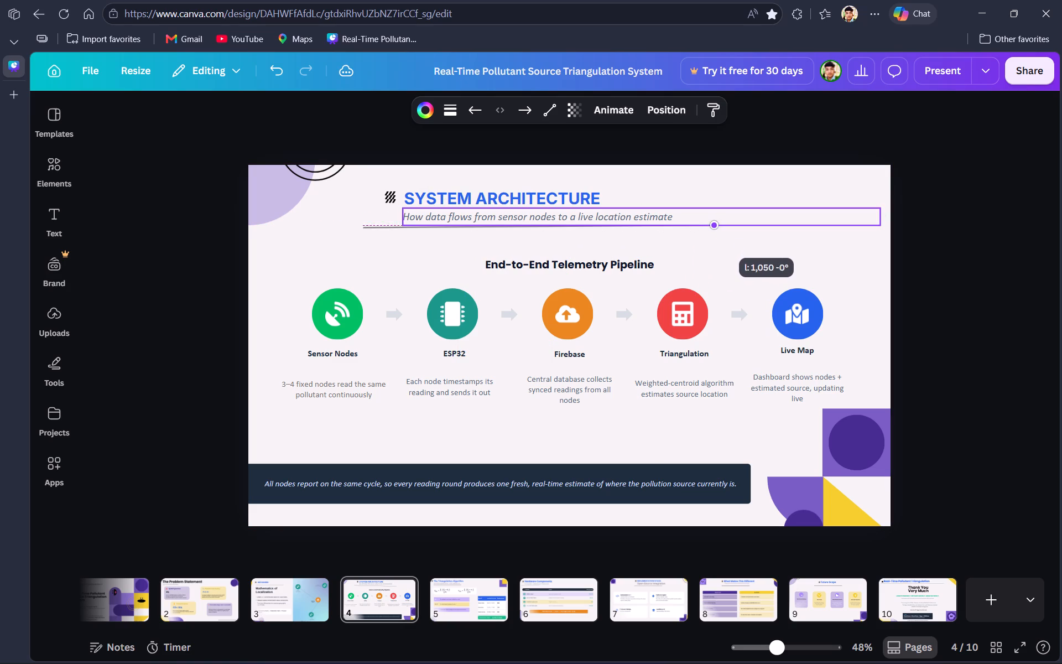
{"action": "left_click_drag", "start_coordinate": [717, 232], "coordinate": [705, 232]}
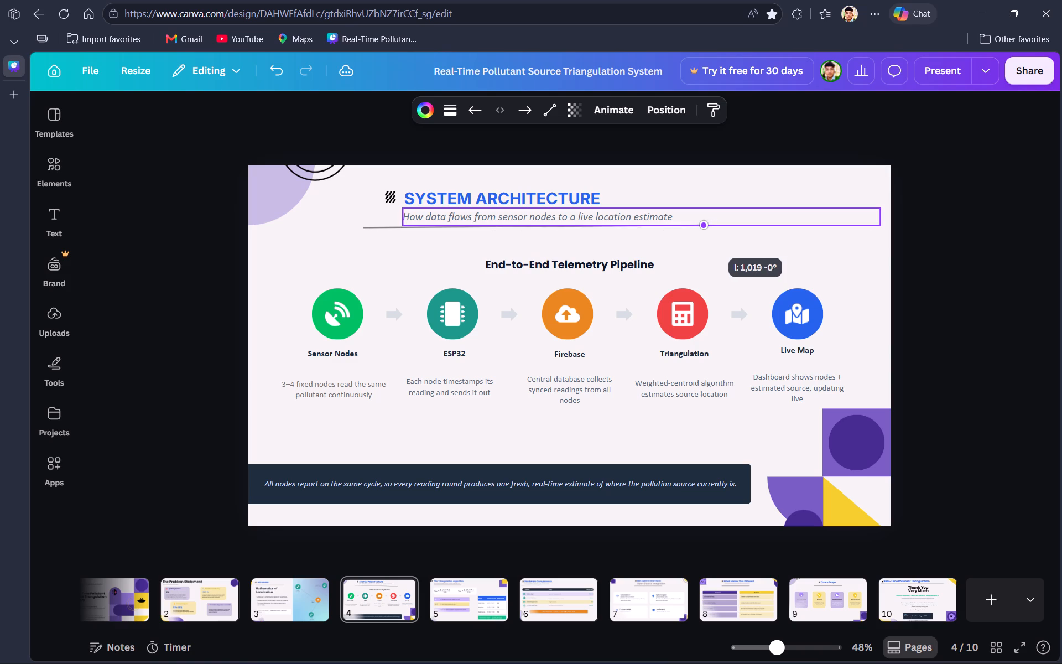
{"action": "left_click_drag", "start_coordinate": [705, 232], "coordinate": [694, 234]}
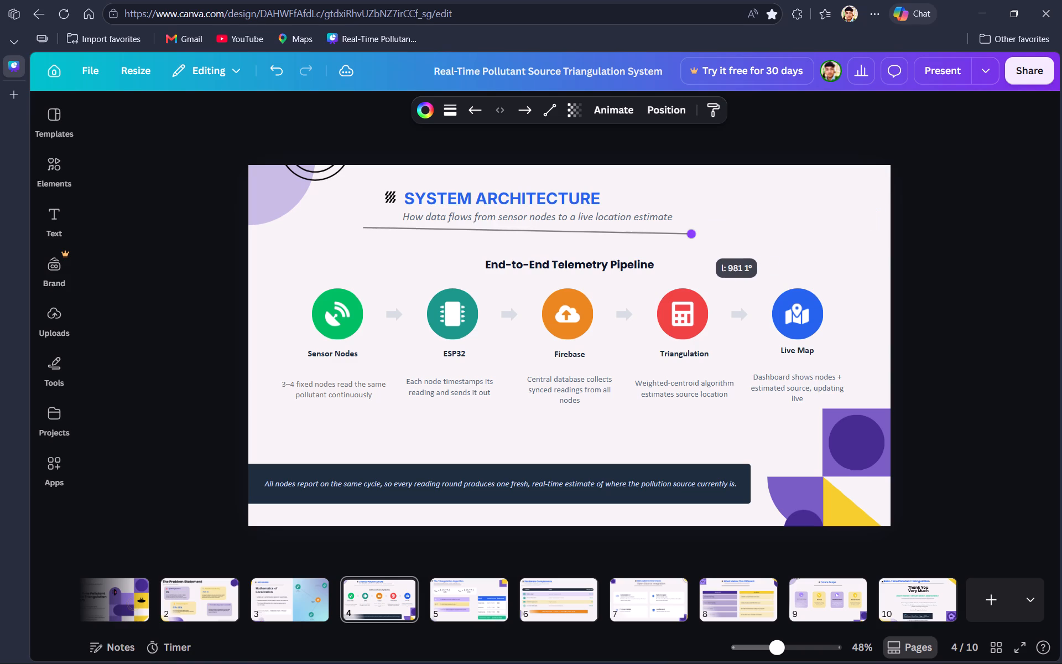
{"action": "left_click_drag", "start_coordinate": [694, 234], "coordinate": [692, 229]}
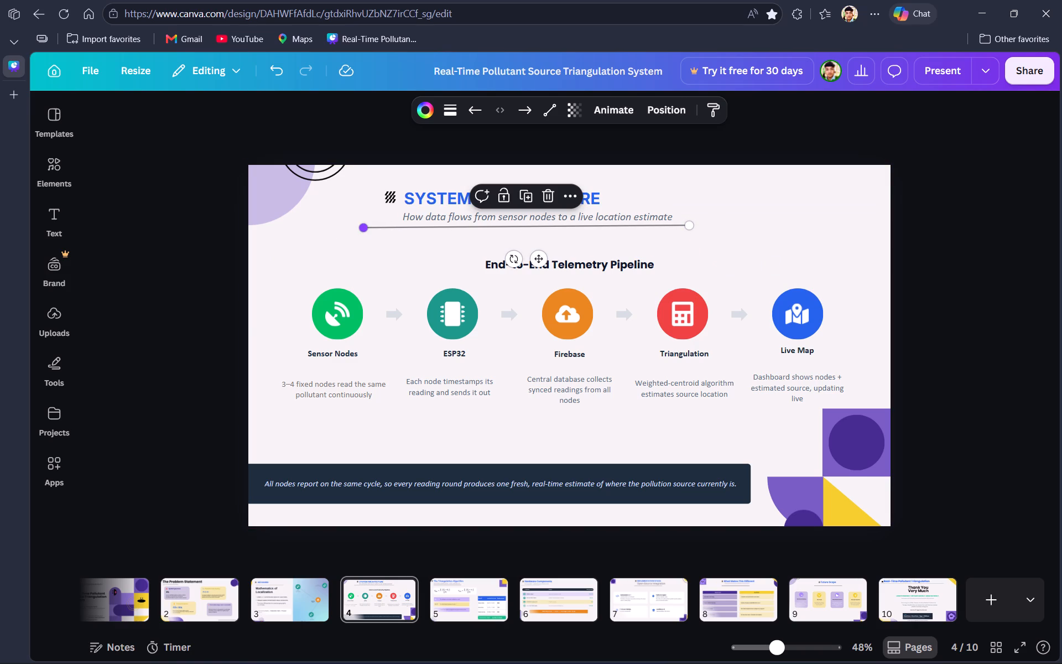
{"action": "left_click", "coordinate": [361, 228]}
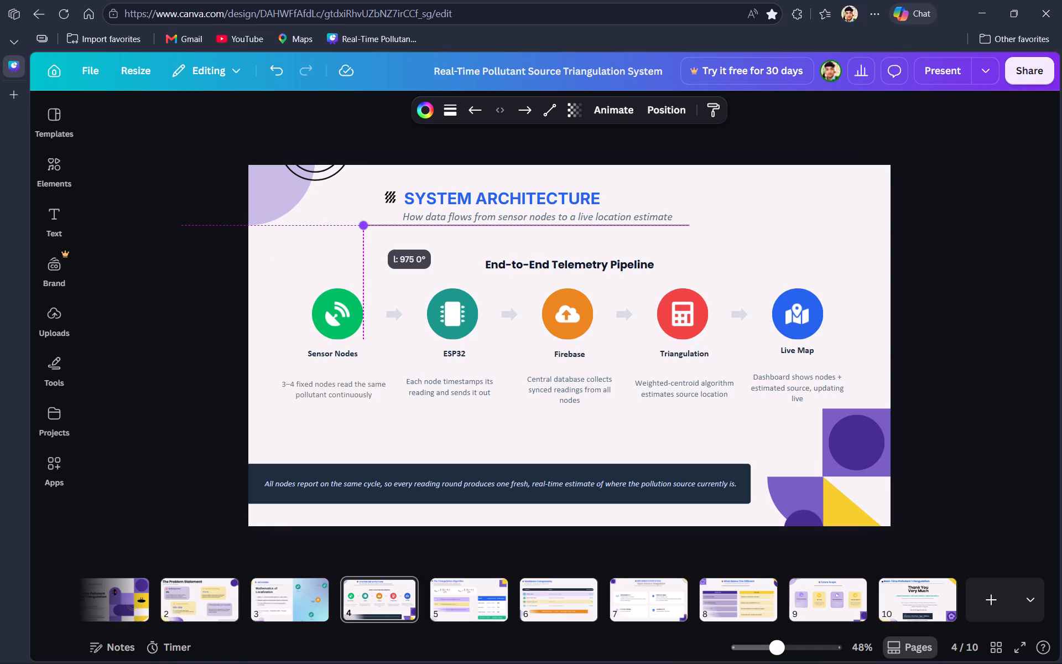
{"action": "left_click", "coordinate": [782, 244]}
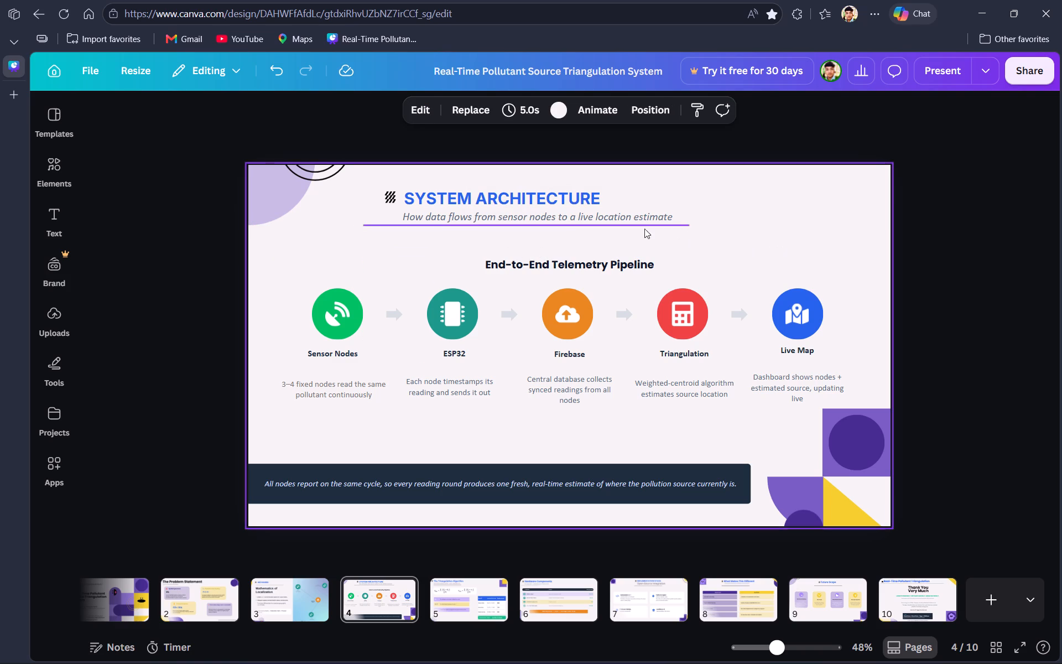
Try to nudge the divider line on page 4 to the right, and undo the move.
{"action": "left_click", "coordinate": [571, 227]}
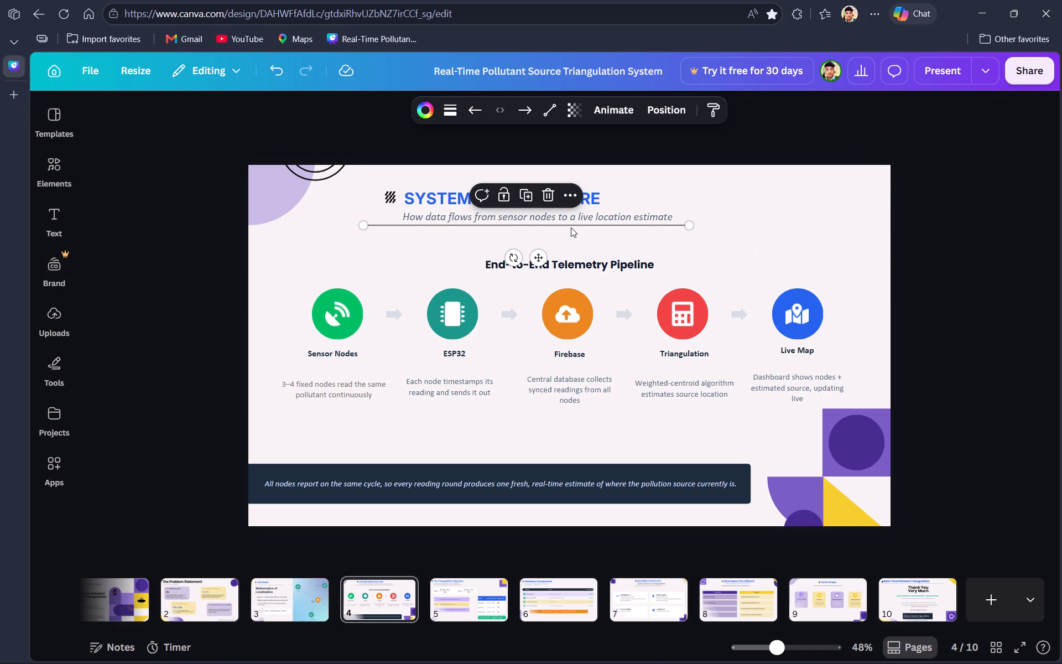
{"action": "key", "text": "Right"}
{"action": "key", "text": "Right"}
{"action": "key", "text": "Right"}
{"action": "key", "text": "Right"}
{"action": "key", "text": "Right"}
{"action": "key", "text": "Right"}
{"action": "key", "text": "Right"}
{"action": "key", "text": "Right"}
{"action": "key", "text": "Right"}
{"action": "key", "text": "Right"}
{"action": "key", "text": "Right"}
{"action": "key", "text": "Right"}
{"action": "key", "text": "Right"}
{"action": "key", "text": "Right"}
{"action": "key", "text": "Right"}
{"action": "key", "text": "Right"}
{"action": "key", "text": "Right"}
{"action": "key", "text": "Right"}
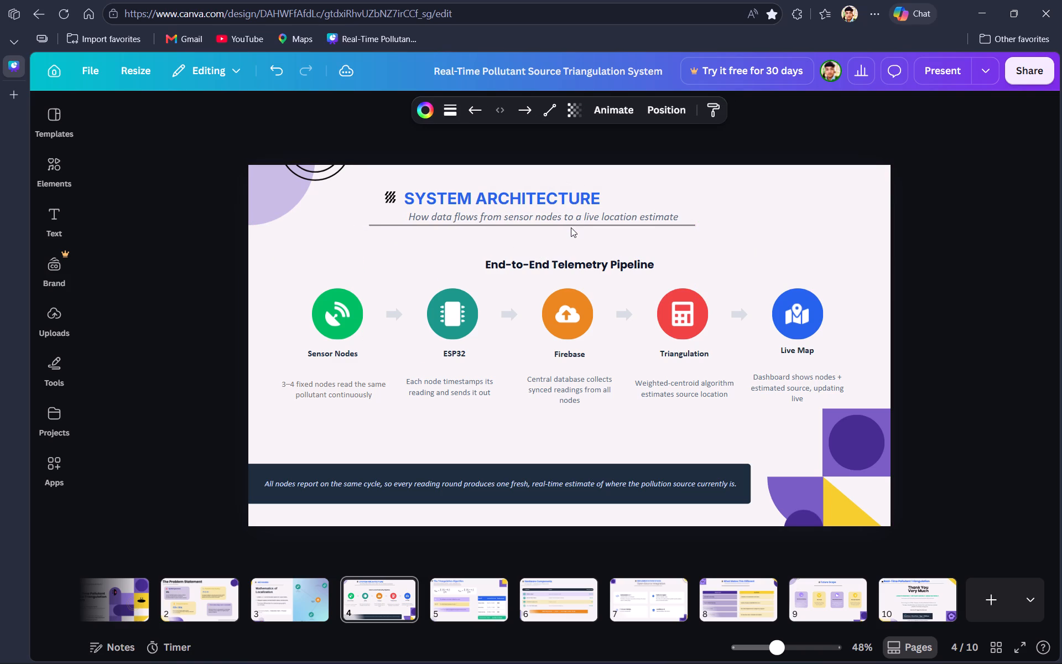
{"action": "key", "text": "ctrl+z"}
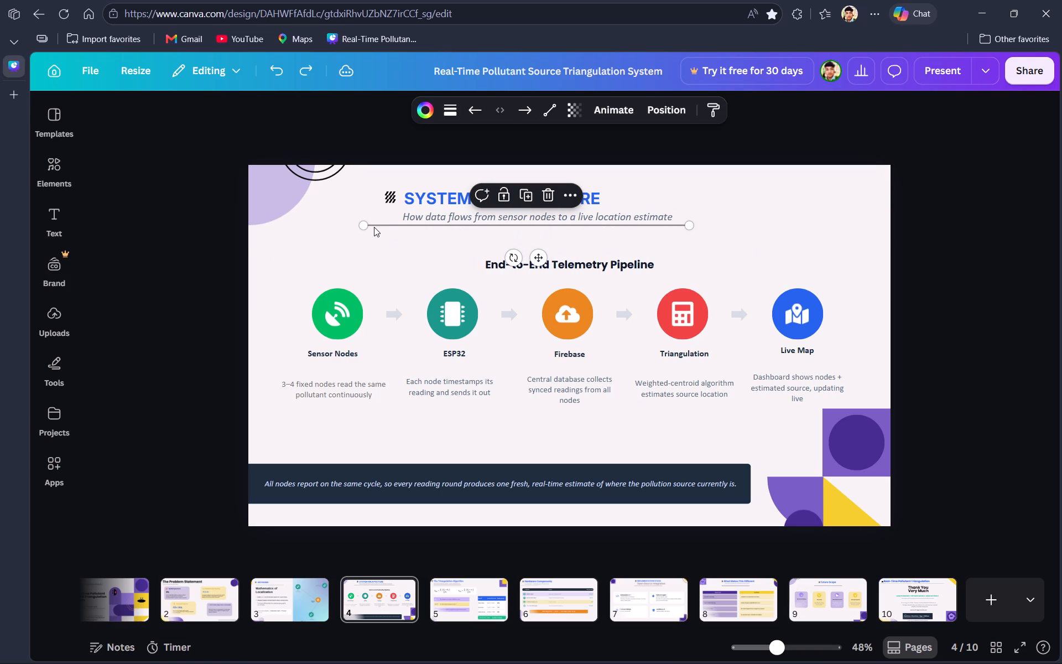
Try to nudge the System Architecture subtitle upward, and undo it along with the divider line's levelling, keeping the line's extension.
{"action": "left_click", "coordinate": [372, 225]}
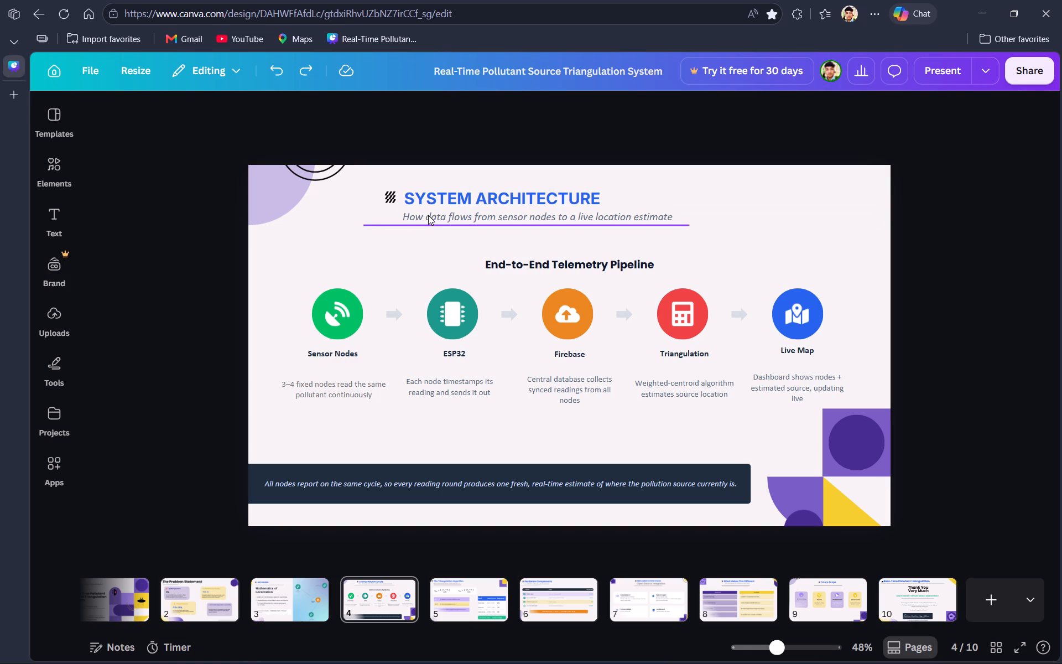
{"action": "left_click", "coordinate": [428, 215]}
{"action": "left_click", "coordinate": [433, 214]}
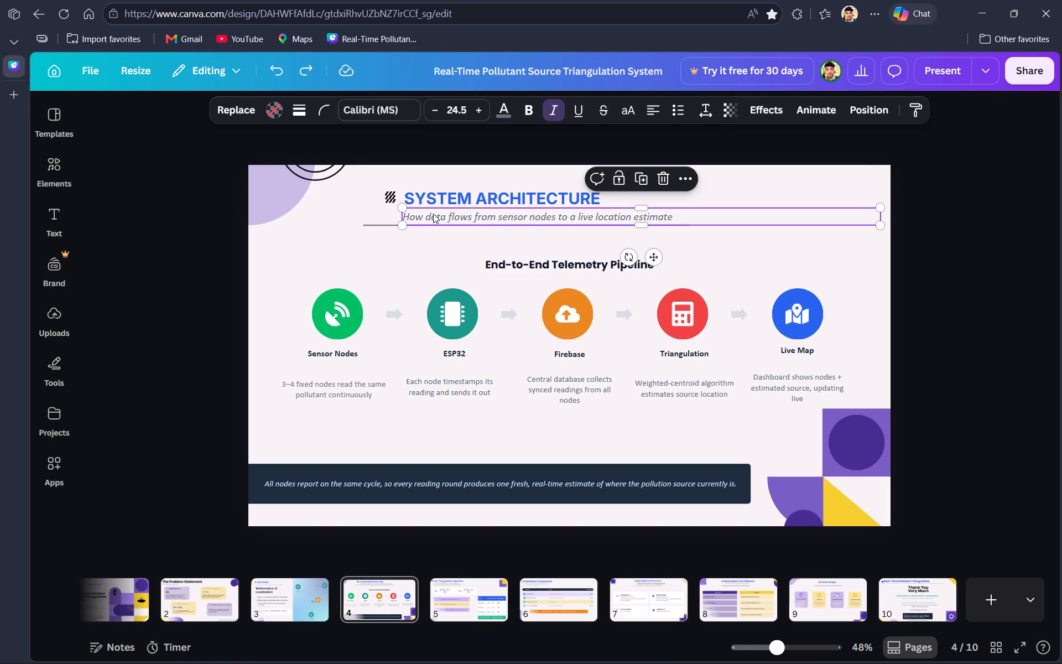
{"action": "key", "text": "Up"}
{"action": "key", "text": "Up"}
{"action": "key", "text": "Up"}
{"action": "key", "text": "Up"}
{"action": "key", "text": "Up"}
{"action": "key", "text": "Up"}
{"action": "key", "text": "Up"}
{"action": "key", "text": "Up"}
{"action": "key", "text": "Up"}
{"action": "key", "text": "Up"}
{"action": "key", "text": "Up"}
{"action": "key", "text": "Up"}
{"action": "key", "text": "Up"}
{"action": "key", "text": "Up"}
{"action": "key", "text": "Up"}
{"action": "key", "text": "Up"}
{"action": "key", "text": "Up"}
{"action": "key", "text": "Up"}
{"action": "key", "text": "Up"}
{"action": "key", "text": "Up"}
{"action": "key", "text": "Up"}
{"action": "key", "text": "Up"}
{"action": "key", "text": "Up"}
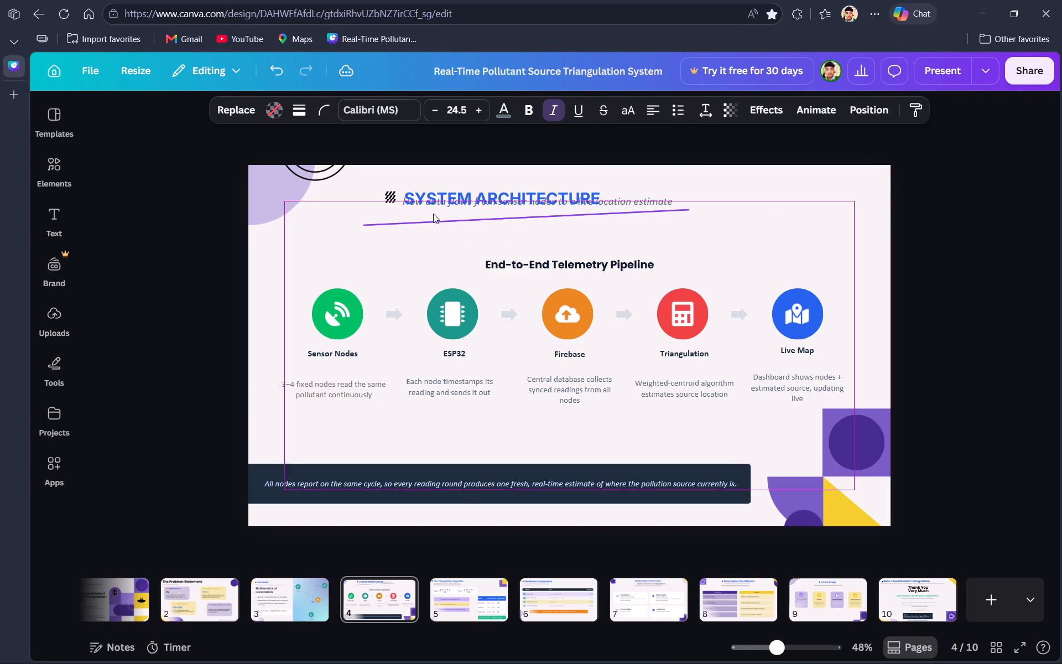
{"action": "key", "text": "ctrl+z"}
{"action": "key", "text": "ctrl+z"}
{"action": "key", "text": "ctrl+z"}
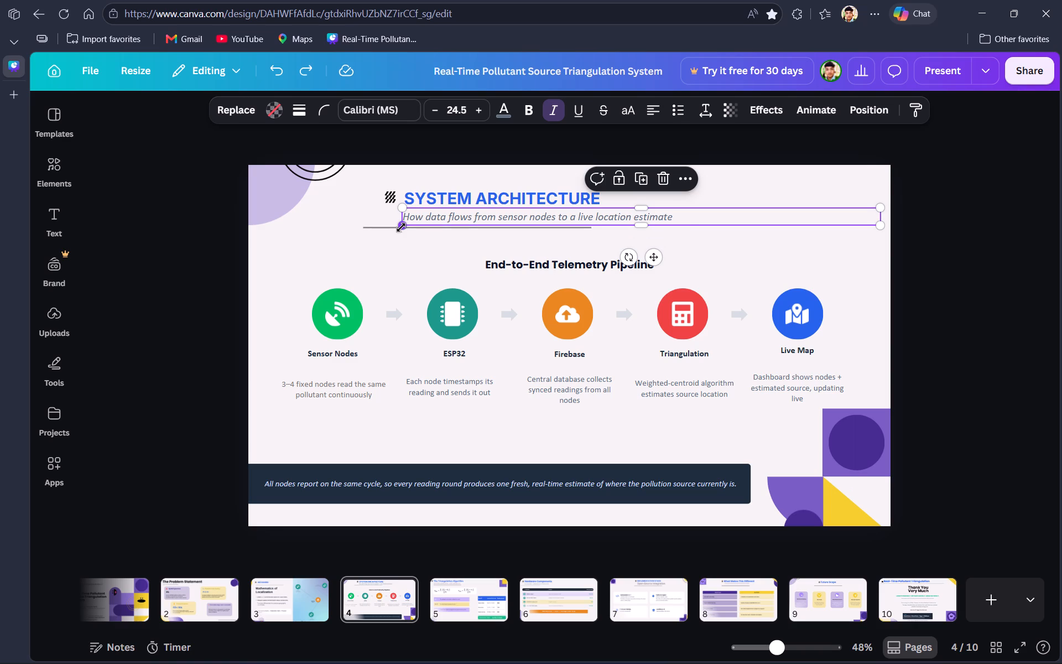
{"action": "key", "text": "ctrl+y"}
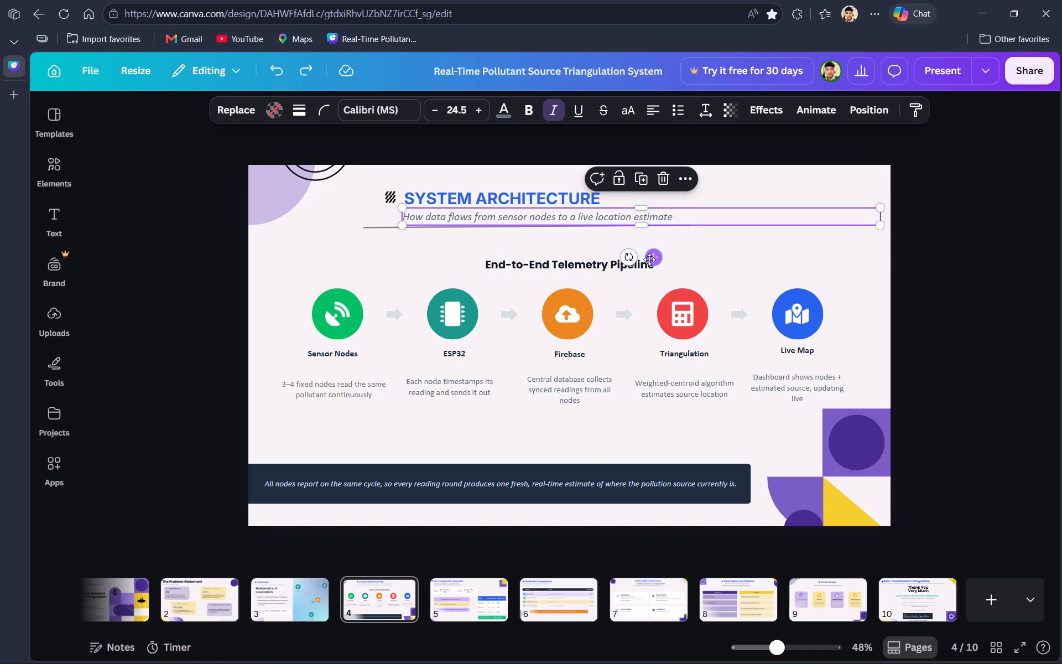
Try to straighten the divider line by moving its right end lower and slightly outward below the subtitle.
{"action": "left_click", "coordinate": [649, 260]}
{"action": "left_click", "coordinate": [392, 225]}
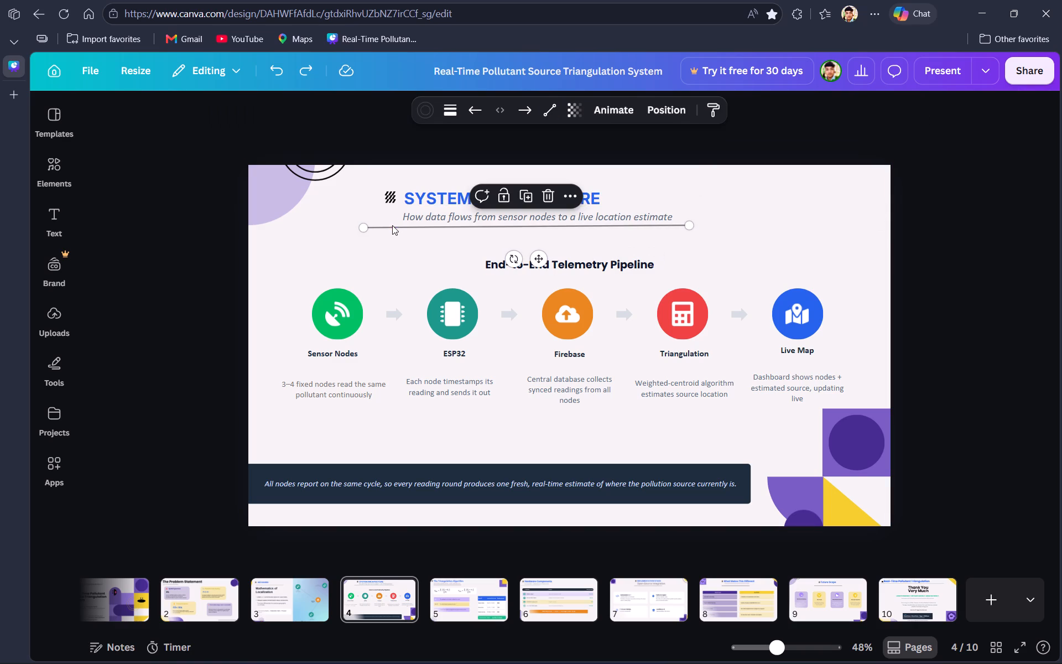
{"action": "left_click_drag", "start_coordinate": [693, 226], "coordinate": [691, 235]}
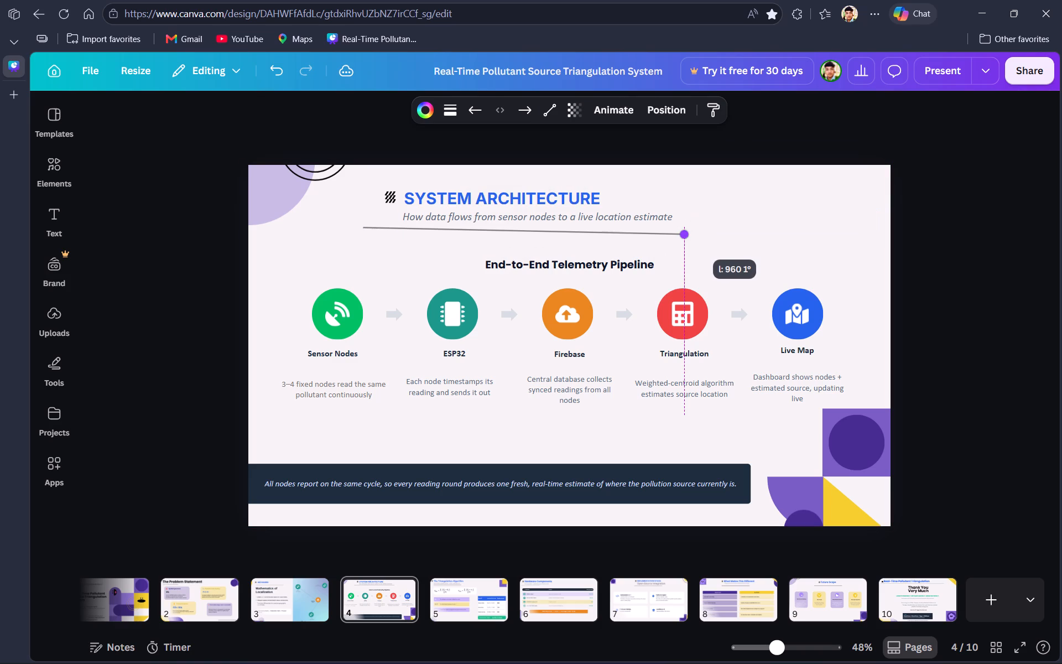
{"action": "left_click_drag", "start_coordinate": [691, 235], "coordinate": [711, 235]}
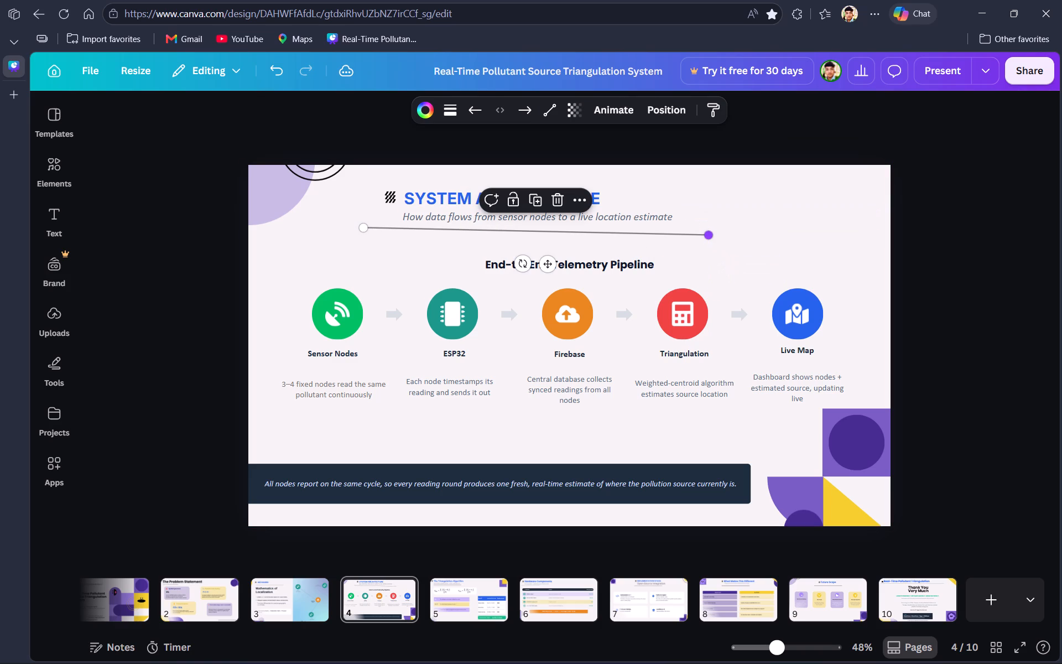
Narrow the System Architecture subtitle's text box to about 824 wide so it fits its text.
{"action": "left_click", "coordinate": [693, 208]}
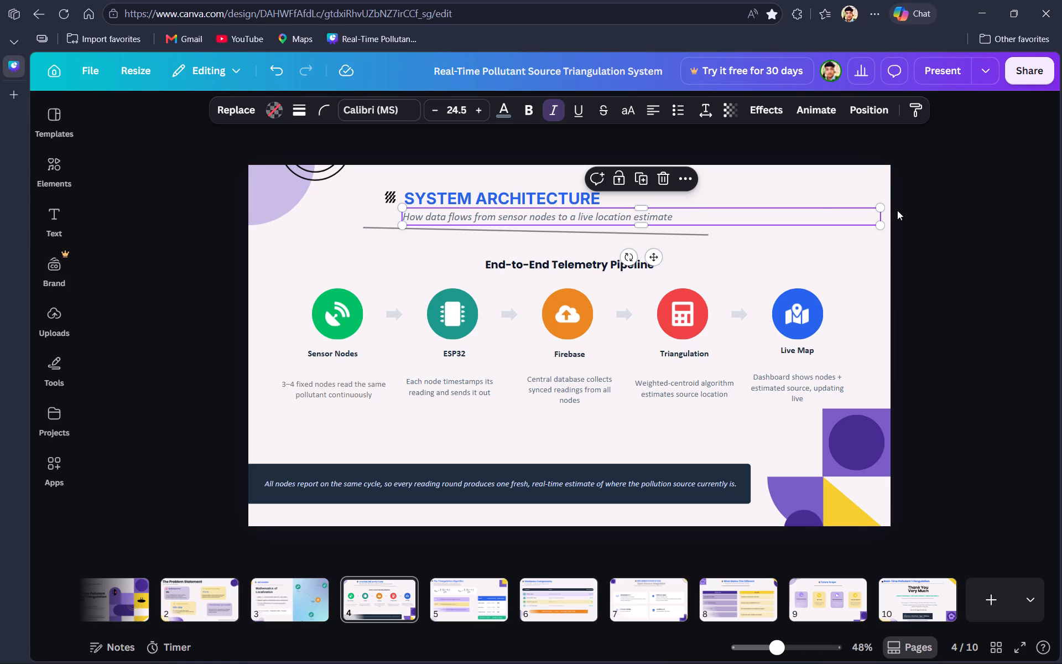
{"action": "left_click_drag", "start_coordinate": [880, 204], "coordinate": [754, 210]}
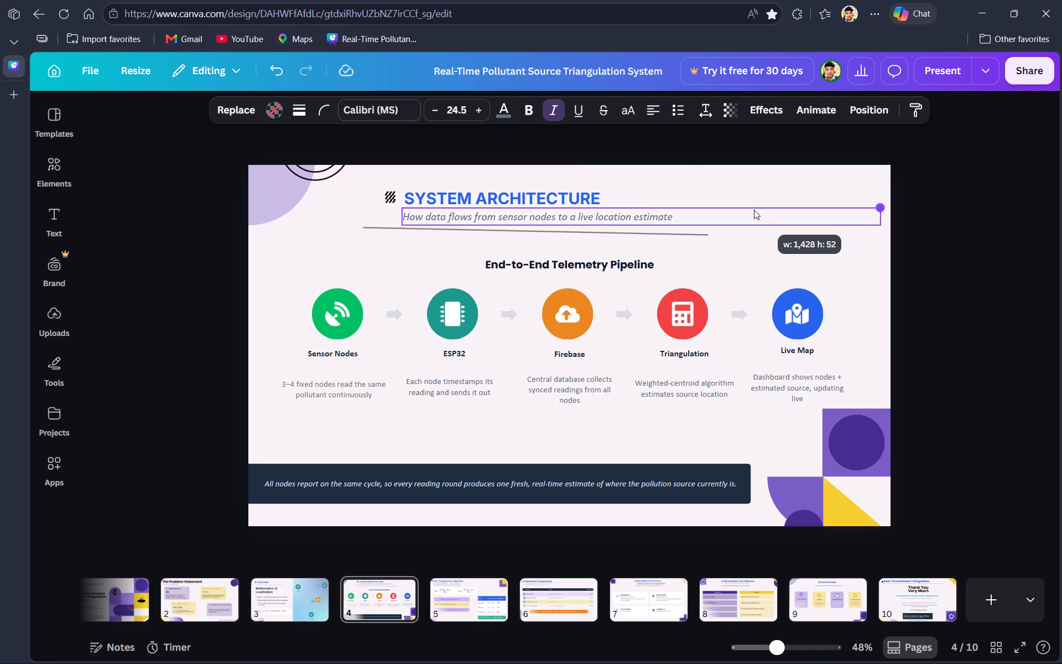
{"action": "left_click_drag", "start_coordinate": [754, 210], "coordinate": [754, 210]}
{"action": "left_click_drag", "start_coordinate": [879, 214], "coordinate": [679, 207]}
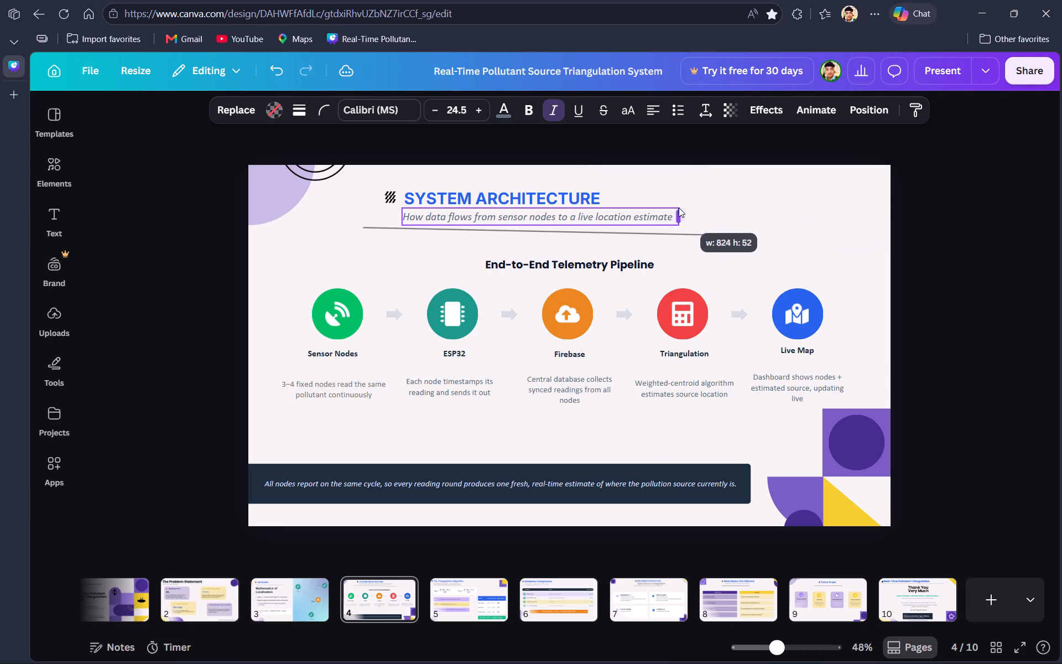
{"action": "left_click_drag", "start_coordinate": [679, 207], "coordinate": [681, 207]}
Raise the divider line's right end to bring it nearly level beneath the System Architecture subtitle, shortening the line slightly.
{"action": "left_click", "coordinate": [702, 235]}
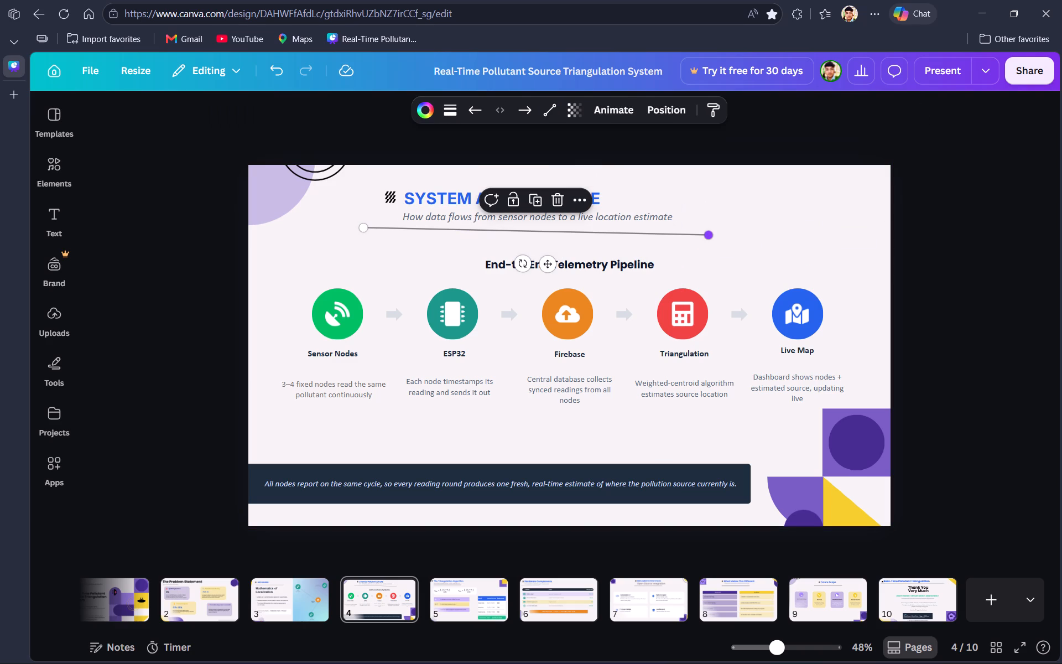
{"action": "left_click_drag", "start_coordinate": [709, 236], "coordinate": [700, 229]}
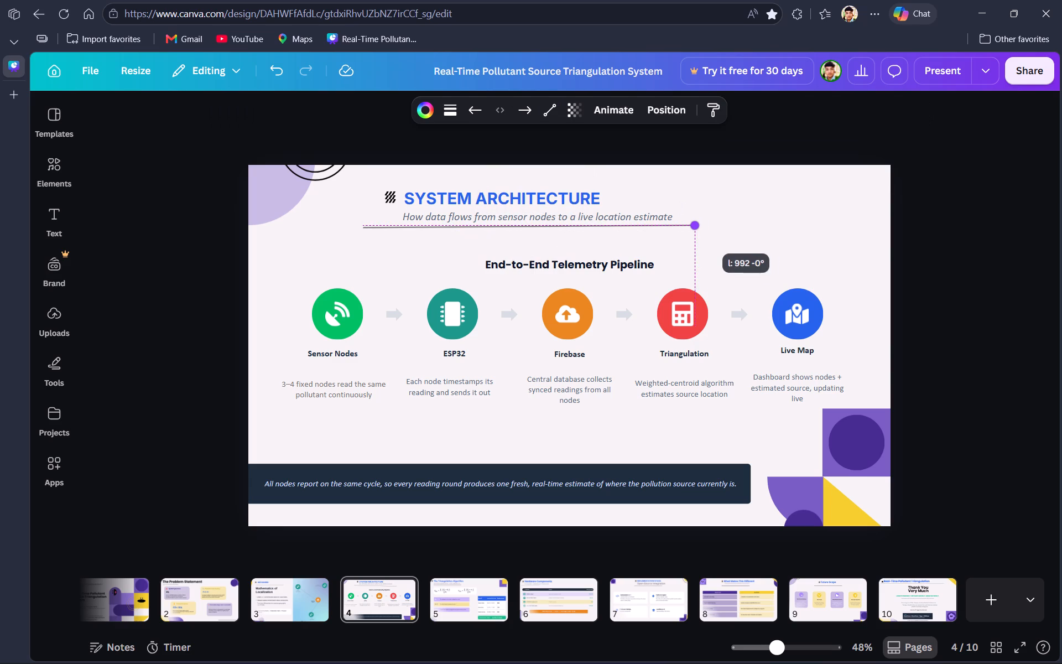
{"action": "left_click_drag", "start_coordinate": [700, 229], "coordinate": [704, 229]}
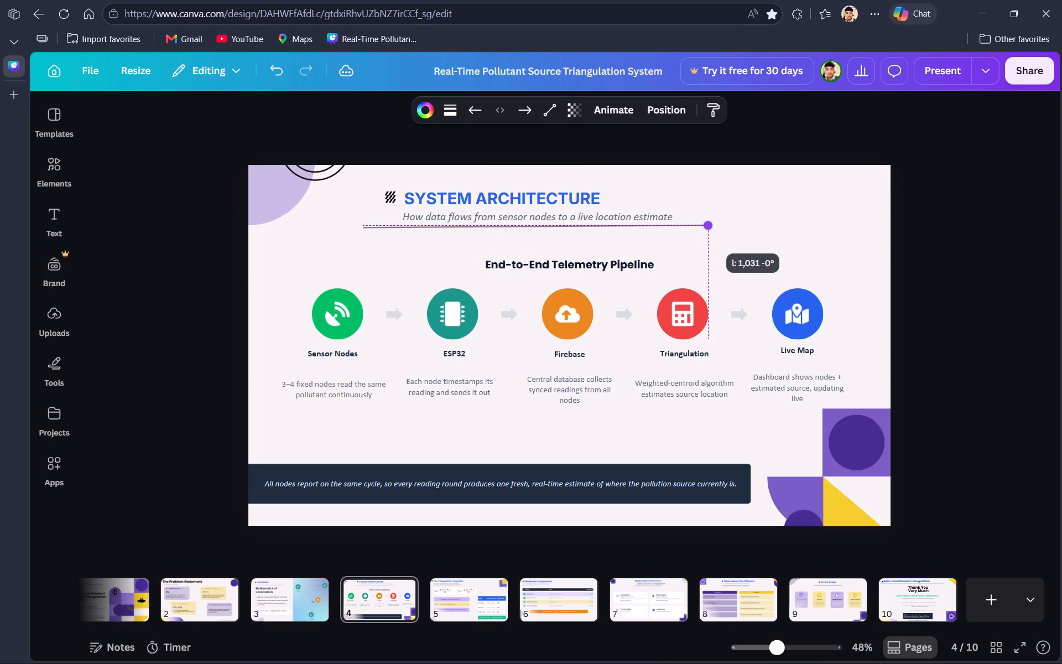
{"action": "left_click_drag", "start_coordinate": [704, 229], "coordinate": [700, 232]}
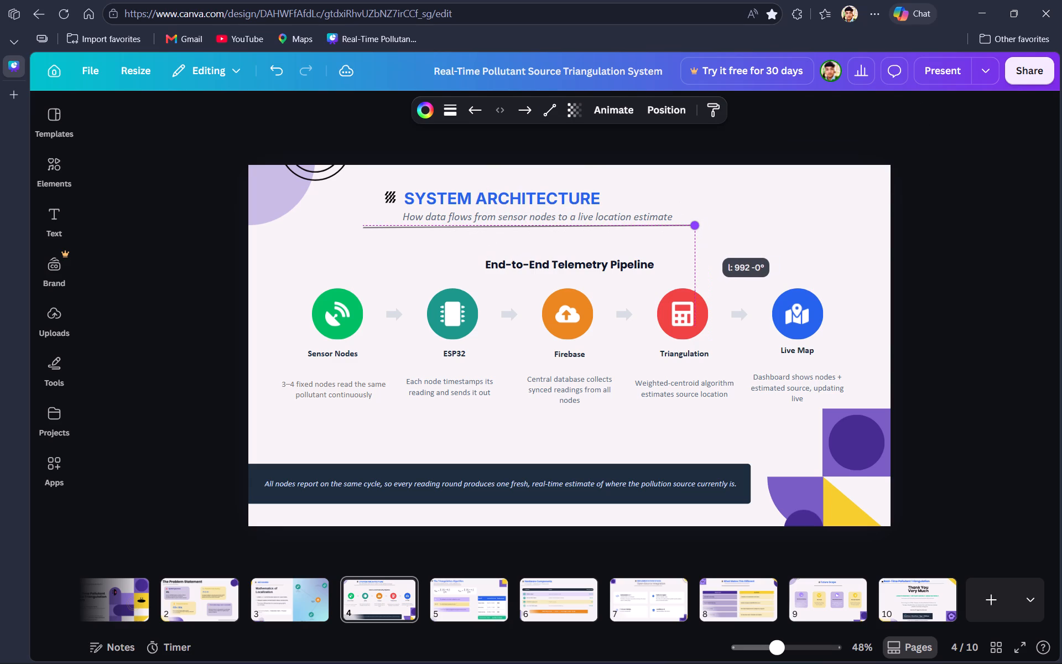
{"action": "left_click_drag", "start_coordinate": [700, 232], "coordinate": [705, 232]}
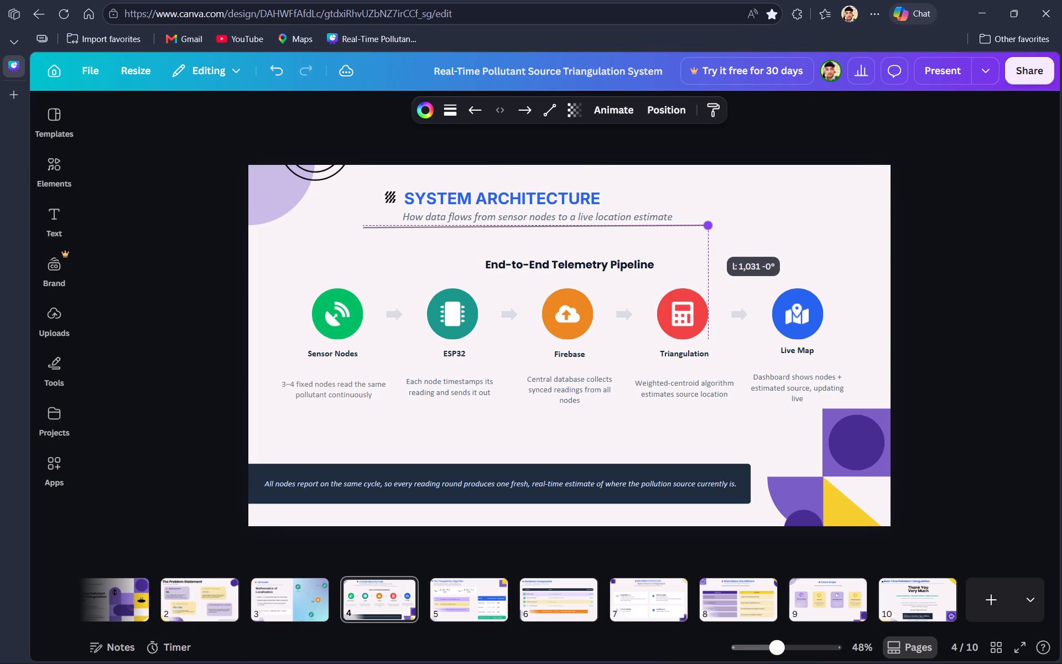
{"action": "left_click_drag", "start_coordinate": [705, 232], "coordinate": [703, 234]}
Nudge the divider line slightly lower below the subtitle and adjust its left end so the line is level.
{"action": "key", "text": "Down"}
{"action": "key", "text": "Down"}
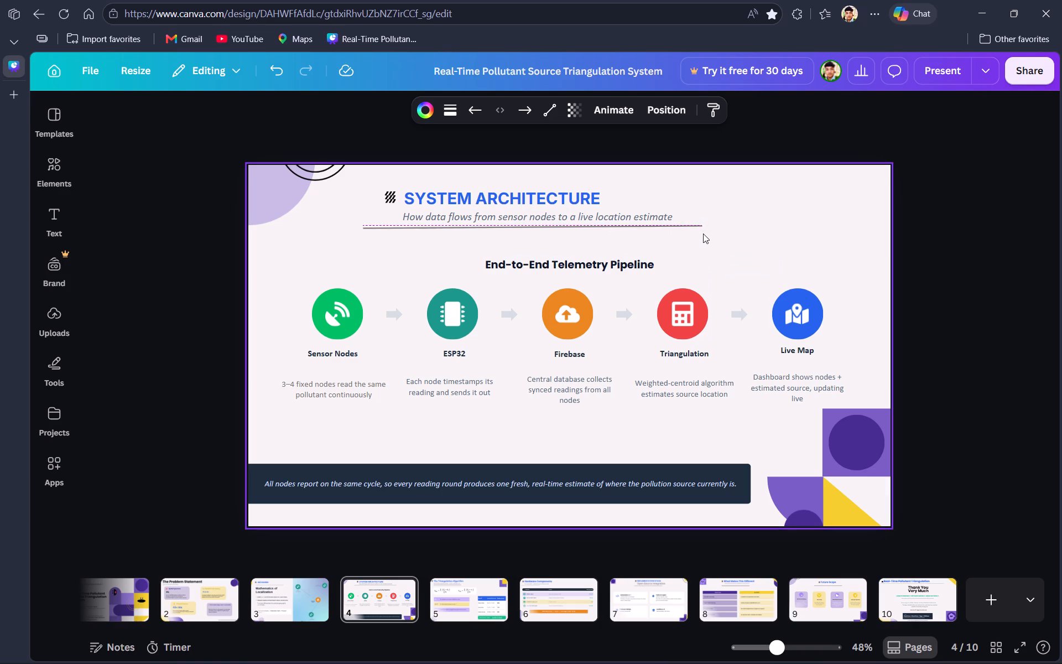
{"action": "key", "text": "Down"}
{"action": "key", "text": "Down"}
{"action": "key", "text": "Down"}
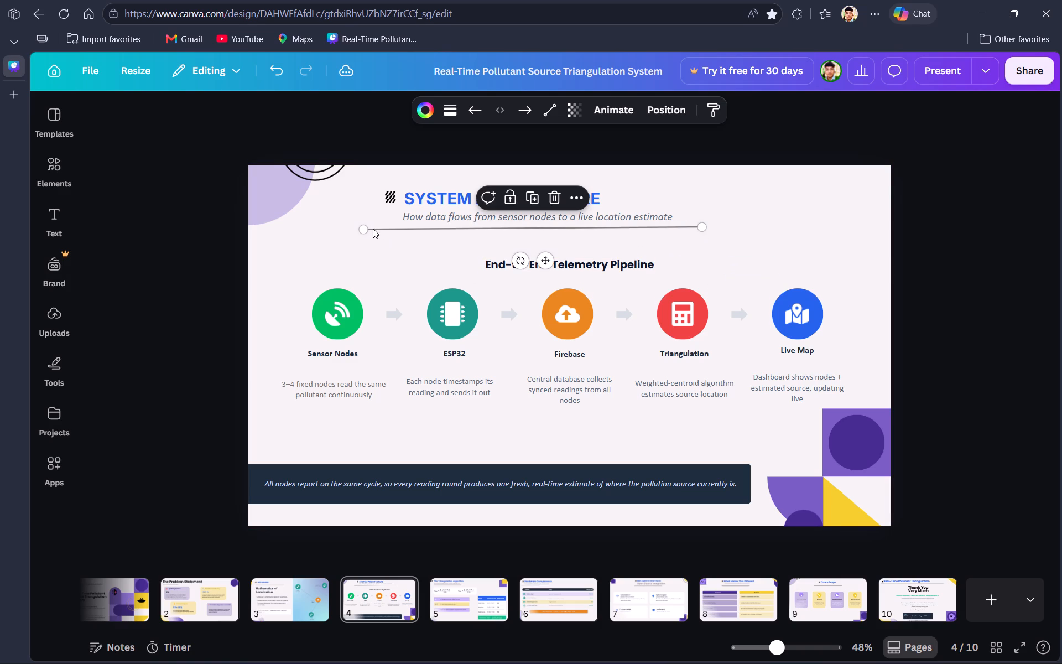
{"action": "left_click", "coordinate": [371, 229]}
{"action": "left_click", "coordinate": [364, 229]}
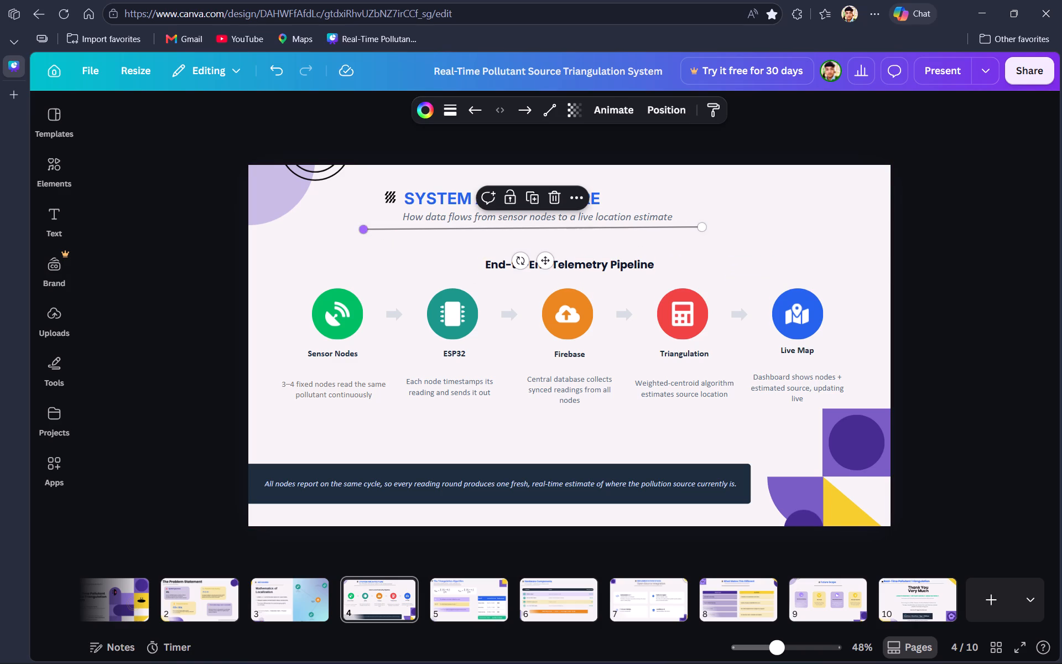
{"action": "left_click", "coordinate": [364, 229]}
{"action": "key", "text": "Up"}
{"action": "key", "text": "Up"}
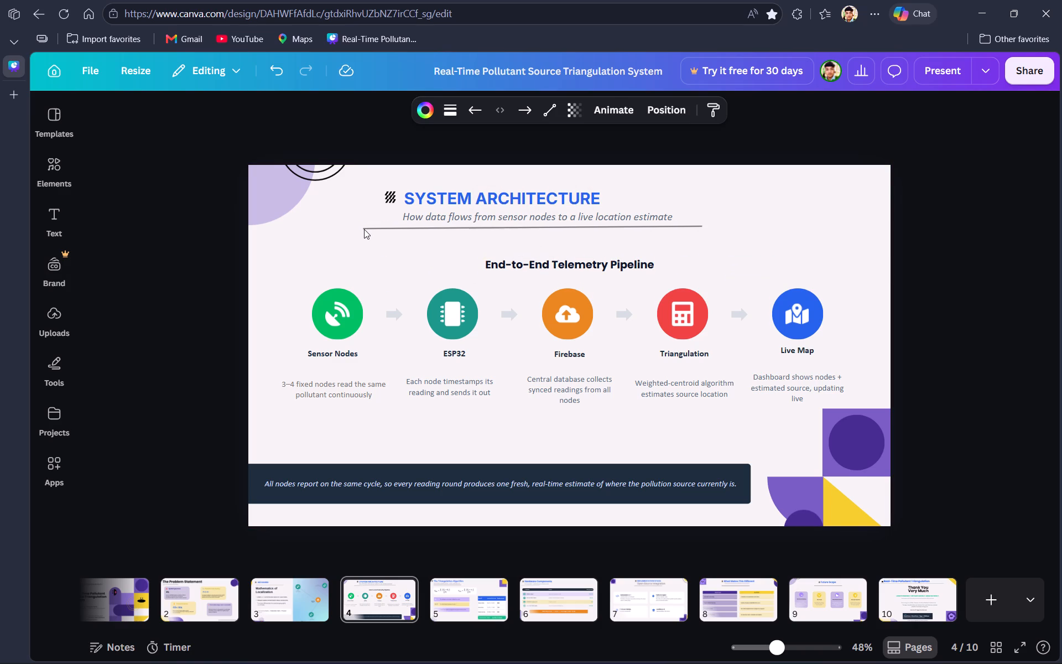
{"action": "key", "text": "Up"}
{"action": "key", "text": "Up"}
{"action": "key", "text": "Up"}
{"action": "key", "text": "Up"}
{"action": "key", "text": "Up"}
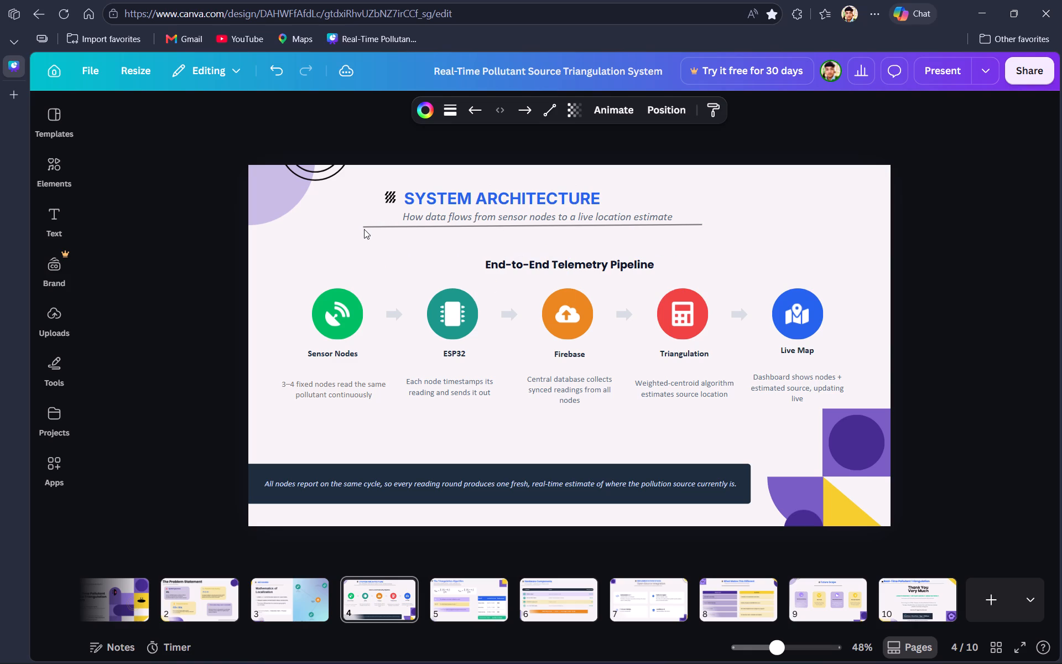
{"action": "key", "text": "Down"}
{"action": "key", "text": "Down"}
{"action": "key", "text": "Down"}
{"action": "key", "text": "Down"}
{"action": "key", "text": "Down"}
{"action": "key", "text": "Down"}
{"action": "key", "text": "Down"}
{"action": "key", "text": "Down"}
{"action": "key", "text": "Down"}
{"action": "left_click", "coordinate": [364, 229]}
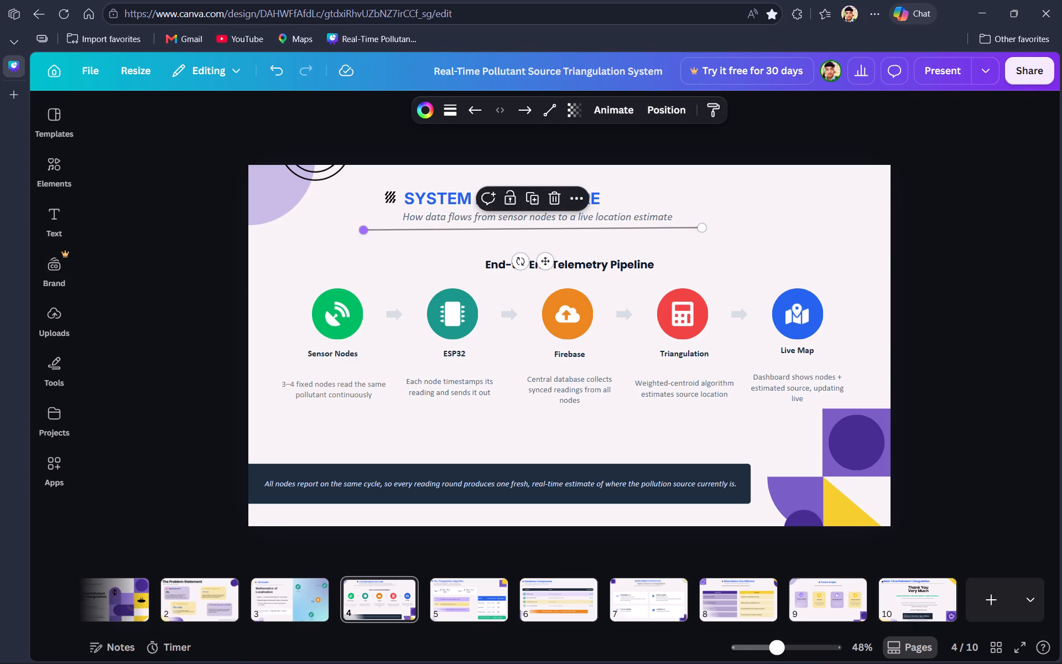
{"action": "left_click", "coordinate": [364, 229]}
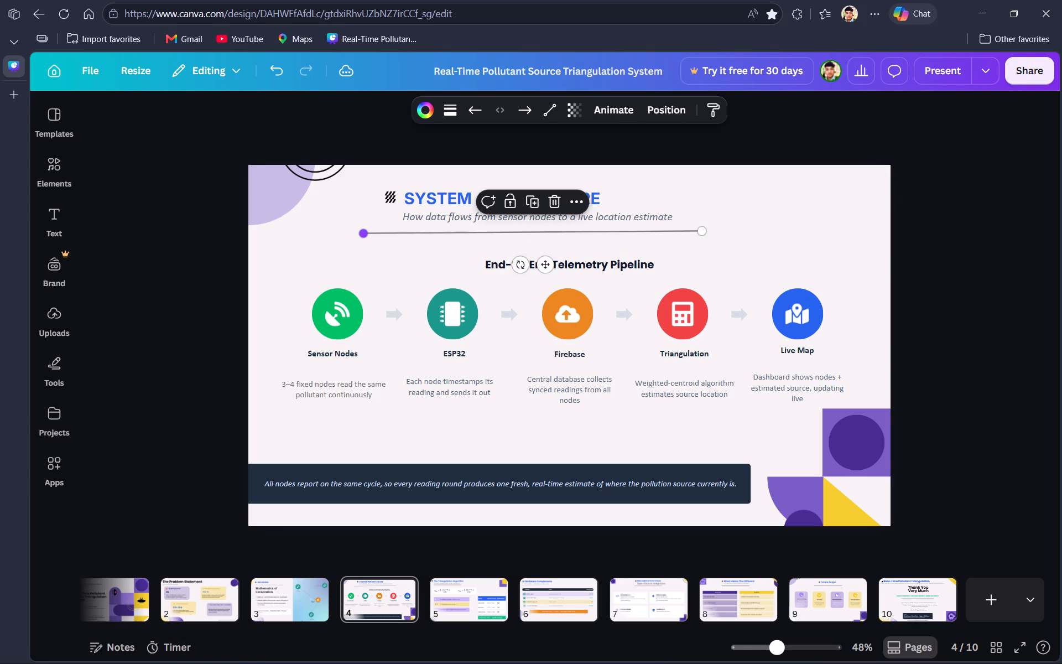
{"action": "left_click", "coordinate": [362, 235]}
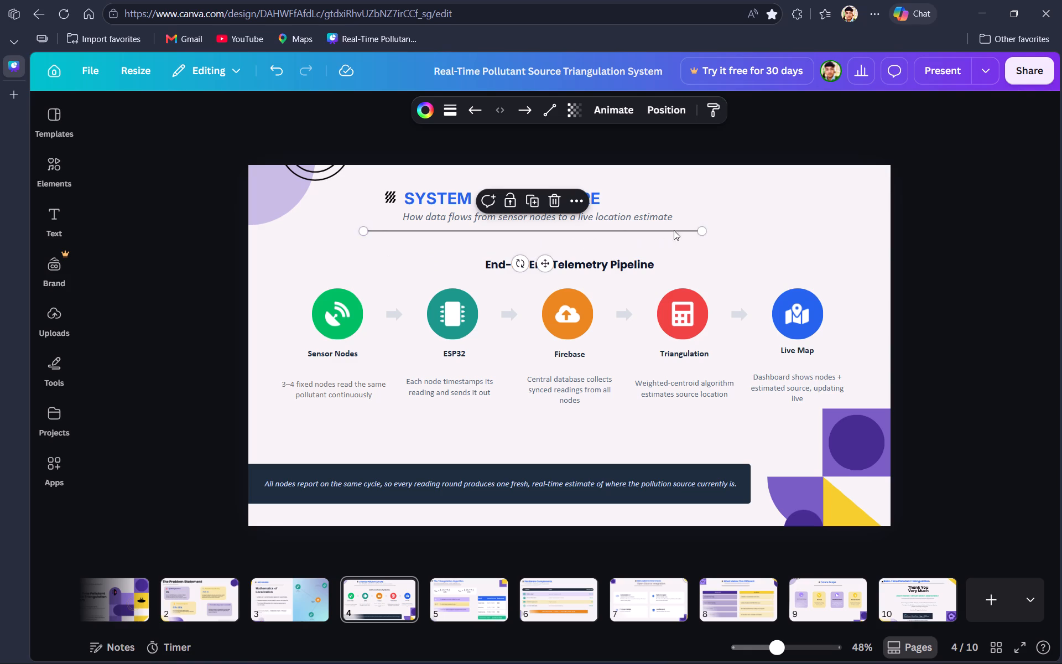
Shift the levelled divider line to the right and slightly up beneath the System Architecture subtitle.
{"action": "left_click", "coordinate": [594, 229]}
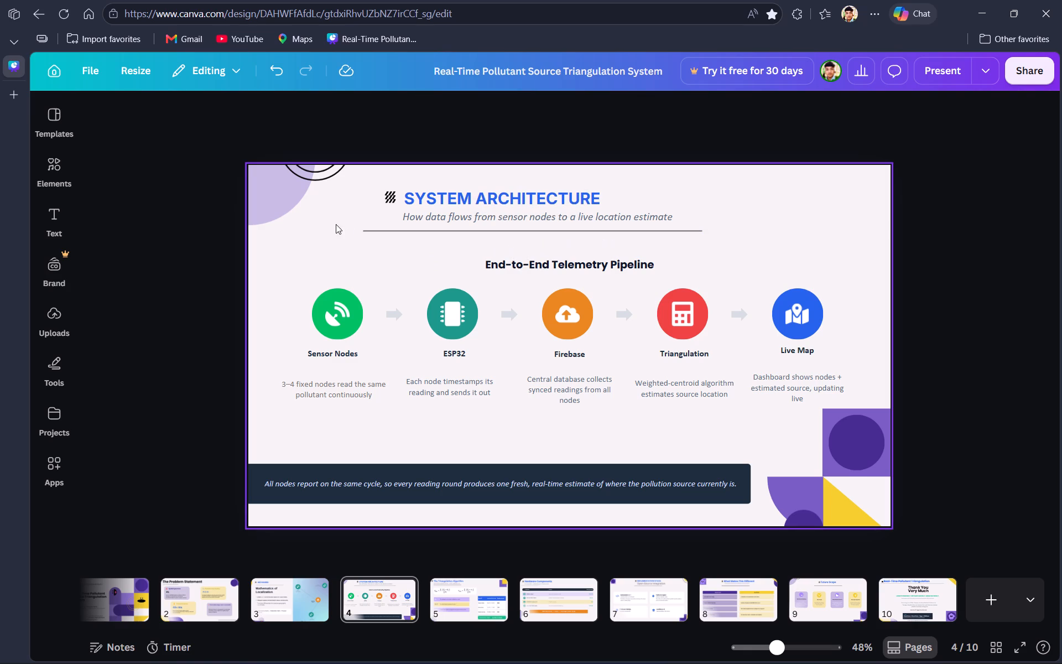
{"action": "left_click", "coordinate": [330, 224]}
{"action": "left_click", "coordinate": [424, 232]}
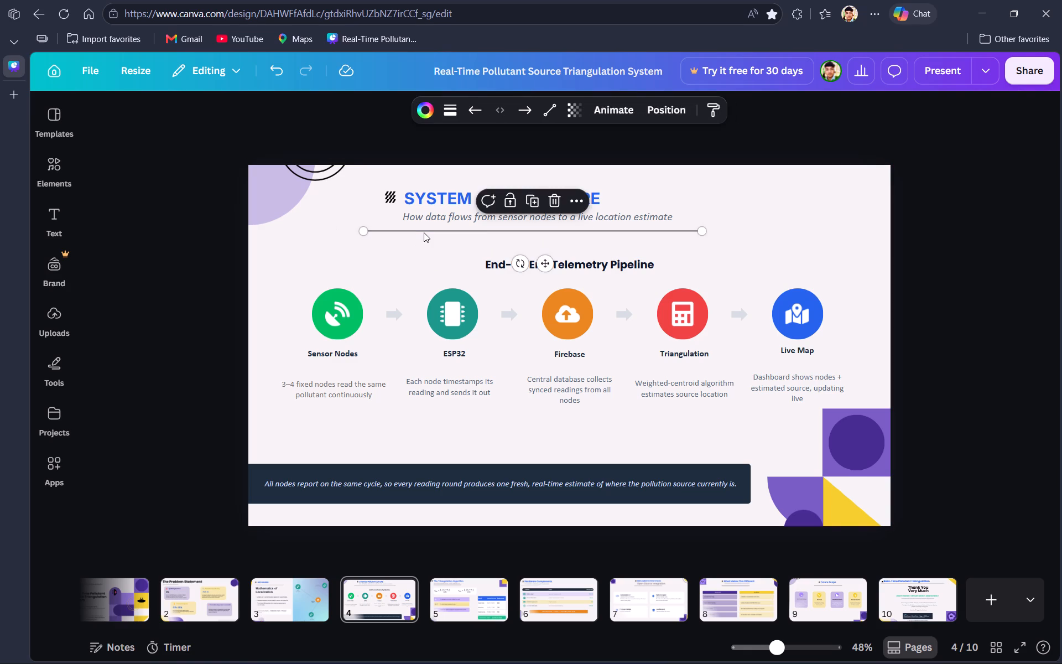
{"action": "key", "text": "Right"}
{"action": "key", "text": "Right"}
{"action": "key", "text": "Right"}
{"action": "key", "text": "Right"}
{"action": "key", "text": "Right"}
{"action": "key", "text": "Right"}
{"action": "key", "text": "Right"}
{"action": "key", "text": "Right"}
{"action": "key", "text": "Right"}
{"action": "key", "text": "Right"}
{"action": "key", "text": "Right"}
{"action": "key", "text": "Right"}
{"action": "key", "text": "Right"}
{"action": "key", "text": "Right"}
{"action": "key", "text": "Right"}
{"action": "key", "text": "Right"}
{"action": "key", "text": "Right"}
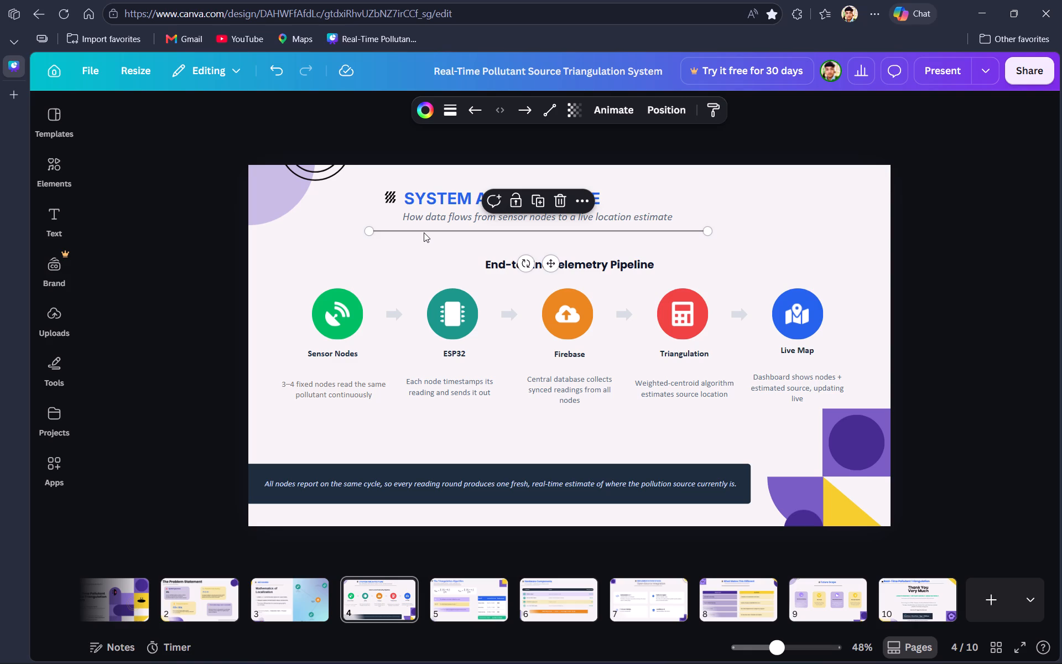
{"action": "key", "text": "Up"}
{"action": "key", "text": "Up"}
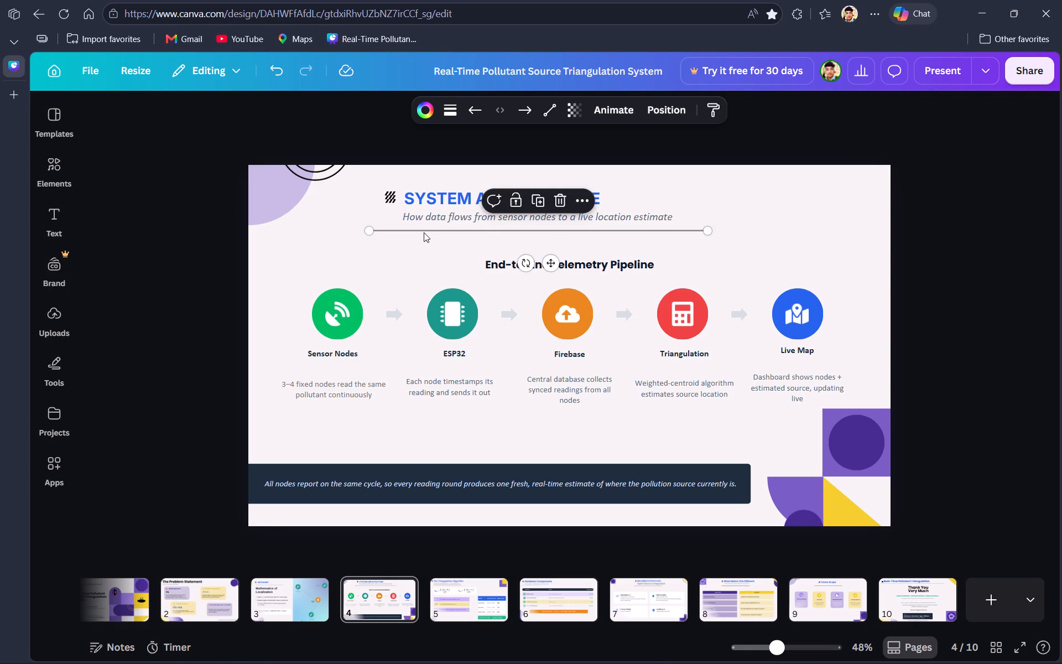
{"action": "key", "text": "Up"}
{"action": "key", "text": "Up"}
{"action": "key", "text": "Up"}
{"action": "key", "text": "Right"}
{"action": "key", "text": "Right"}
{"action": "key", "text": "Right"}
{"action": "key", "text": "Right"}
{"action": "key", "text": "Right"}
{"action": "key", "text": "Right"}
{"action": "key", "text": "Right"}
{"action": "key", "text": "Right"}
{"action": "key", "text": "Right"}
{"action": "key", "text": "Right"}
{"action": "key", "text": "Right"}
{"action": "key", "text": "Right"}
{"action": "key", "text": "Right"}
{"action": "key", "text": "Right"}
{"action": "key", "text": "Right"}
{"action": "key", "text": "Right"}
{"action": "key", "text": "Right"}
{"action": "key", "text": "Right"}
{"action": "key", "text": "Right"}
{"action": "key", "text": "Right"}
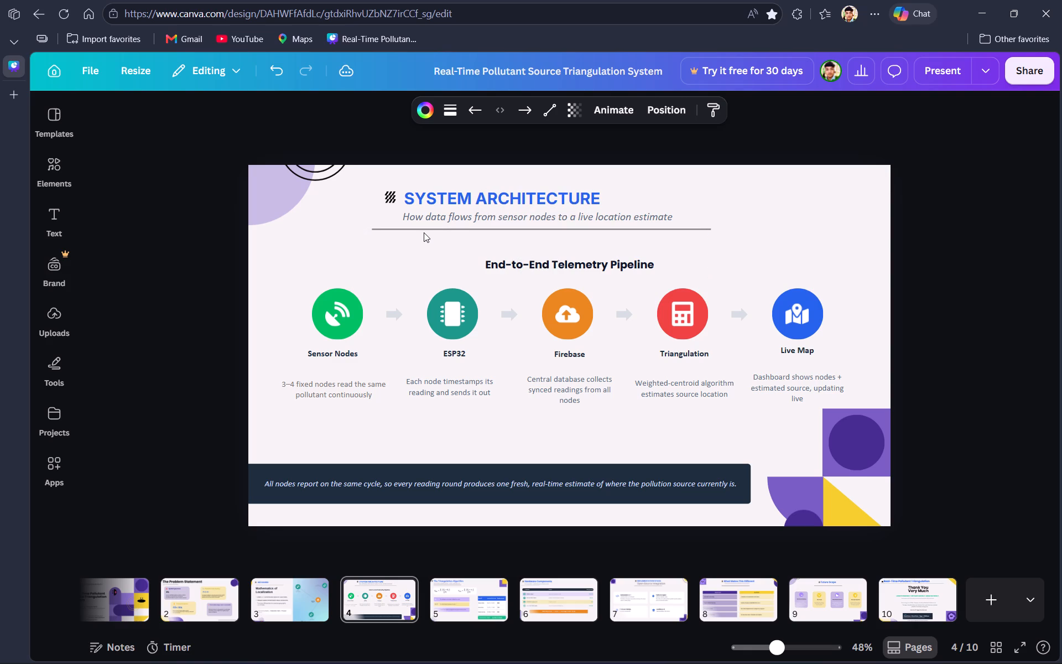
{"action": "key", "text": "Left"}
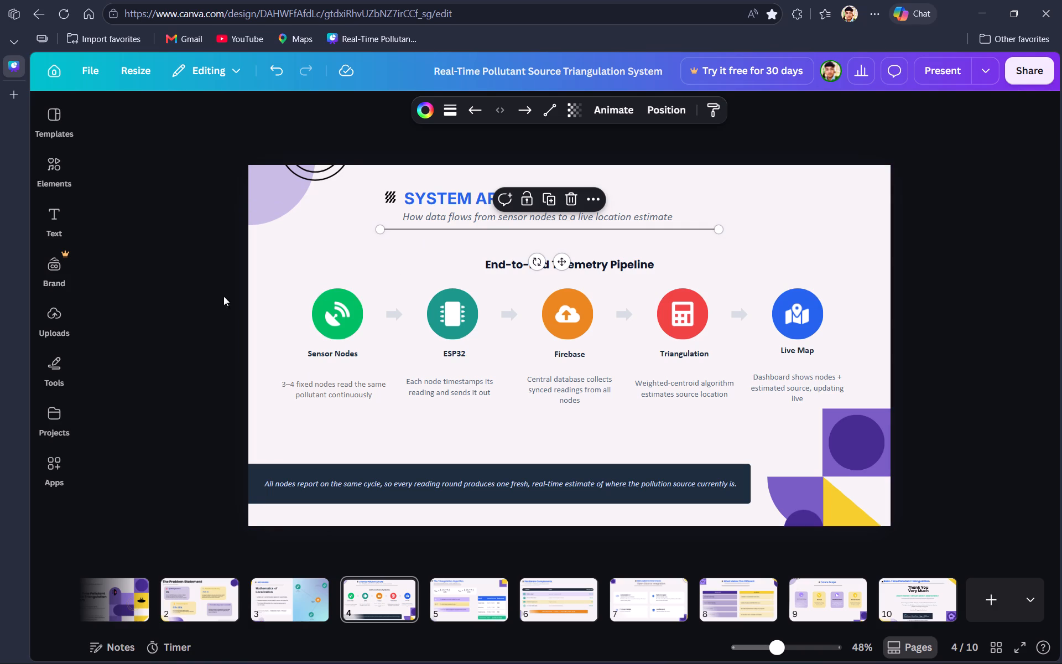
Move the hatch mark, System Architecture heading, subtitle and divider line together to the right and slightly up on page 4.
{"action": "left_click", "coordinate": [175, 306]}
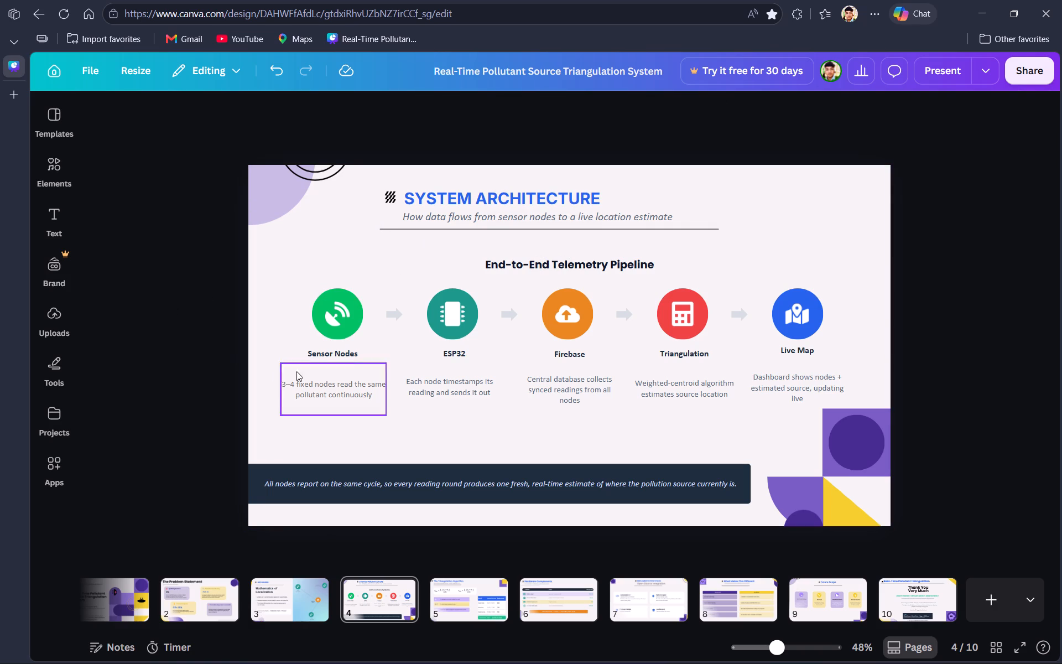
{"action": "left_click_drag", "start_coordinate": [337, 230], "coordinate": [483, 183]}
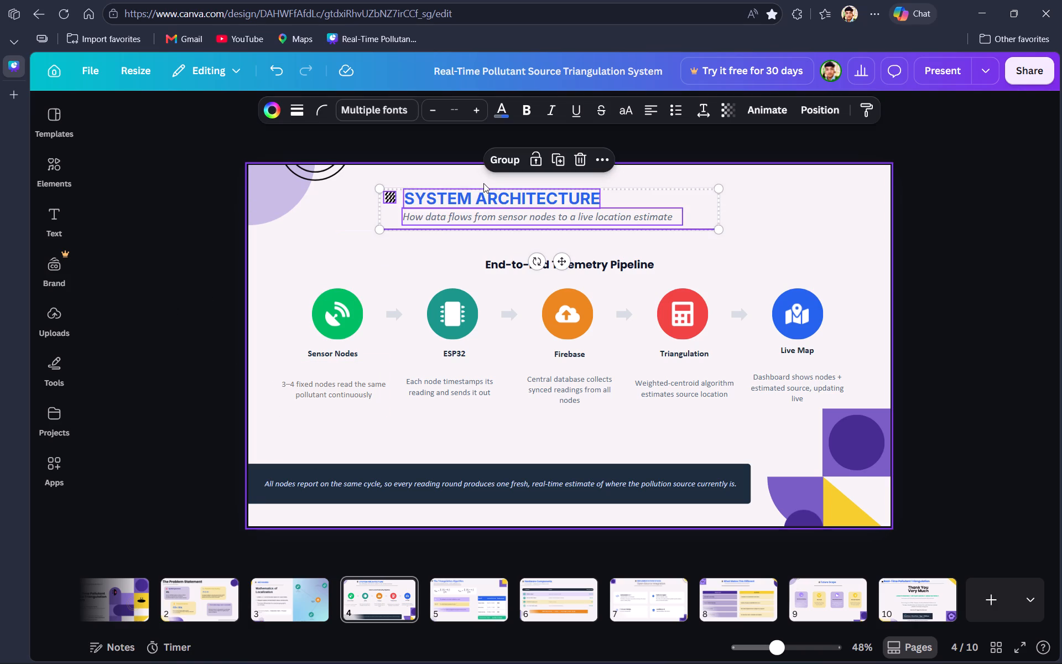
{"action": "key", "text": "Right"}
{"action": "key", "text": "Right"}
{"action": "key", "text": "Right"}
{"action": "key", "text": "Right"}
{"action": "key", "text": "Right"}
{"action": "key", "text": "Right"}
{"action": "key", "text": "Right"}
{"action": "key", "text": "Right"}
{"action": "key", "text": "Right"}
{"action": "key", "text": "Right"}
{"action": "key", "text": "Right"}
{"action": "key", "text": "Right"}
{"action": "key", "text": "Right"}
{"action": "key", "text": "Right"}
{"action": "key", "text": "Right"}
{"action": "key", "text": "Right"}
{"action": "key", "text": "Right"}
{"action": "key", "text": "Right"}
{"action": "key", "text": "Right"}
{"action": "key", "text": "Right"}
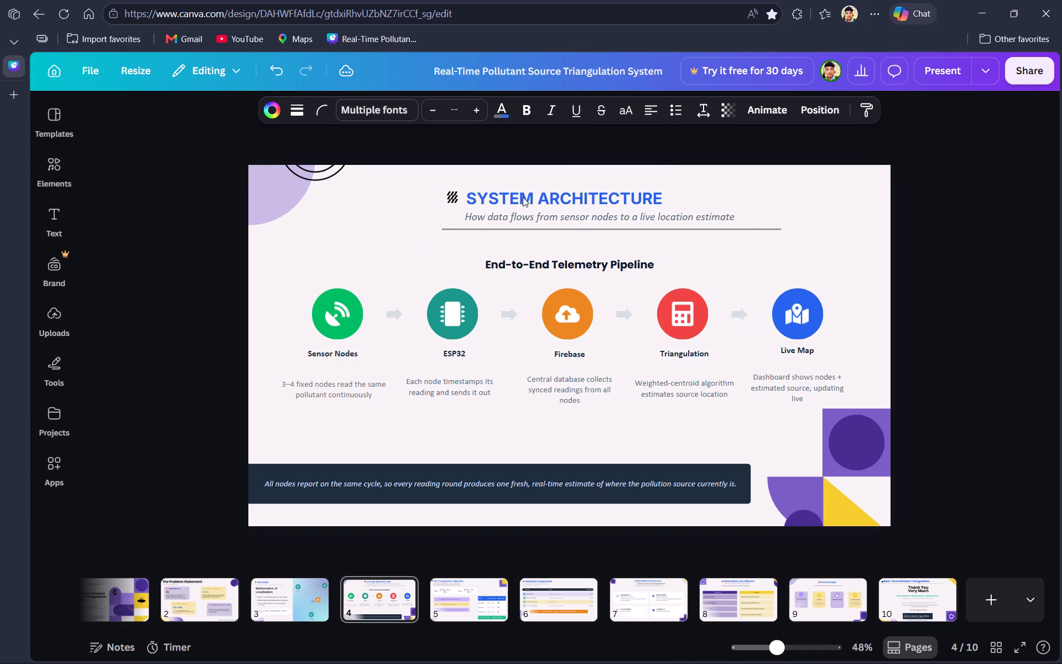
{"action": "left_click_drag", "start_coordinate": [530, 198], "coordinate": [542, 200]}
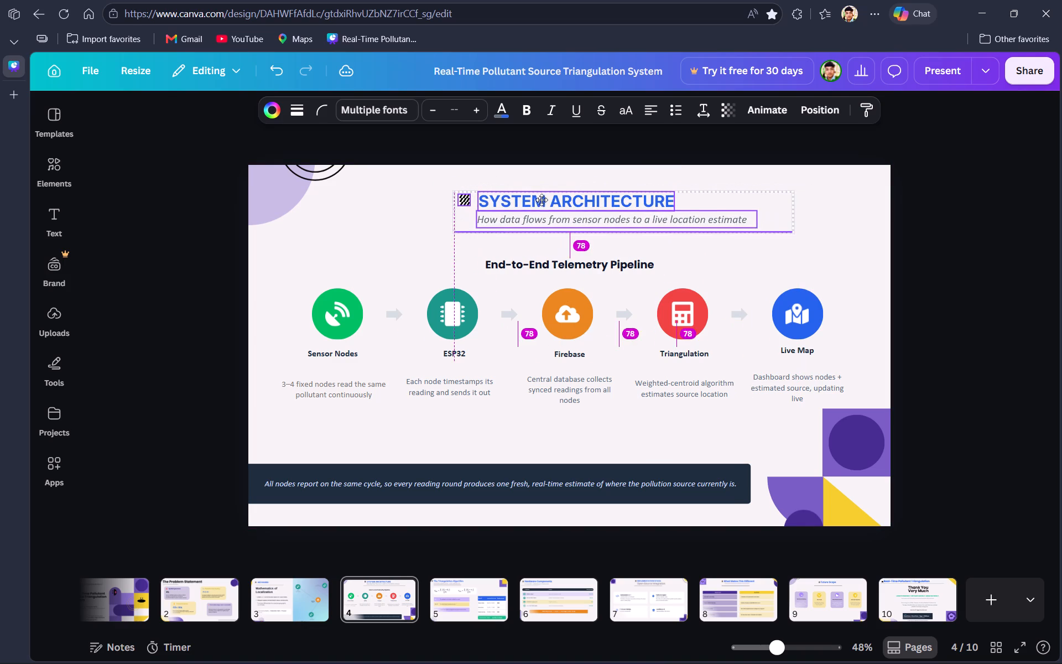
{"action": "left_click_drag", "start_coordinate": [542, 200], "coordinate": [538, 189]}
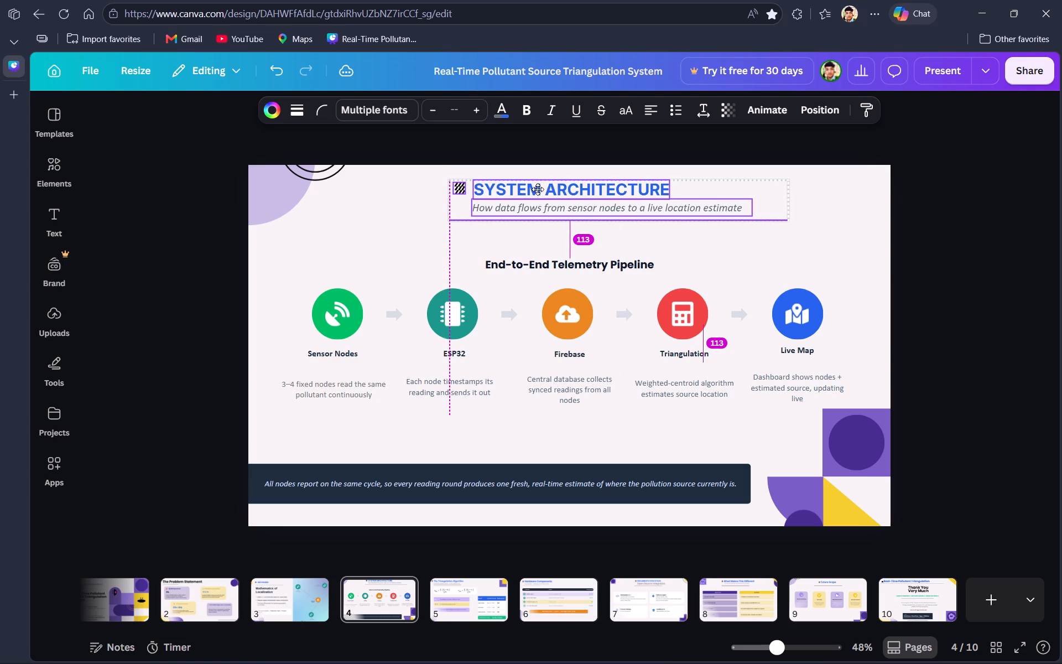
{"action": "left_click_drag", "start_coordinate": [538, 189], "coordinate": [522, 191]}
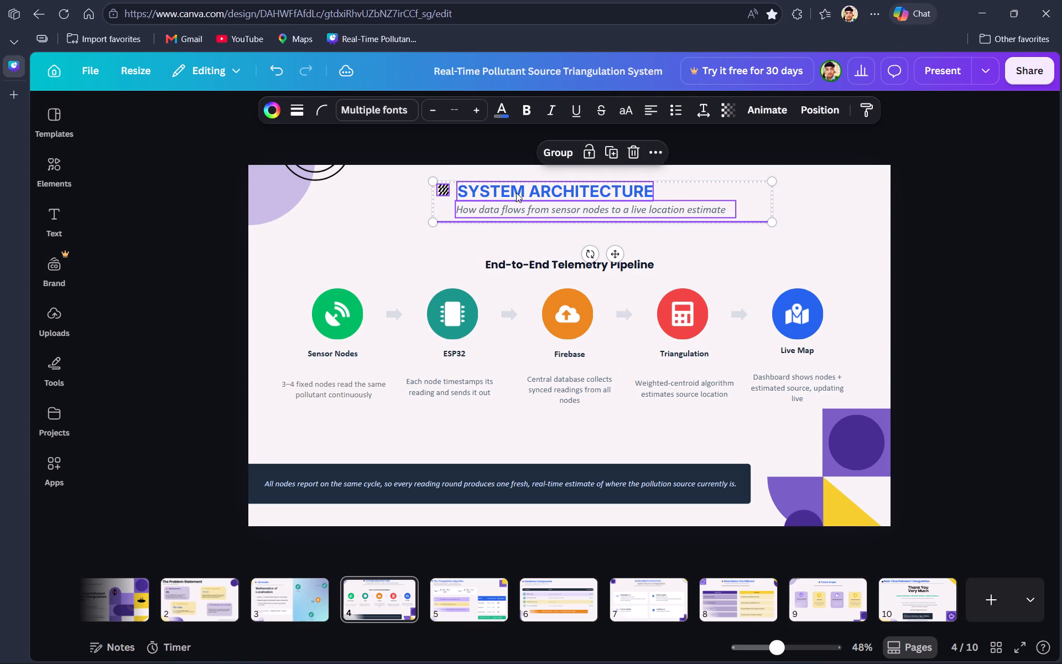
{"action": "left_click", "coordinate": [378, 217]}
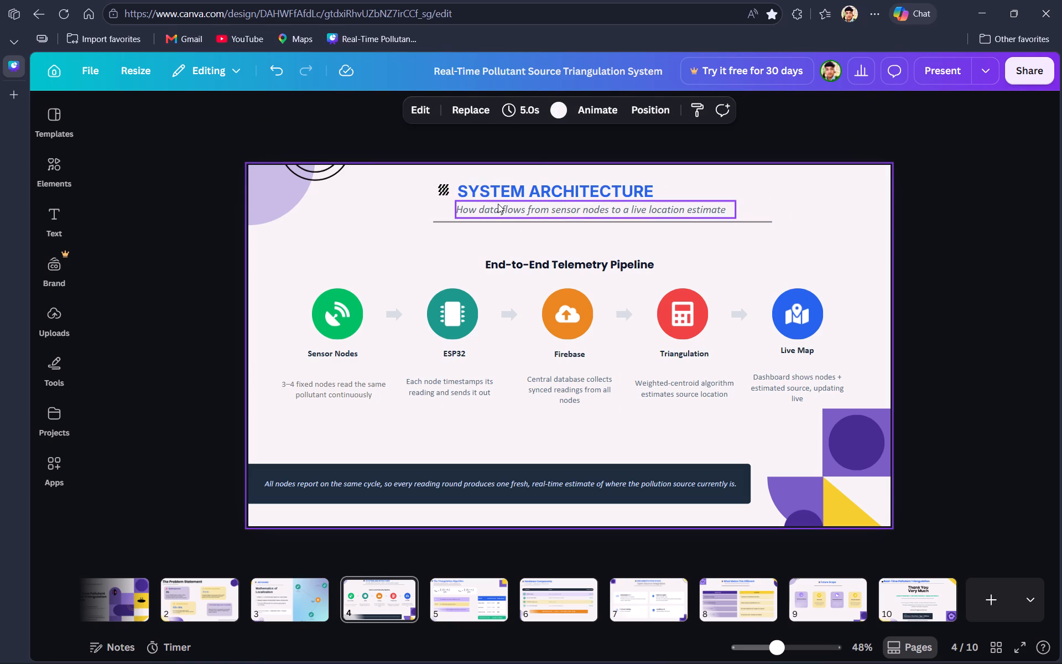
{"action": "left_click", "coordinate": [501, 202]}
{"action": "left_click", "coordinate": [376, 221]}
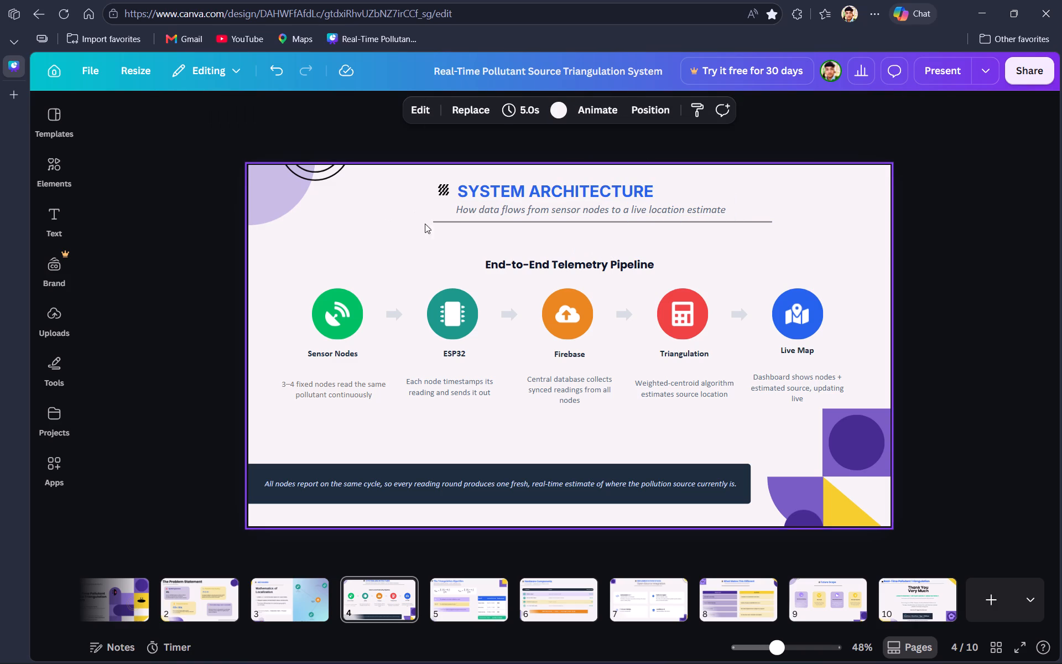
Review the layouts of pages 5 to 9, and return to page 3.
{"action": "left_click", "coordinate": [476, 604]}
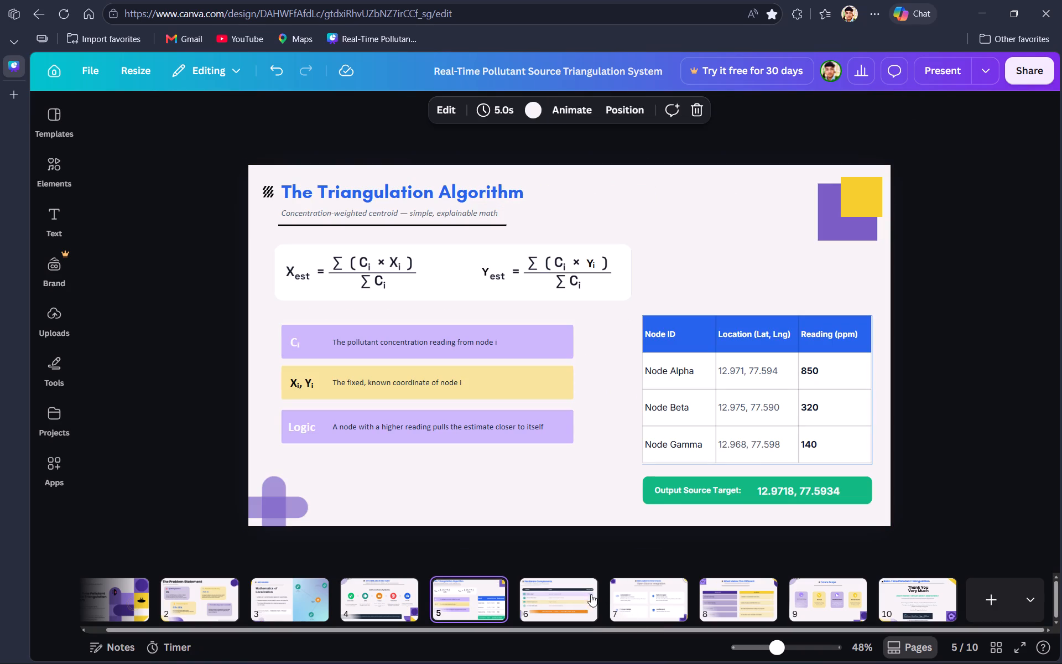
{"action": "left_click", "coordinate": [567, 594]}
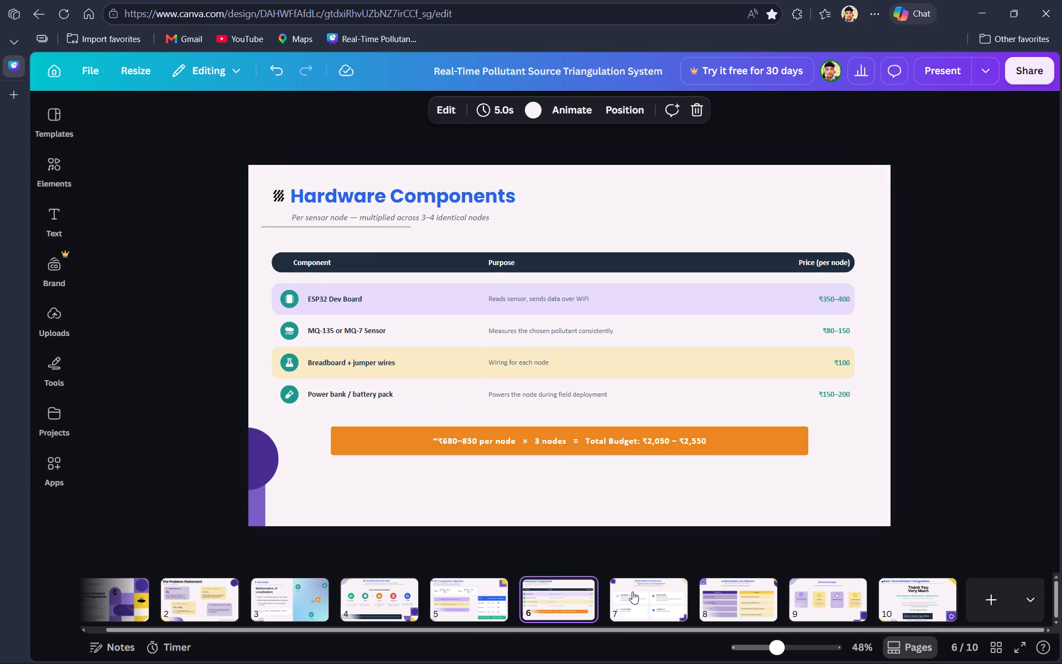
{"action": "left_click", "coordinate": [645, 601]}
{"action": "left_click", "coordinate": [768, 603]}
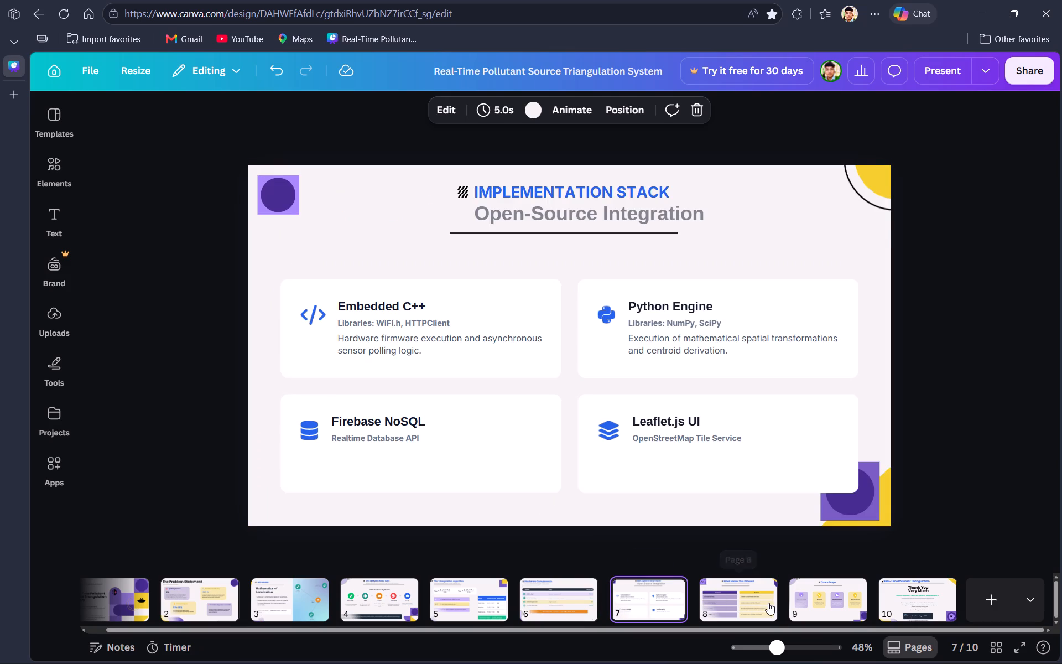
{"action": "left_click", "coordinate": [854, 611]}
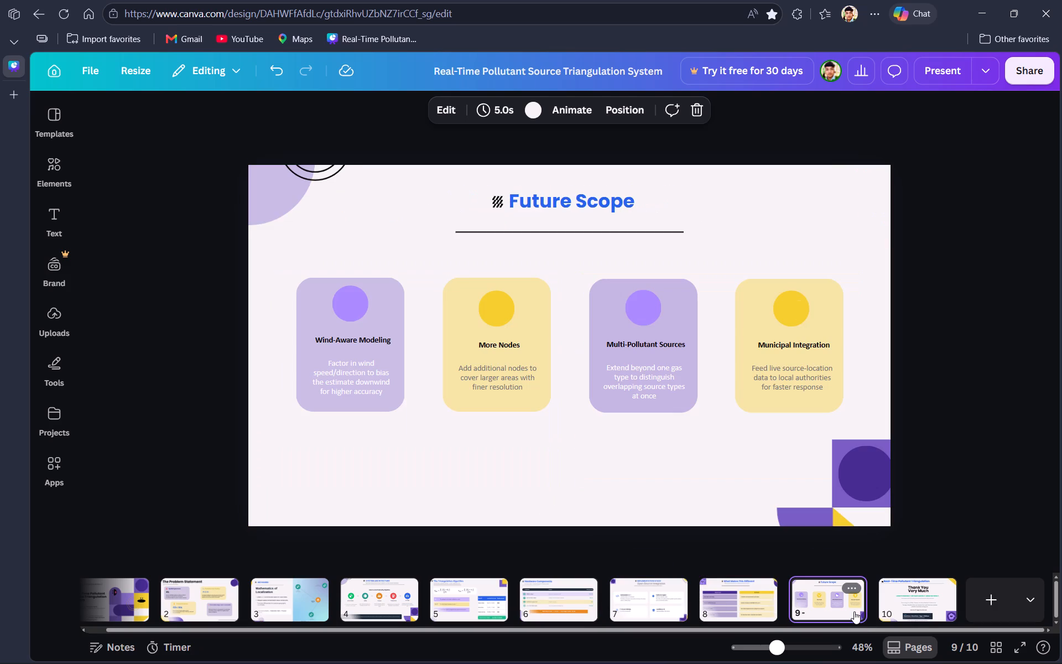
{"action": "left_click", "coordinate": [317, 605]}
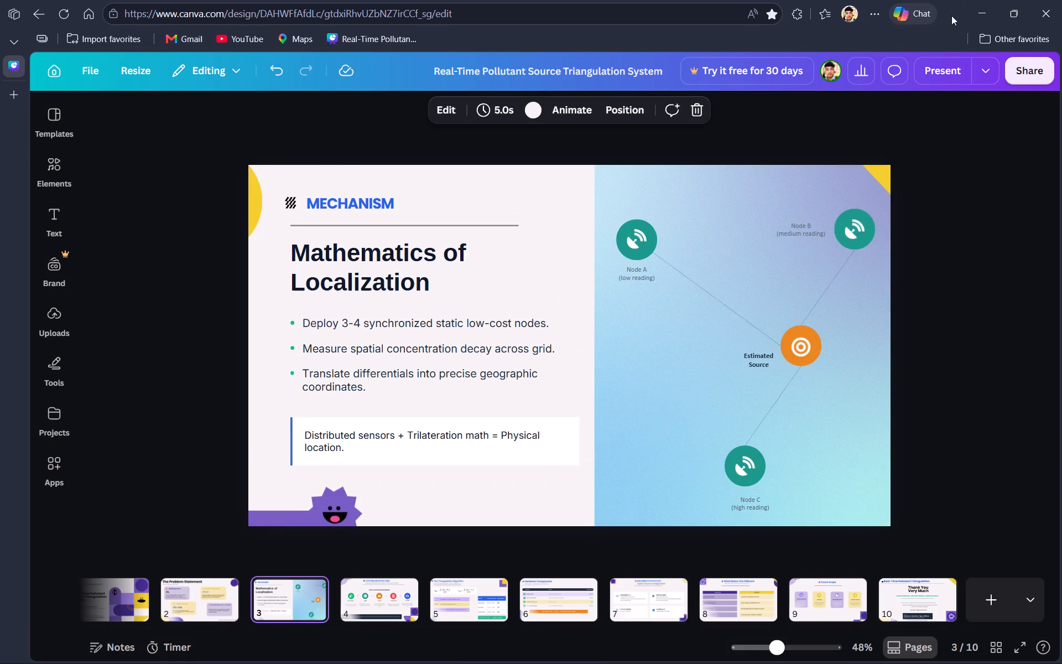
Arrange the Canva deck side by side with the Pollutant_Triangulation_Presentation file in LibreOffice Impress.
{"action": "key", "text": "super+z"}
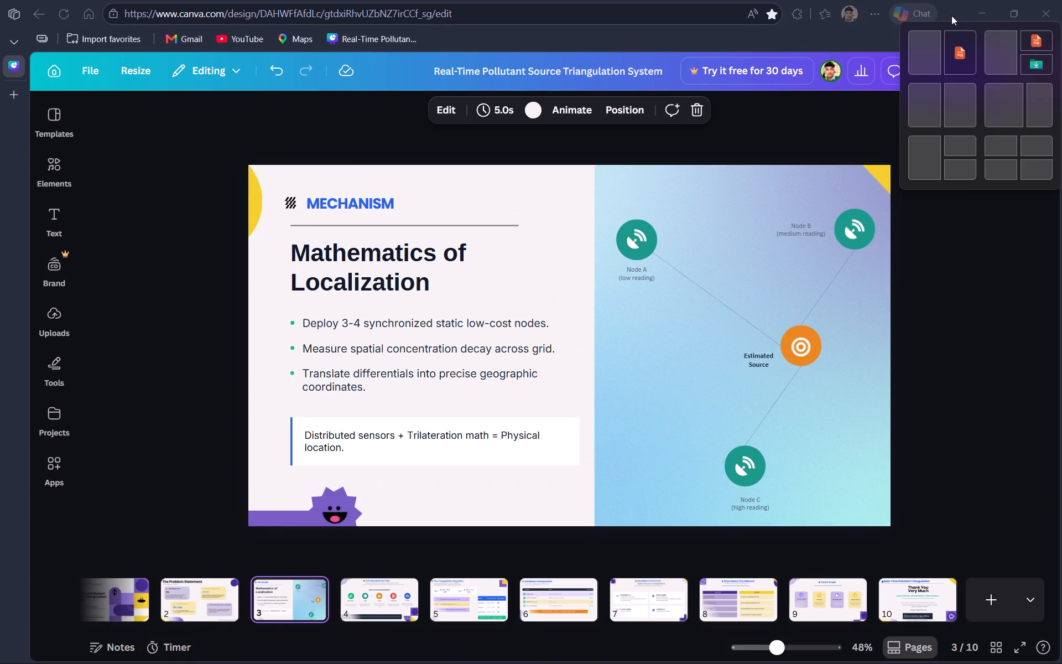
{"action": "left_click", "coordinate": [931, 53]}
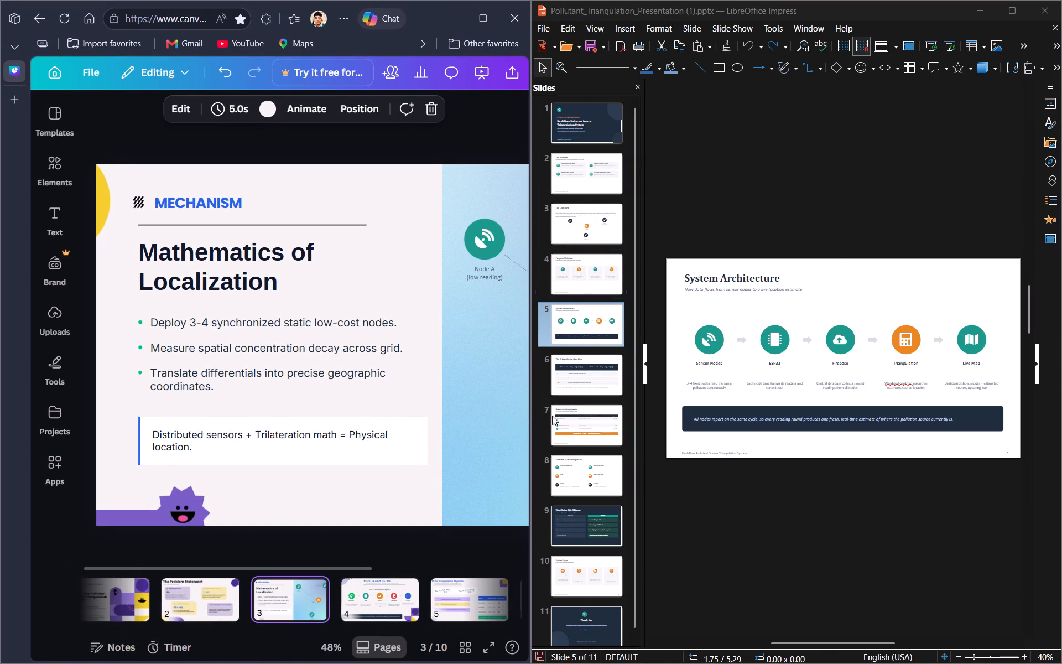
Show slide 4, Proposed Solution, in the LibreOffice Impress presentation.
{"action": "left_click", "coordinate": [565, 279]}
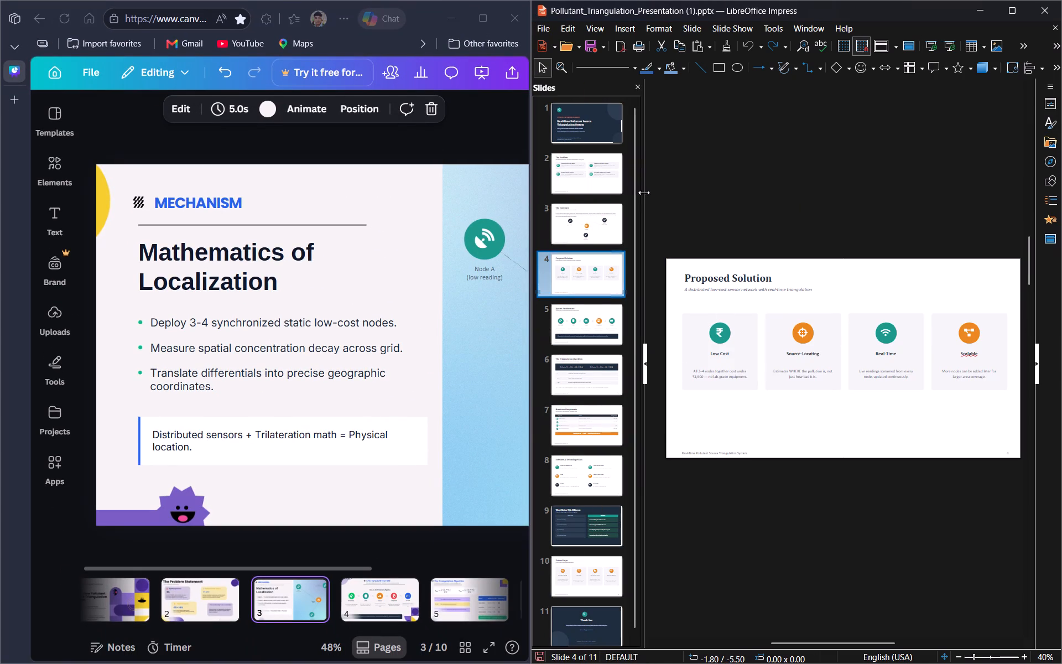
Look through slides 2 to 6 of the Impress presentation.
{"action": "left_click", "coordinate": [595, 175]}
{"action": "left_click", "coordinate": [594, 221]}
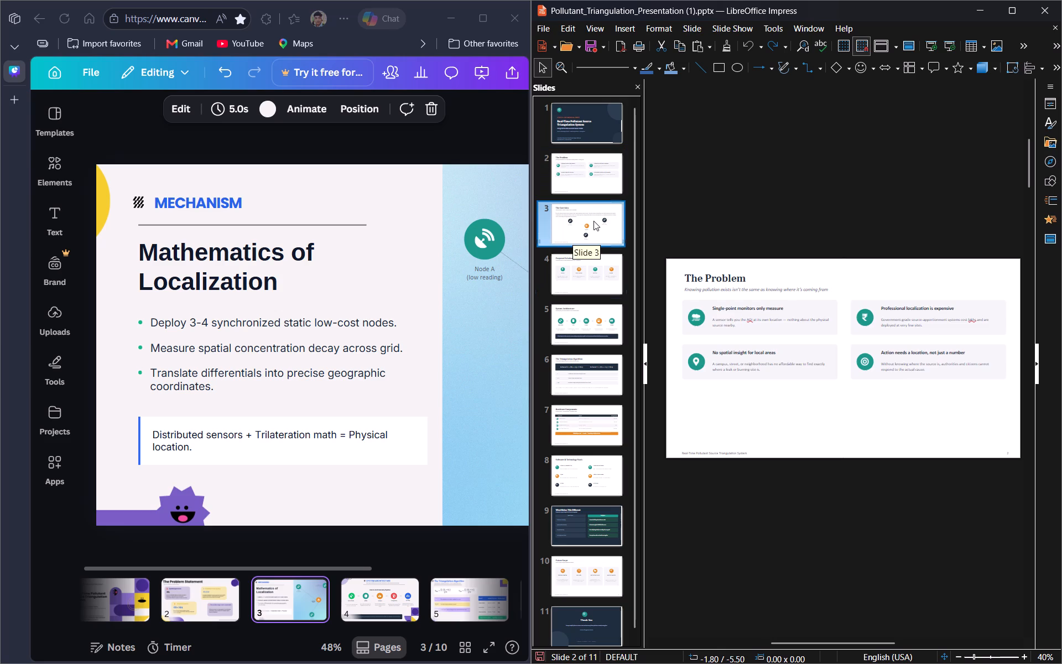
{"action": "left_click", "coordinate": [591, 287]}
{"action": "left_click", "coordinate": [594, 307]}
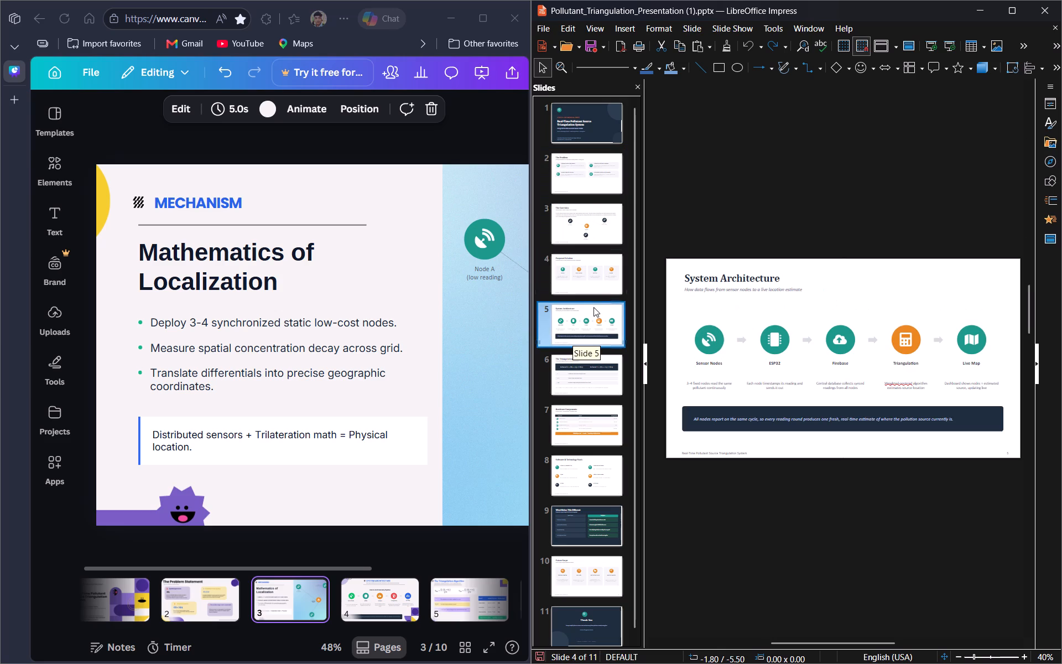
{"action": "left_click", "coordinate": [589, 381]}
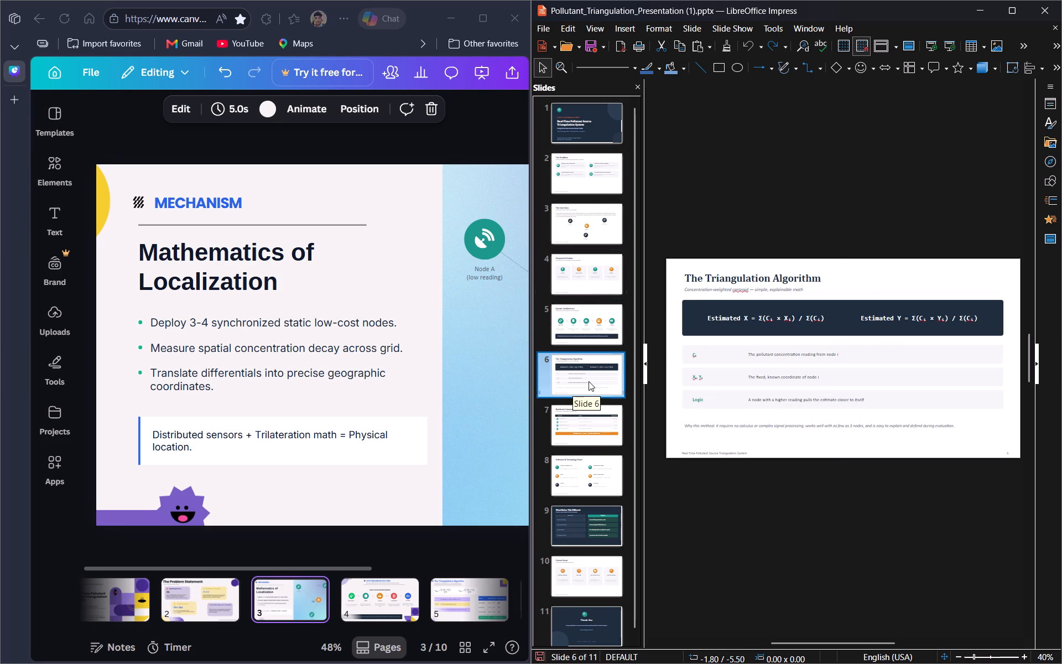
Compare slide 2, The Problem, in Impress with page 2, The Problem Statement, in the Canva deck.
{"action": "scroll", "coordinate": [191, 605], "scroll_direction": "right", "scroll_amount": 5}
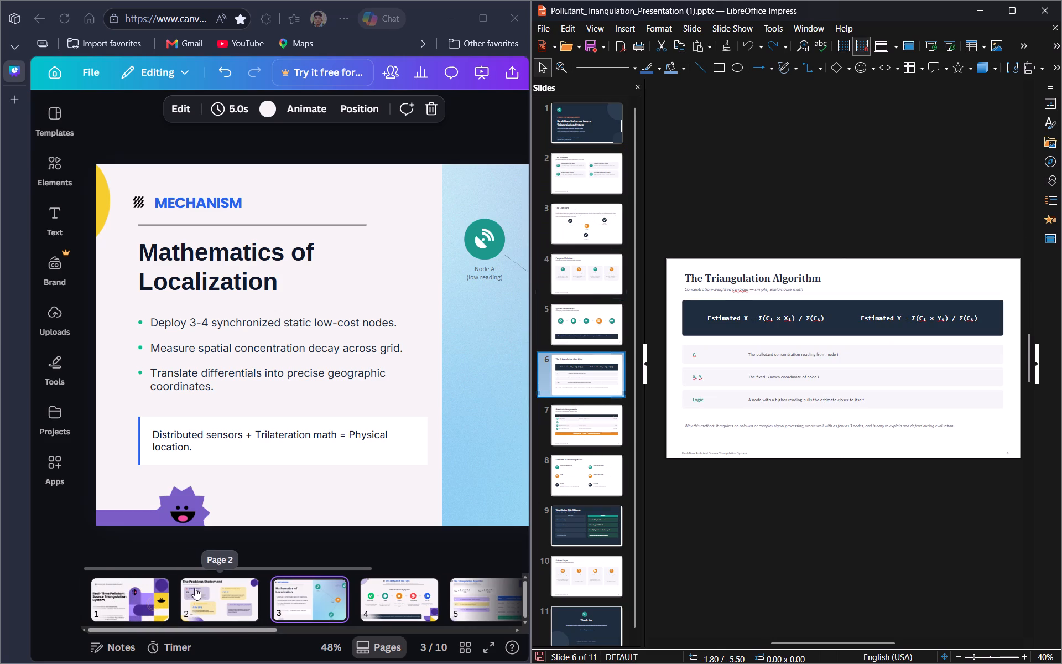
{"action": "left_click", "coordinate": [558, 162]}
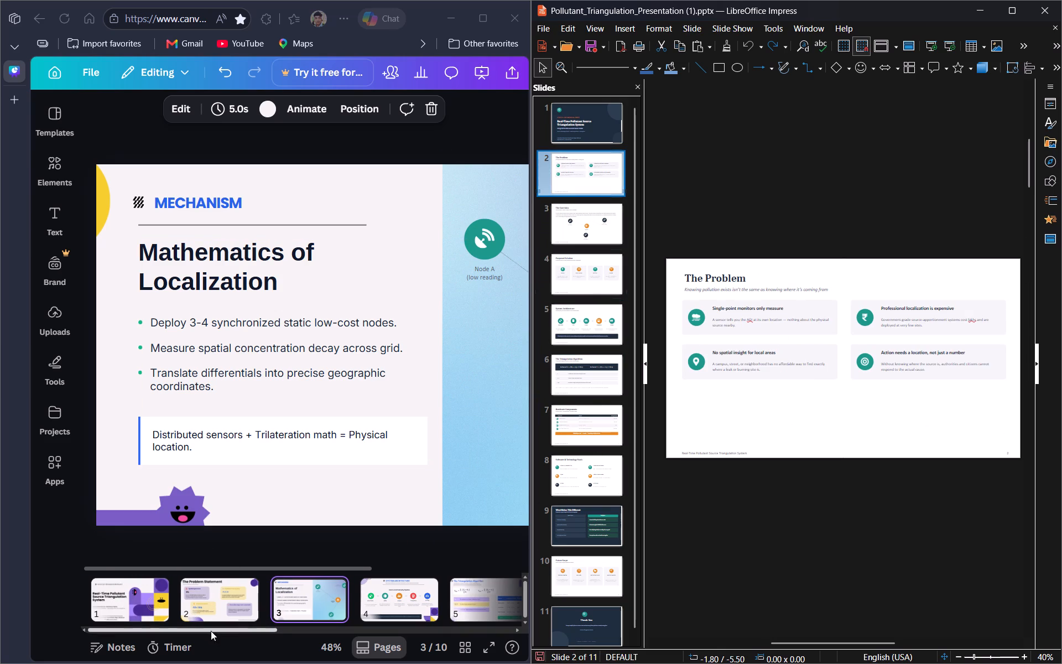
{"action": "left_click", "coordinate": [220, 583]}
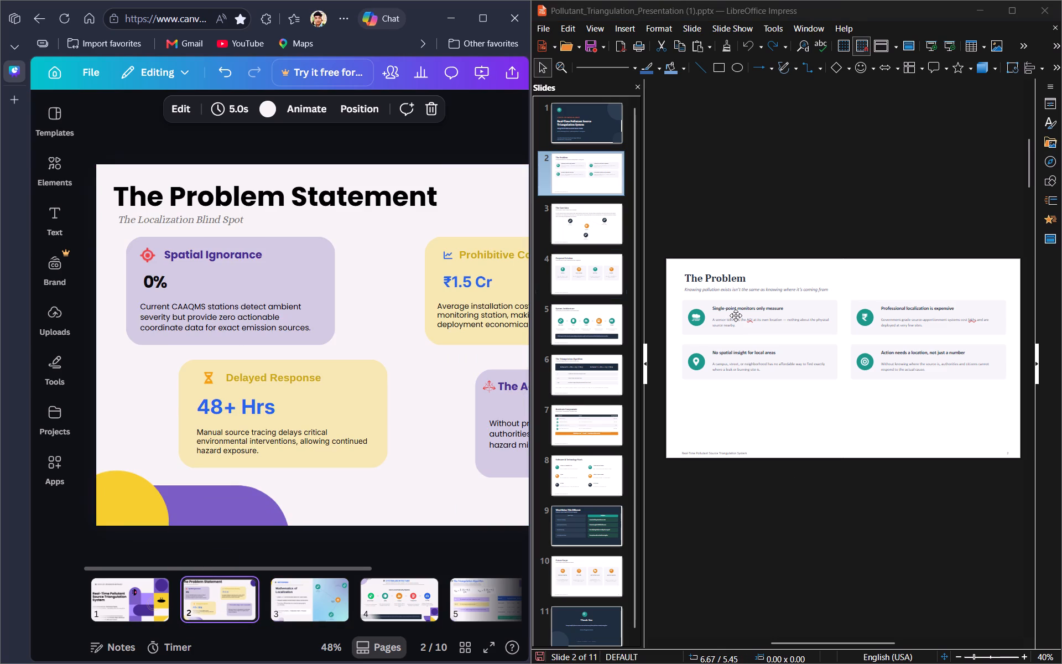
{"action": "scroll", "coordinate": [731, 304], "scroll_direction": "up", "scroll_amount": 5, "text": "ctrl"}
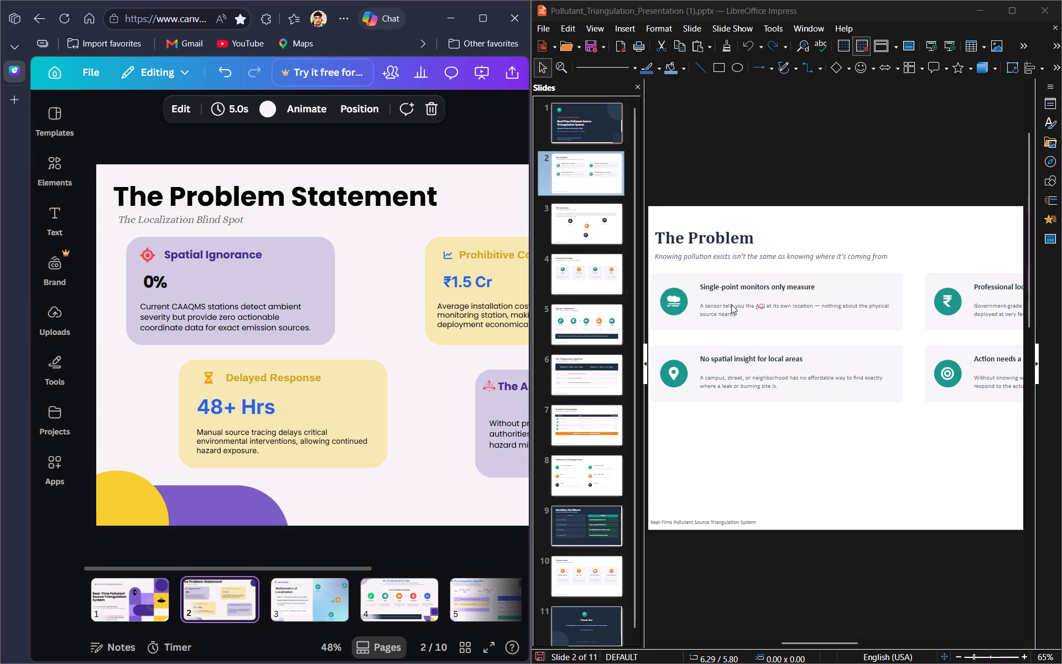
{"action": "scroll", "coordinate": [731, 304], "scroll_direction": "left", "scroll_amount": 1}
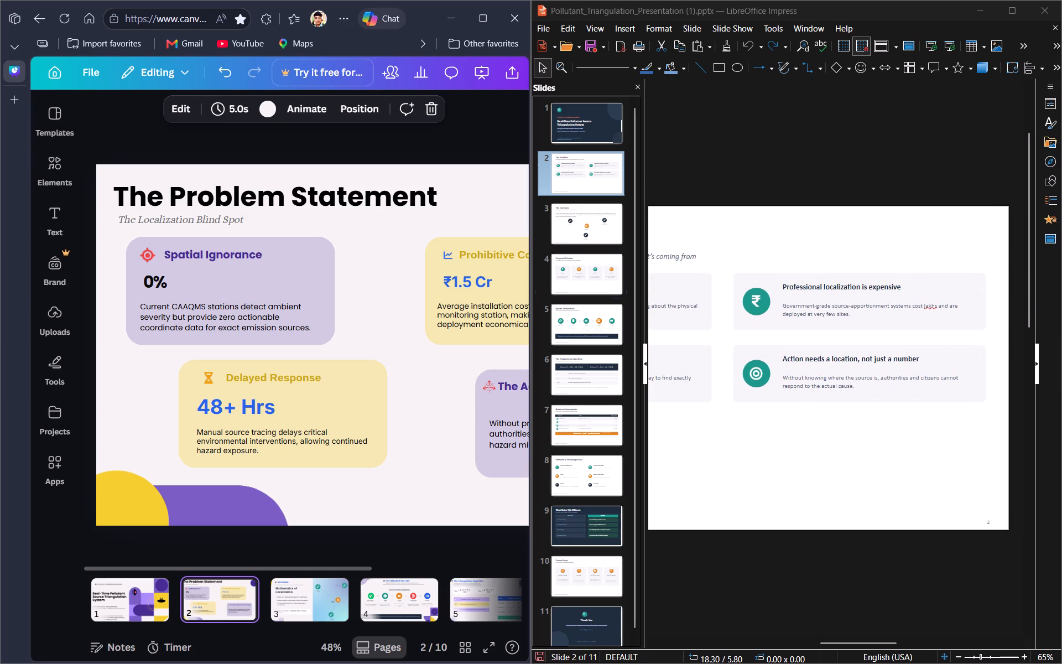
{"action": "scroll", "coordinate": [731, 304], "scroll_direction": "left", "scroll_amount": 1}
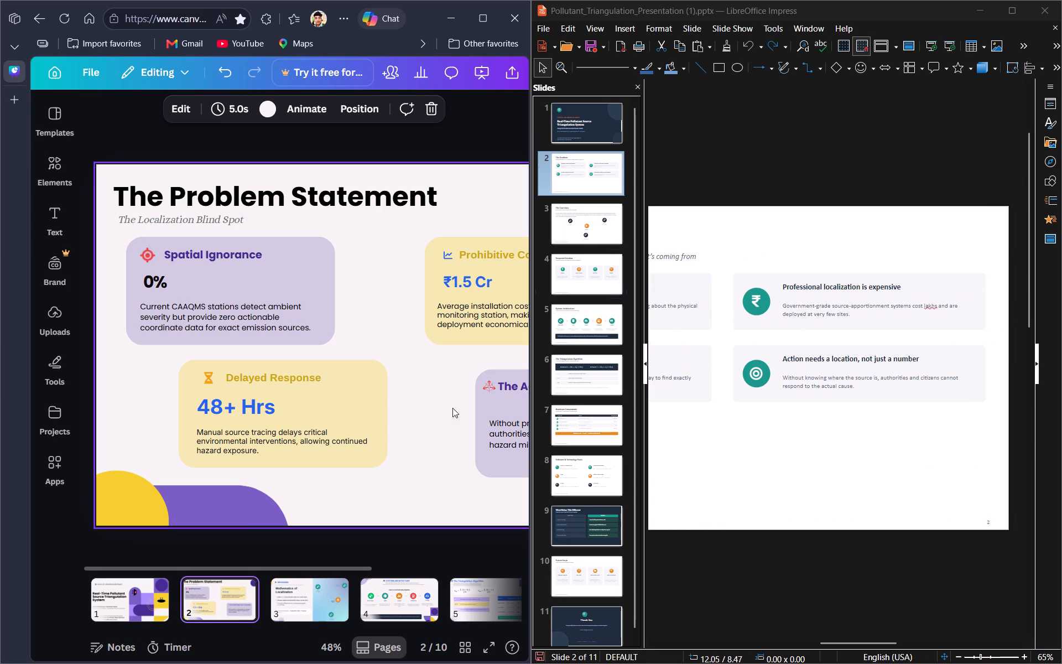
{"action": "scroll", "coordinate": [471, 448], "scroll_direction": "left", "scroll_amount": 4}
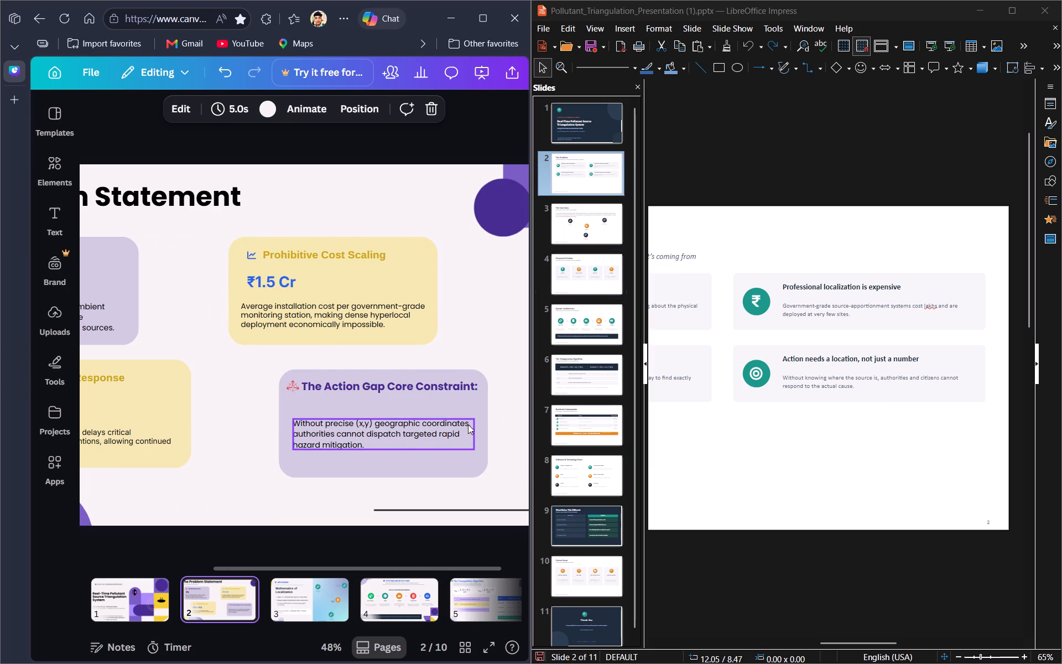
{"action": "scroll", "coordinate": [407, 422], "scroll_direction": "up", "scroll_amount": 1}
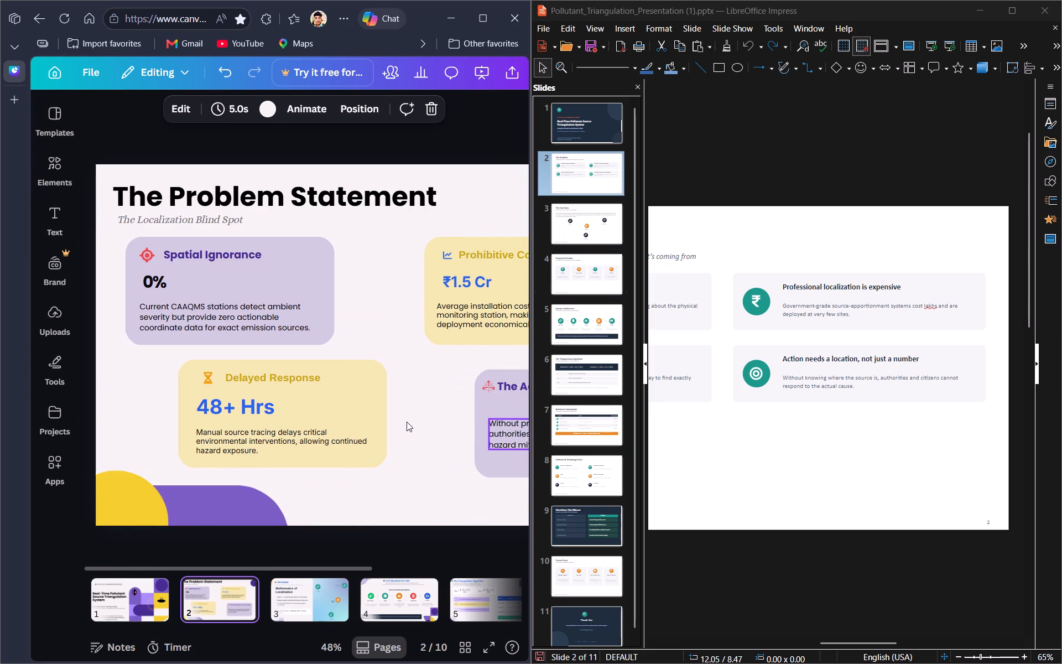
{"action": "scroll", "coordinate": [407, 422], "scroll_direction": "up", "scroll_amount": 1}
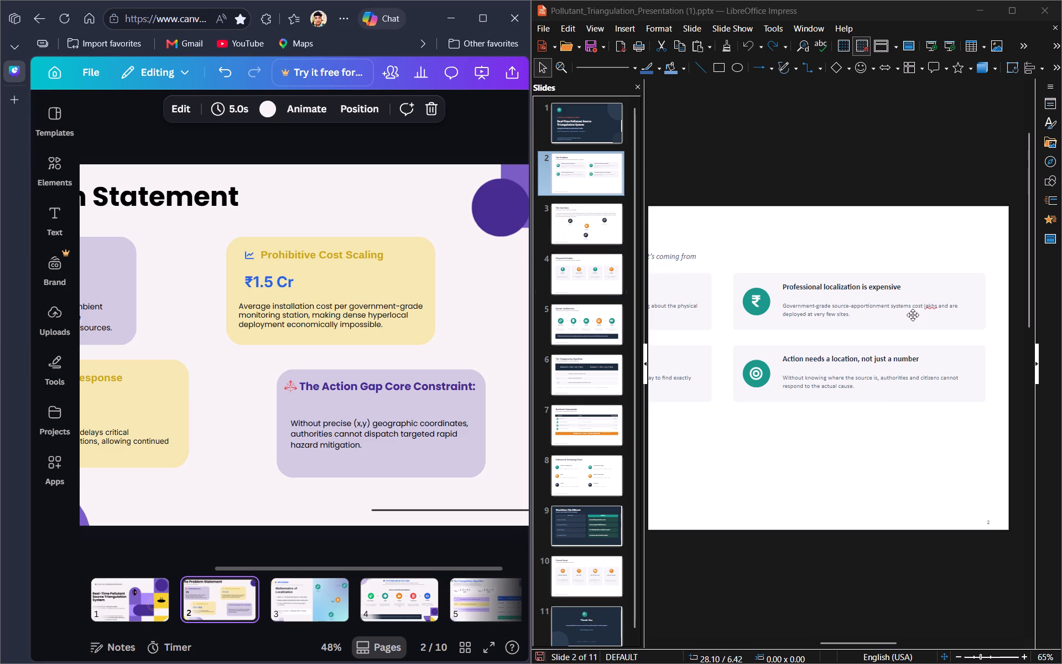
Replace the Prohibitive Cost Scaling card's description in Canva with the text under "Professional localization is expensive" from the Impress slide.
{"action": "triple_click", "coordinate": [816, 310]}
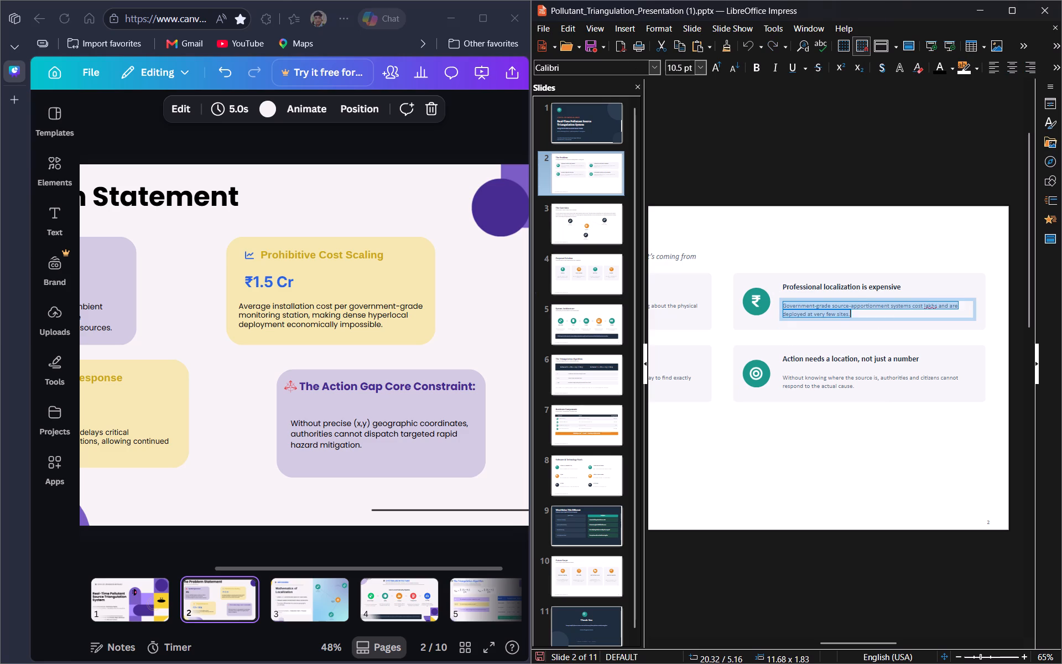
{"action": "key", "text": "ctrl+c"}
{"action": "left_click", "coordinate": [369, 322]}
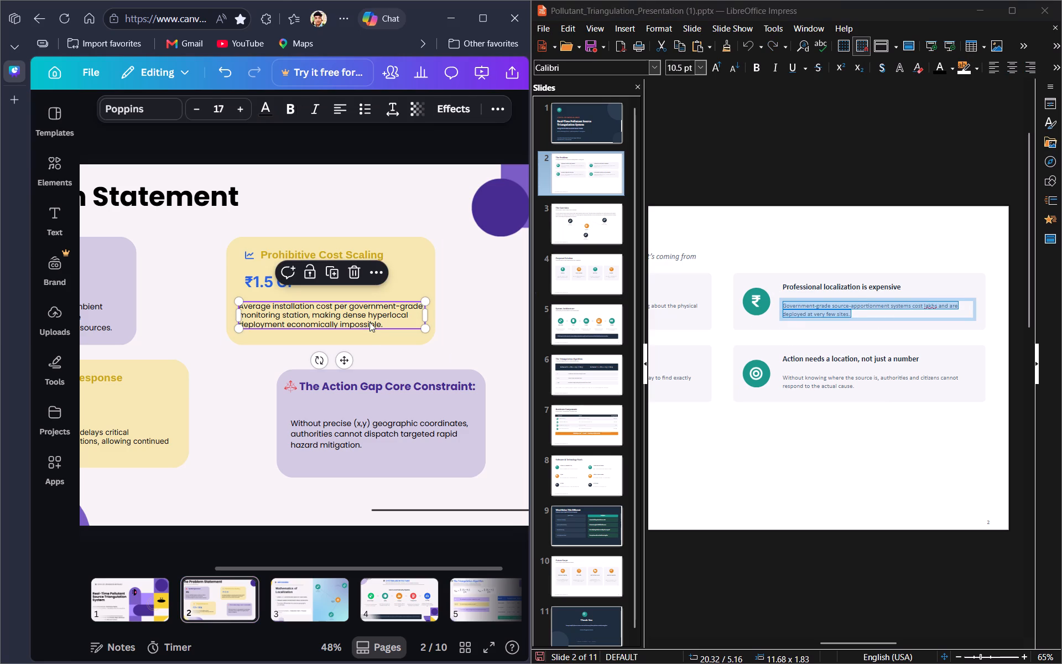
{"action": "double_click", "coordinate": [369, 322]}
{"action": "key", "text": "ctrl+v"}
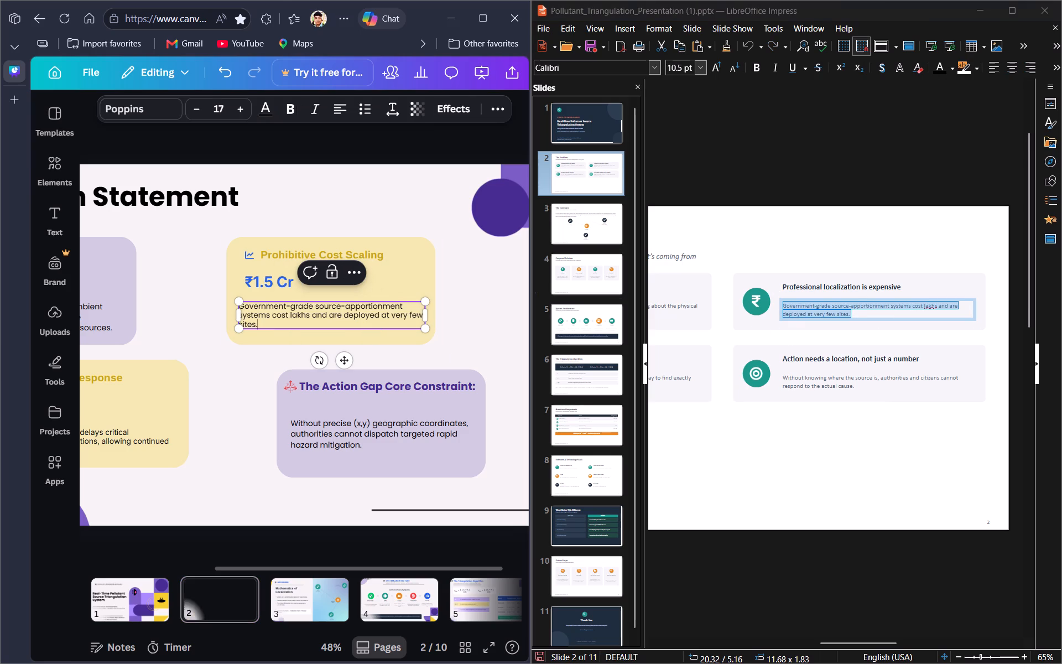
{"action": "left_click", "coordinate": [459, 315]}
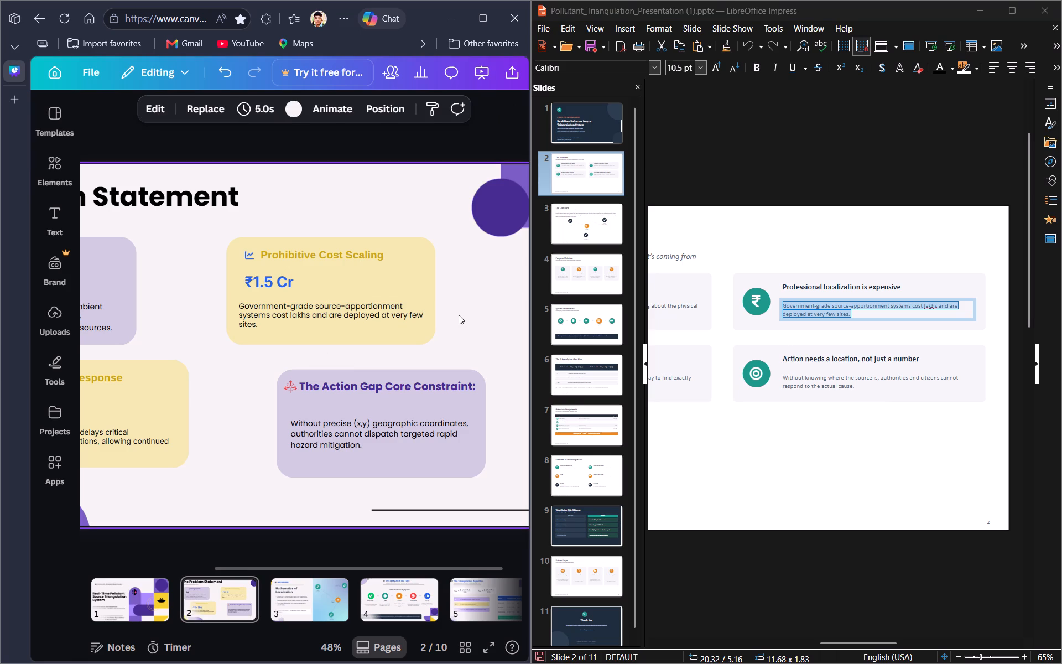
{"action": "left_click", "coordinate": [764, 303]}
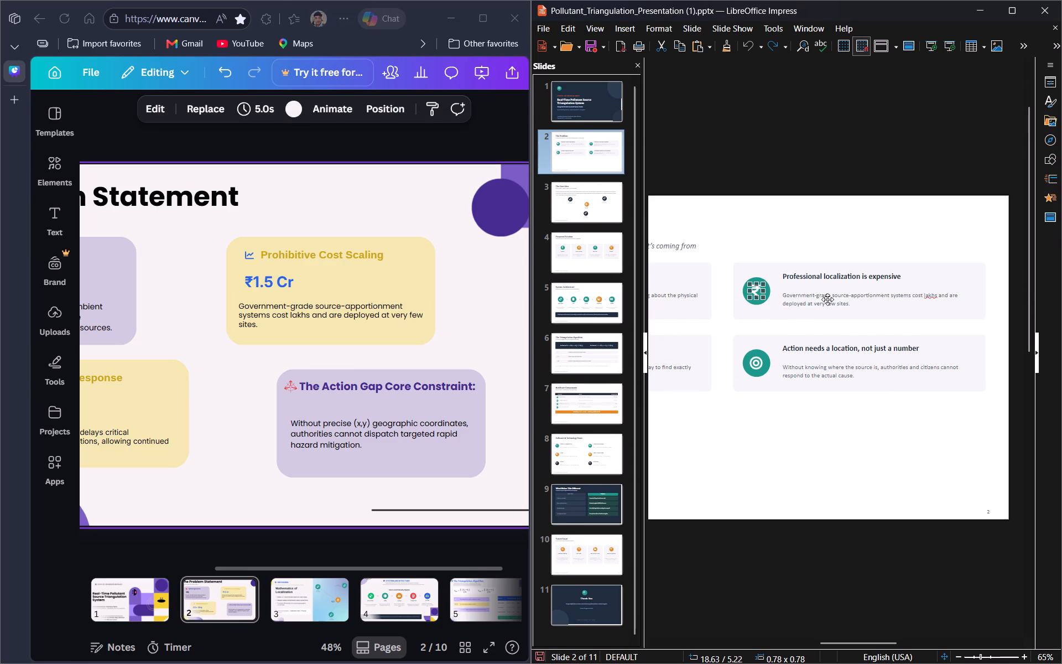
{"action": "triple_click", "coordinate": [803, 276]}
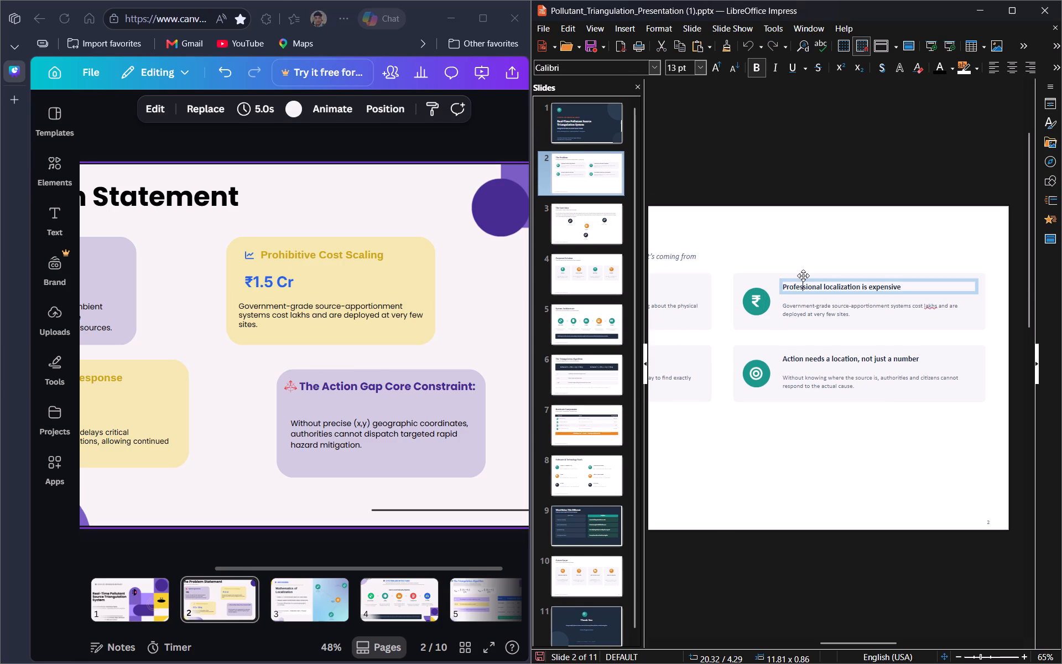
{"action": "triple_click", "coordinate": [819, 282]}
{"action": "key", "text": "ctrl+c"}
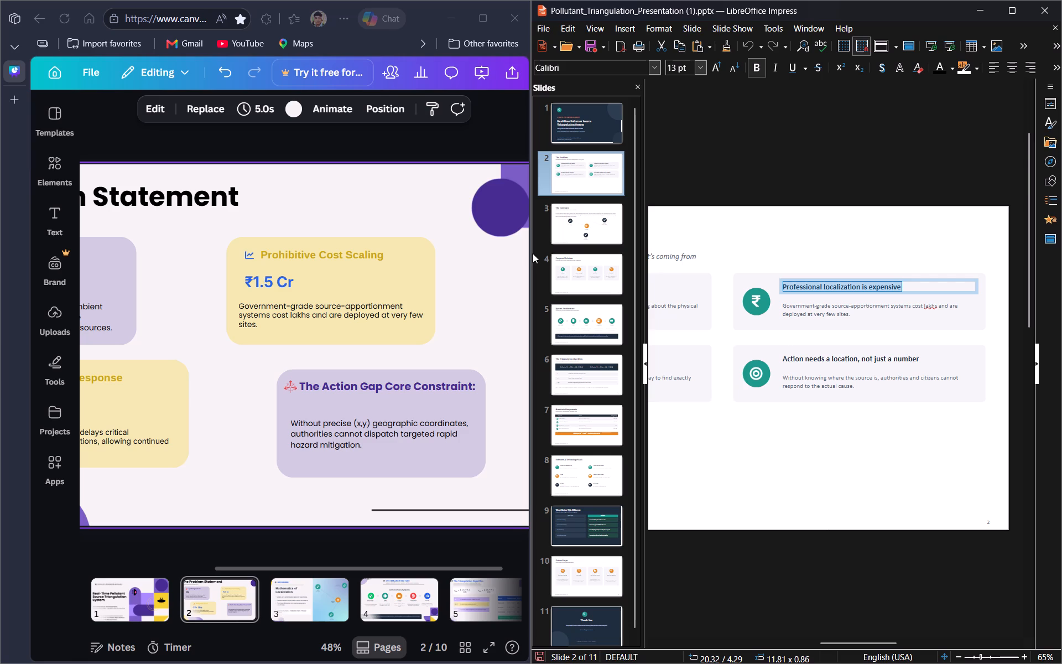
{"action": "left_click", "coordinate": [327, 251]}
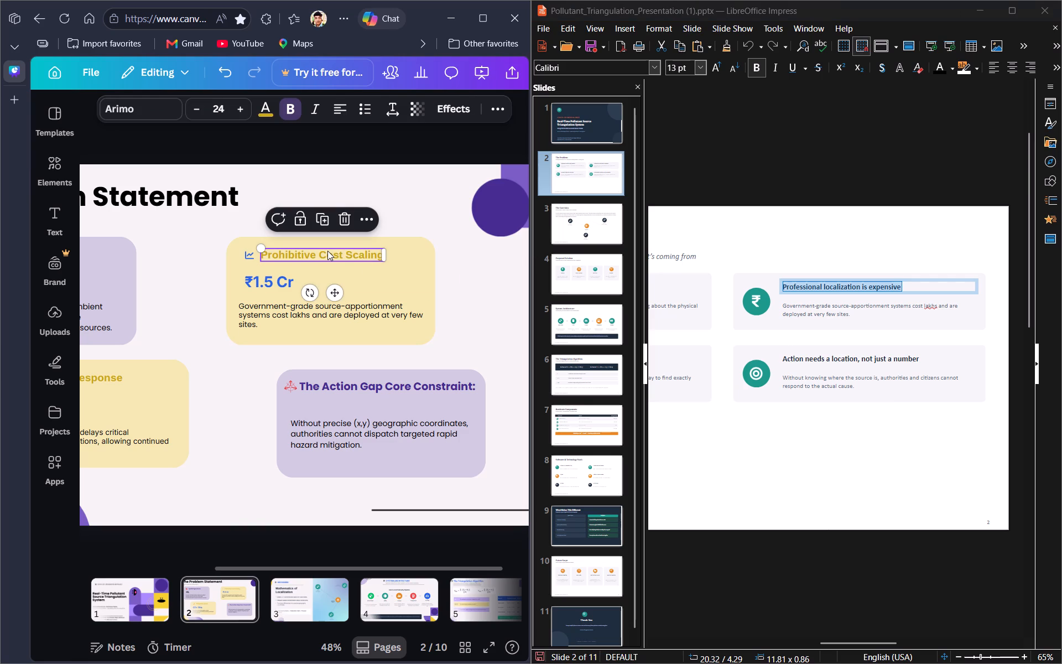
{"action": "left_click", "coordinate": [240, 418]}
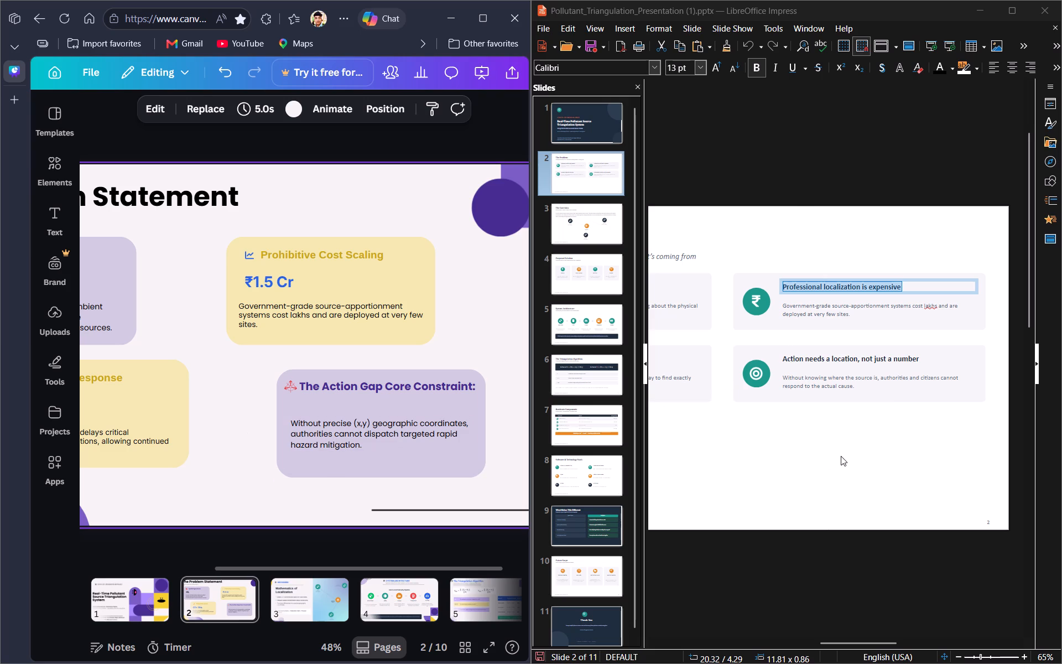
Copy the map pin icon from the "No spatial insight for local areas" card in Impress onto Canva page 2.
{"action": "scroll", "coordinate": [841, 456], "scroll_direction": "right", "scroll_amount": 3}
{"action": "scroll", "coordinate": [841, 456], "scroll_direction": "left", "scroll_amount": 2}
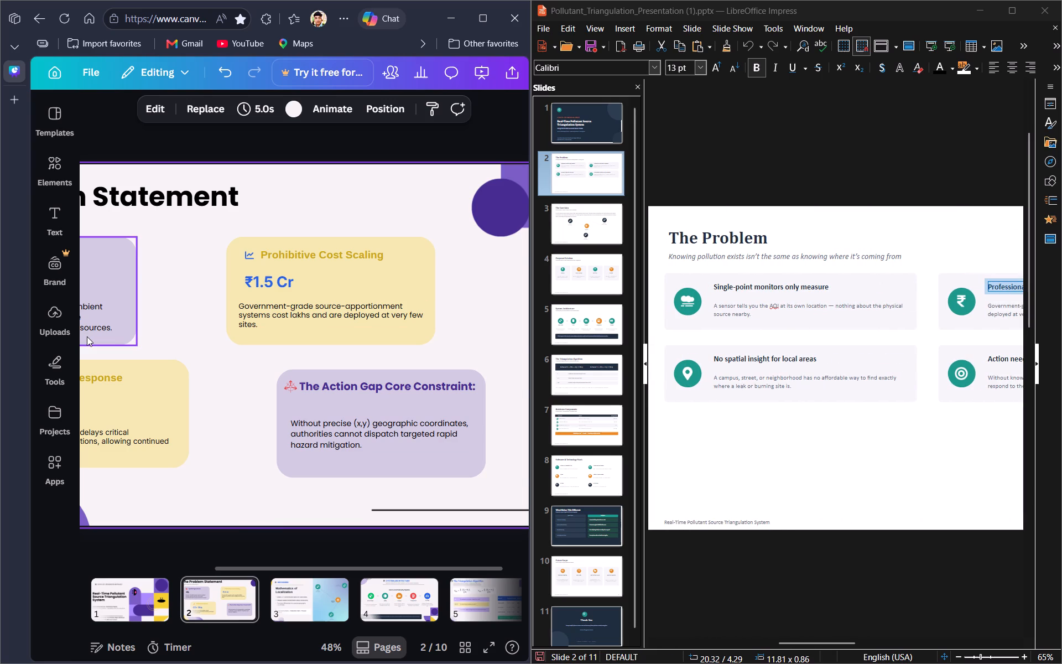
{"action": "scroll", "coordinate": [87, 336], "scroll_direction": "right", "scroll_amount": 2}
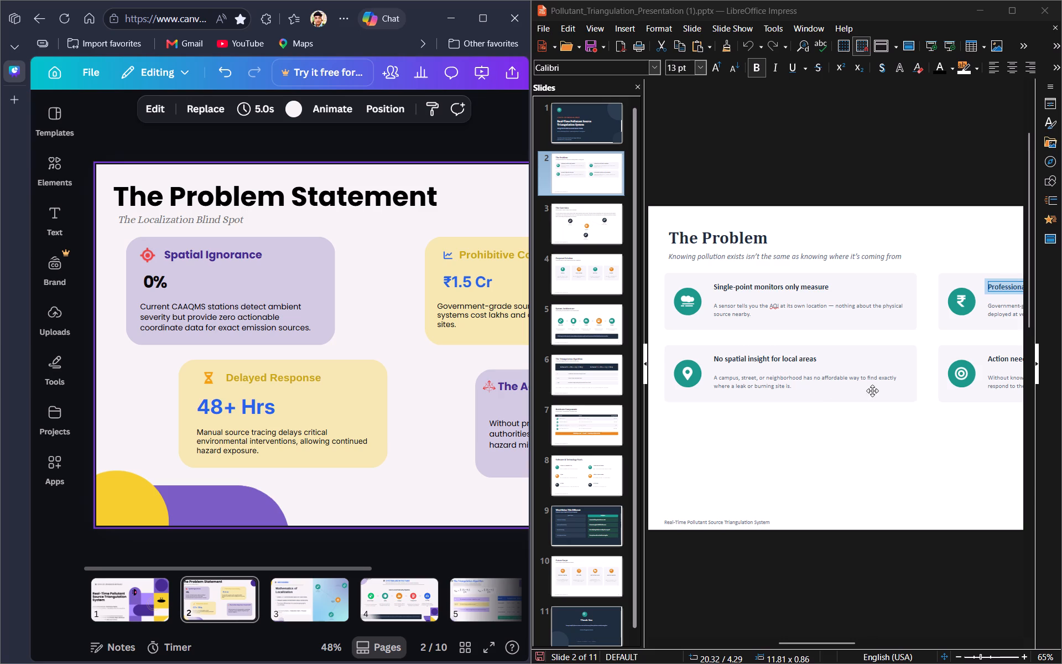
{"action": "left_click", "coordinate": [793, 393]}
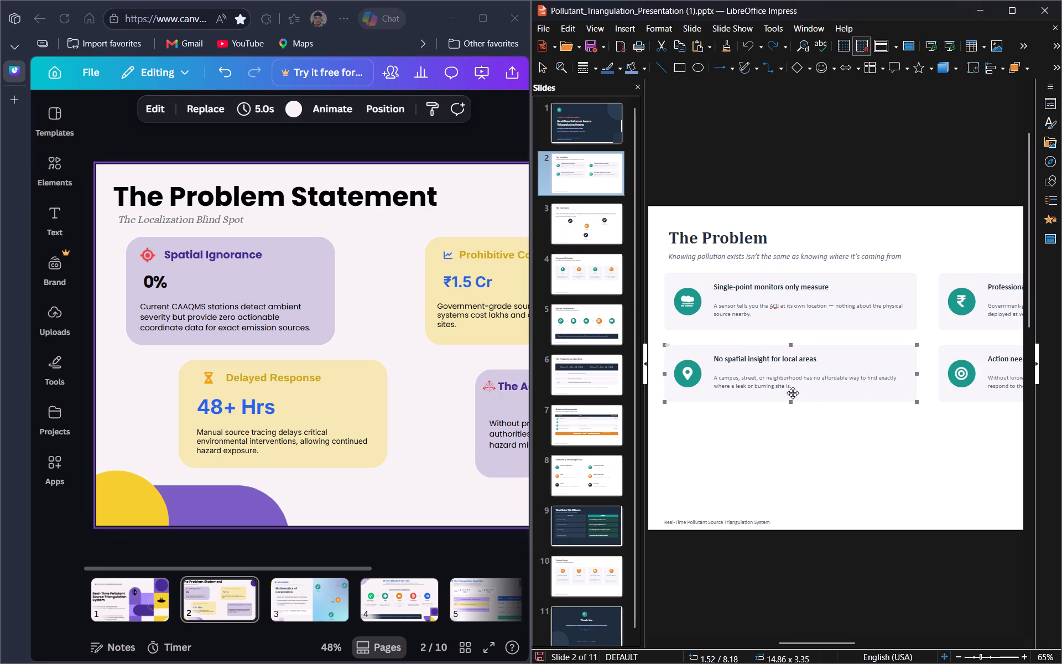
{"action": "left_click", "coordinate": [704, 377]}
{"action": "left_click", "coordinate": [690, 375]}
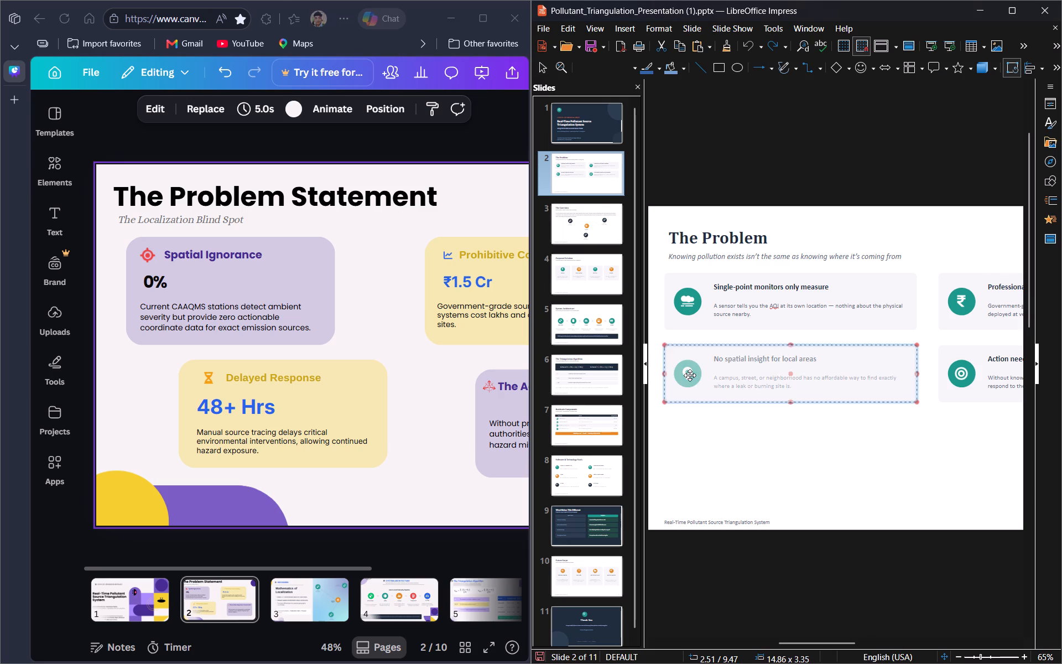
{"action": "left_click", "coordinate": [690, 375]}
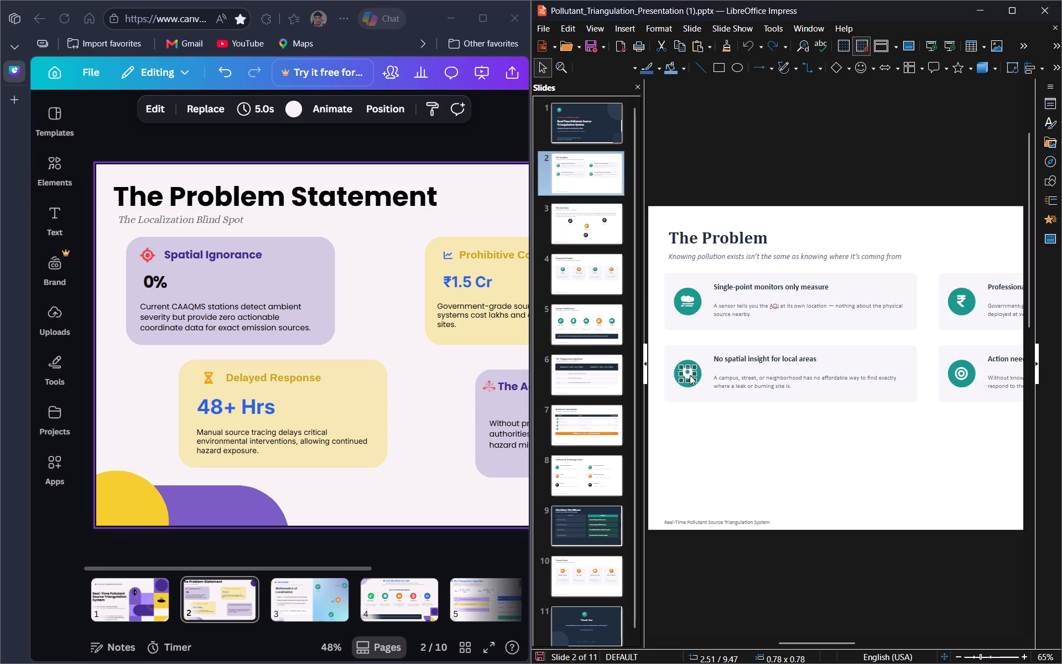
{"action": "key", "text": "ctrl+c"}
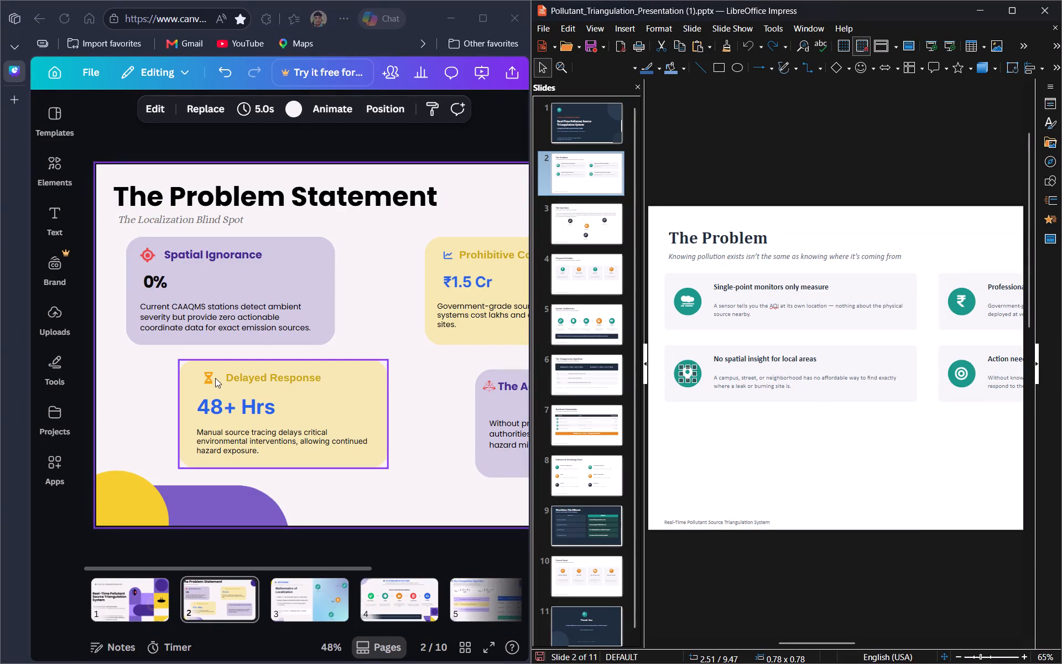
{"action": "left_click", "coordinate": [210, 377]}
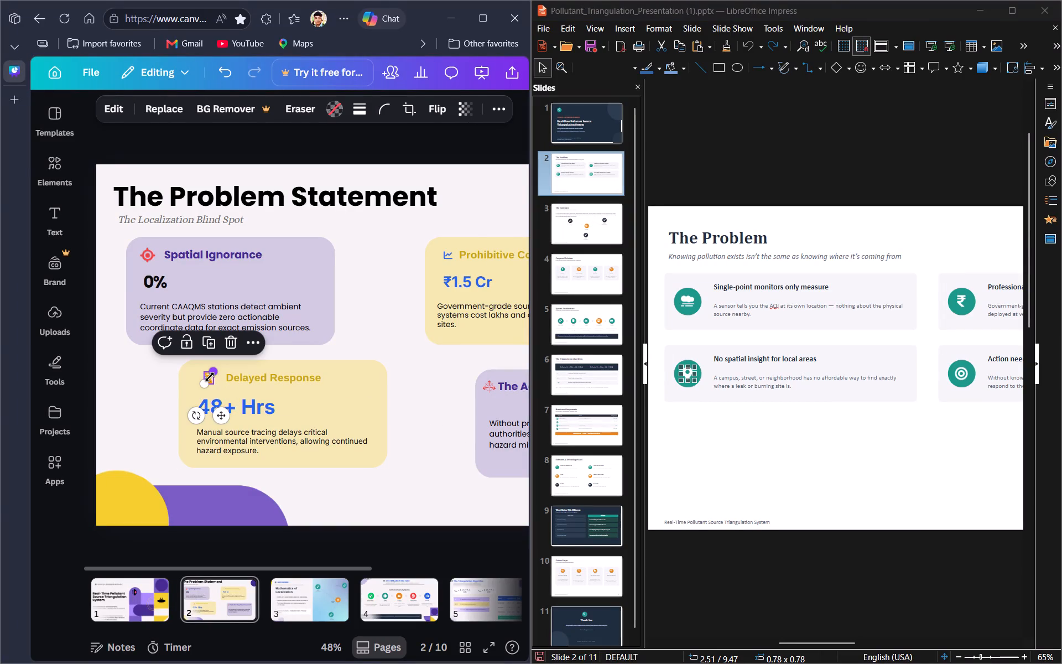
{"action": "key", "text": "ctrl+v"}
Delete the hourglass image from the Delayed Response card's icon frame and place the pasted map pin in that frame.
{"action": "left_click", "coordinate": [207, 378]}
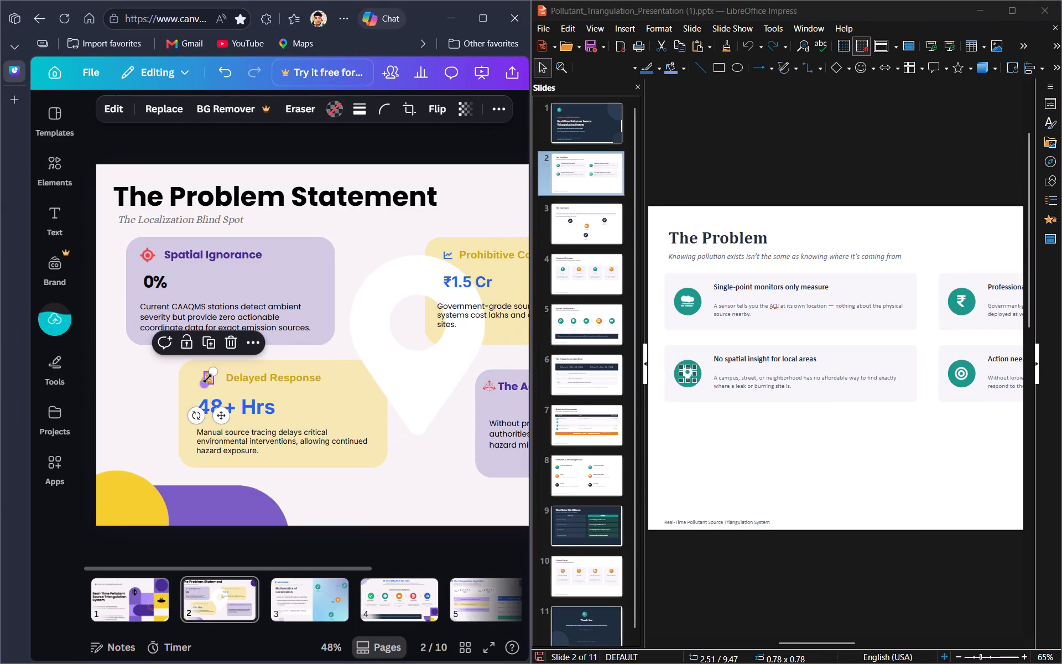
{"action": "left_click", "coordinate": [228, 345]}
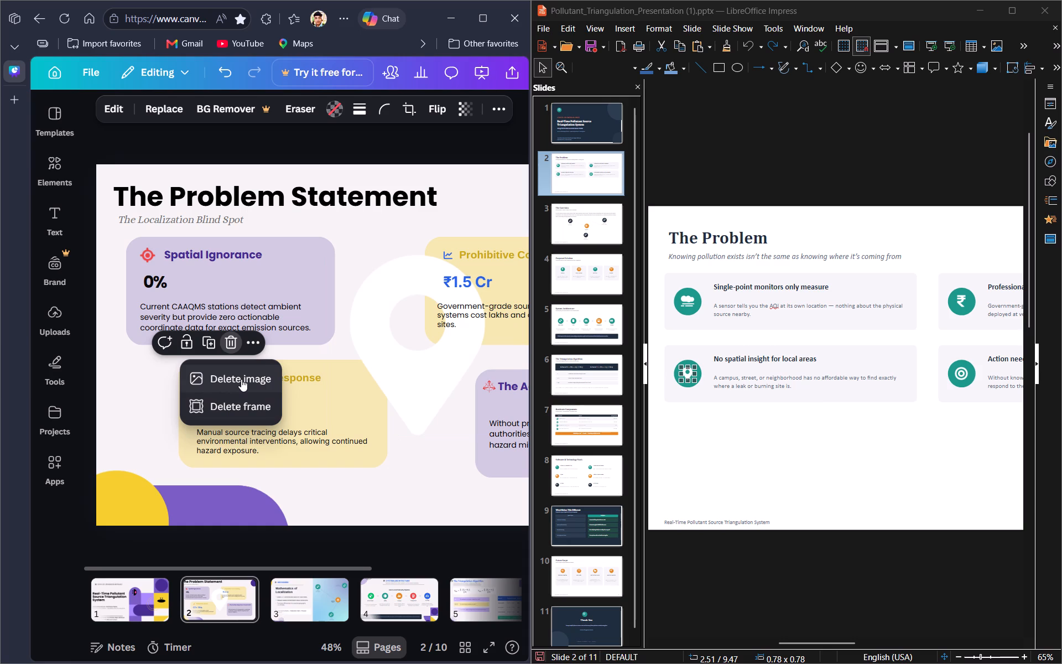
{"action": "left_click", "coordinate": [241, 379]}
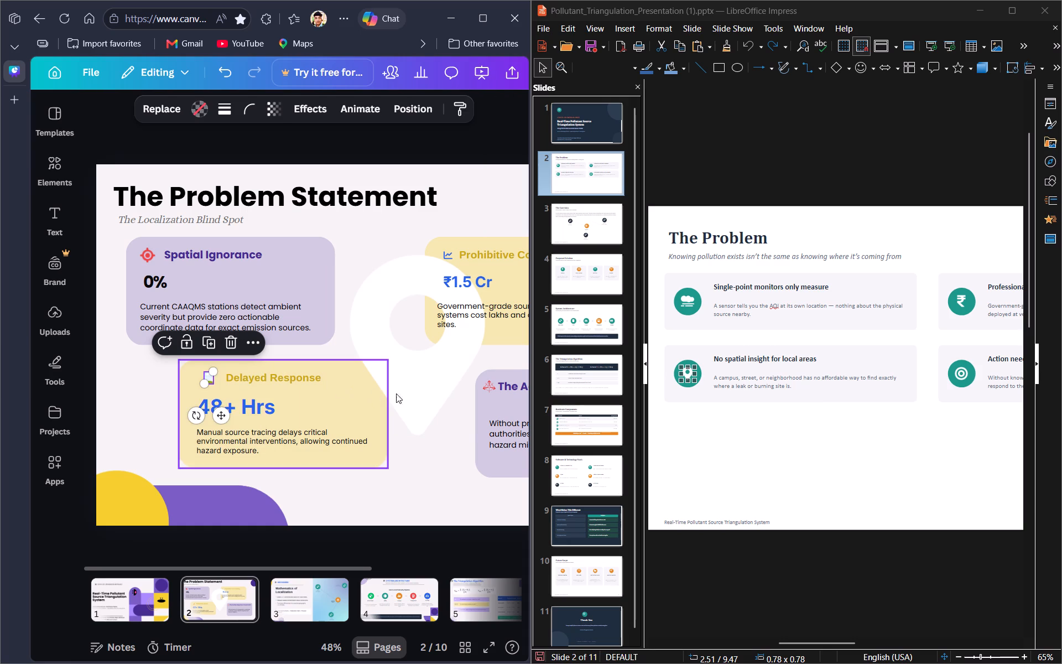
{"action": "left_click_drag", "start_coordinate": [400, 392], "coordinate": [210, 373]}
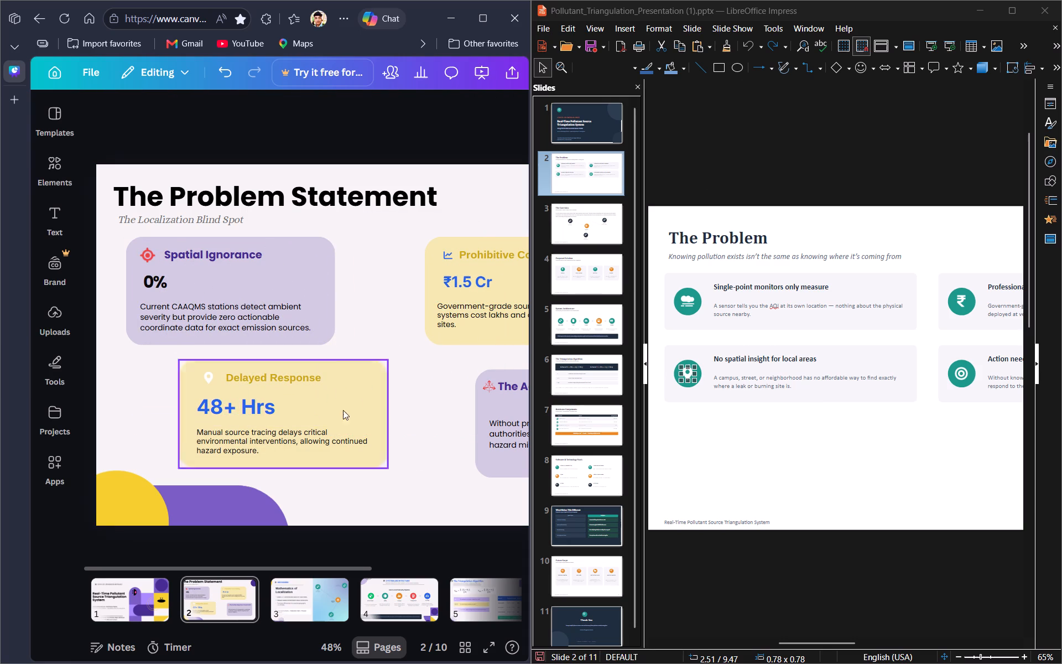
{"action": "left_click", "coordinate": [376, 296]}
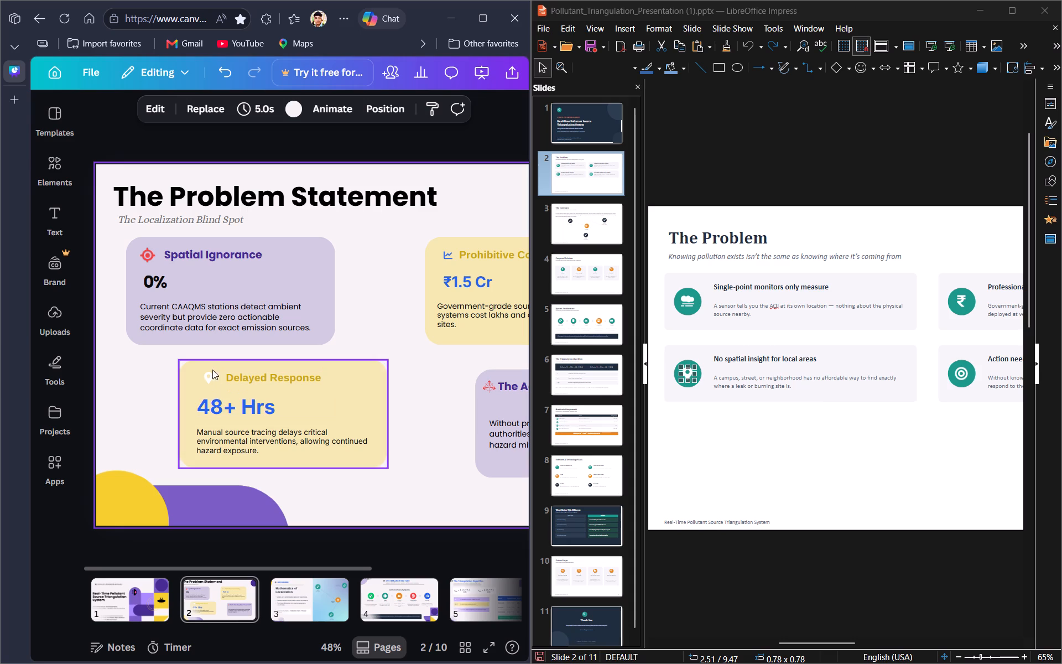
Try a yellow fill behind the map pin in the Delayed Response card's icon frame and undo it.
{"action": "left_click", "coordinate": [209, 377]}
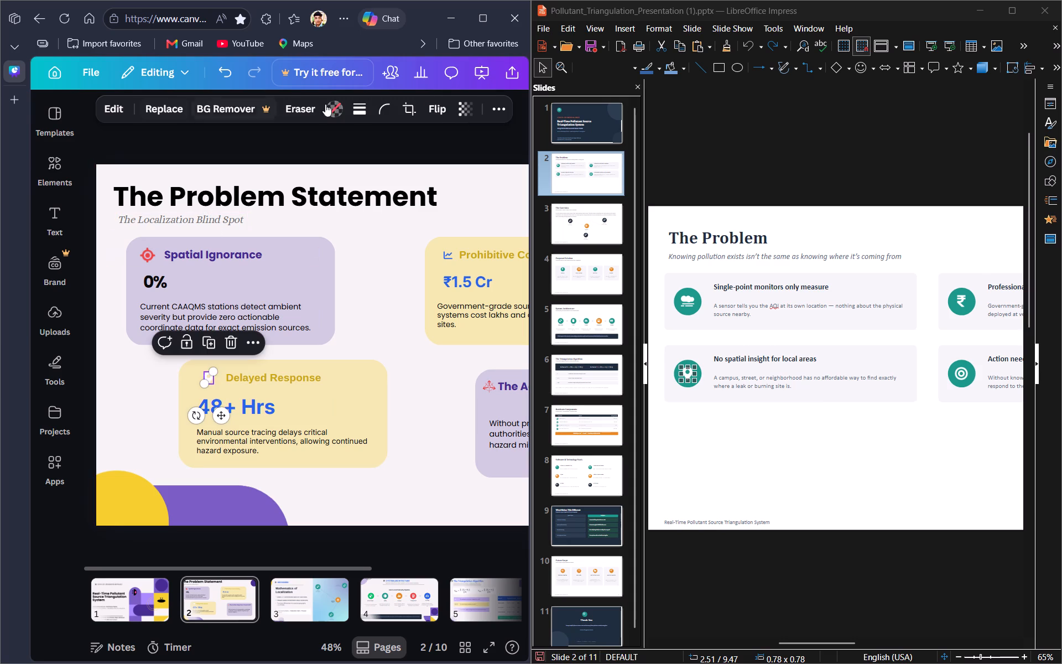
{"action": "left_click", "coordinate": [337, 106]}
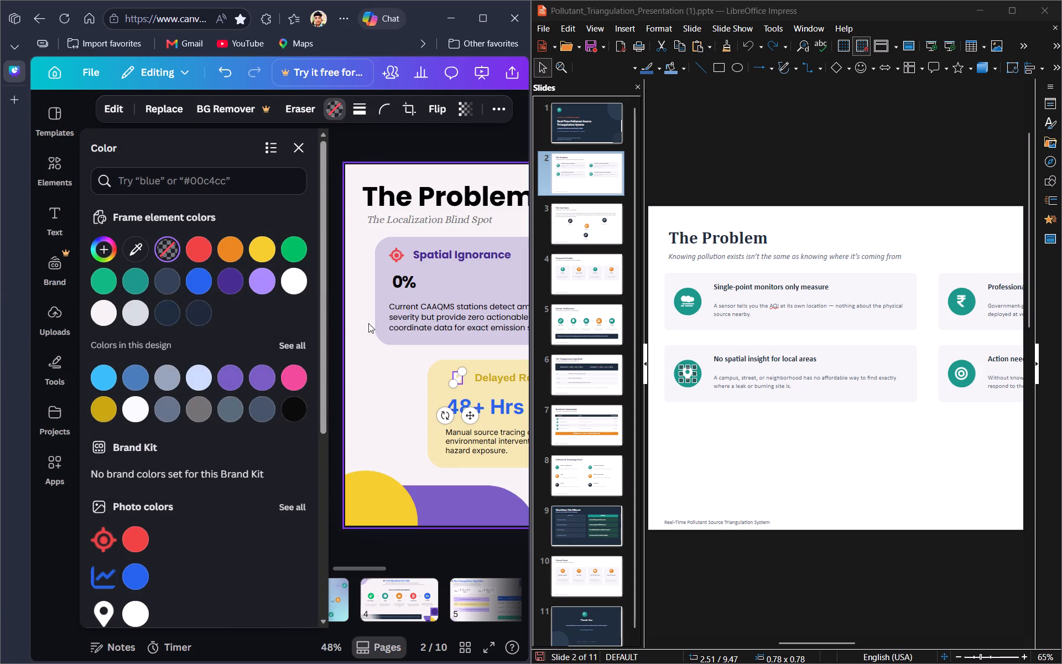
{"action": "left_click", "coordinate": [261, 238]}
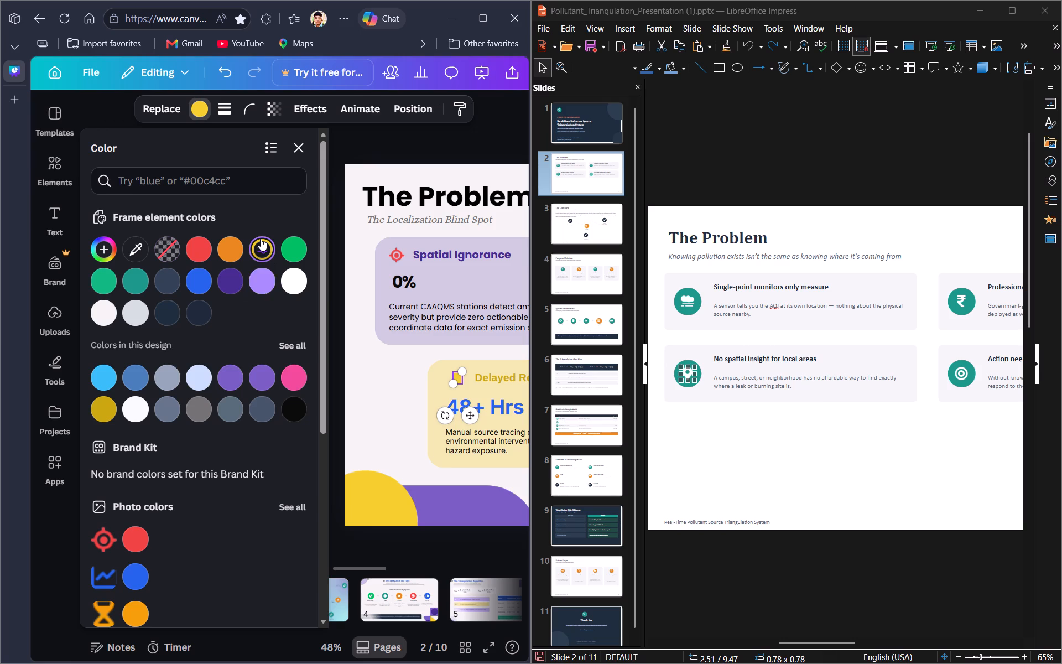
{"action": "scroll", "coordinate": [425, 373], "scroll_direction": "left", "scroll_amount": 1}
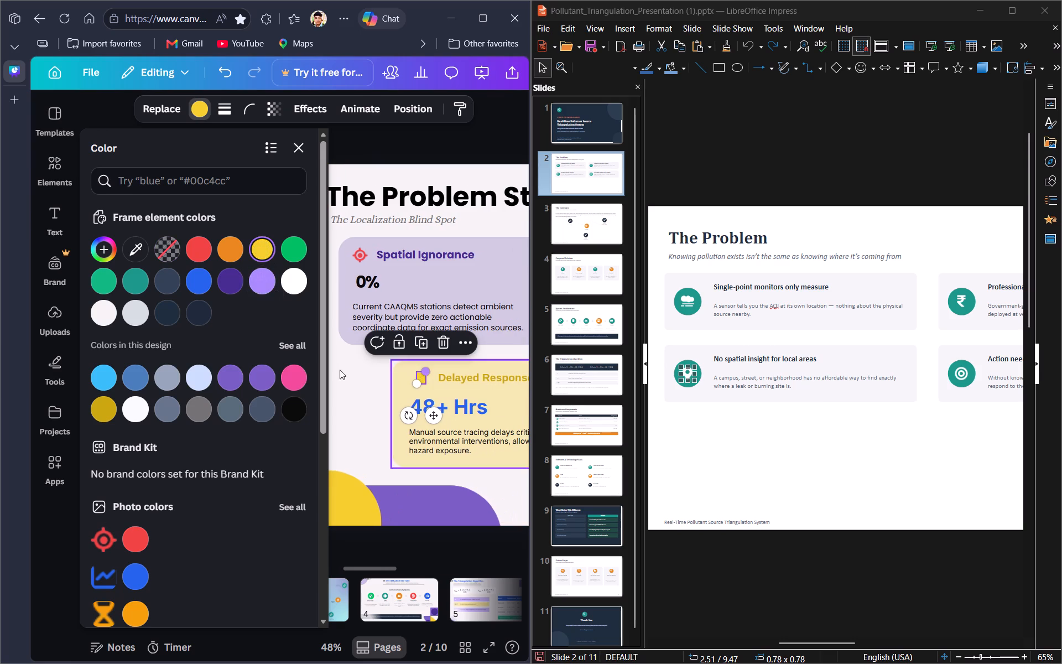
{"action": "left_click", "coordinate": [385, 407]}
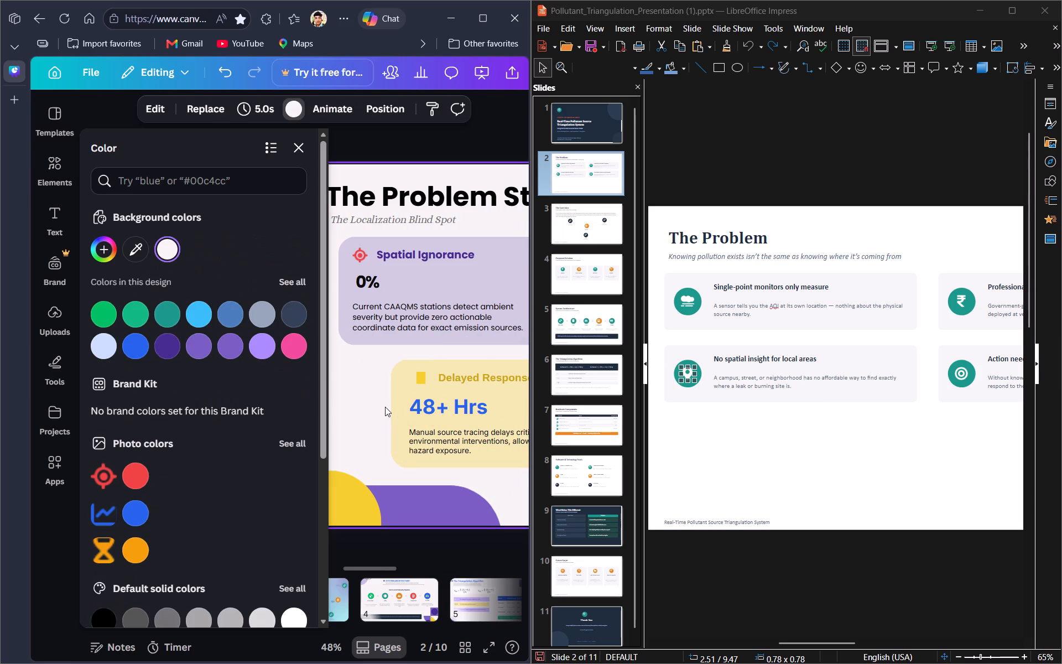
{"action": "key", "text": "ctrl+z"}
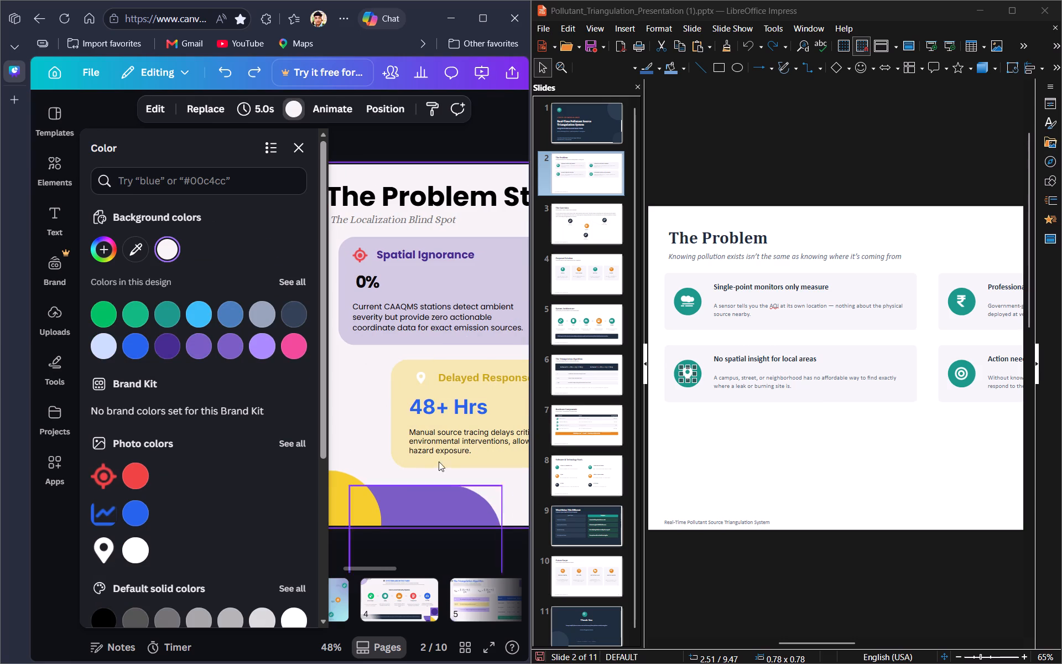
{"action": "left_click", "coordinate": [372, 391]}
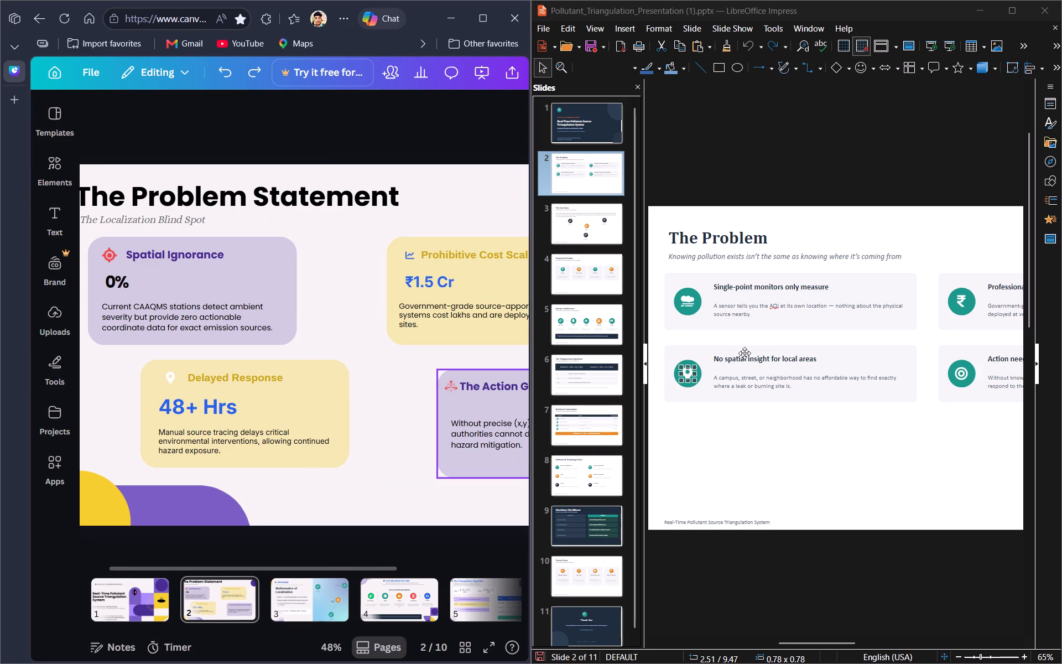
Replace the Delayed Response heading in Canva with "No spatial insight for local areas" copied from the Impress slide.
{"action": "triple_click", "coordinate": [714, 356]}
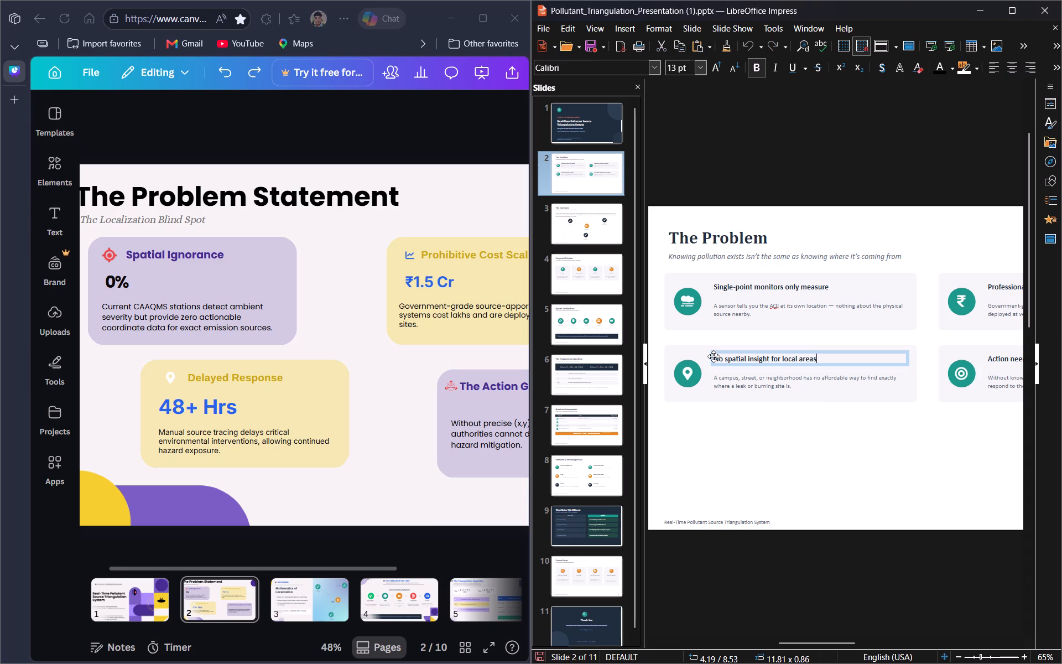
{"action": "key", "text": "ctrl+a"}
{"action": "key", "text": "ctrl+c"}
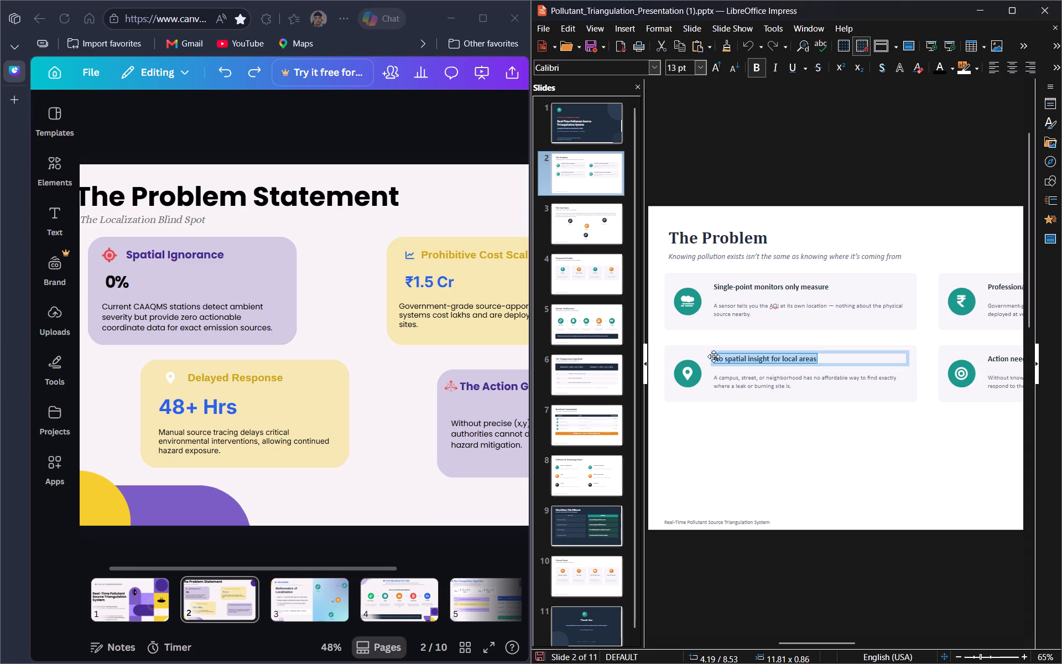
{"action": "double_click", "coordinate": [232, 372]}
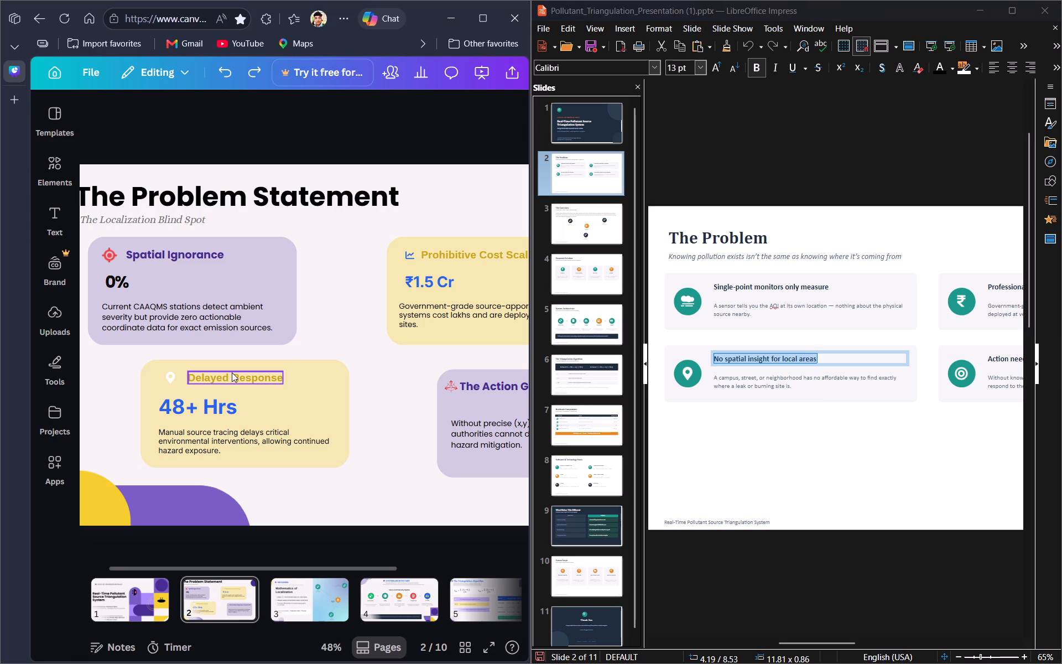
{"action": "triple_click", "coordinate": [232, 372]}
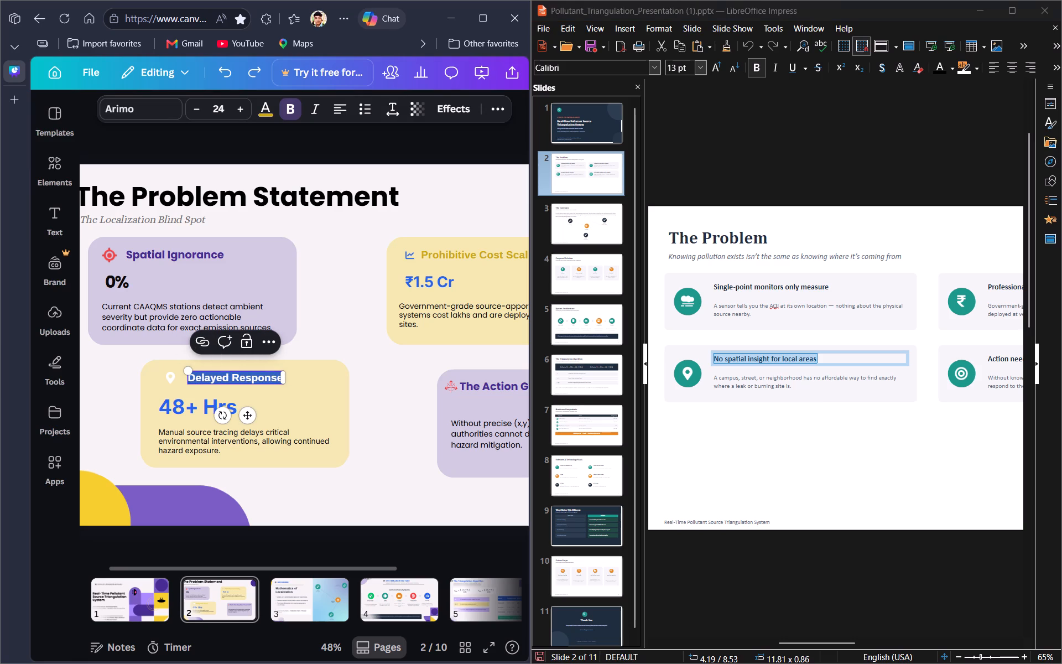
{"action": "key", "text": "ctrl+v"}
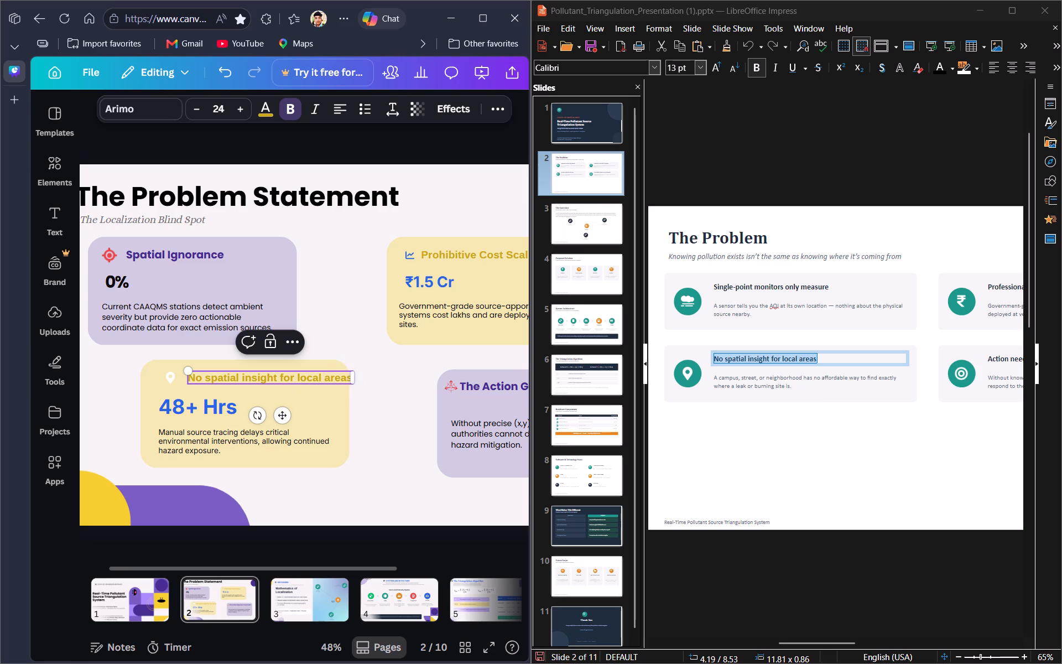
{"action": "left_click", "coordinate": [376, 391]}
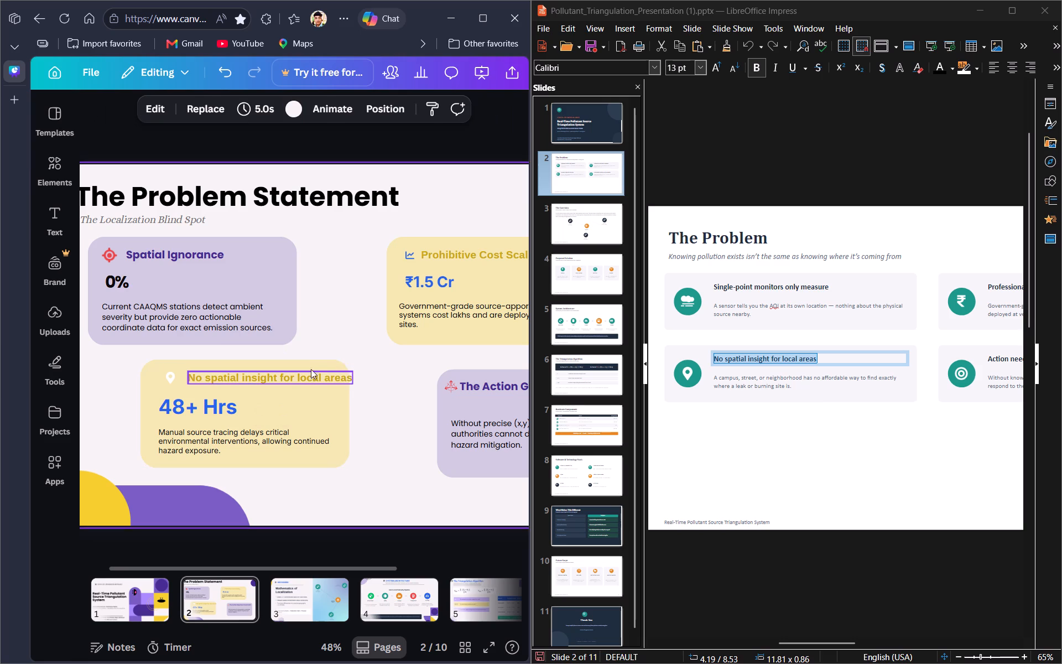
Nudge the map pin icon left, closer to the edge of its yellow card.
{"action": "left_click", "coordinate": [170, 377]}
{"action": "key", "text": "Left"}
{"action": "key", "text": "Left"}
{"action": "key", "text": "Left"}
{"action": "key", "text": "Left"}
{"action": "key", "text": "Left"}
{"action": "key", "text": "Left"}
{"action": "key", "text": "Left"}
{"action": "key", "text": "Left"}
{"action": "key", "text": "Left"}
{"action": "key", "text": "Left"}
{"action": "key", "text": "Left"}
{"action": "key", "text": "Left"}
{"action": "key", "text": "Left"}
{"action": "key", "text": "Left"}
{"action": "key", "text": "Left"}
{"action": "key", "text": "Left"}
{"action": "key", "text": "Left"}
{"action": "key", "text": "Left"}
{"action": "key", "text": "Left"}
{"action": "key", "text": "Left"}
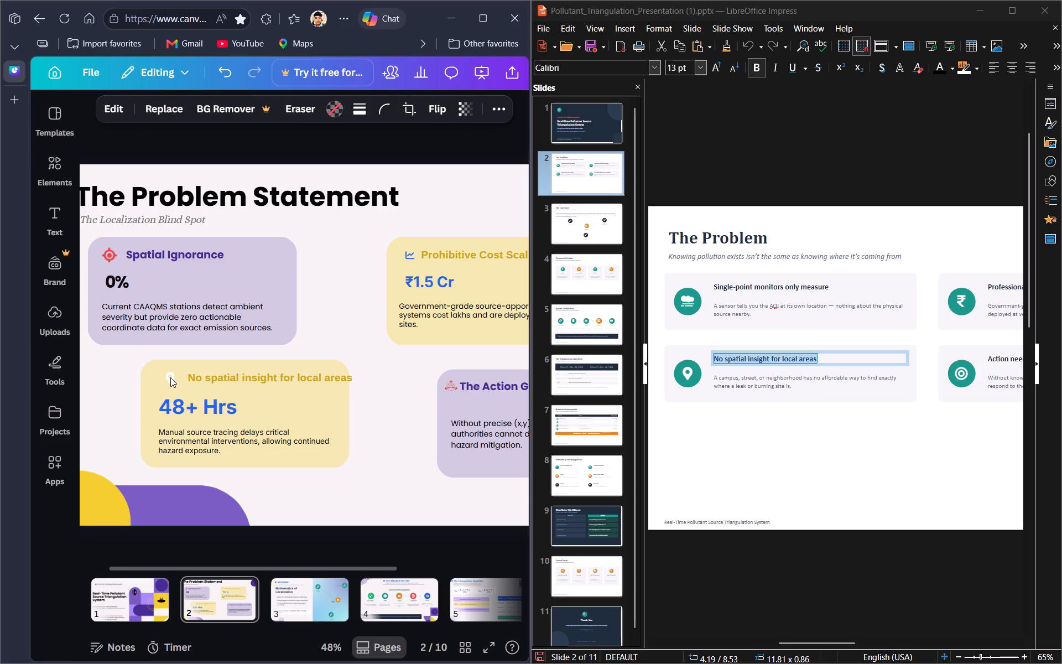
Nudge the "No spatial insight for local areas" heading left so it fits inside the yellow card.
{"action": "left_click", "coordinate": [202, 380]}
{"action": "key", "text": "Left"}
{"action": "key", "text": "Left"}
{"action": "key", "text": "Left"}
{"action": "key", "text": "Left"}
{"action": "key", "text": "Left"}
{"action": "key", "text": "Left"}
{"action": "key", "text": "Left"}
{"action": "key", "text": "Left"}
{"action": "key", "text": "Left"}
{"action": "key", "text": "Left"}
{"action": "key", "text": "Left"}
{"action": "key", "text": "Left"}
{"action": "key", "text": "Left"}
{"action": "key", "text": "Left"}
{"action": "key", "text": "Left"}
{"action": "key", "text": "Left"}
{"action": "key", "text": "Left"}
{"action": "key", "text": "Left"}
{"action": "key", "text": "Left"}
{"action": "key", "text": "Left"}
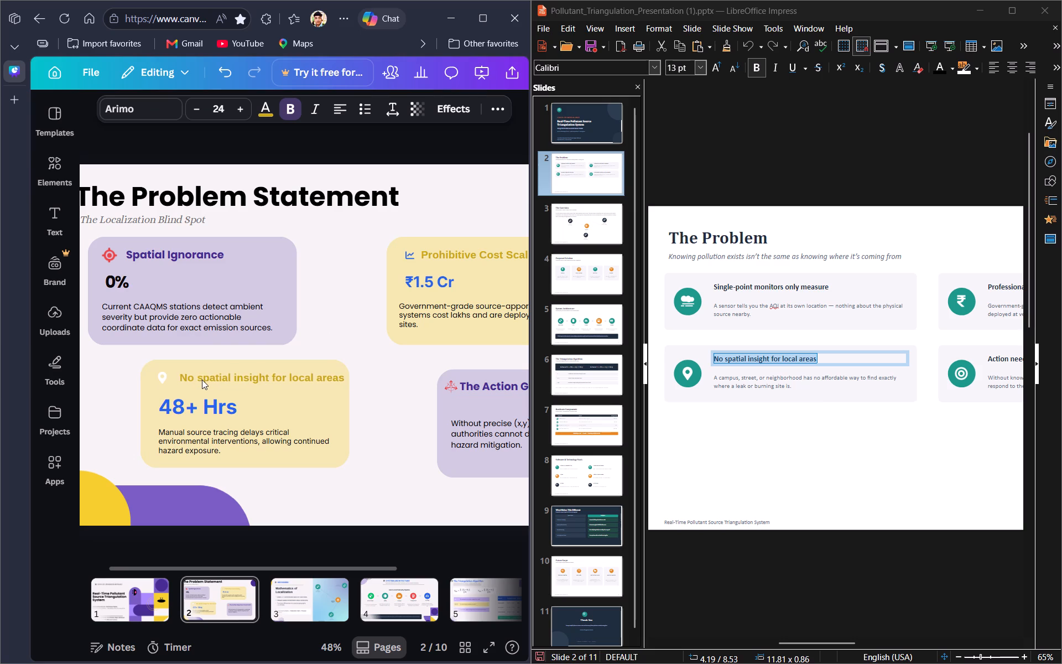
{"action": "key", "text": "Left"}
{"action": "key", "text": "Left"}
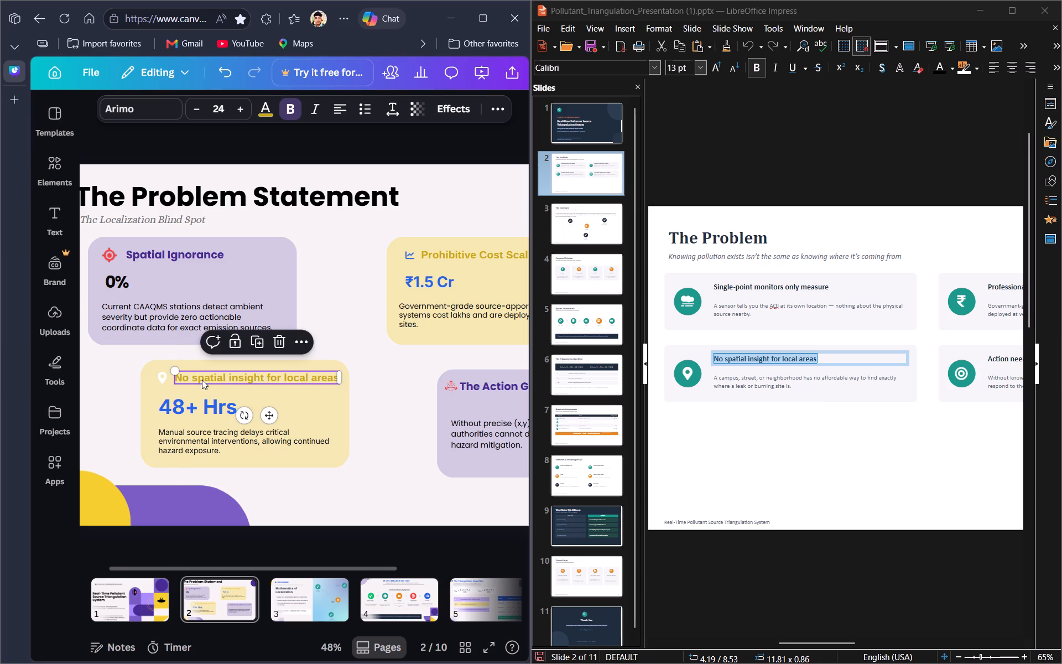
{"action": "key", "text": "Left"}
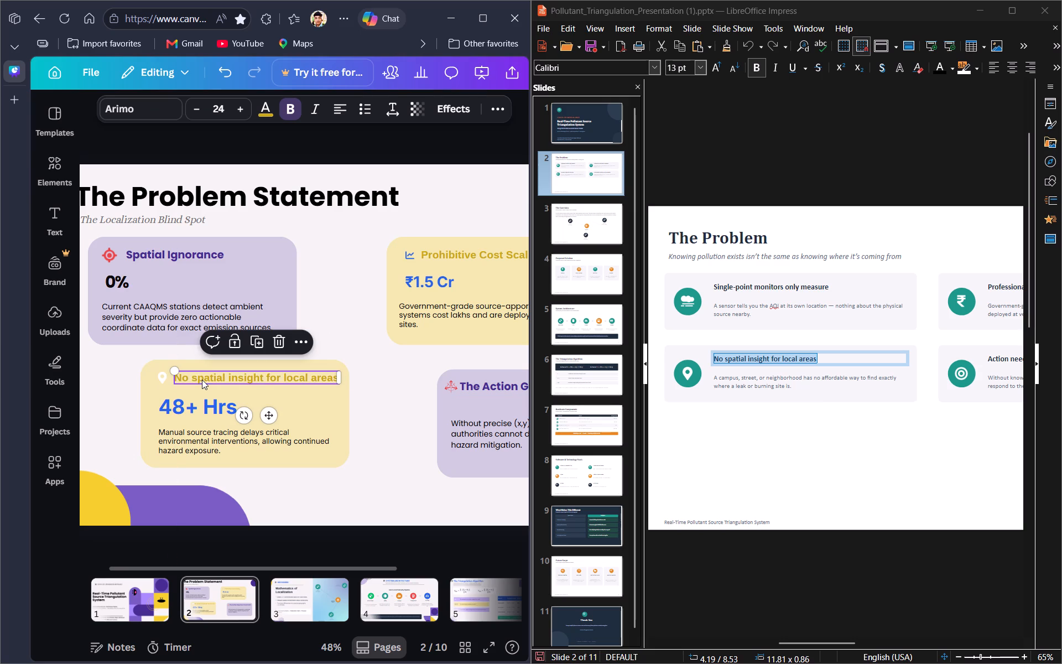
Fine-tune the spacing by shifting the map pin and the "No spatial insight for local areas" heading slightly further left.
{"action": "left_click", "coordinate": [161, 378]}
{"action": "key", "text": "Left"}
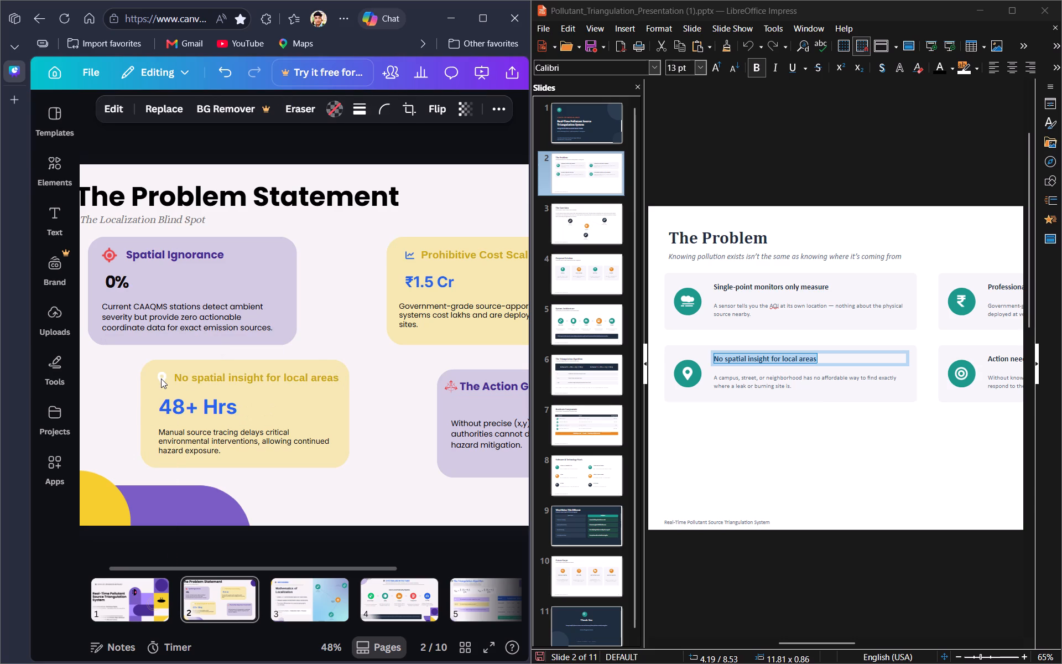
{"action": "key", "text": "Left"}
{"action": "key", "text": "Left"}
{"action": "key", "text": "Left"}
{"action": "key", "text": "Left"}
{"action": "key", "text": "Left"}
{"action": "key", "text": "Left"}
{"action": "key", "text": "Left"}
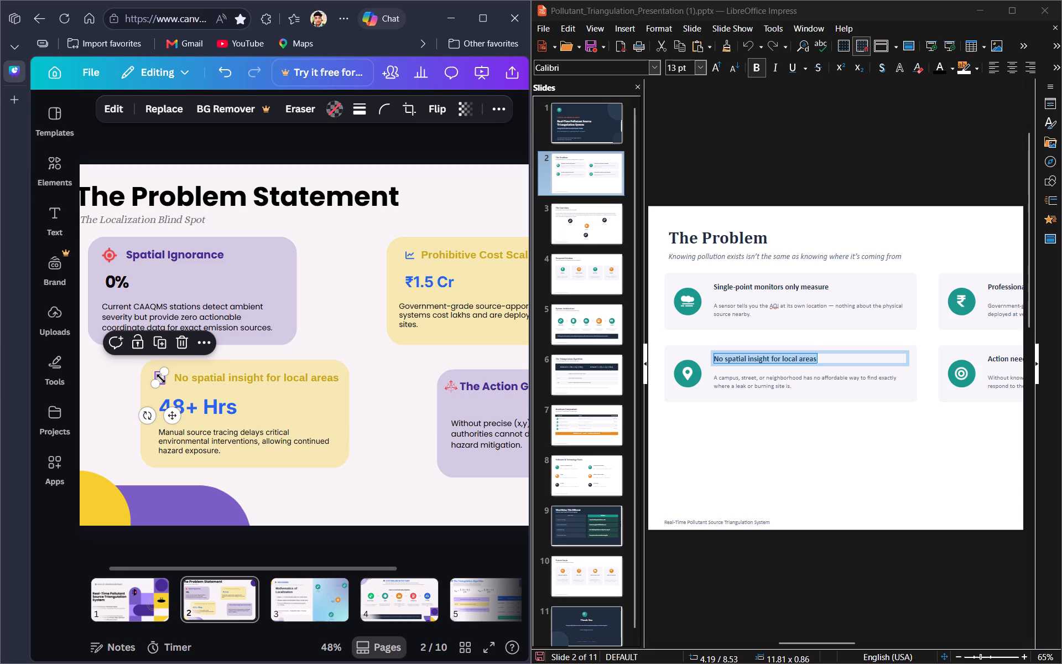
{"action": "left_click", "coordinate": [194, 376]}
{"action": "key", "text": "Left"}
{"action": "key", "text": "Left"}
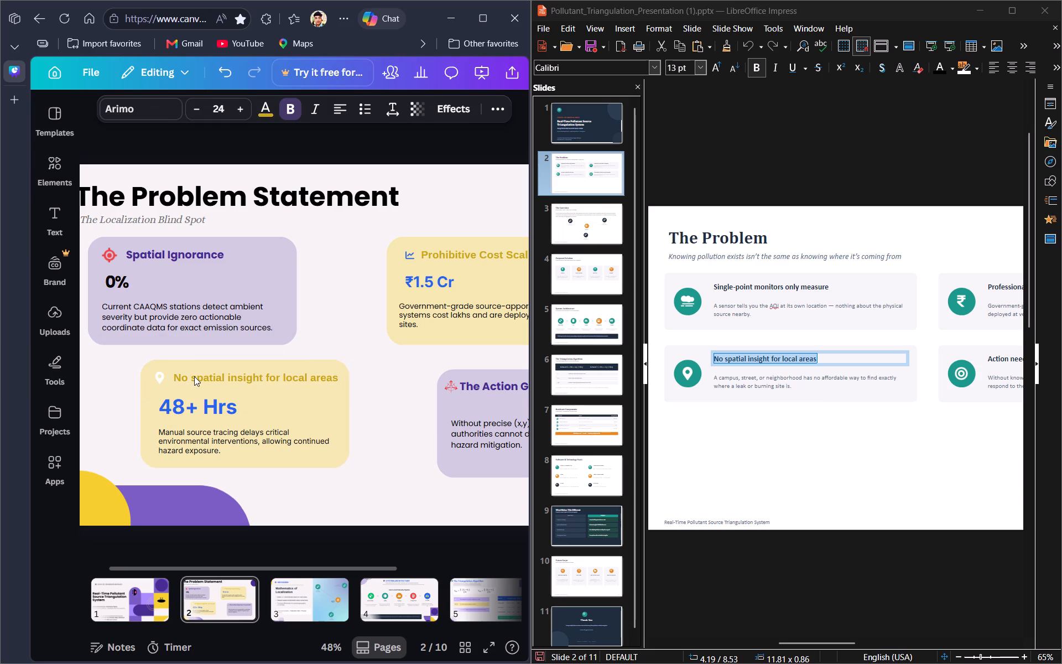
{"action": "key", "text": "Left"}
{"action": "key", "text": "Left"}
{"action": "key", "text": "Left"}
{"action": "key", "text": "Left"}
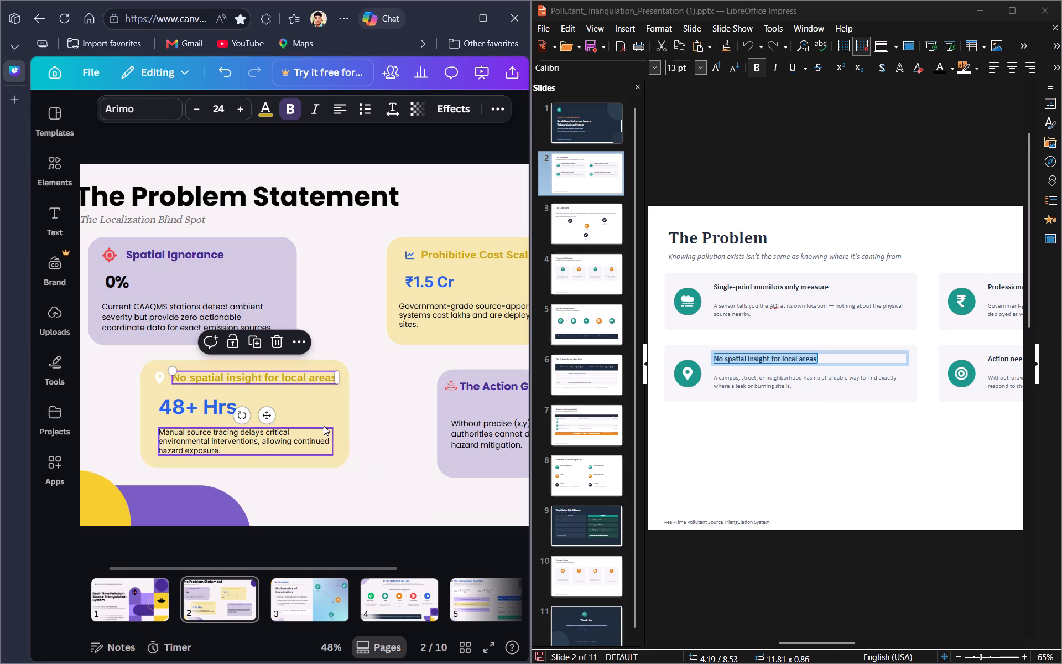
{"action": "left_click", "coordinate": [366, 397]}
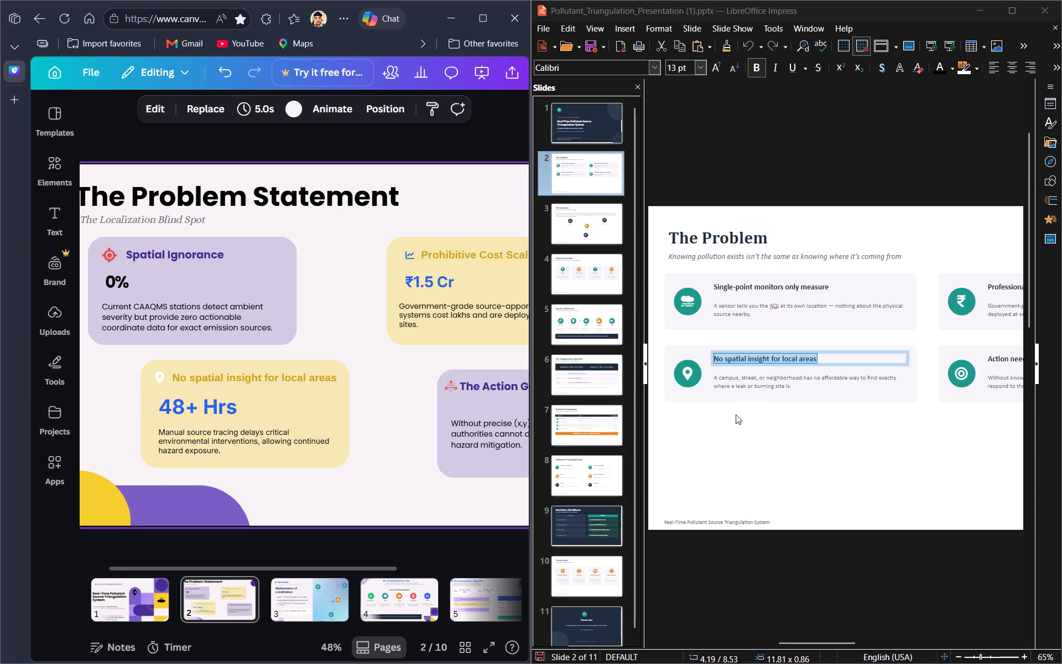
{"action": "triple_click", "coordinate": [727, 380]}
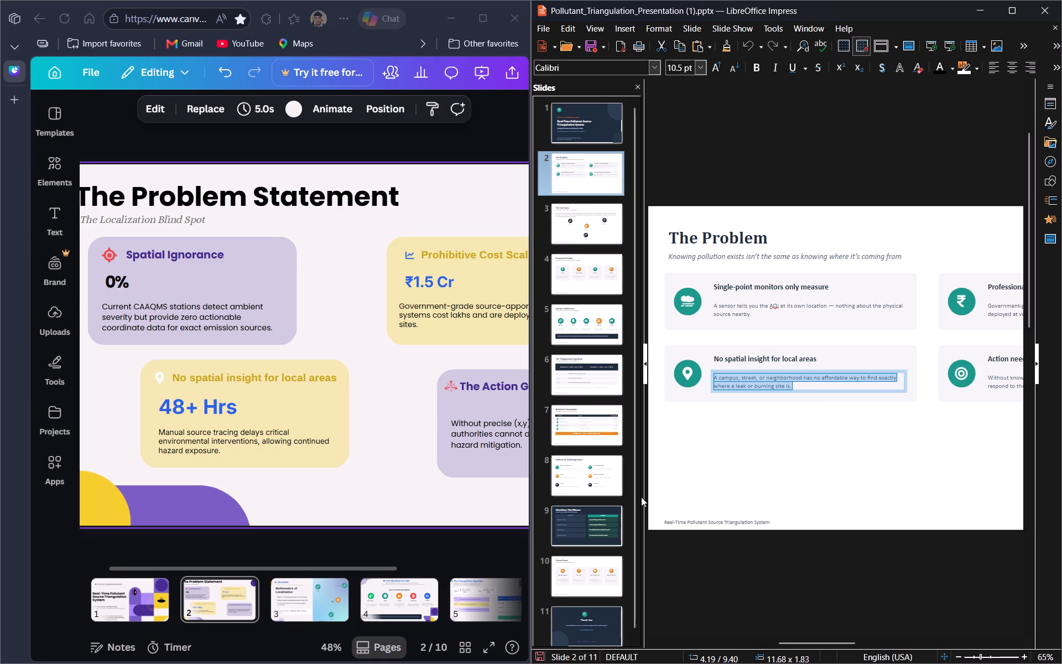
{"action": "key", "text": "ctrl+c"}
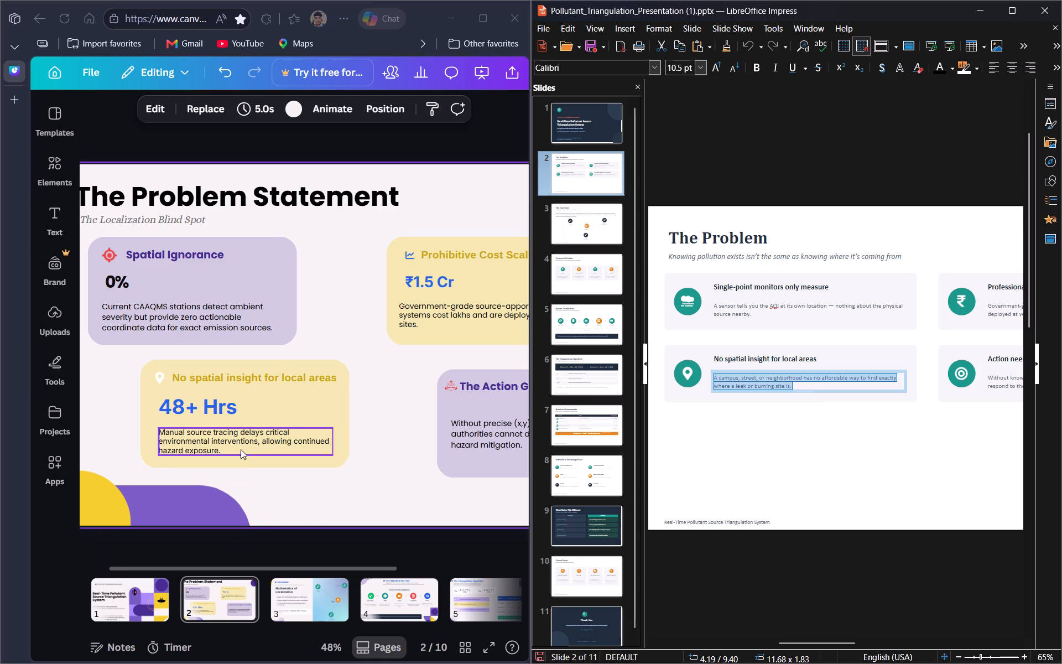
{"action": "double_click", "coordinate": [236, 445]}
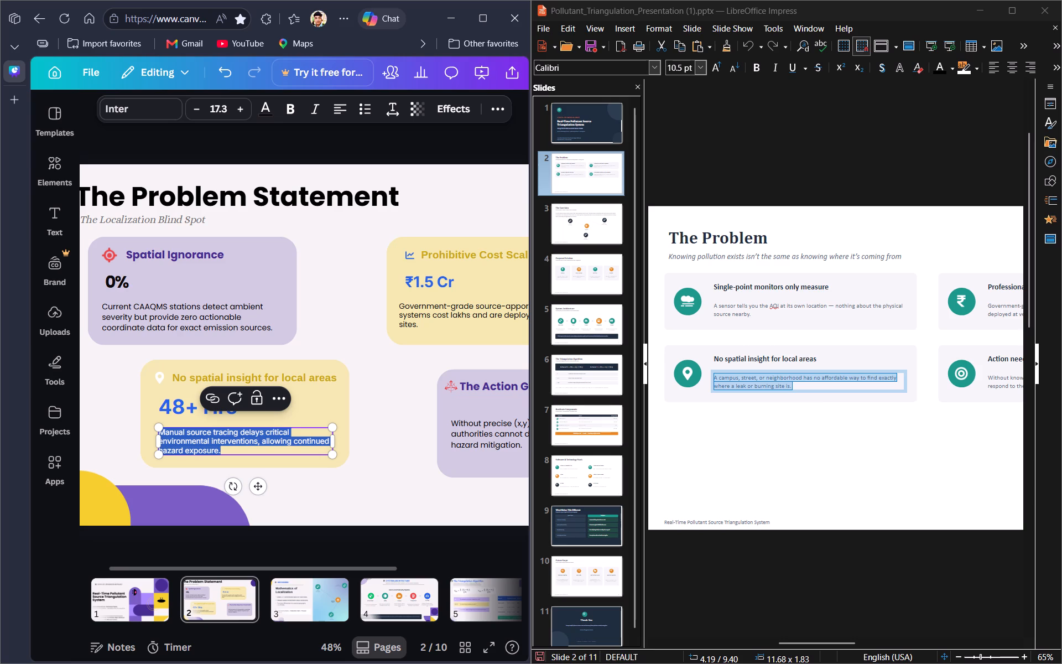
Undo the icon and heading changes on page 2 back to the hourglass icon and the Delayed Response heading.
{"action": "key", "text": "ctrl+z"}
{"action": "key", "text": "ctrl+z"}
{"action": "key", "text": "ctrl+z"}
{"action": "key", "text": "ctrl+z"}
{"action": "key", "text": "ctrl+z"}
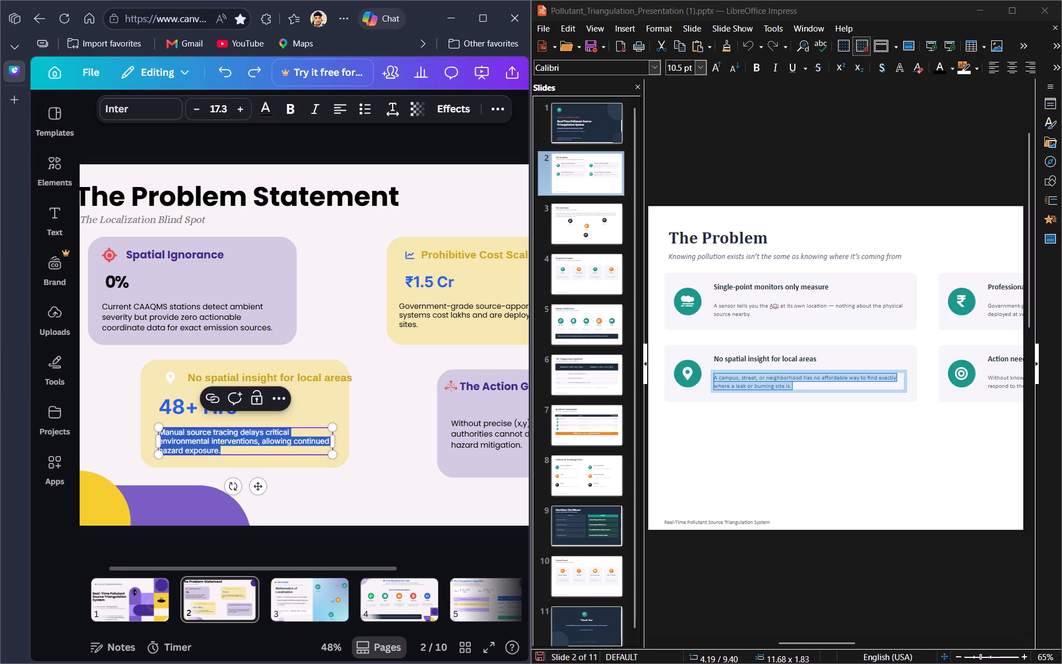
{"action": "key", "text": "ctrl+z"}
{"action": "key", "text": "ctrl+z"}
{"action": "key", "text": "ctrl+z"}
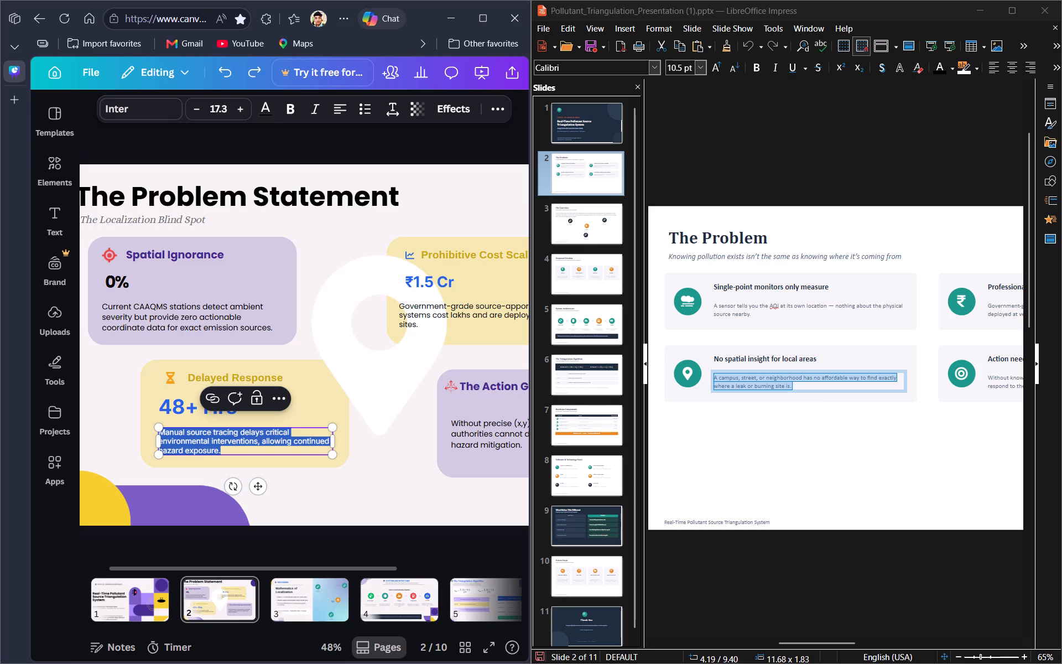
Delete the large pasted map pin image from Canva page 2.
{"action": "left_click", "coordinate": [347, 363]}
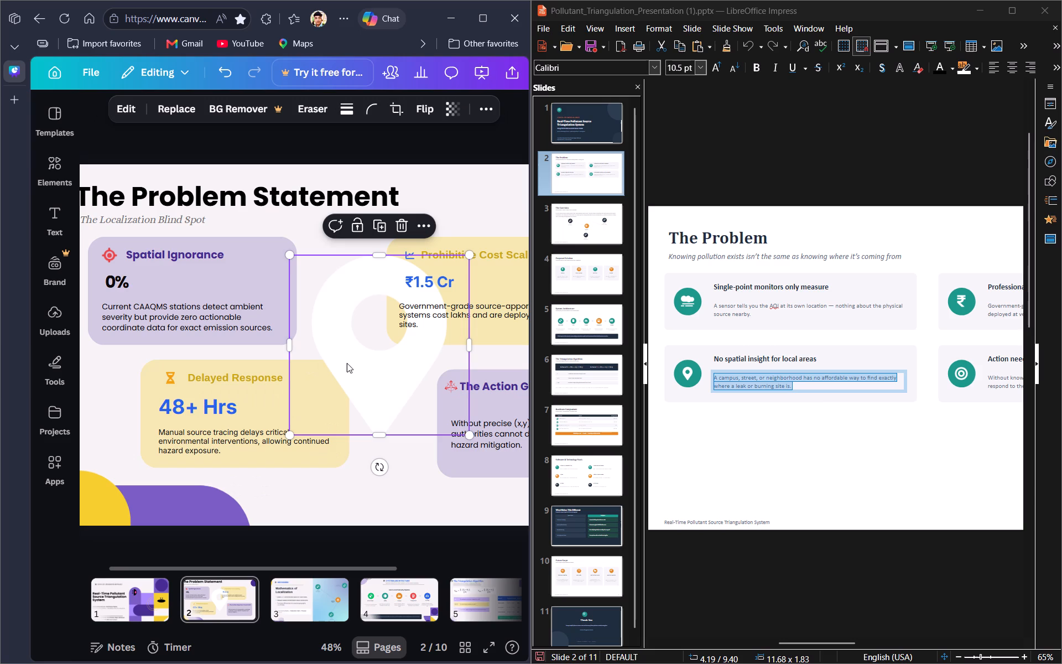
{"action": "left_click", "coordinate": [407, 225]}
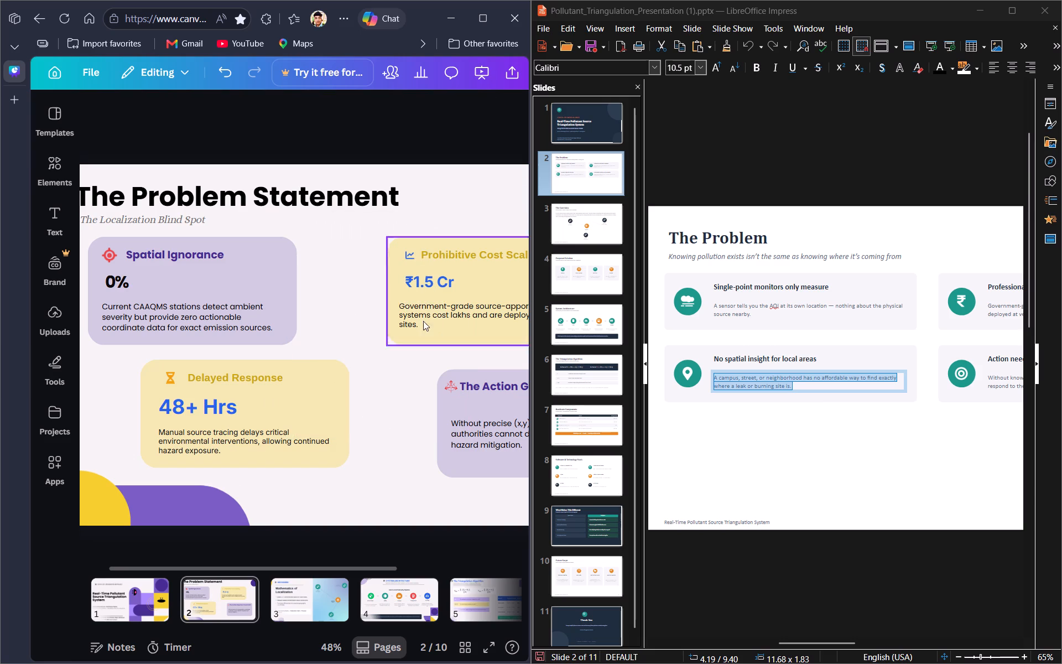
Replace the Action Gap card's body on Canva page 2 with Impress slide 2's "Without knowing where the source is, authorities and citizens cannot respond…" text.
{"action": "scroll", "coordinate": [441, 398], "scroll_direction": "left", "scroll_amount": 2}
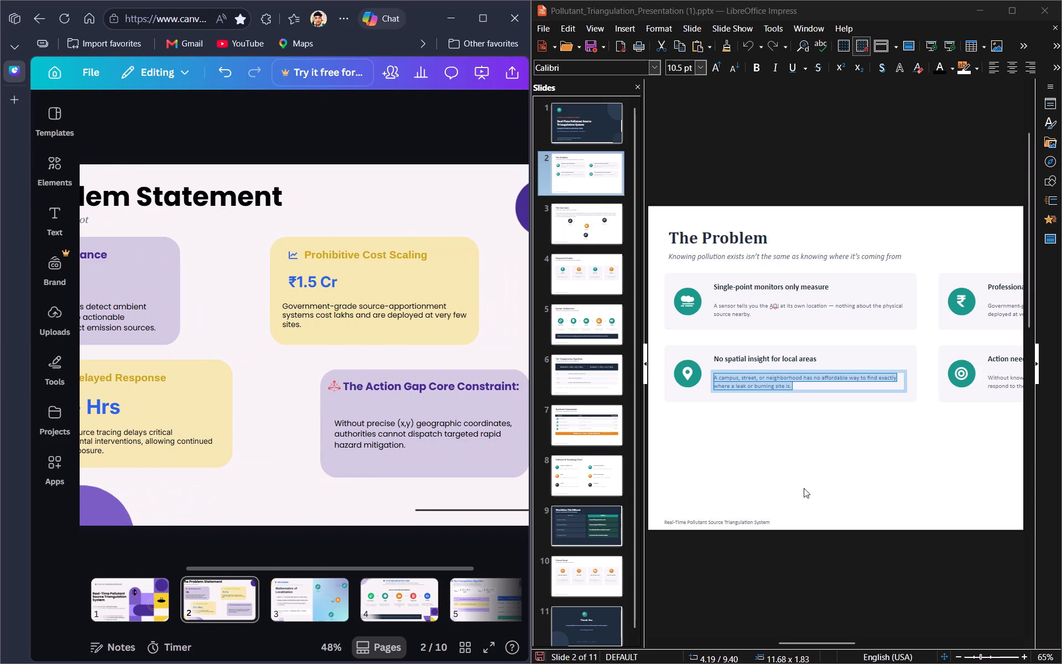
{"action": "scroll", "coordinate": [808, 485], "scroll_direction": "left", "scroll_amount": 1}
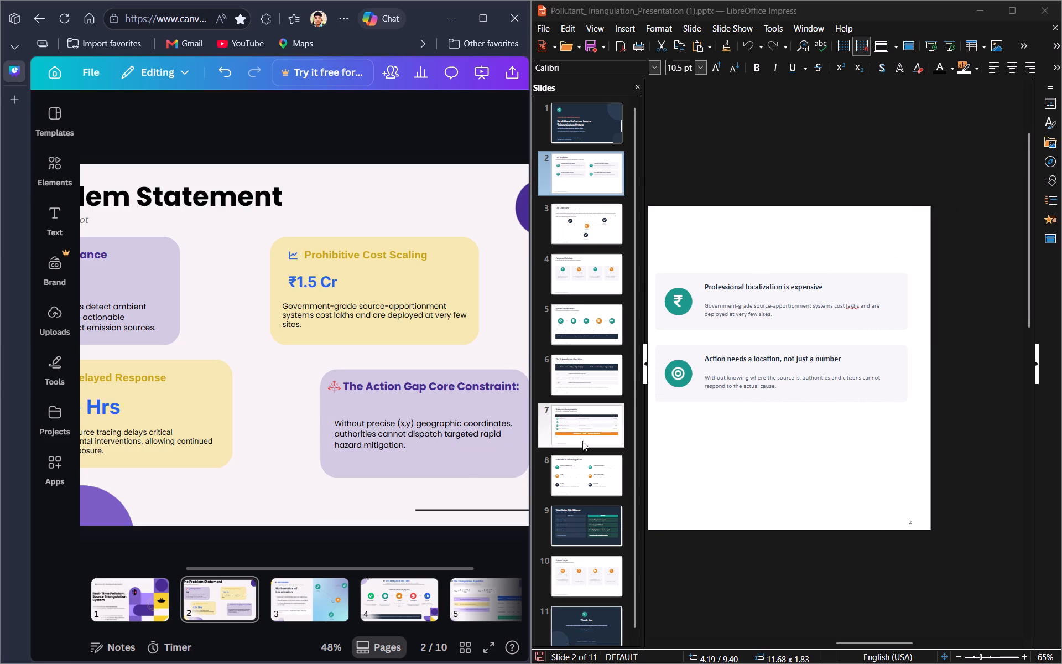
{"action": "triple_click", "coordinate": [732, 381]}
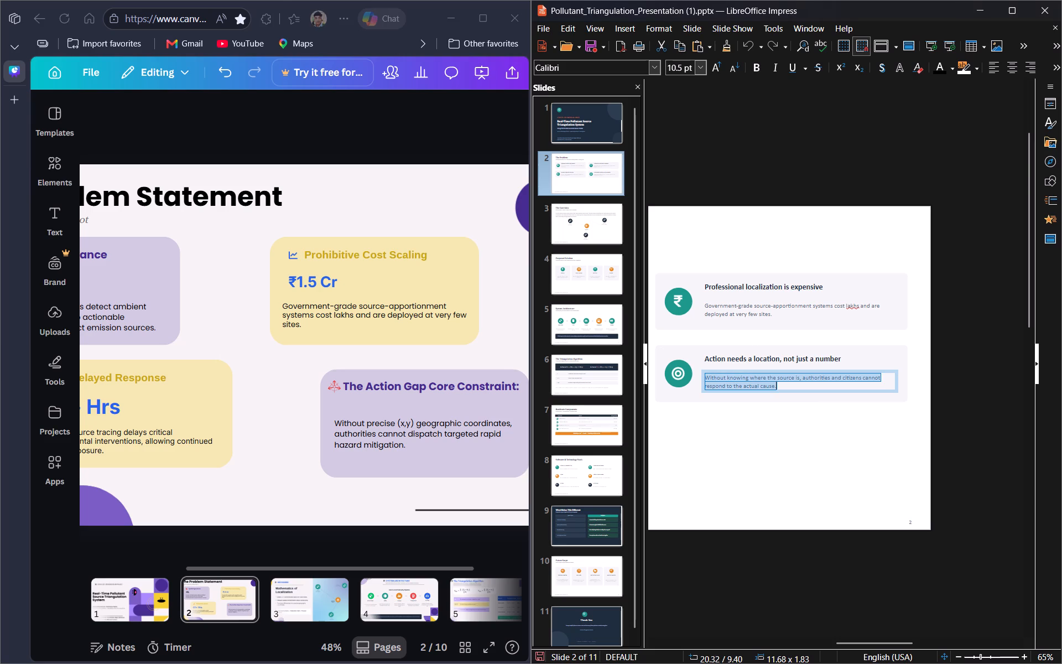
{"action": "key", "text": "ctrl+c"}
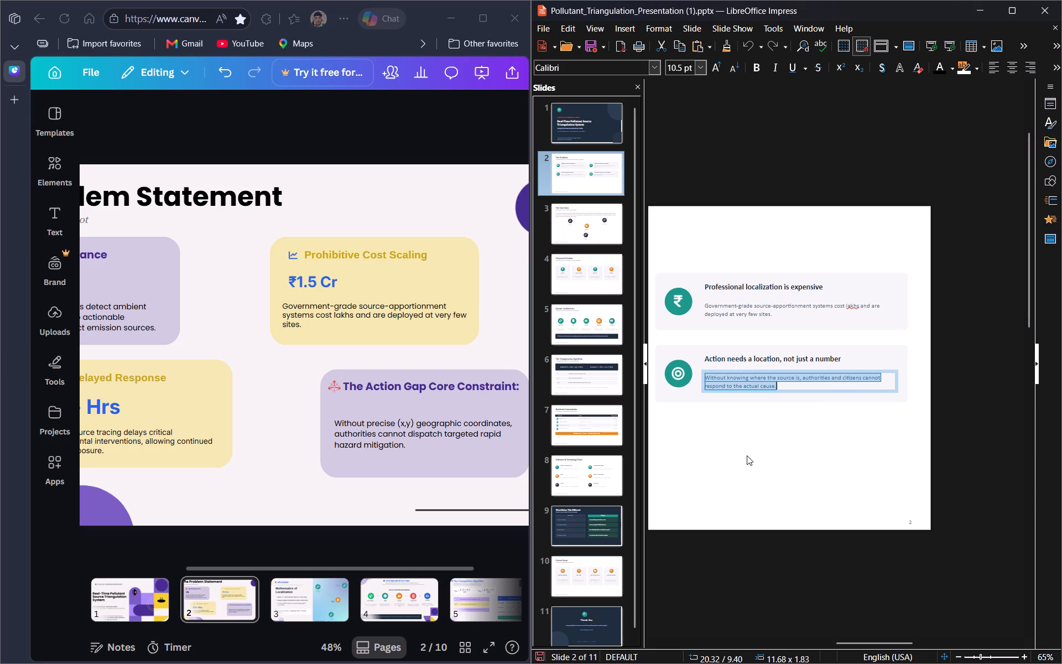
{"action": "left_click", "coordinate": [747, 455]}
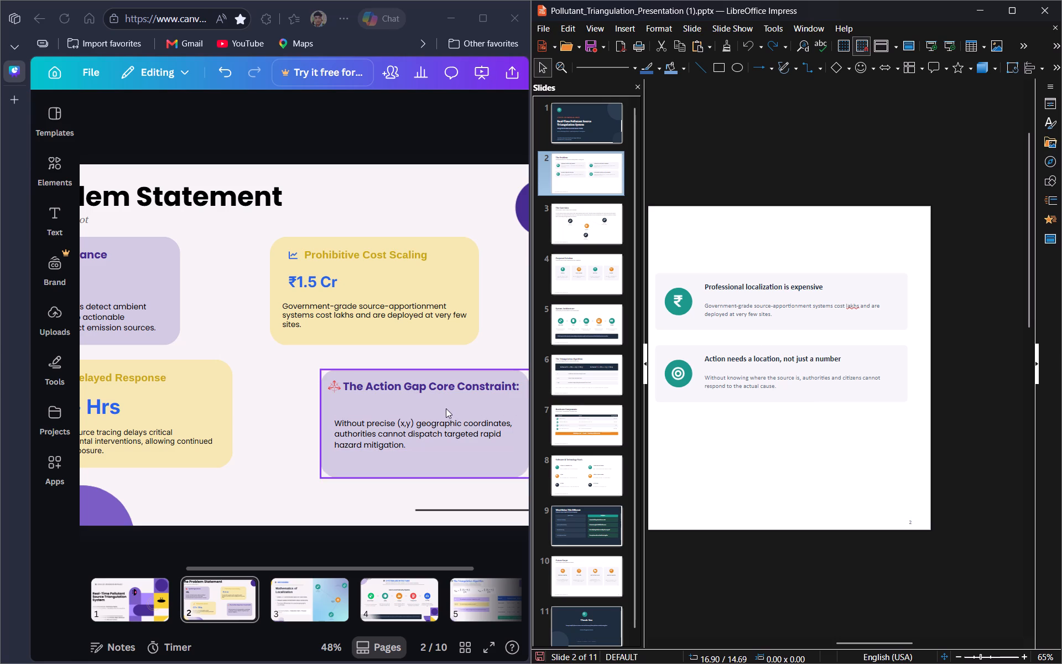
{"action": "double_click", "coordinate": [429, 435]}
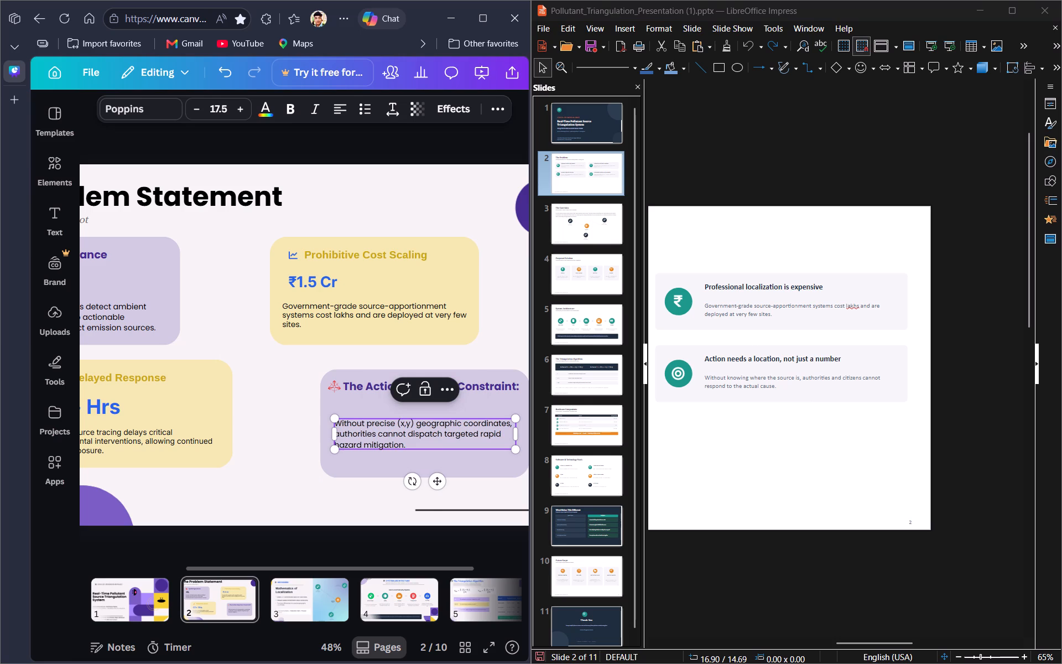
{"action": "key", "text": "ctrl+v"}
{"action": "key", "text": "ctrl+a"}
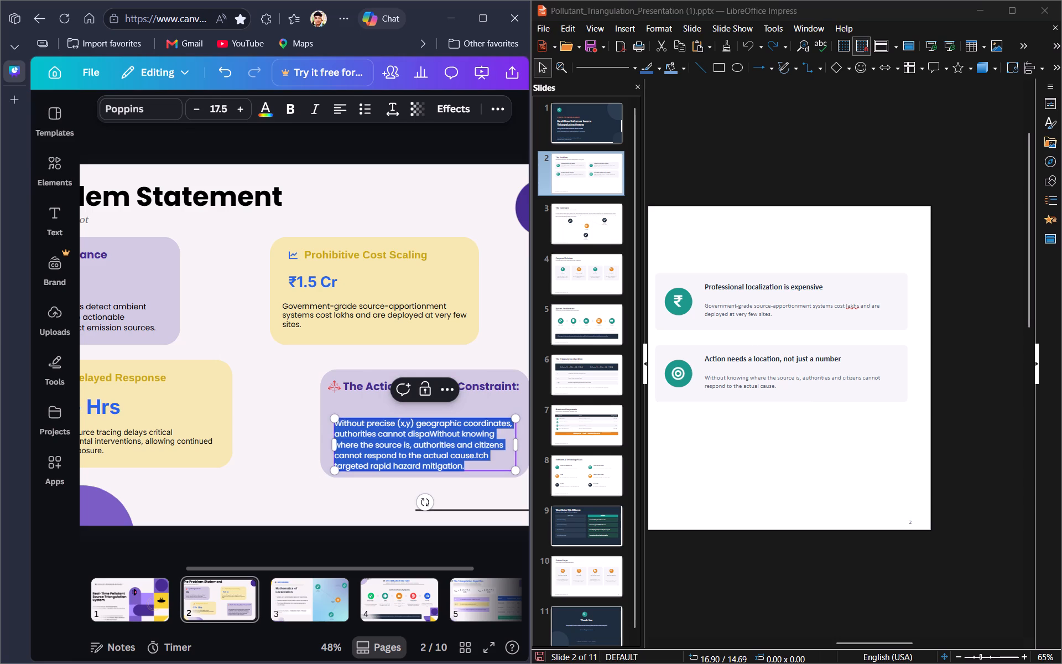
{"action": "key", "text": "ctrl+v"}
{"action": "left_click", "coordinate": [343, 513]}
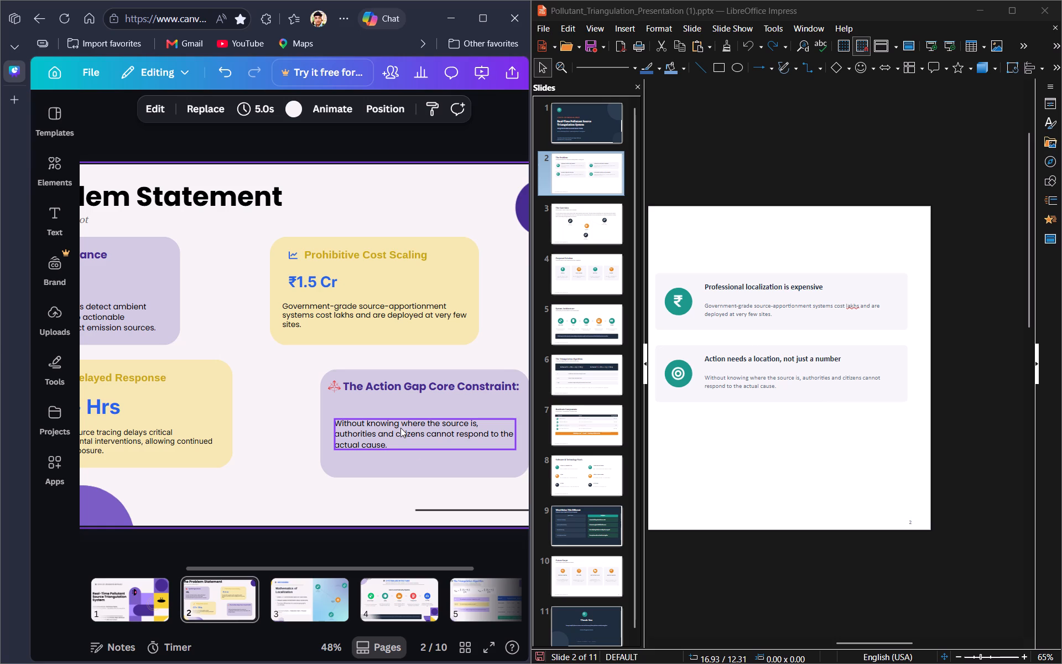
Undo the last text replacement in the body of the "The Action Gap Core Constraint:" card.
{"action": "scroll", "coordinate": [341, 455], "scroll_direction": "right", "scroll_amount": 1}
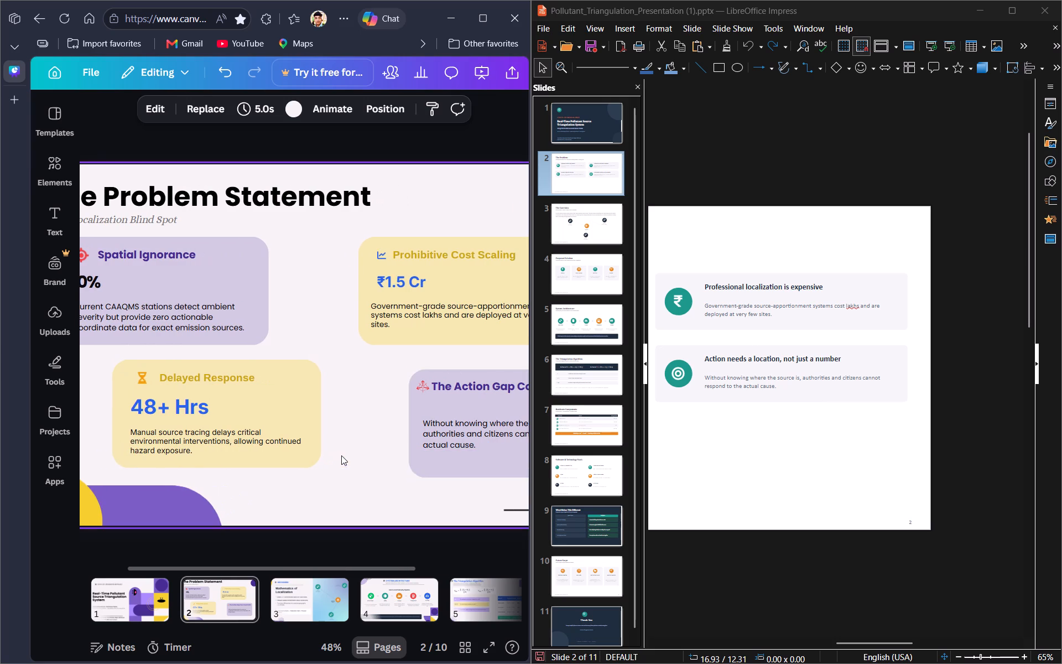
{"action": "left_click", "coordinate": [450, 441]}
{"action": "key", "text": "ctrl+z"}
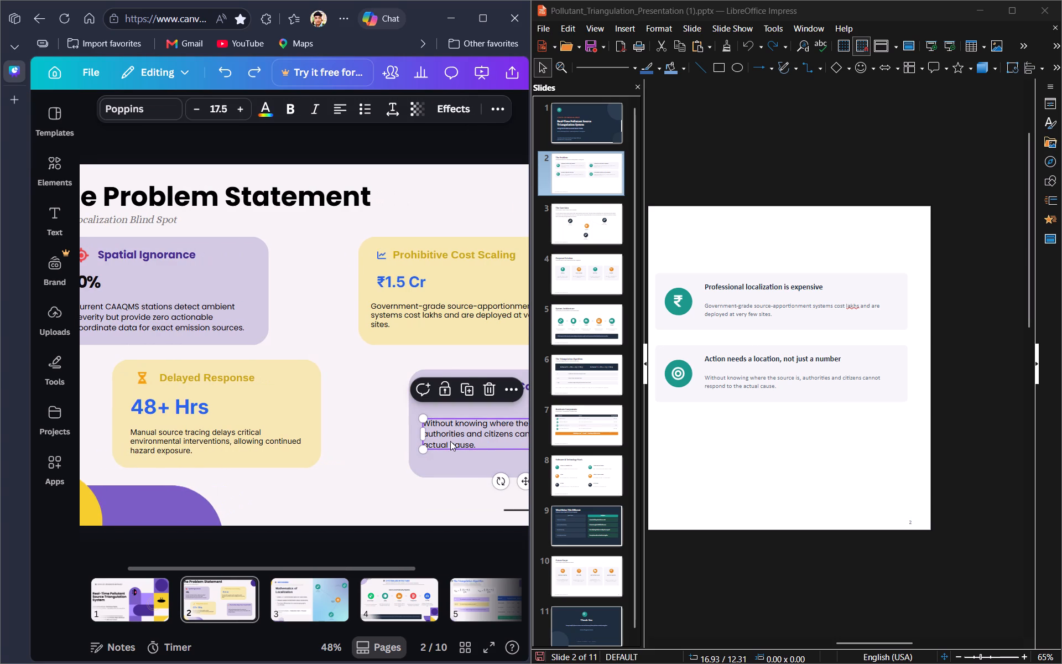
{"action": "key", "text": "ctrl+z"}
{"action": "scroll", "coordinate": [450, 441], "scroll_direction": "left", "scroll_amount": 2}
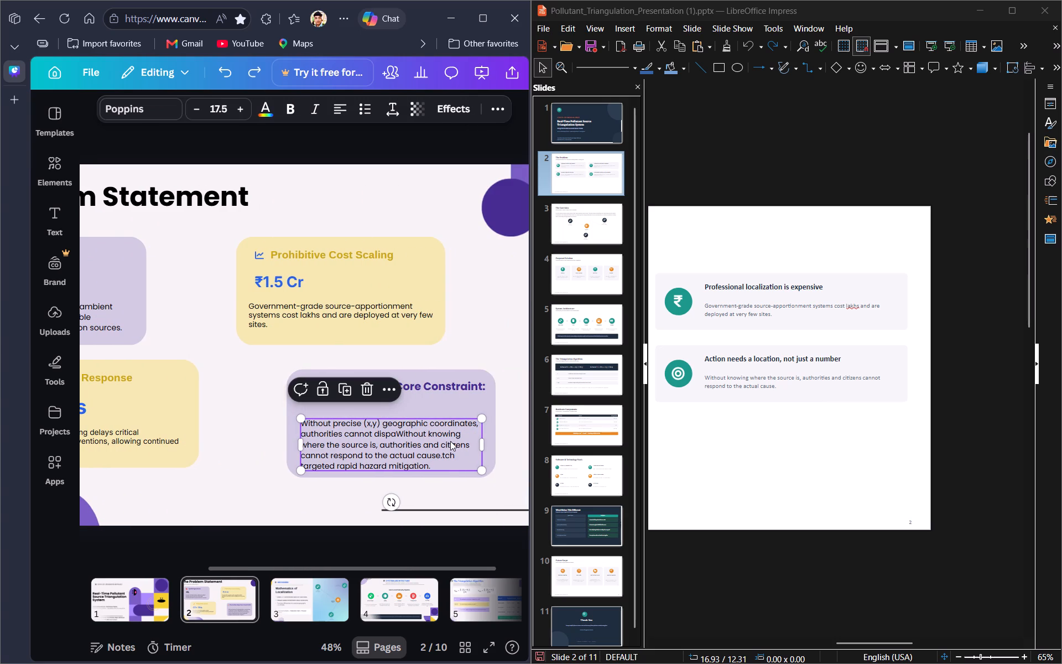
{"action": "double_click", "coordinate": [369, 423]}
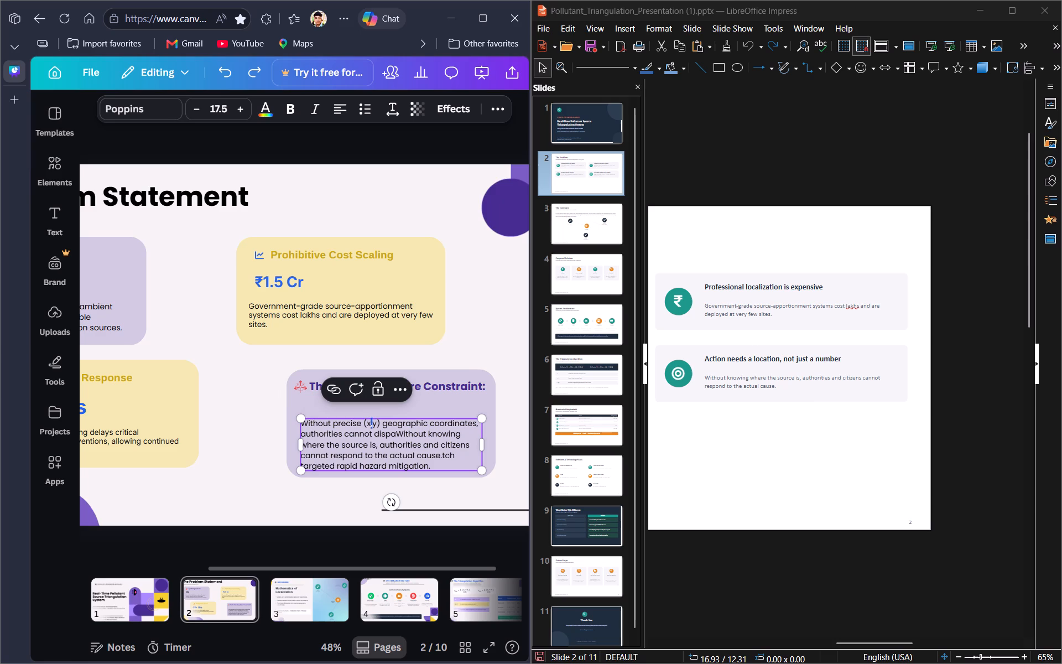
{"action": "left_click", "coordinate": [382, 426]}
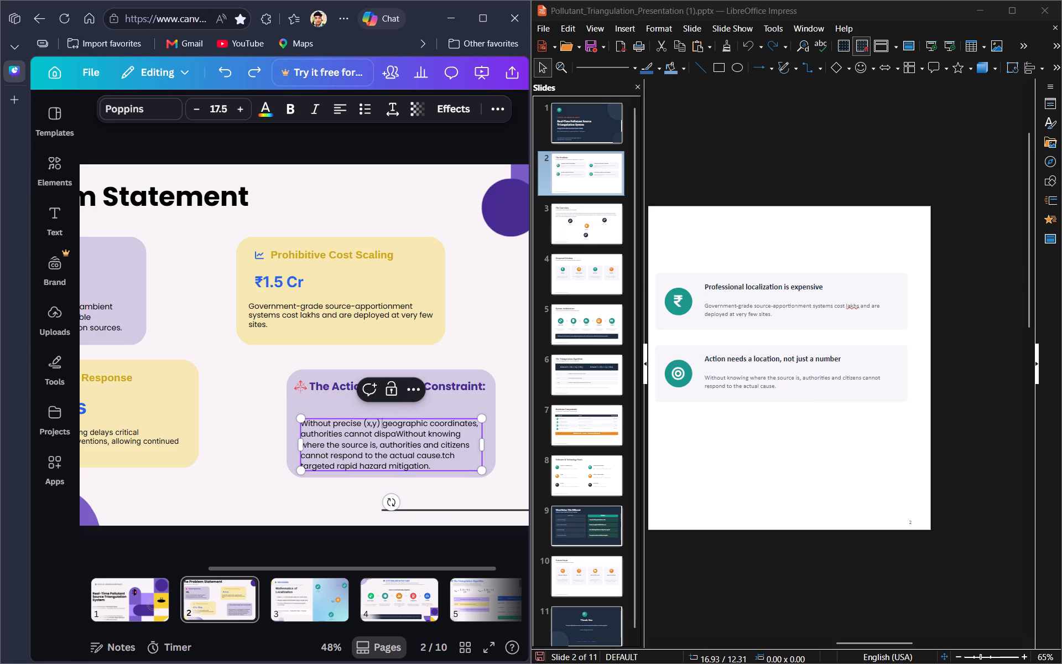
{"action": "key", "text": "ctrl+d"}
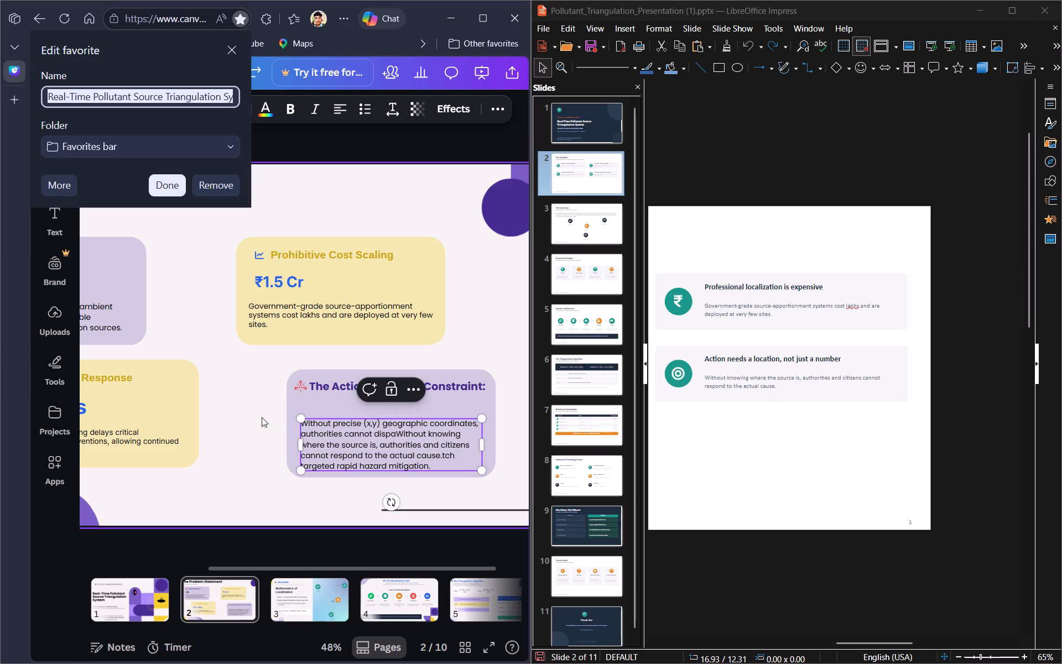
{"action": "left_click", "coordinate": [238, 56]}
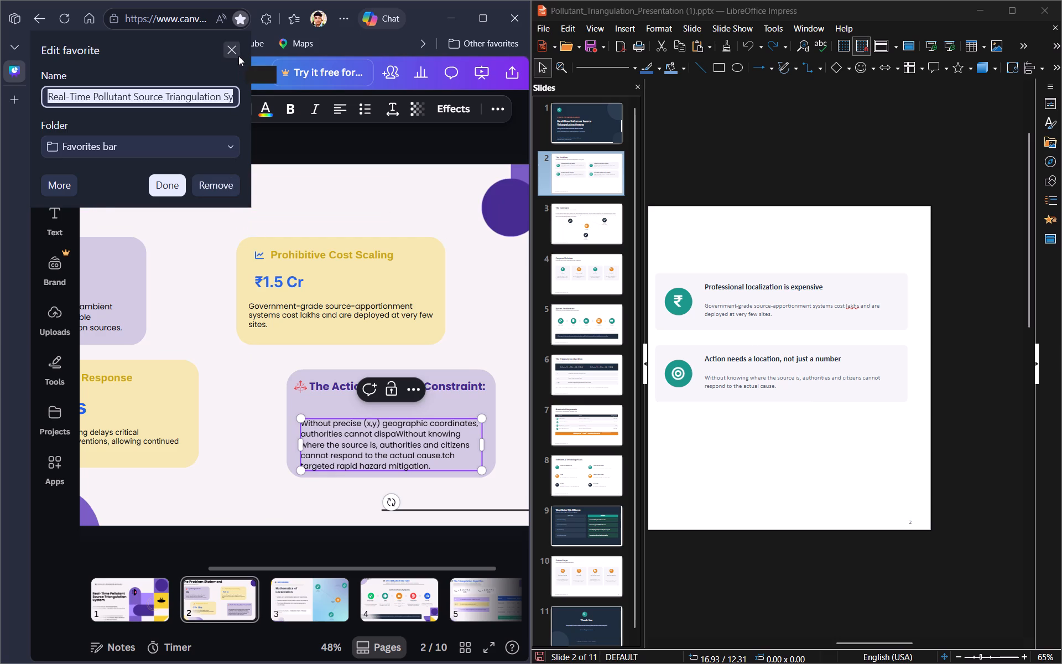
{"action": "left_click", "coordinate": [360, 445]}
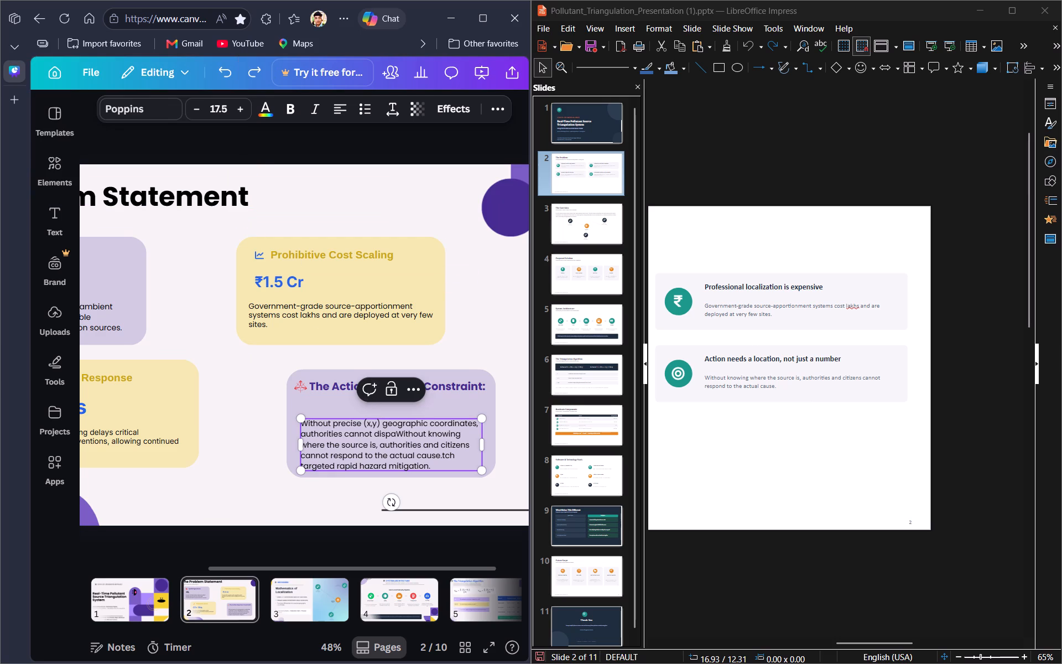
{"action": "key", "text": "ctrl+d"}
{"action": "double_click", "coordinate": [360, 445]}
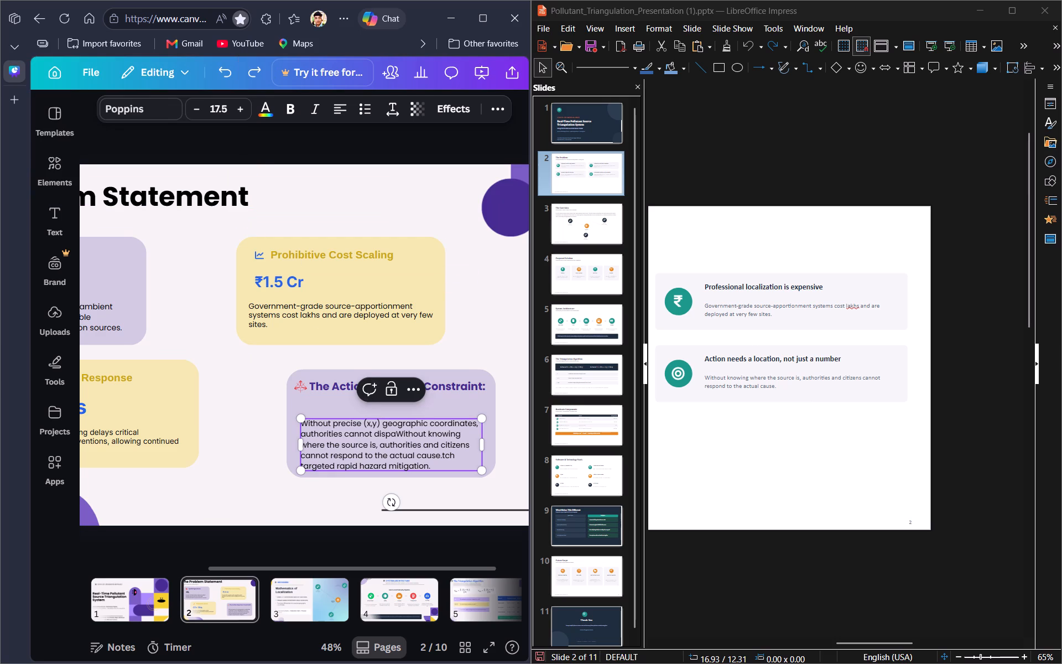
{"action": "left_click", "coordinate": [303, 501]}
Duplicate the Action Gap card's body text block and move the copy up beside the Prohibitive Cost Scaling card.
{"action": "left_click", "coordinate": [349, 438]}
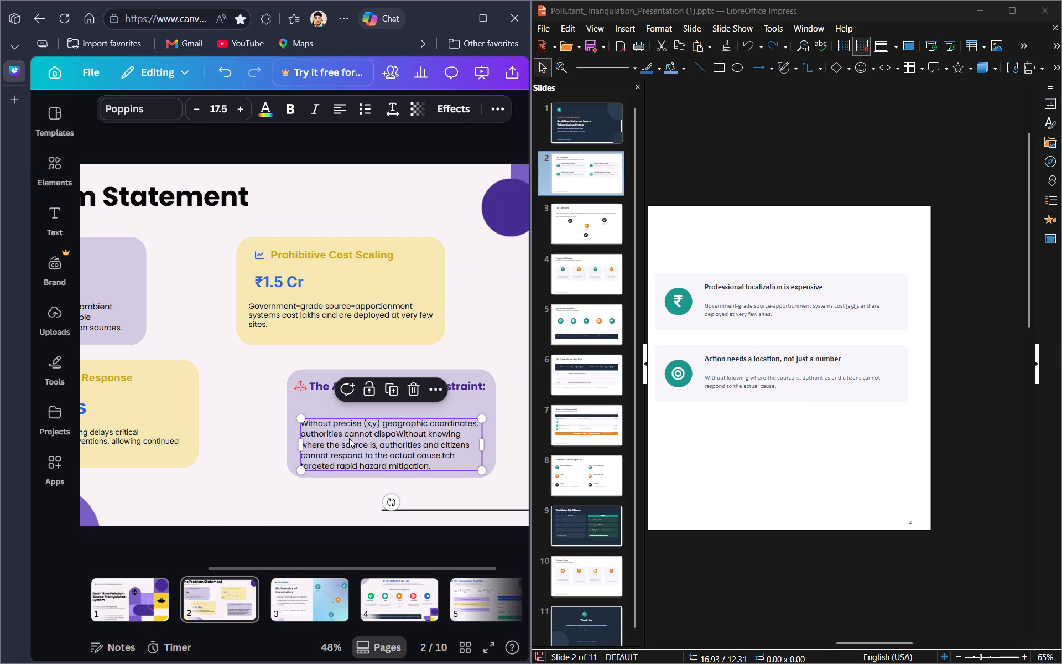
{"action": "key", "text": "ctrl+d"}
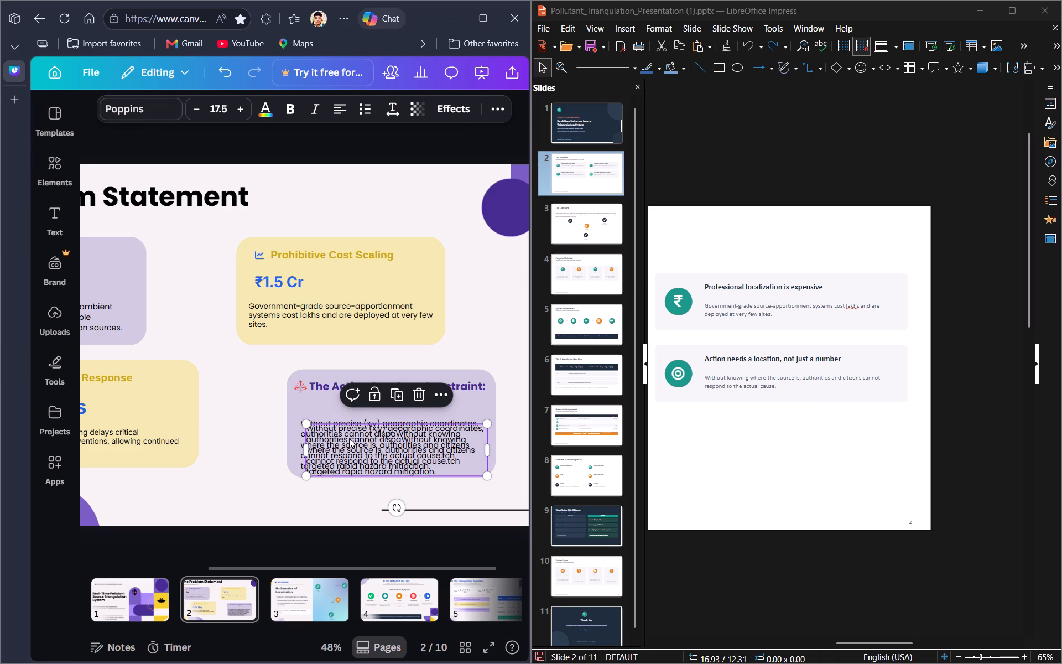
{"action": "left_click_drag", "start_coordinate": [403, 450], "coordinate": [246, 345]}
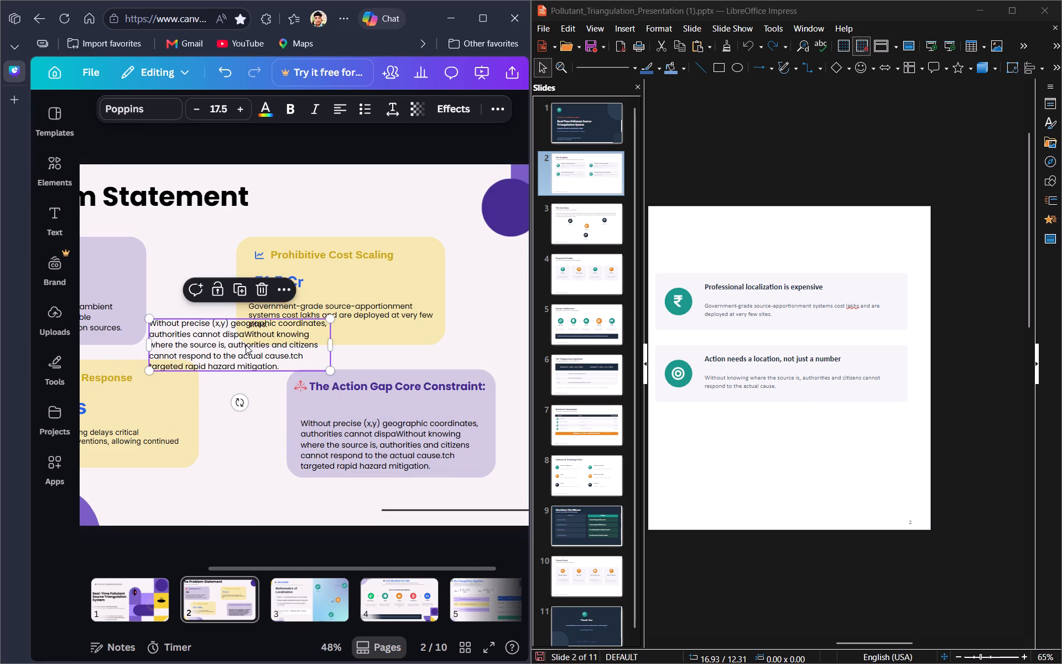
Replace the Action Gap card's original body with the copied "Without knowing where the source is…" sentence and shift it slightly down within the card.
{"action": "left_click", "coordinate": [348, 431]}
{"action": "triple_click", "coordinate": [348, 431]}
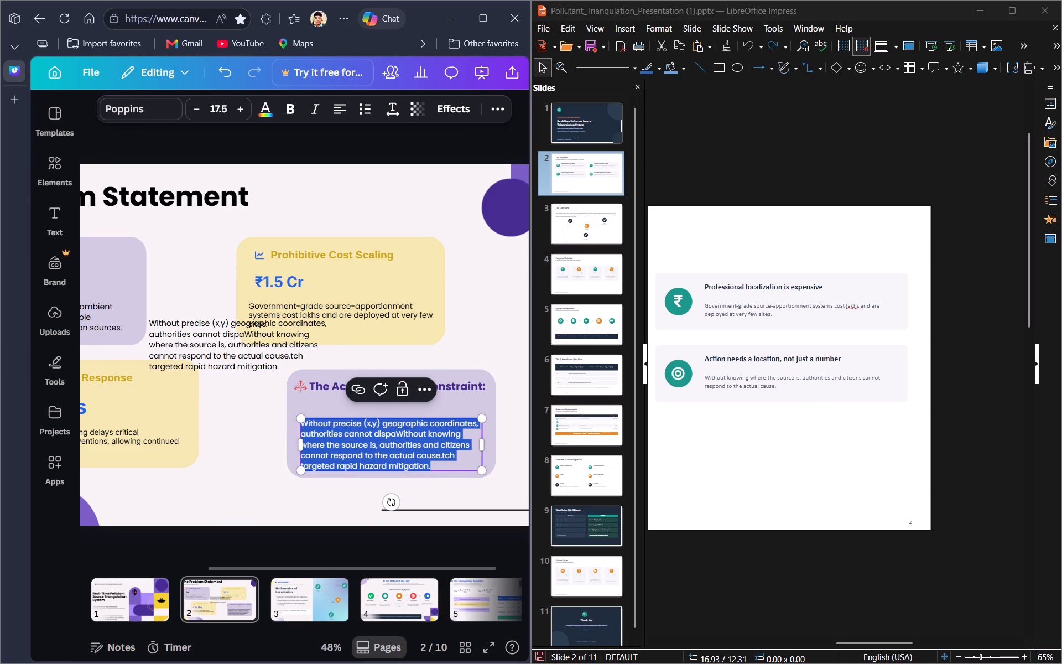
{"action": "key", "text": "ctrl+v"}
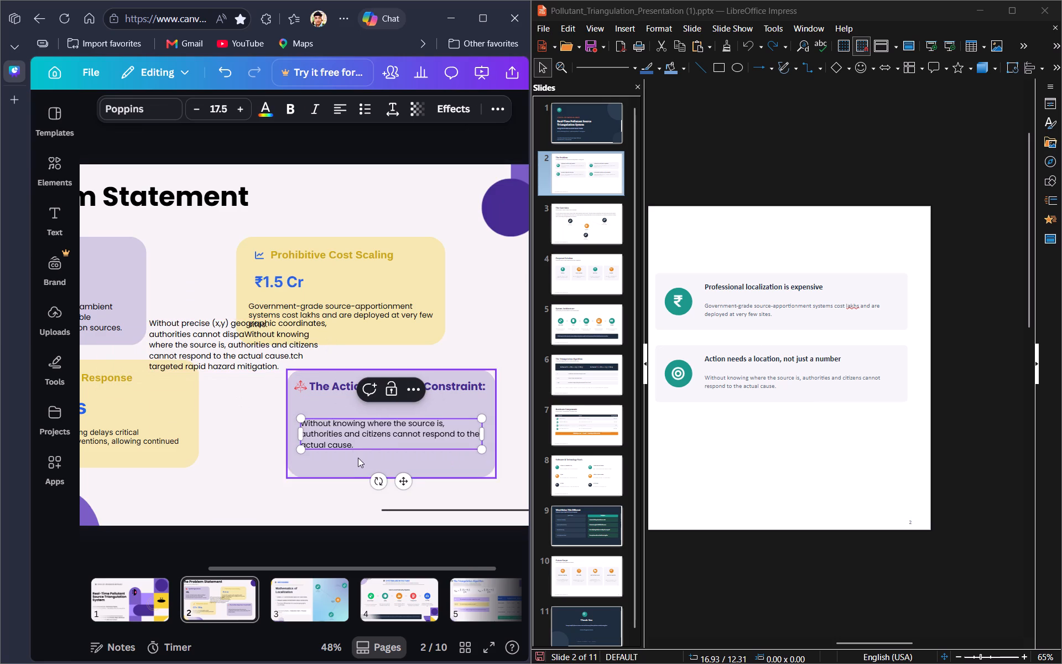
{"action": "left_click", "coordinate": [385, 439]}
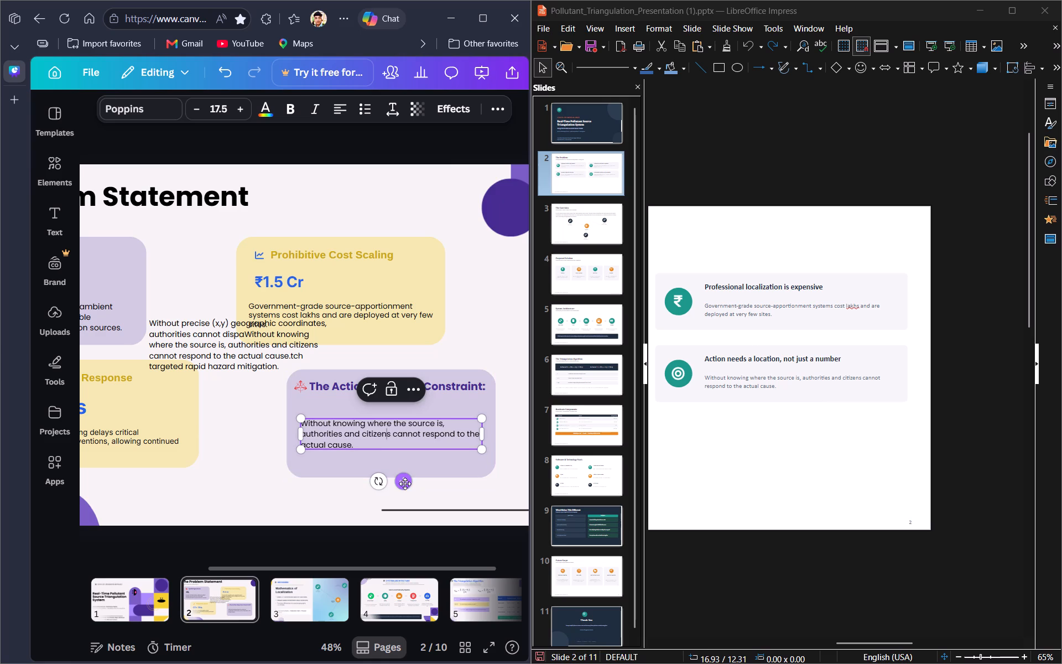
{"action": "left_click_drag", "start_coordinate": [405, 484], "coordinate": [405, 495]}
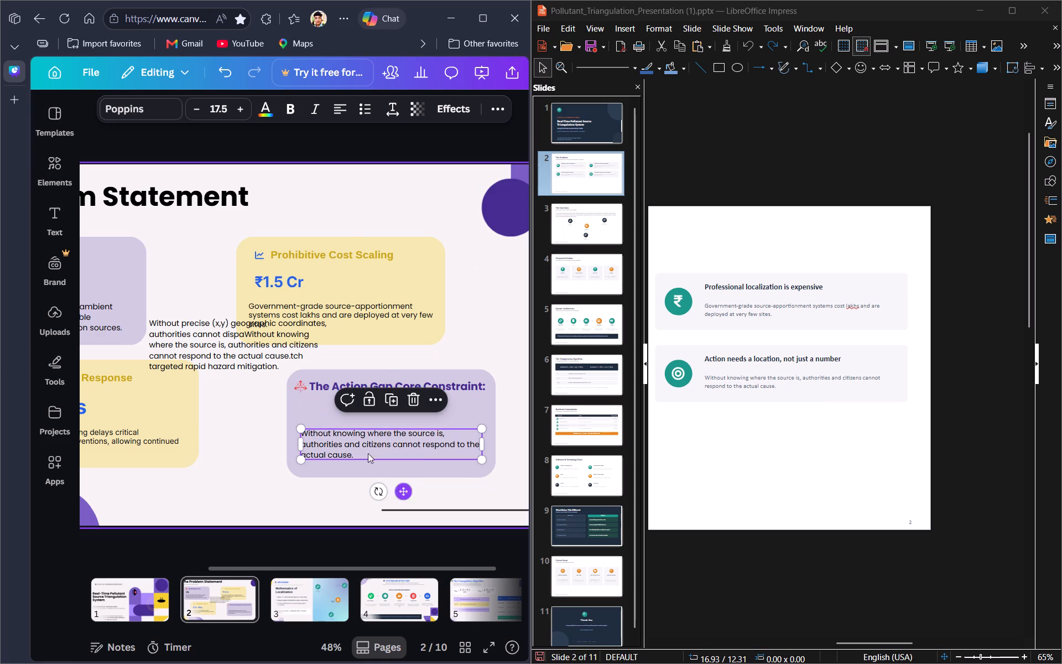
Copy the heading "Action needs a location, not just a number" from Impress slide 2 and select the Action Gap card's heading in Canva.
{"action": "left_click", "coordinate": [722, 356]}
{"action": "triple_click", "coordinate": [722, 356]}
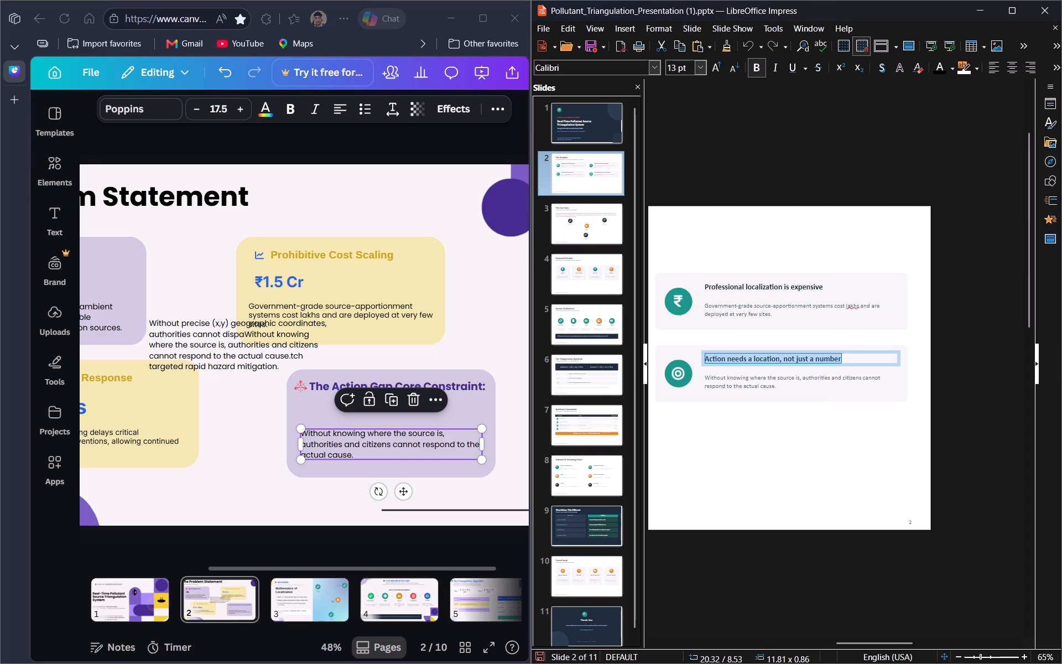
{"action": "key", "text": "ctrl+c"}
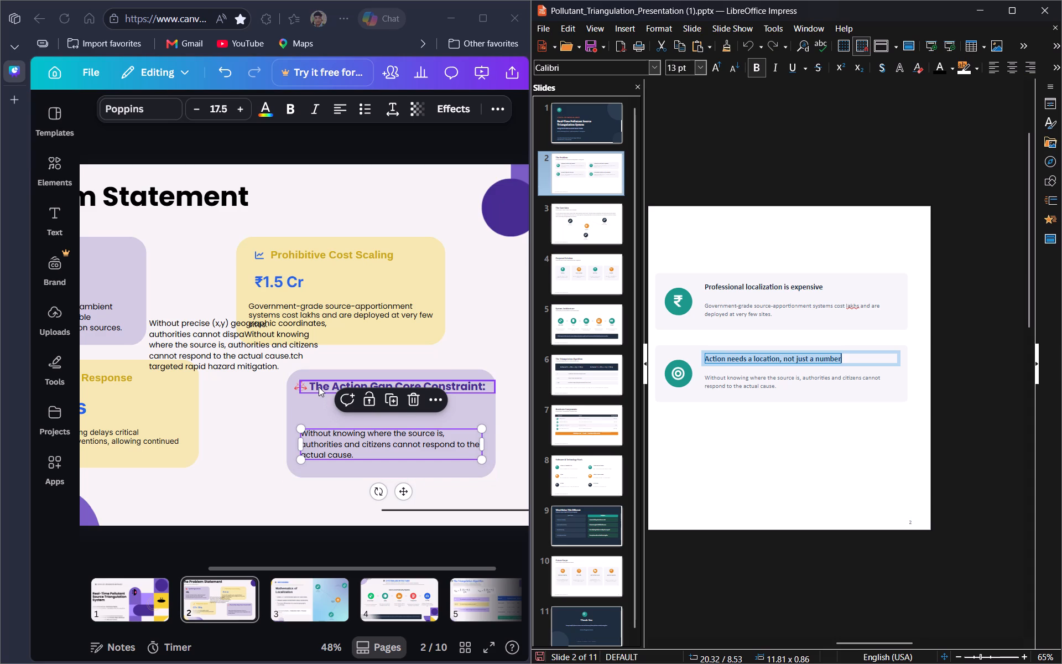
{"action": "left_click", "coordinate": [319, 387]}
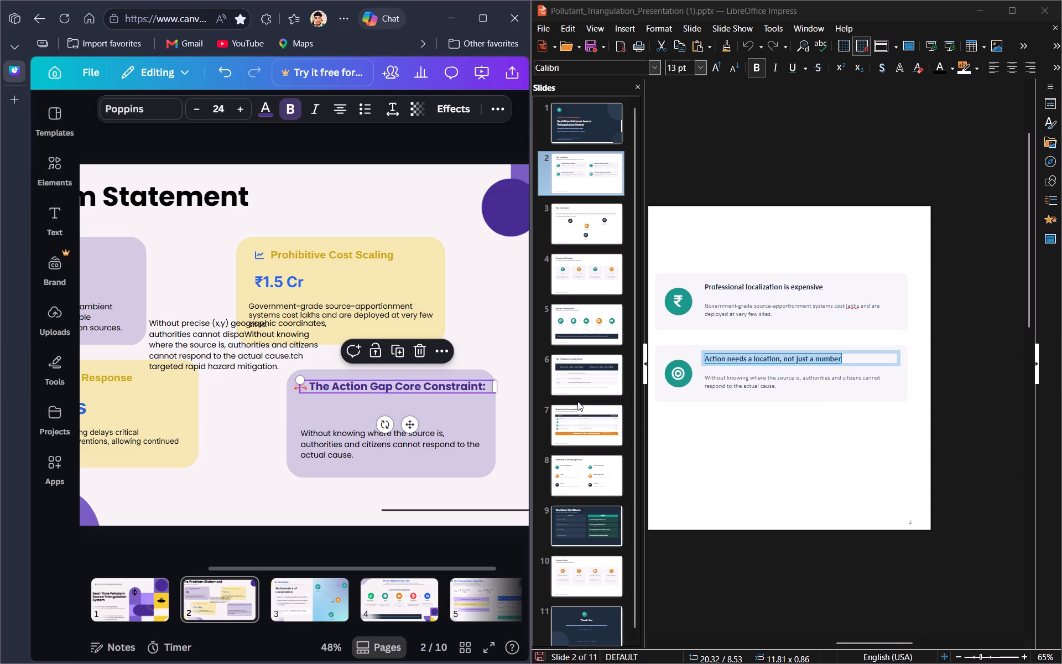
Move the duplicated "Without precise (x,y) geographic coordinates" text block down between the Delayed Response and Action Gap cards.
{"action": "left_click_drag", "start_coordinate": [267, 355], "coordinate": [259, 450]}
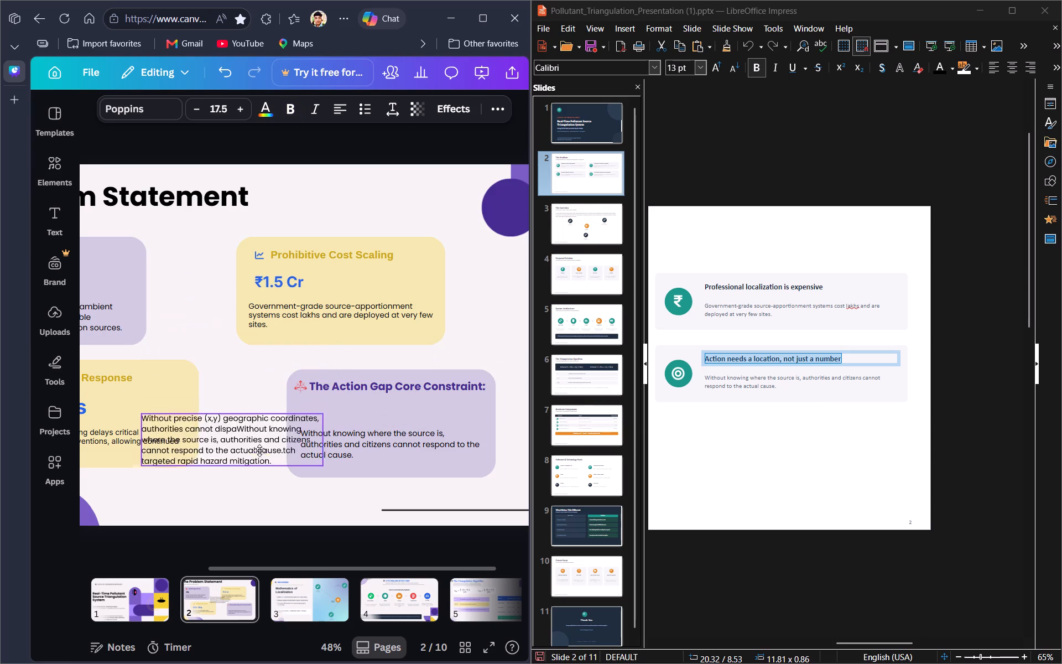
{"action": "left_click_drag", "start_coordinate": [259, 450], "coordinate": [301, 473]}
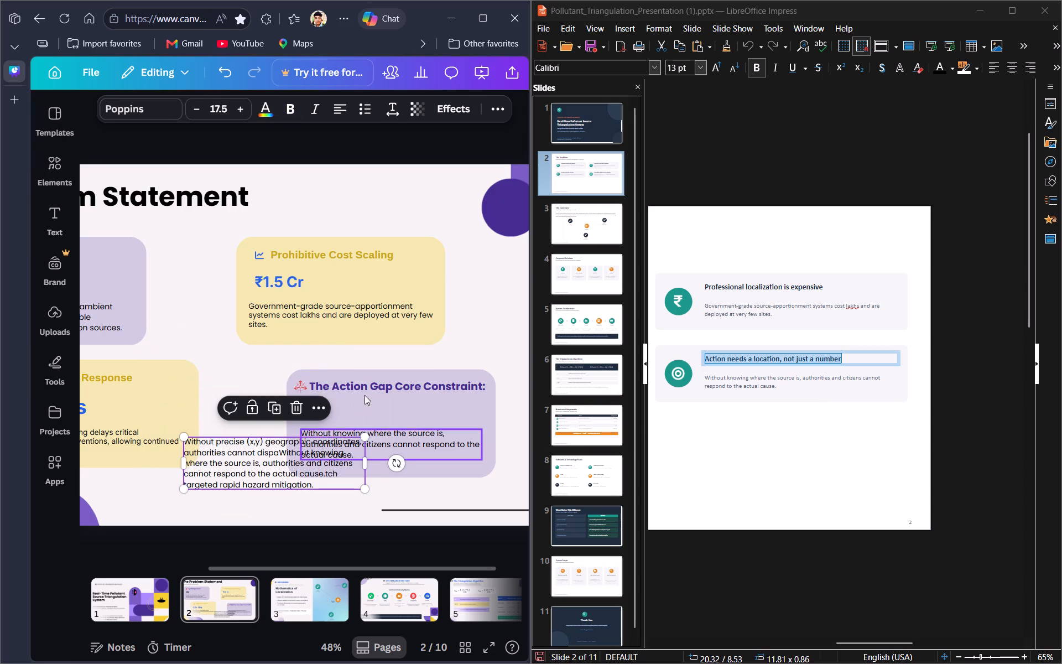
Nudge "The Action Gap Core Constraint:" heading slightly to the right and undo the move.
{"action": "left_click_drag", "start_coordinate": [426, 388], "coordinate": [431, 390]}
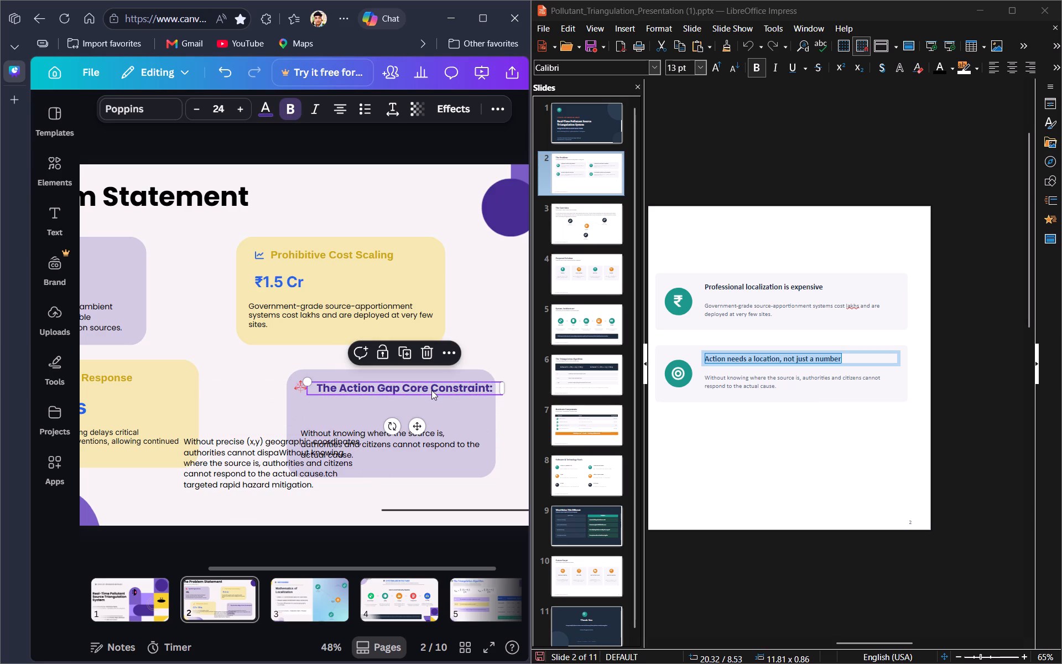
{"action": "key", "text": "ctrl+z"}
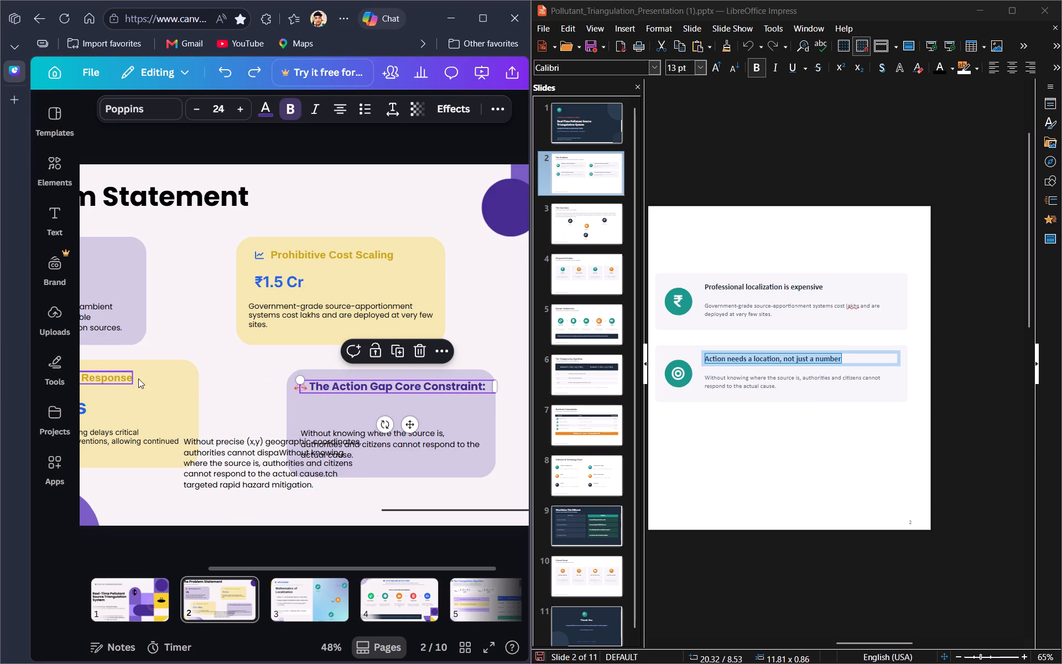
Copy the phrase "precise (x,y) geographic coordinates" from the leftover text block between the Delayed Response and Action Gap cards.
{"action": "left_click", "coordinate": [256, 346]}
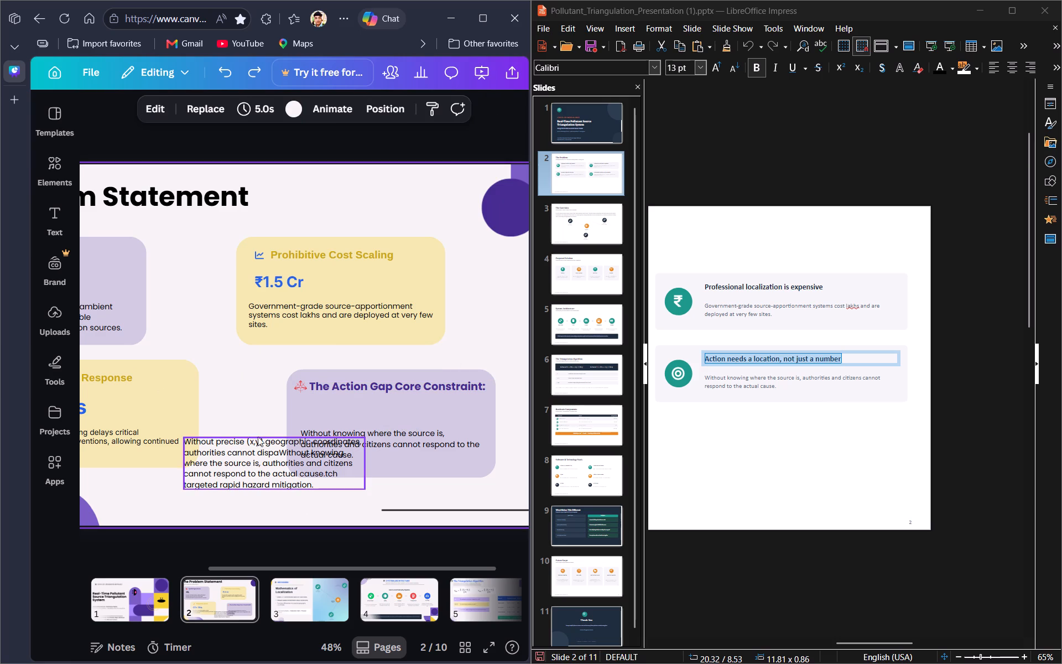
{"action": "triple_click", "coordinate": [262, 440]}
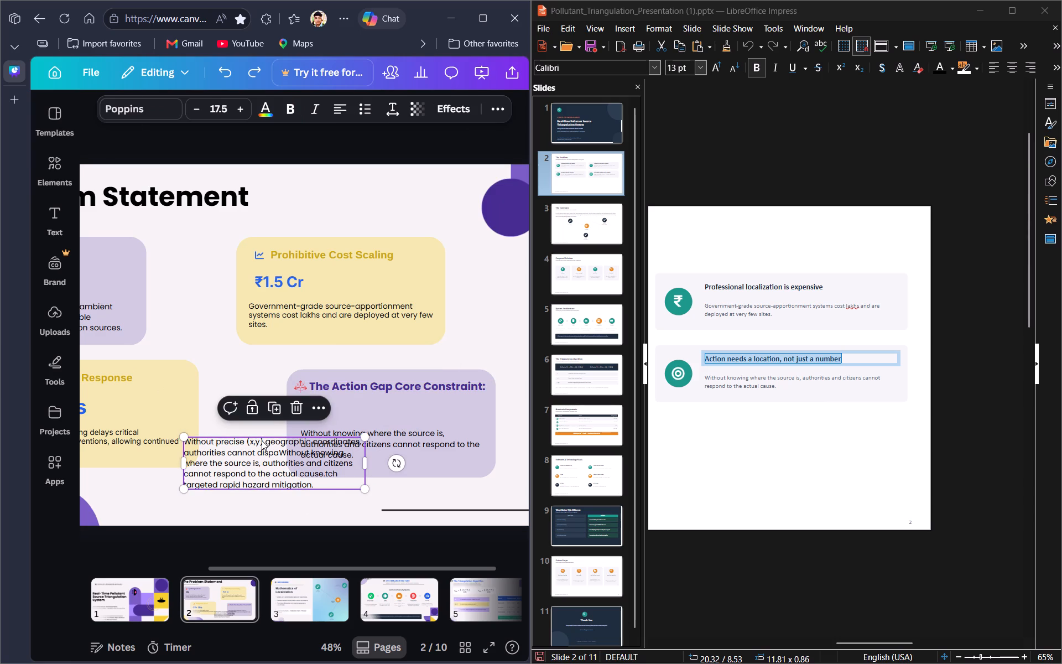
{"action": "left_click", "coordinate": [262, 440]}
{"action": "left_click", "coordinate": [262, 440]}
{"action": "left_click_drag", "start_coordinate": [262, 440], "coordinate": [252, 440]}
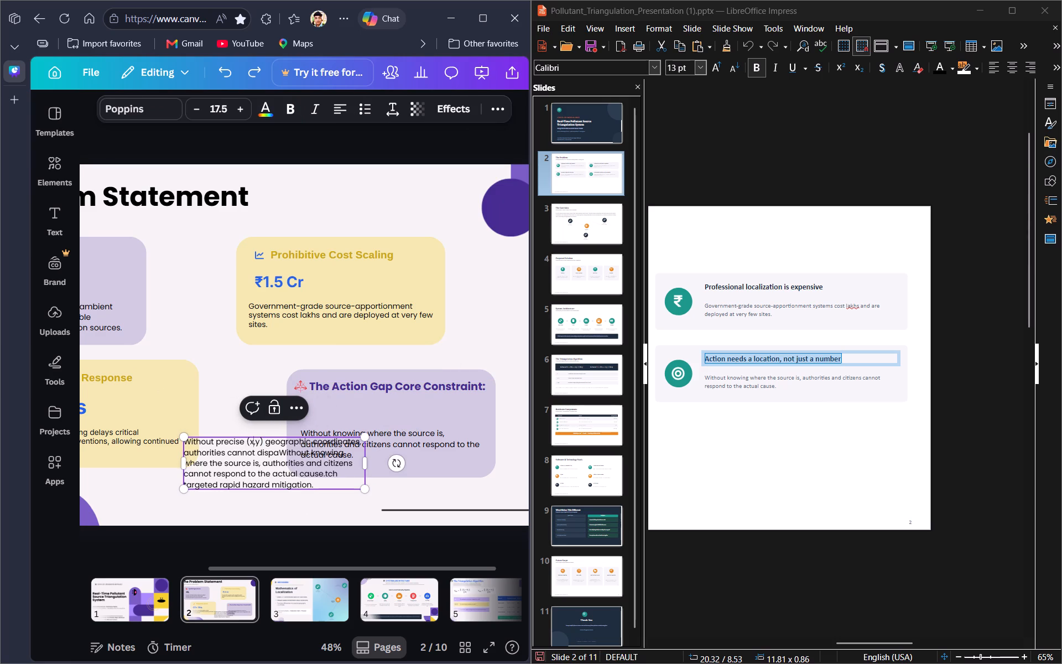
{"action": "left_click_drag", "start_coordinate": [266, 442], "coordinate": [250, 443]}
{"action": "left_click_drag", "start_coordinate": [250, 443], "coordinate": [204, 448]}
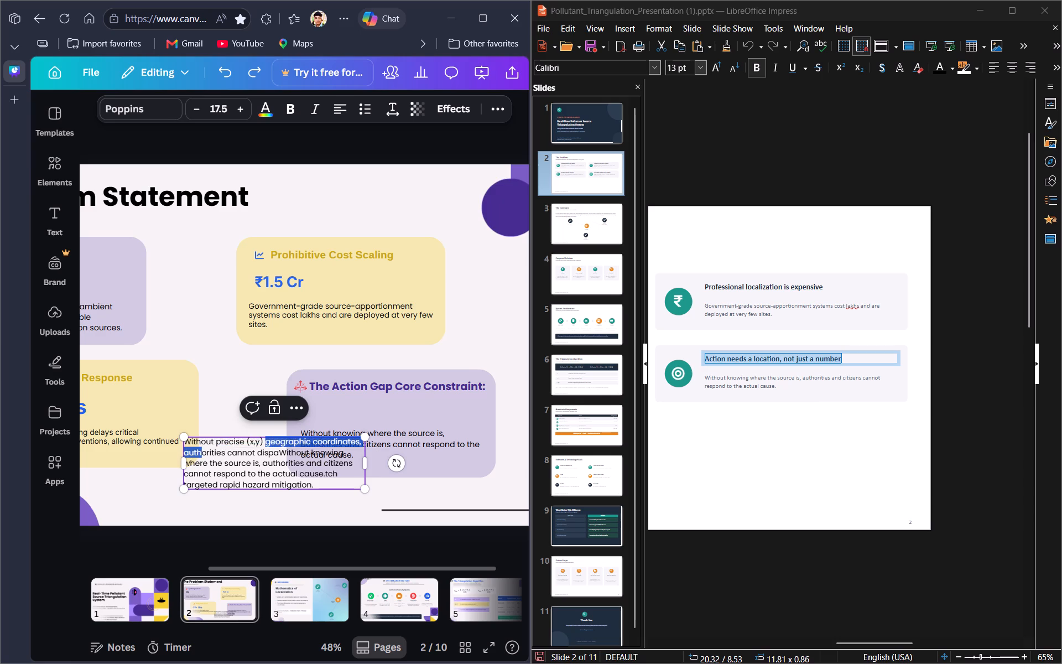
{"action": "left_click_drag", "start_coordinate": [204, 448], "coordinate": [219, 443]}
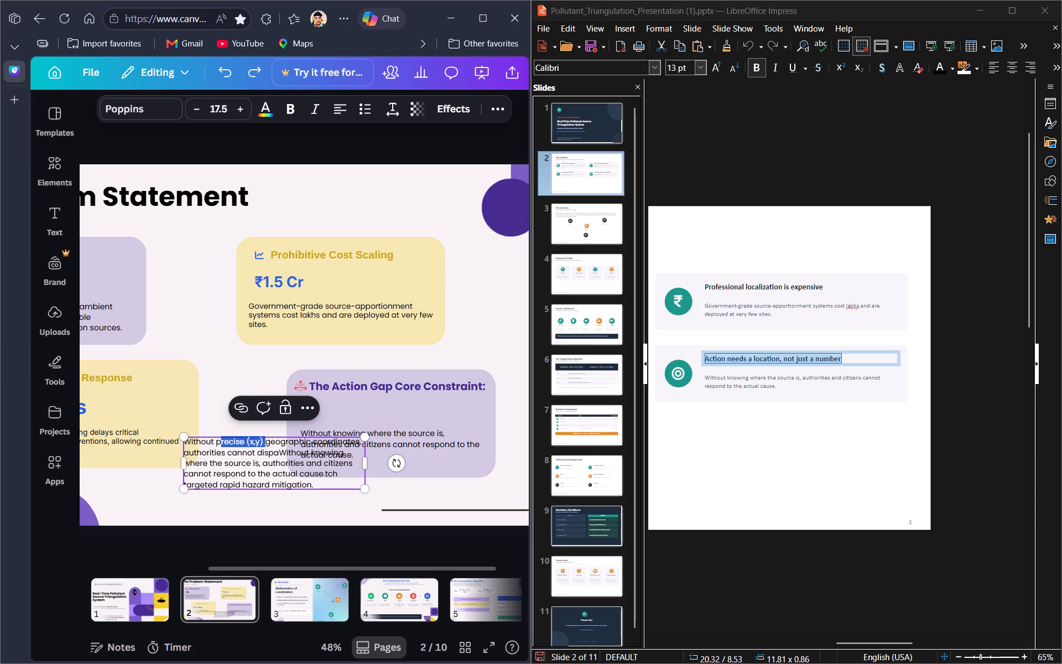
{"action": "left_click", "coordinate": [214, 443]}
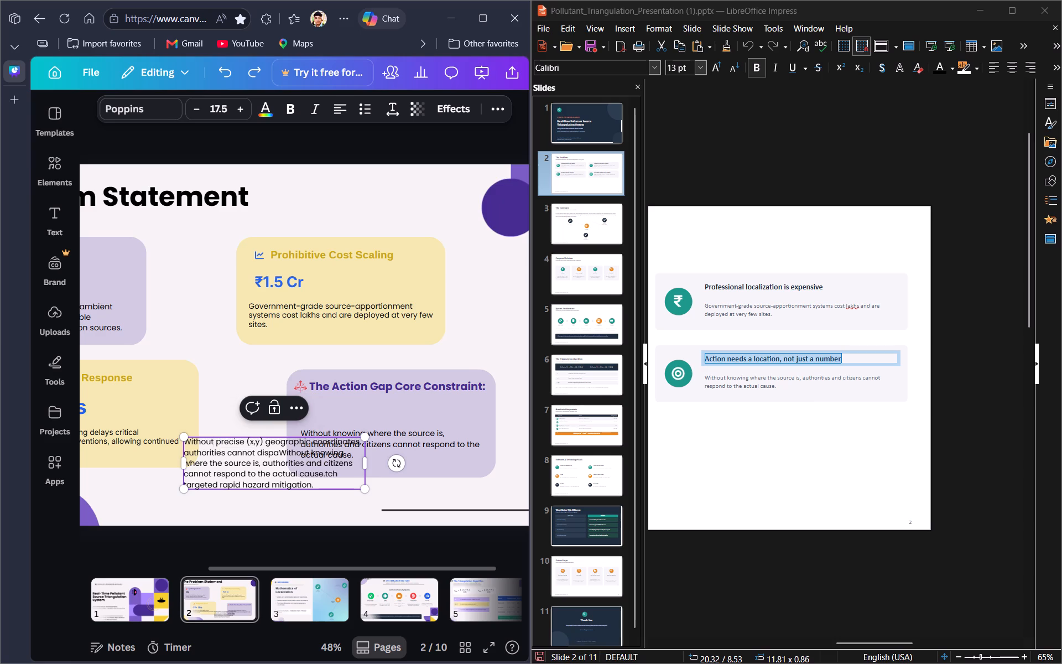
{"action": "left_click", "coordinate": [215, 443]}
{"action": "left_click_drag", "start_coordinate": [215, 443], "coordinate": [308, 442]}
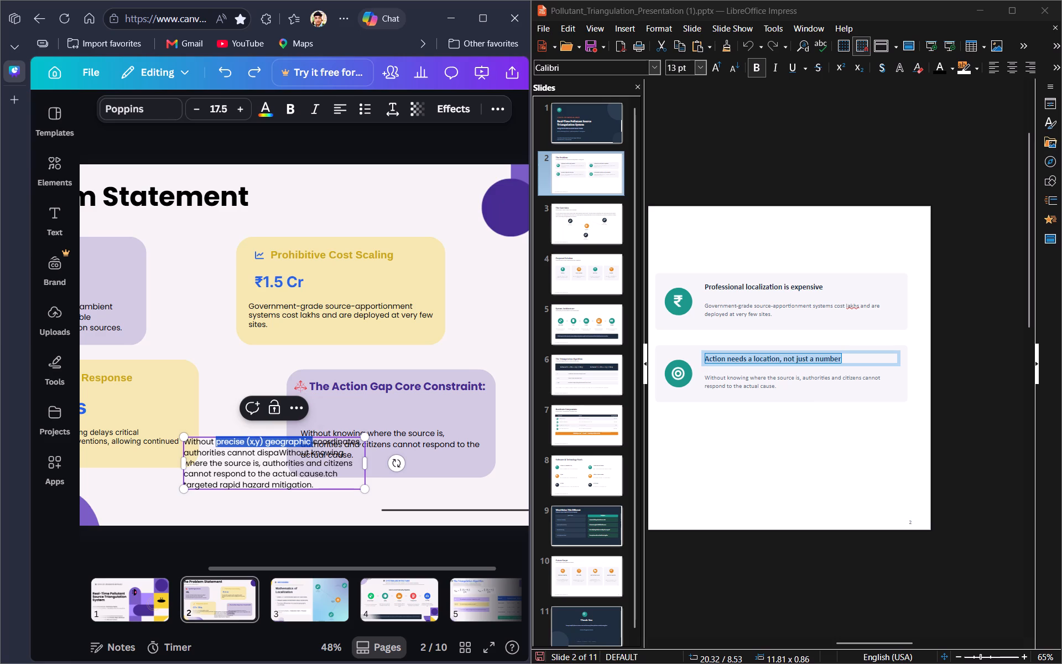
{"action": "left_click_drag", "start_coordinate": [308, 442], "coordinate": [347, 442]}
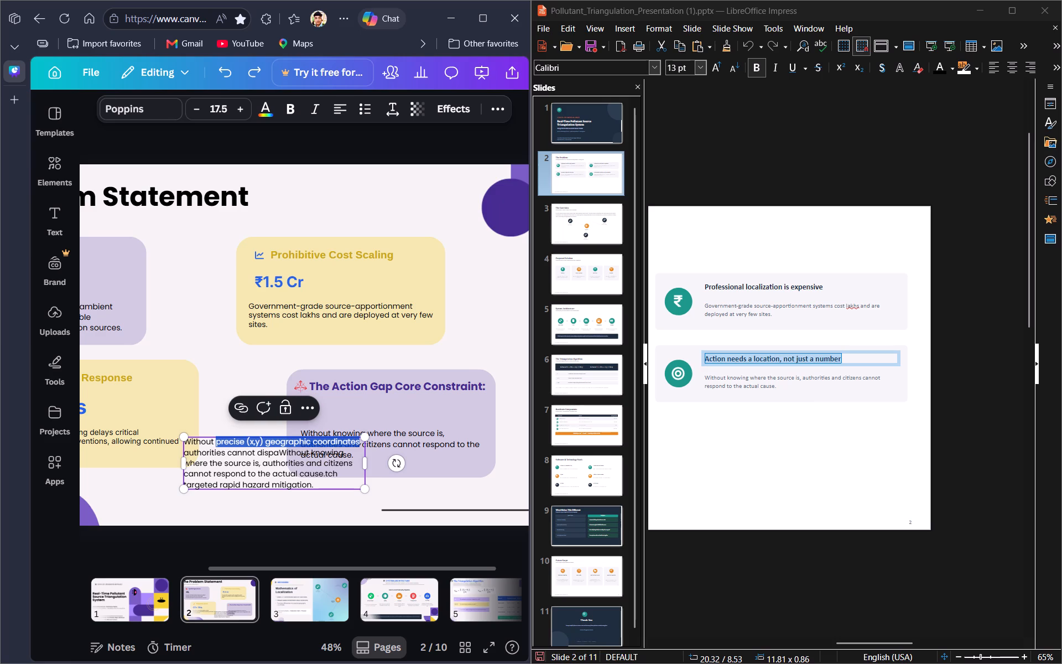
{"action": "key", "text": "ctrl+c"}
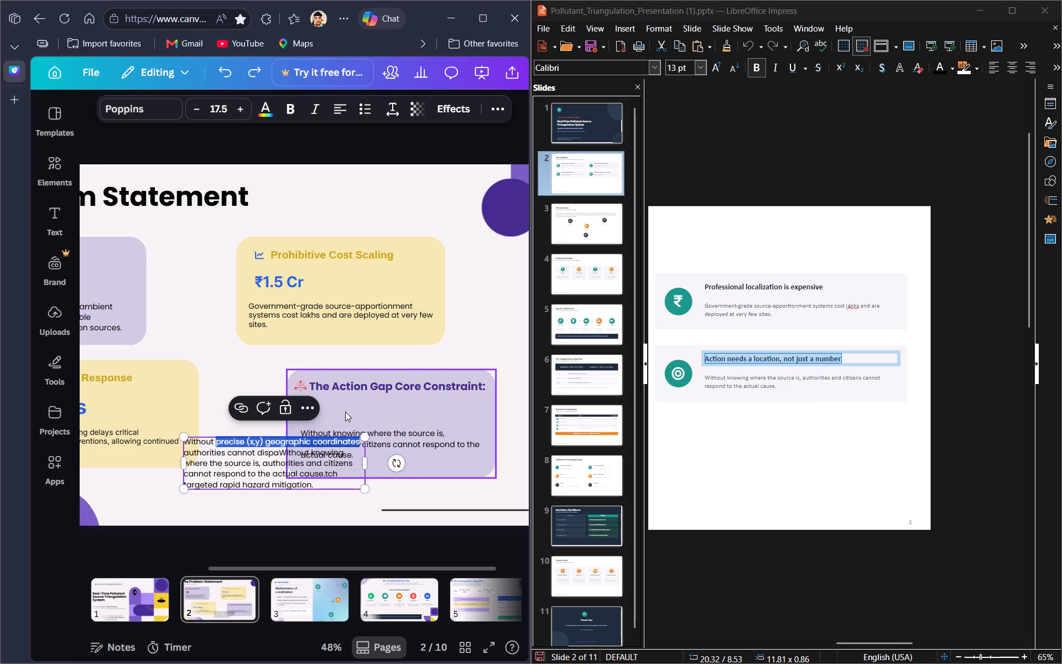
Delete the leftover "Without precise (x,y) geographic coordinates" text block overlapping the Action Gap card.
{"action": "left_click", "coordinate": [296, 411]}
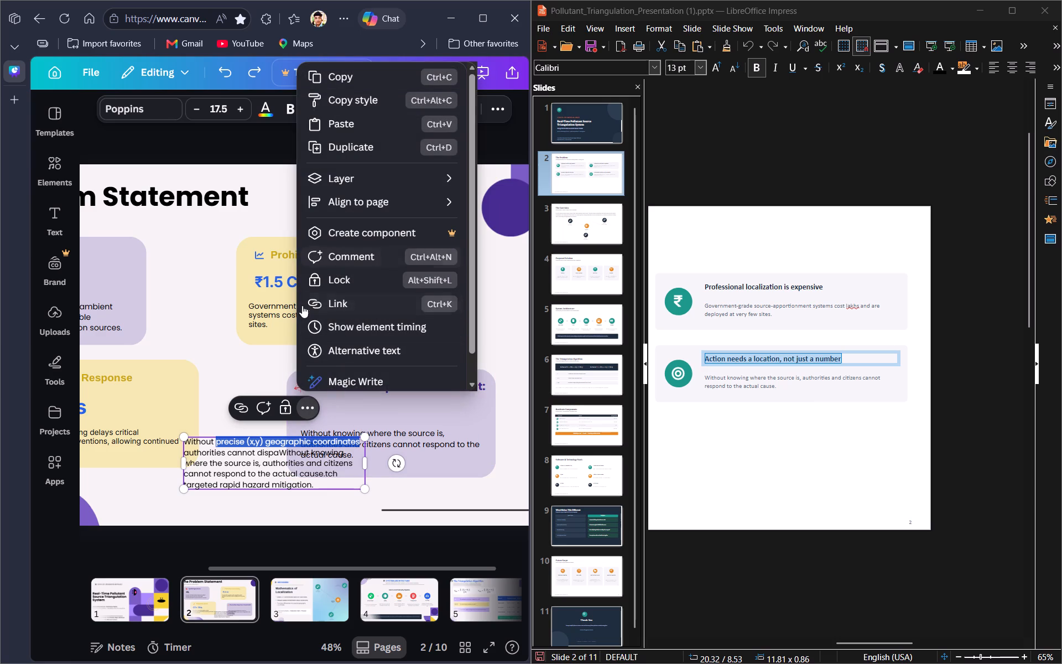
{"action": "left_click", "coordinate": [226, 377]}
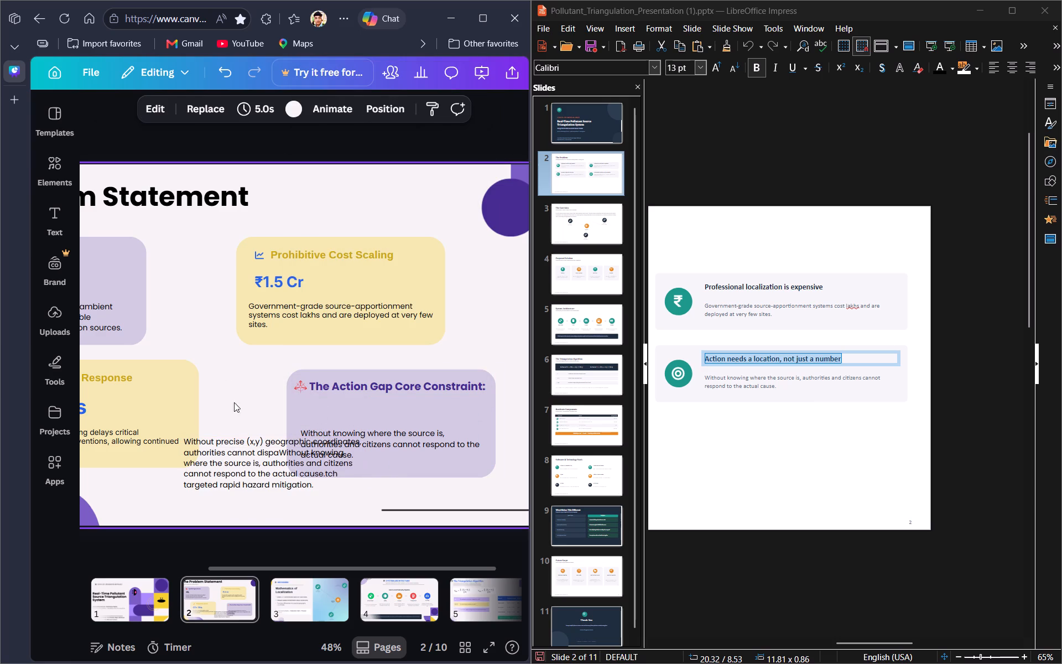
{"action": "left_click", "coordinate": [248, 454]}
{"action": "left_click", "coordinate": [295, 400]}
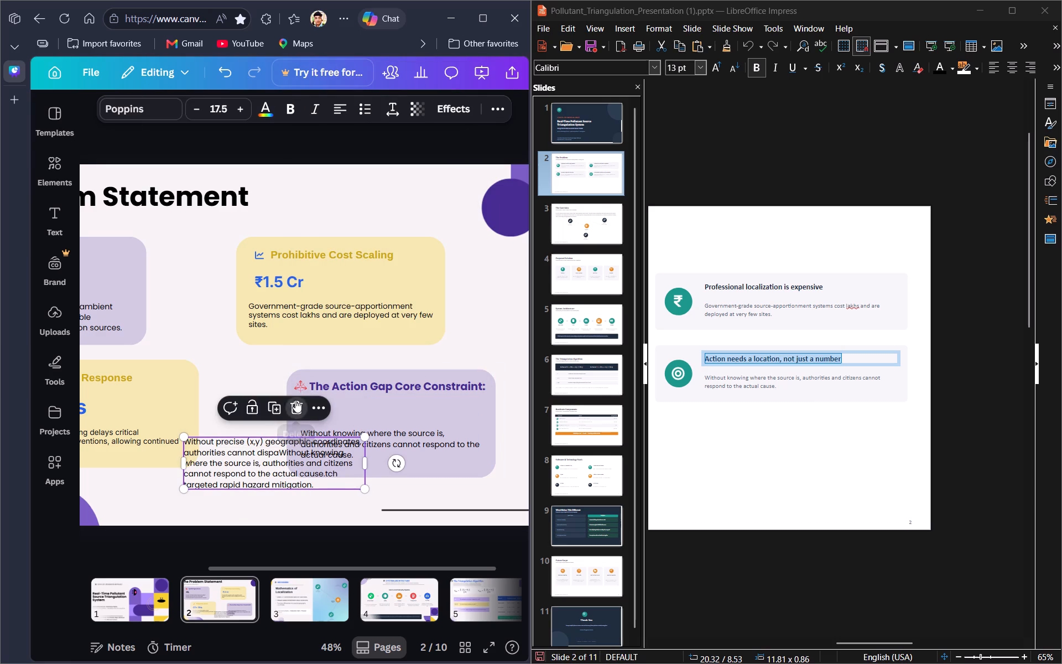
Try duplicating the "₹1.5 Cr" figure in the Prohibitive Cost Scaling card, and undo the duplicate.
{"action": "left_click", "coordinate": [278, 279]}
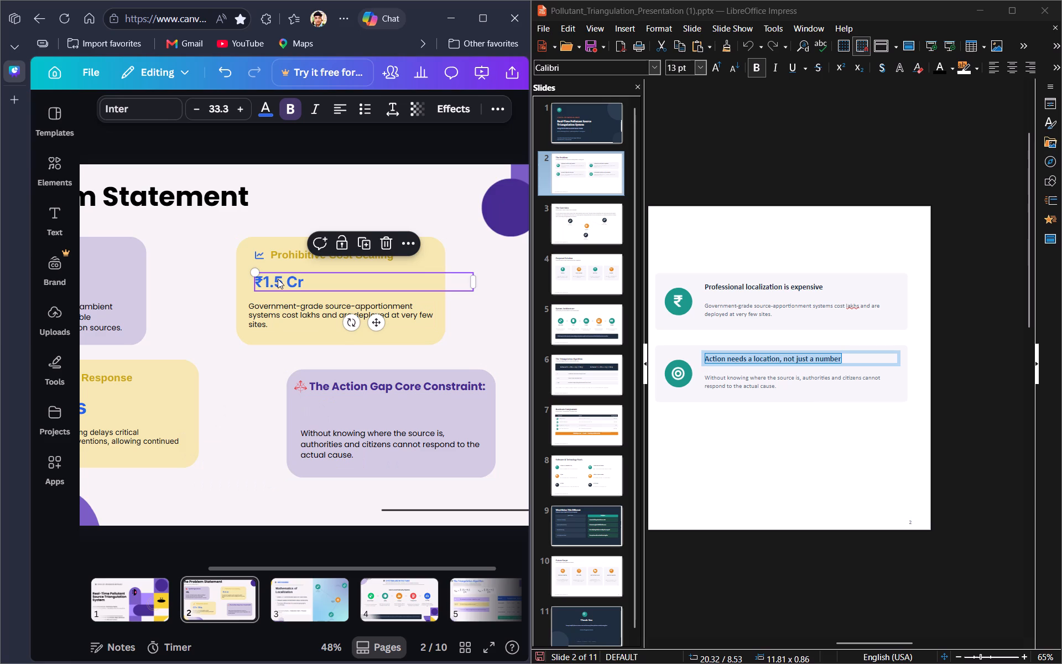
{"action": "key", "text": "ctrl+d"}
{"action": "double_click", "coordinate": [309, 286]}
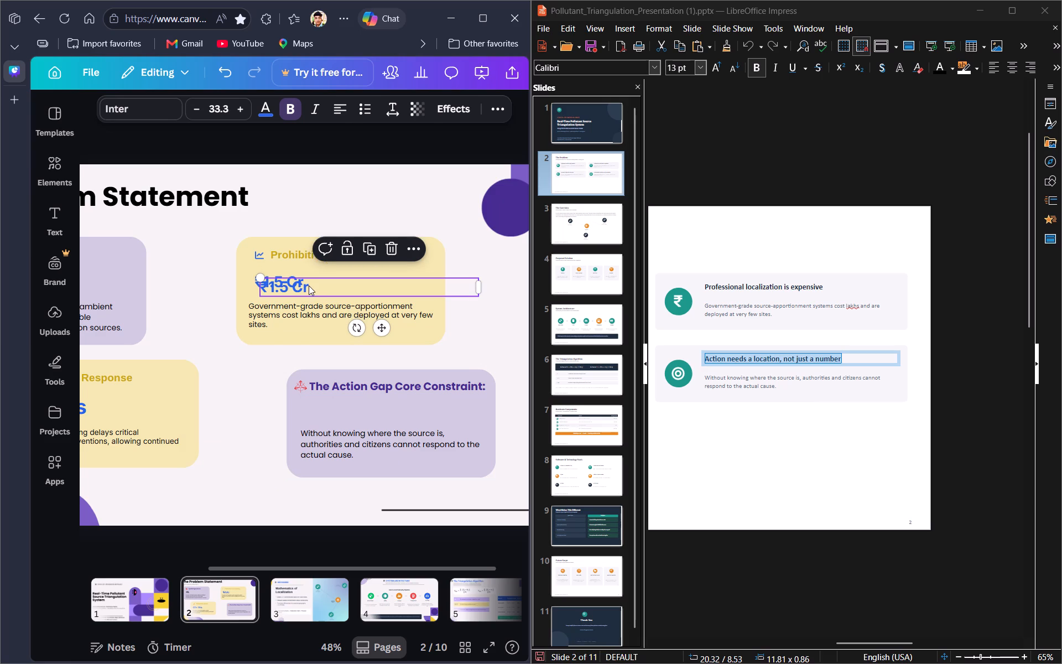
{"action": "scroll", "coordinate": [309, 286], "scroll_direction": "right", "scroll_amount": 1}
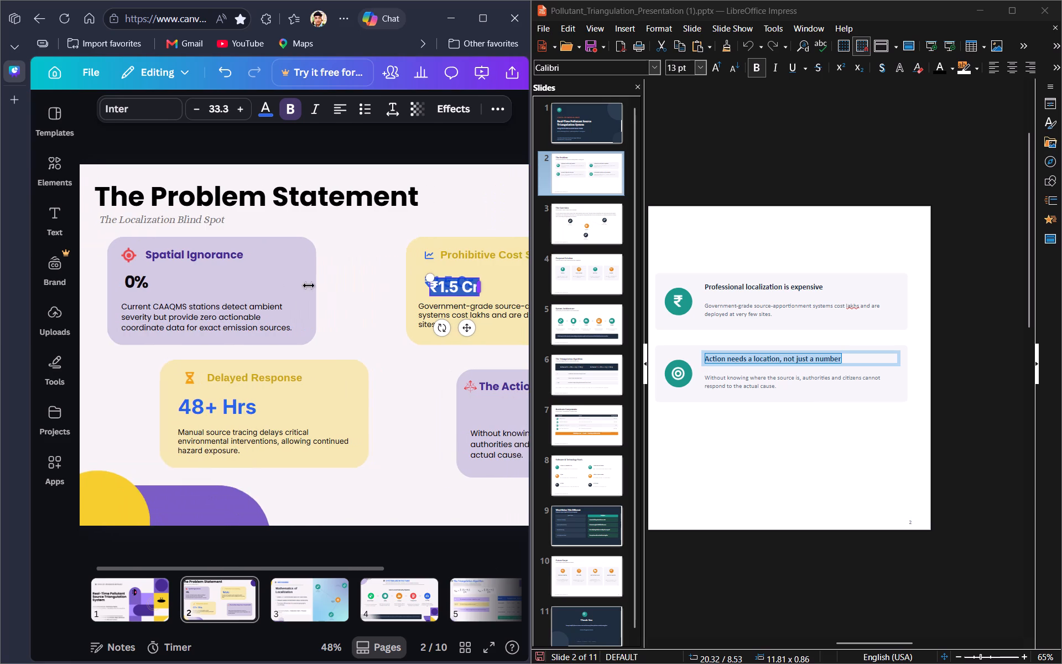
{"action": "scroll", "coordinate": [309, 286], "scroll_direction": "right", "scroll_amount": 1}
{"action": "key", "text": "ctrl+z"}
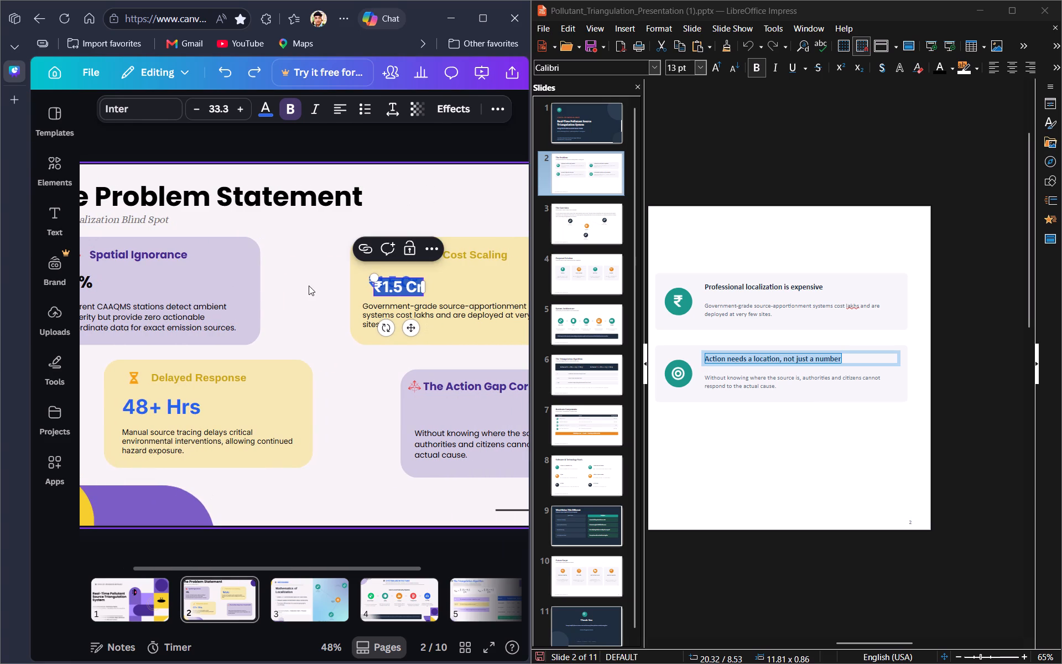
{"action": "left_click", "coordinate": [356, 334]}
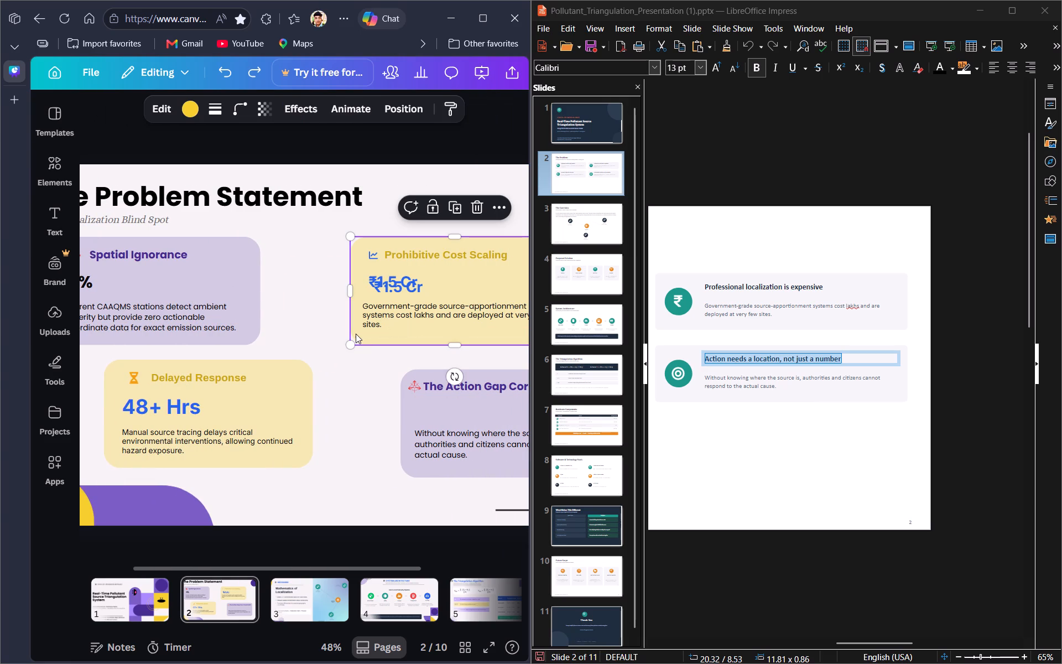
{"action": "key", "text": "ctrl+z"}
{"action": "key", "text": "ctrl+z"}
Duplicate the Spatial Ignorance card's "0%" figure, replace the copy's text with "precise (x,y) geographic coordinates", and widen it to one line.
{"action": "scroll", "coordinate": [356, 334], "scroll_direction": "left", "scroll_amount": 1}
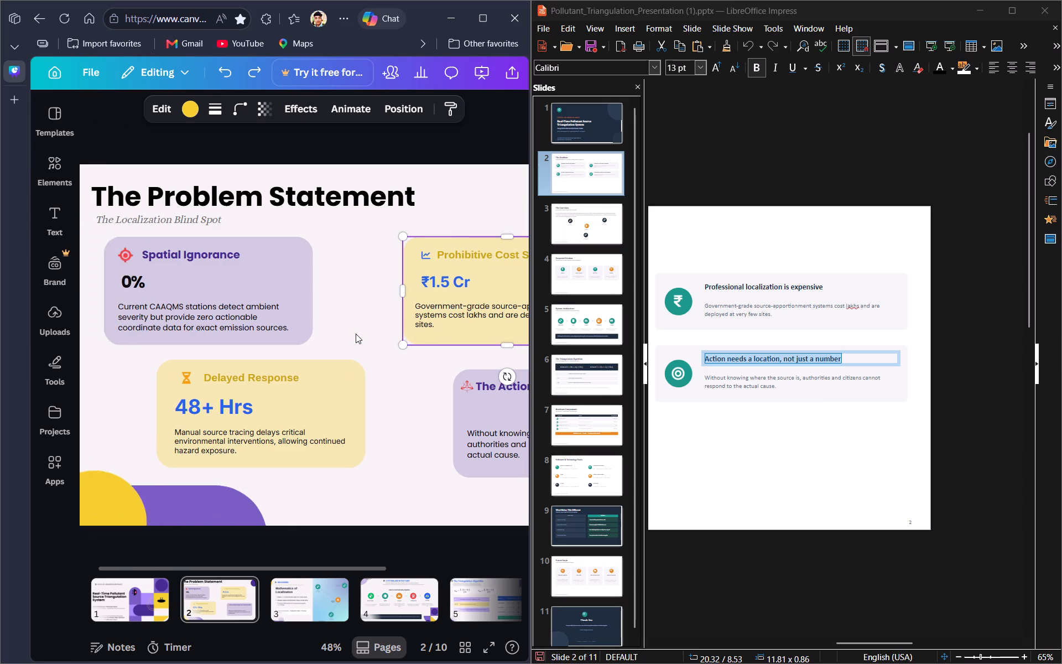
{"action": "scroll", "coordinate": [356, 334], "scroll_direction": "left", "scroll_amount": 2}
{"action": "scroll", "coordinate": [356, 334], "scroll_direction": "right", "scroll_amount": 2}
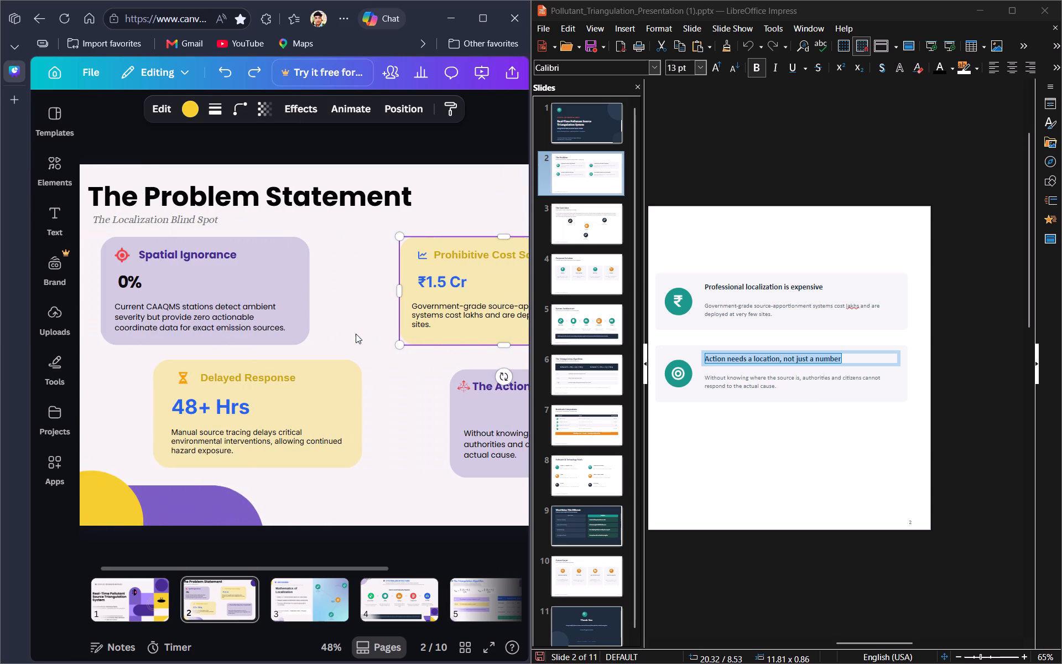
{"action": "scroll", "coordinate": [356, 334], "scroll_direction": "right", "scroll_amount": 1}
{"action": "left_click", "coordinate": [147, 277]}
{"action": "triple_click", "coordinate": [147, 277]}
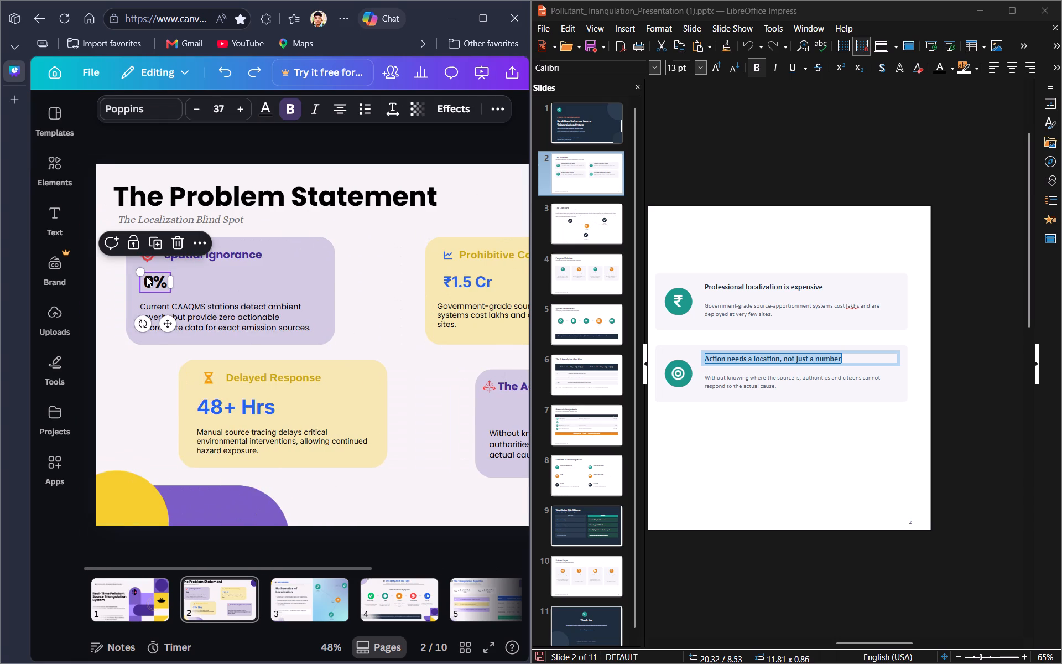
{"action": "key", "text": "ctrl+d"}
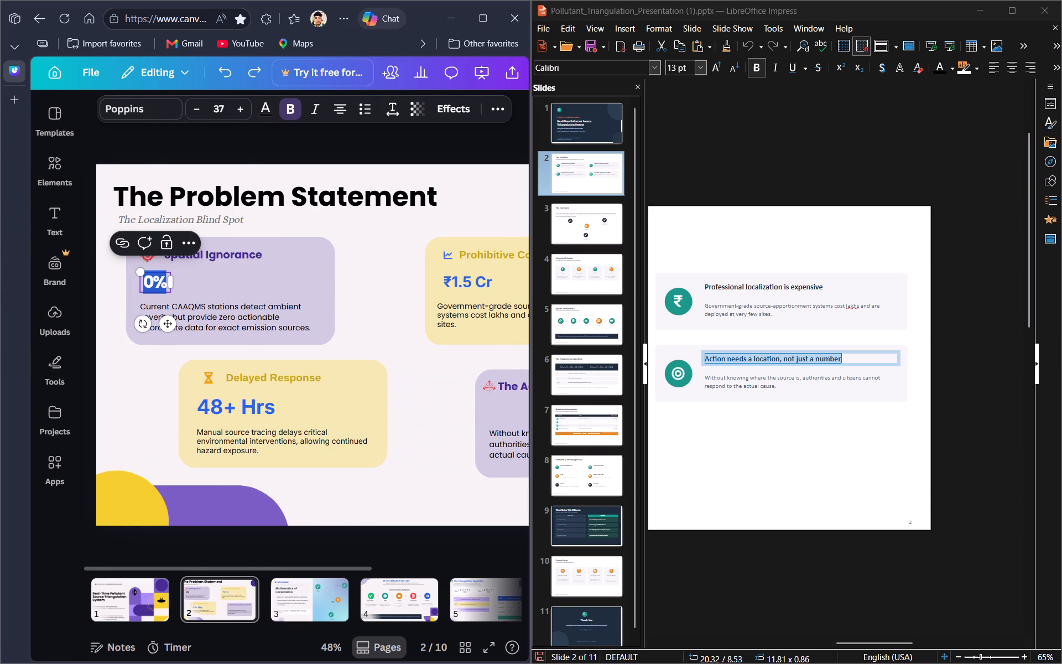
{"action": "left_click", "coordinate": [175, 332]}
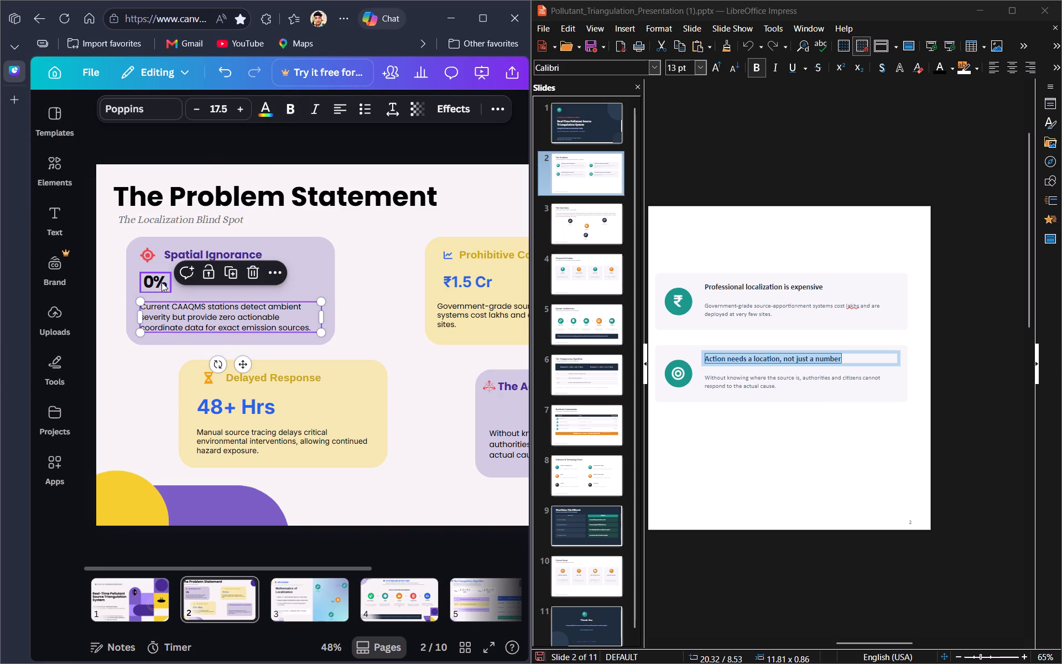
{"action": "left_click", "coordinate": [161, 281]}
{"action": "key", "text": "ctrl+d"}
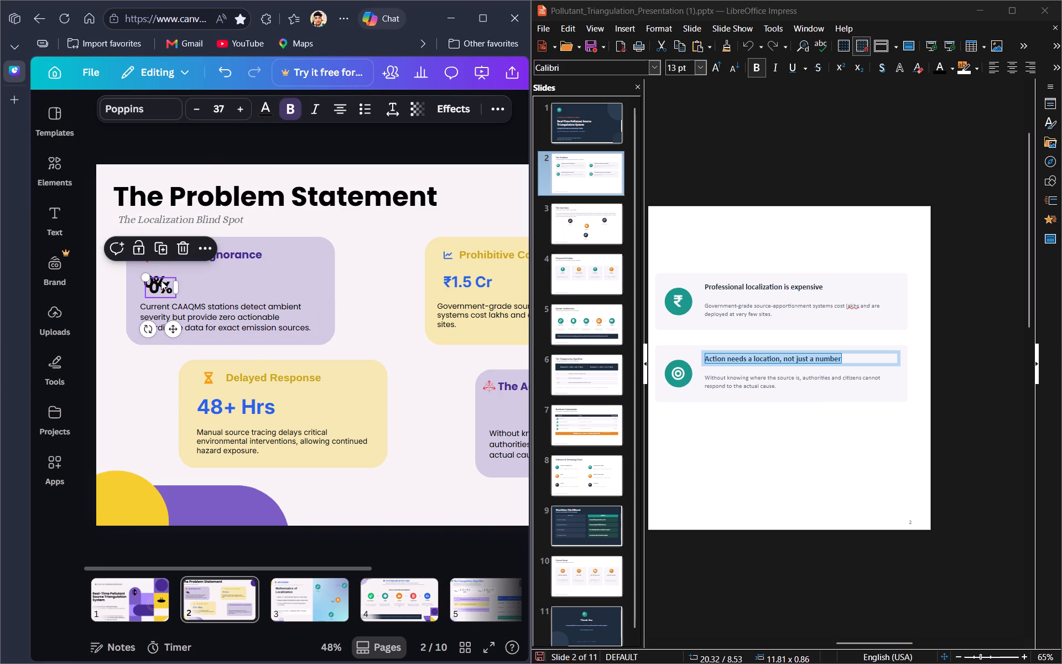
{"action": "triple_click", "coordinate": [161, 281]}
{"action": "key", "text": "ctrl+v"}
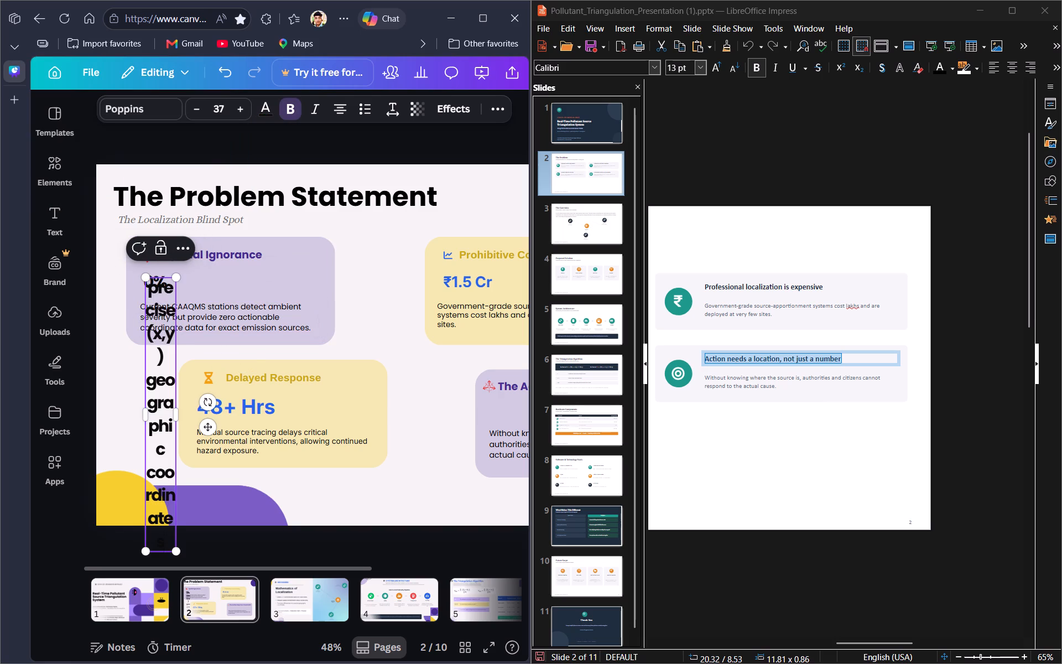
{"action": "left_click_drag", "start_coordinate": [178, 421], "coordinate": [391, 429]}
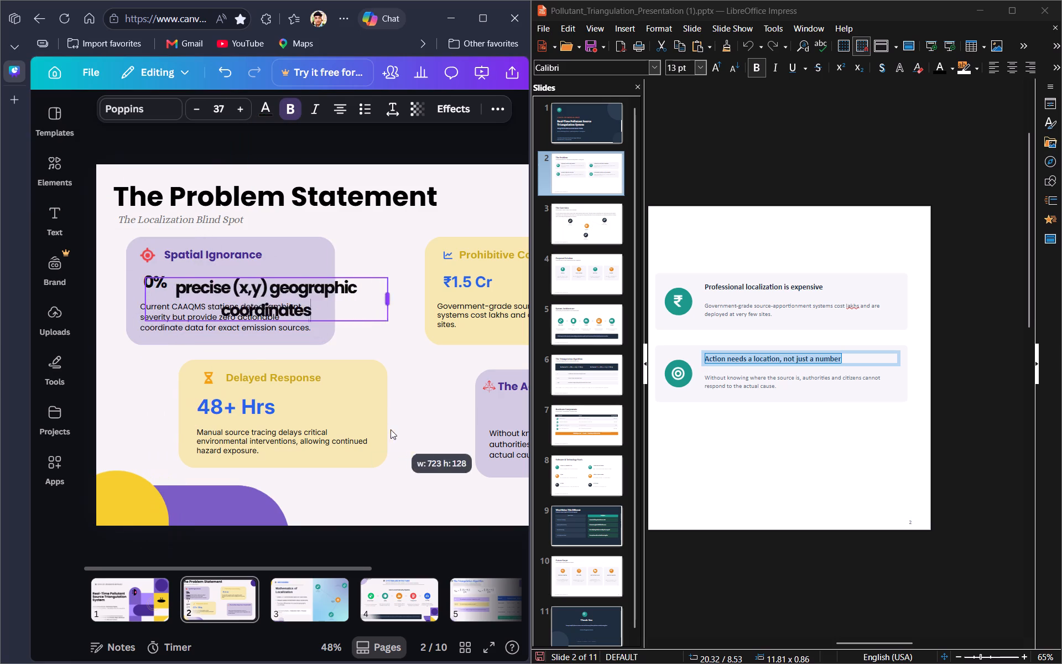
{"action": "left_click_drag", "start_coordinate": [391, 429], "coordinate": [477, 412]}
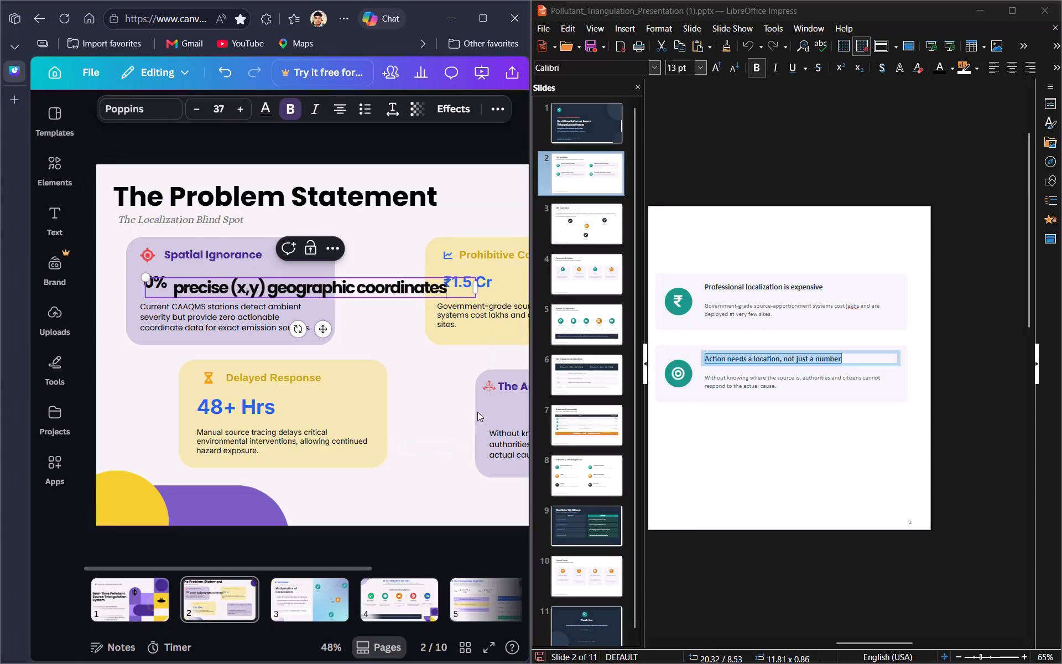
Move the "precise (x,y) geographic coordinates" text down to the Action Gap card and scale it down to font size 20.
{"action": "scroll", "coordinate": [360, 382], "scroll_direction": "left", "scroll_amount": 1}
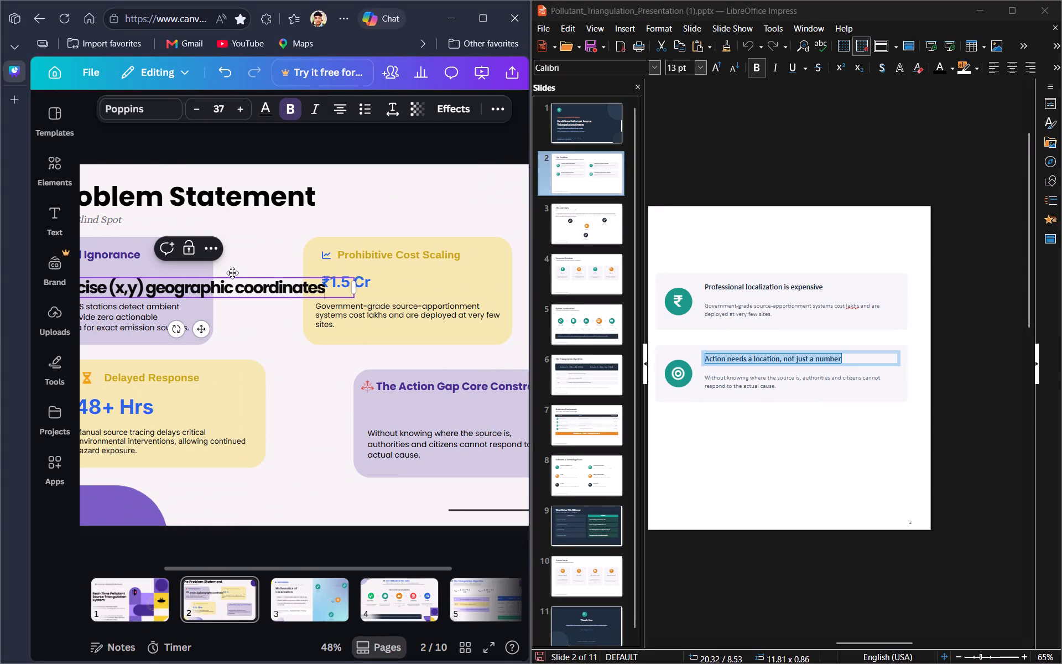
{"action": "left_click_drag", "start_coordinate": [232, 283], "coordinate": [279, 313]}
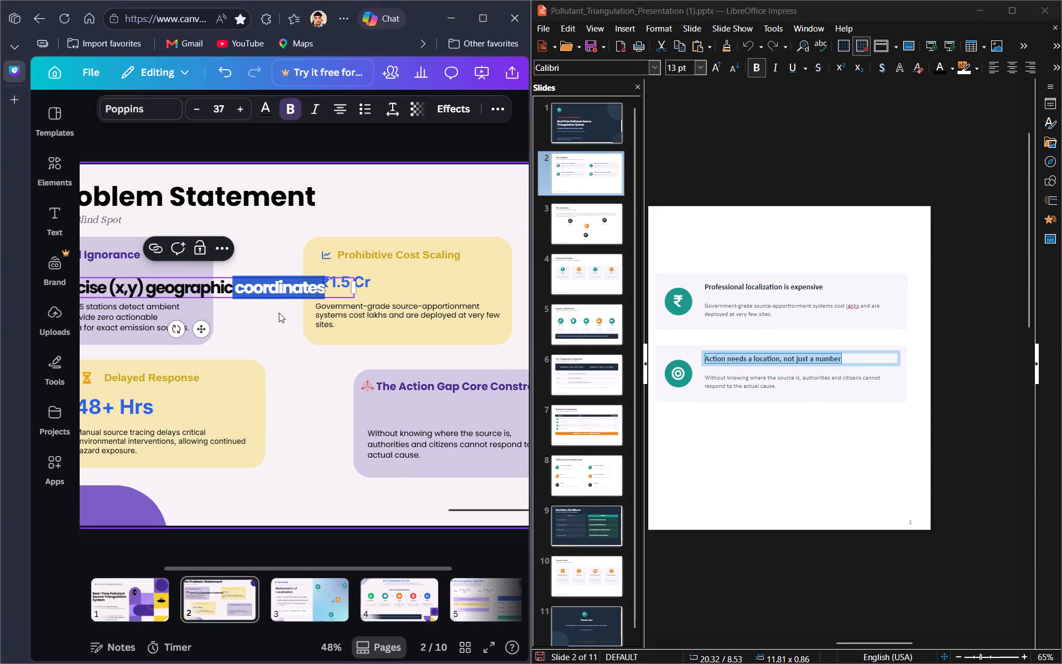
{"action": "left_click", "coordinate": [279, 313]}
{"action": "left_click_drag", "start_coordinate": [240, 288], "coordinate": [409, 466]}
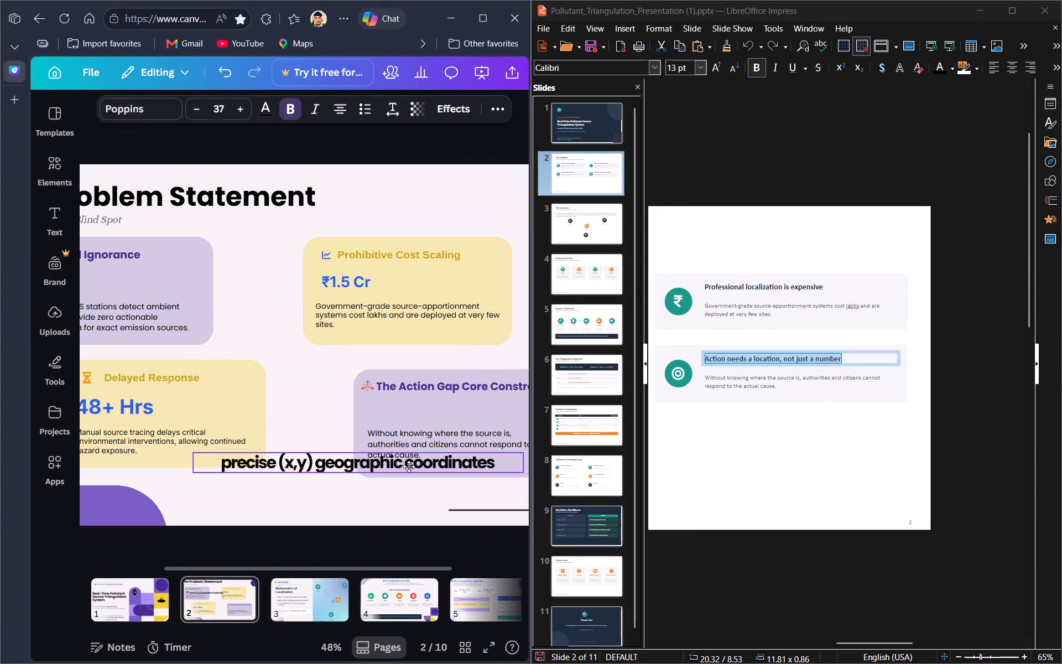
{"action": "left_click_drag", "start_coordinate": [409, 466], "coordinate": [409, 467]}
{"action": "scroll", "coordinate": [324, 381], "scroll_direction": "left", "scroll_amount": 1}
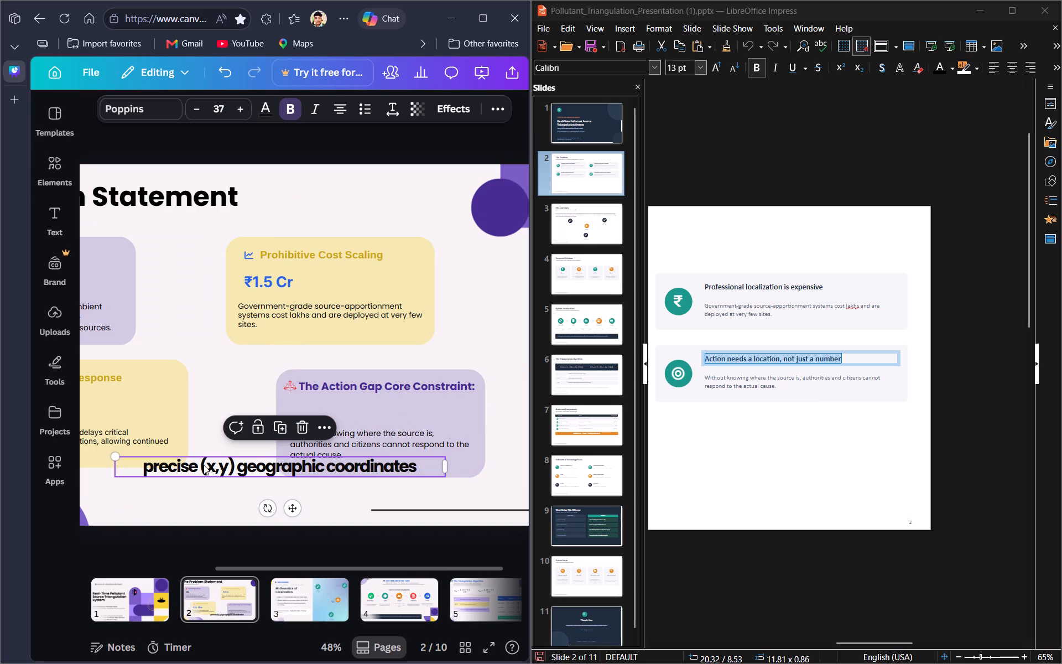
{"action": "left_click_drag", "start_coordinate": [112, 455], "coordinate": [299, 500]}
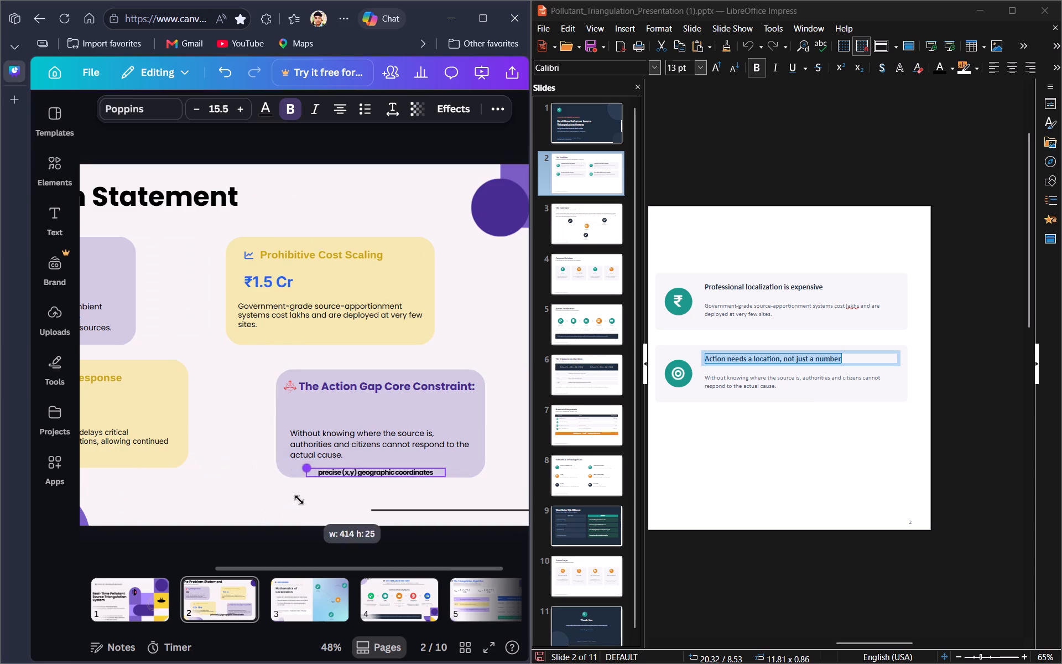
{"action": "left_click_drag", "start_coordinate": [299, 500], "coordinate": [262, 504]}
Place the "precise (x,y) geographic coordinates" line between the Action Gap heading and body, with its text lined up with the body's left edge.
{"action": "left_click_drag", "start_coordinate": [372, 513], "coordinate": [401, 439]}
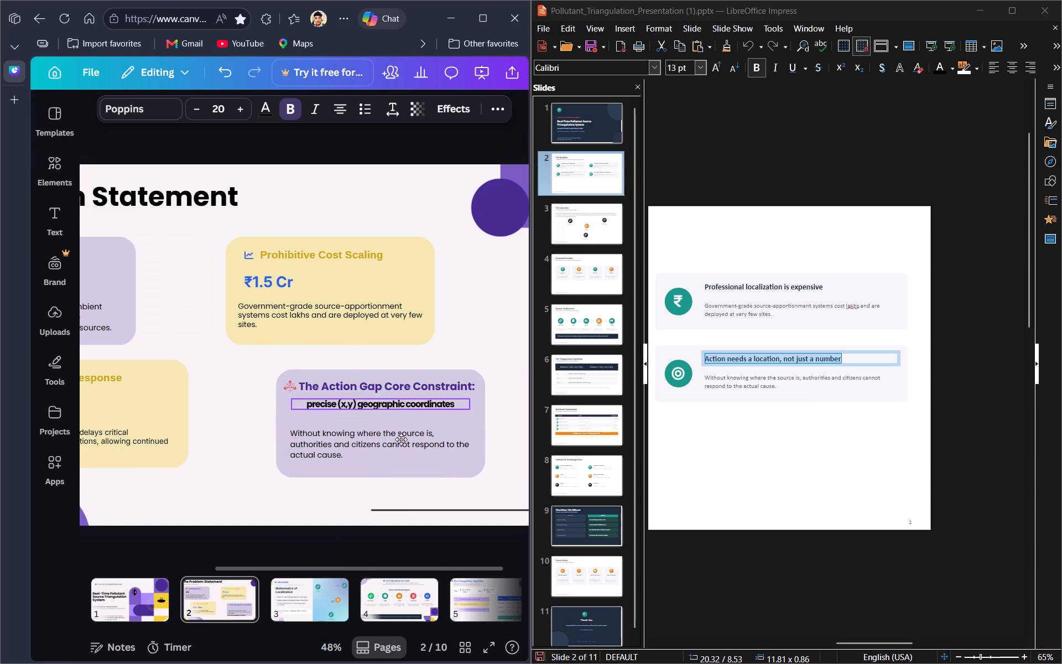
{"action": "left_click_drag", "start_coordinate": [401, 439], "coordinate": [389, 454]}
{"action": "left_click", "coordinate": [231, 411]}
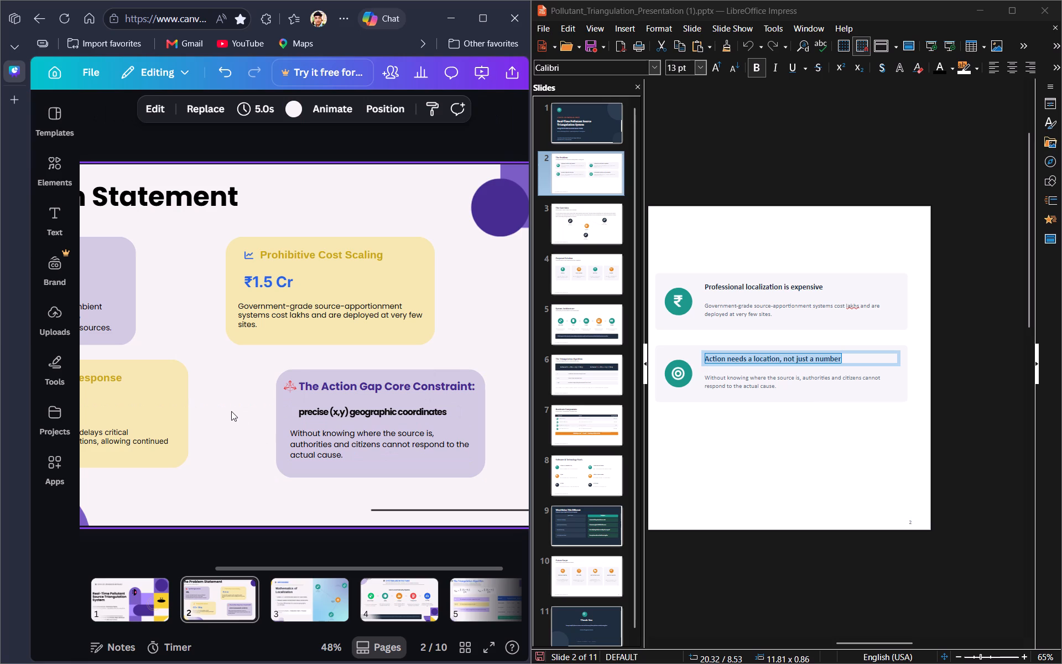
{"action": "left_click_drag", "start_coordinate": [374, 411], "coordinate": [363, 411]}
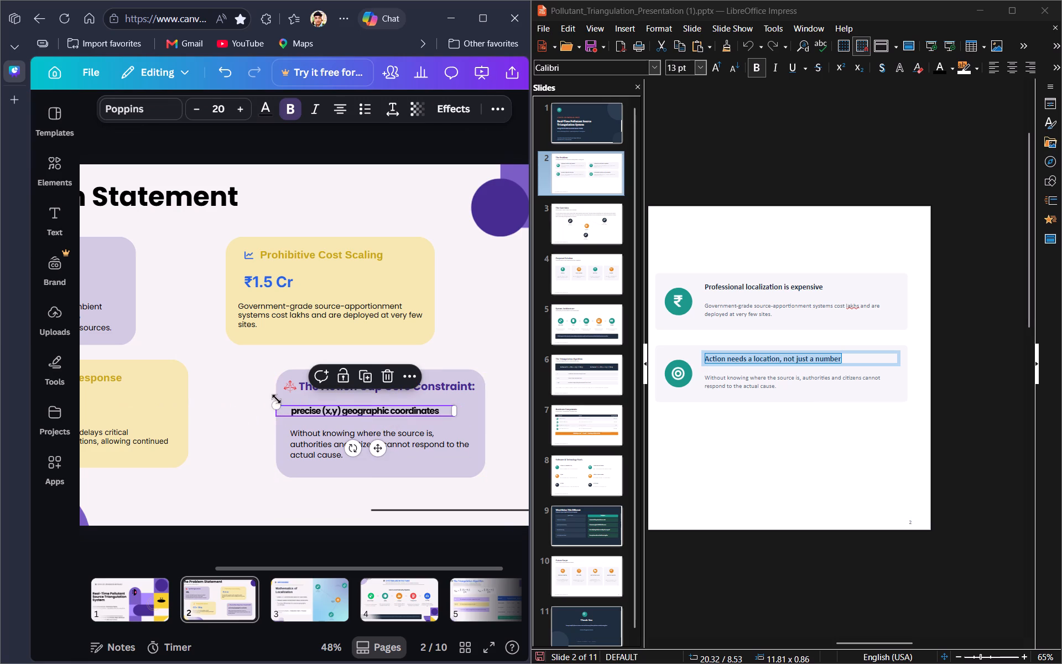
Look across the Problem Statement slide, check pages 1, 3 and 4, and return to page 2.
{"action": "left_click", "coordinate": [238, 360]}
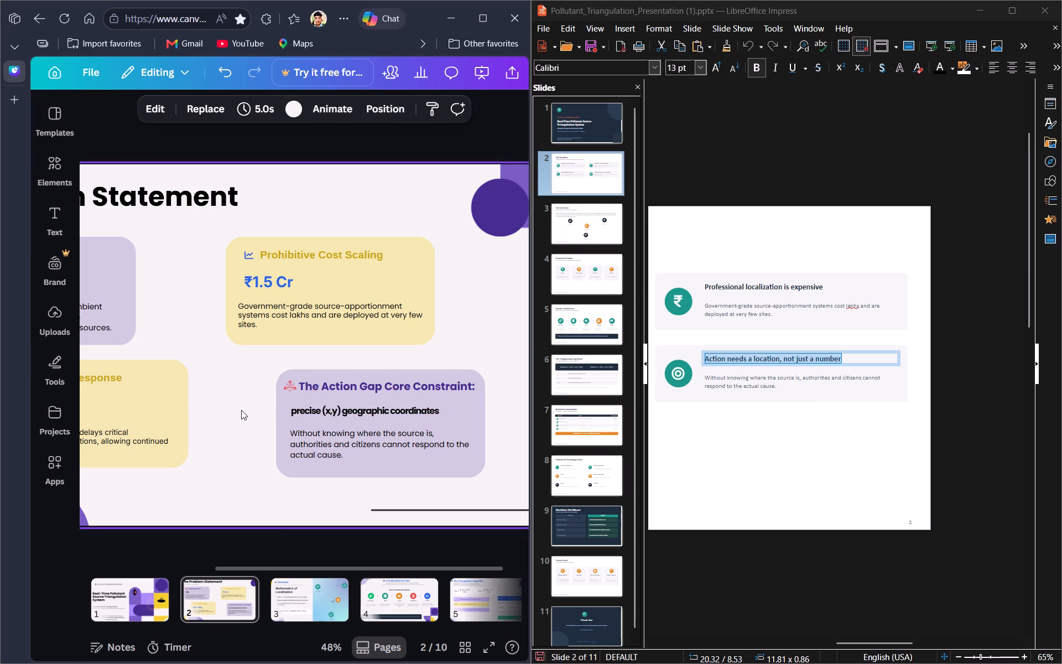
{"action": "scroll", "coordinate": [241, 410], "scroll_direction": "right", "scroll_amount": 1}
{"action": "scroll", "coordinate": [241, 410], "scroll_direction": "left", "scroll_amount": 1}
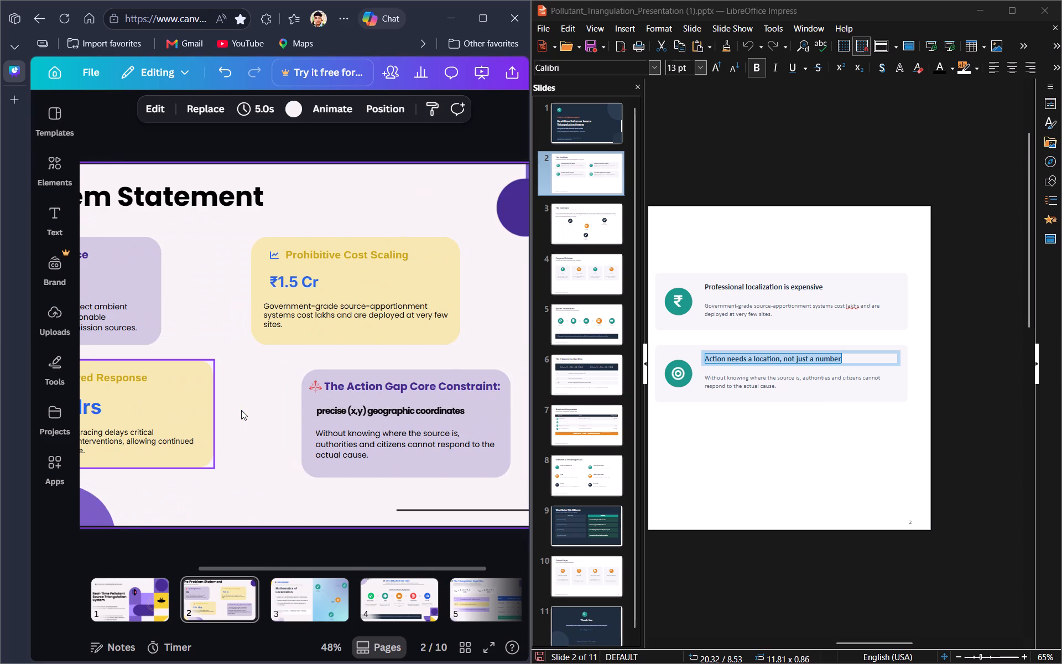
{"action": "scroll", "coordinate": [241, 410], "scroll_direction": "left", "scroll_amount": 1}
{"action": "scroll", "coordinate": [241, 410], "scroll_direction": "right", "scroll_amount": 2}
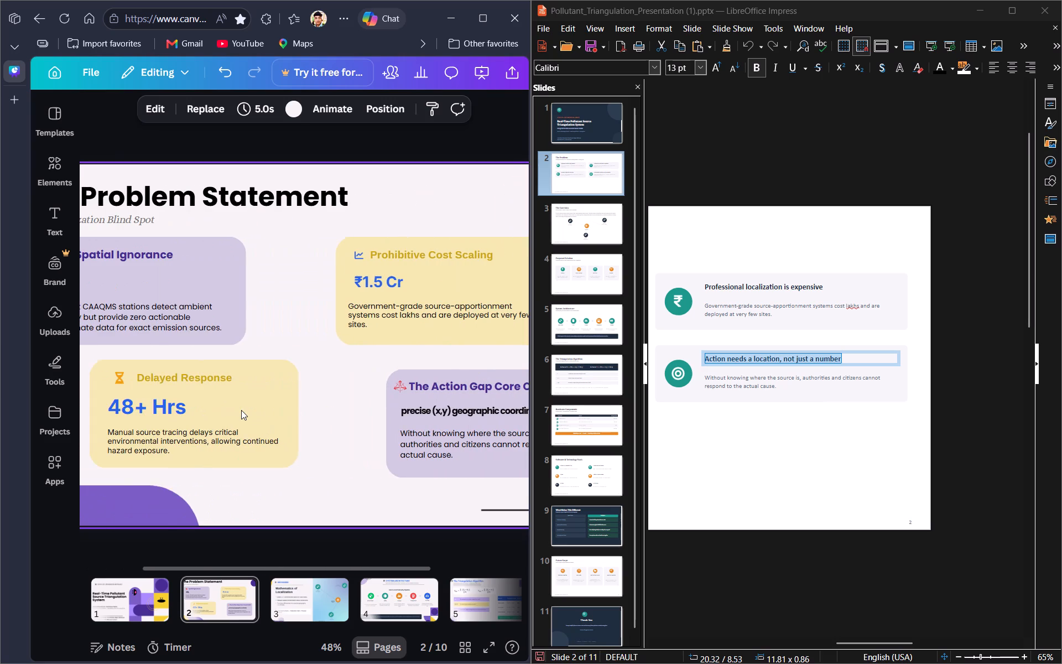
{"action": "scroll", "coordinate": [241, 410], "scroll_direction": "right", "scroll_amount": 2}
{"action": "left_click", "coordinate": [112, 610]}
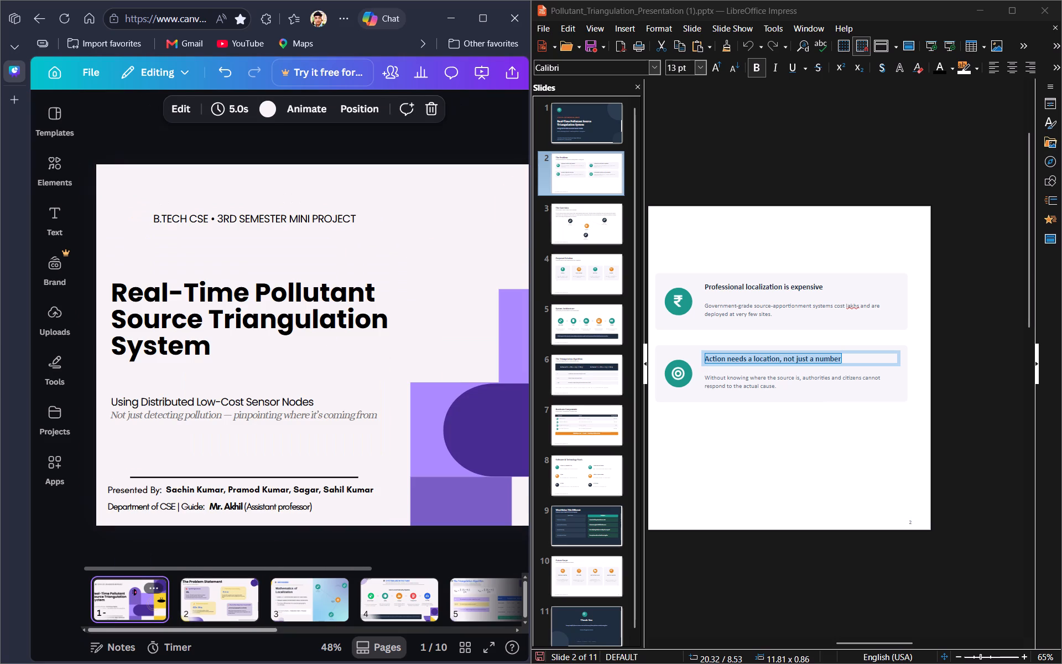
{"action": "left_click", "coordinate": [233, 604]}
{"action": "left_click", "coordinate": [299, 588]}
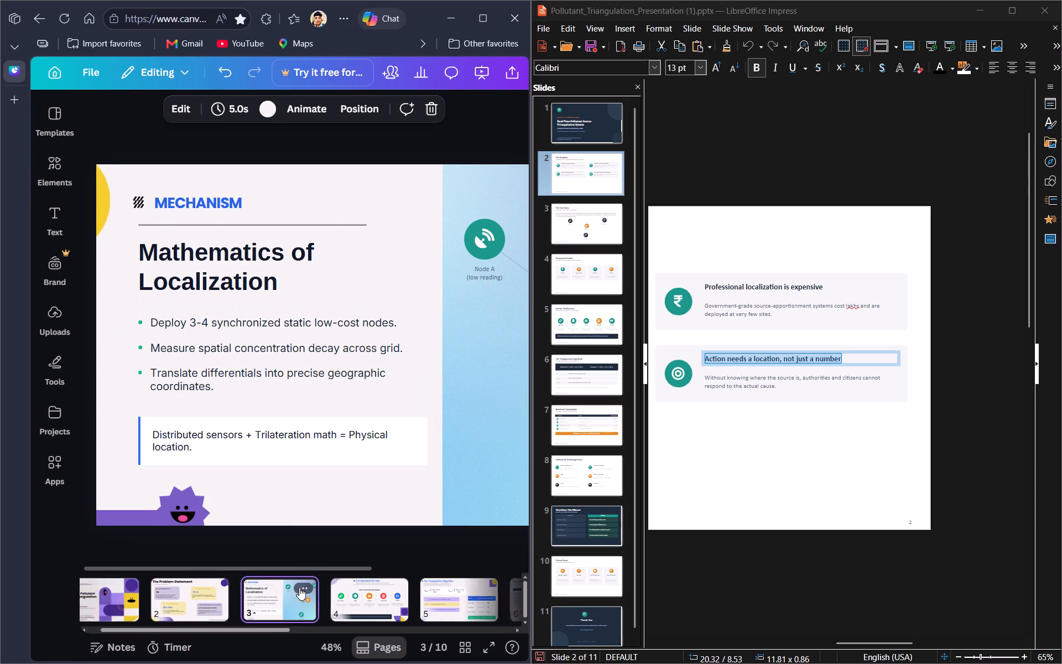
{"action": "left_click", "coordinate": [299, 588]}
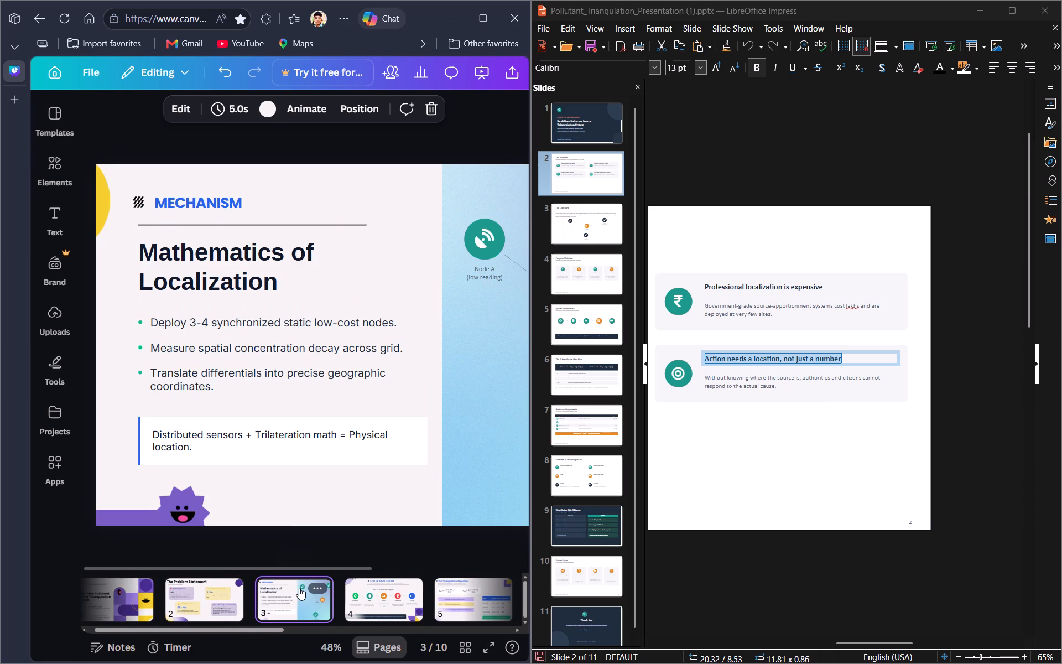
{"action": "scroll", "coordinate": [299, 588], "scroll_direction": "left", "scroll_amount": 1}
{"action": "left_click", "coordinate": [299, 588]}
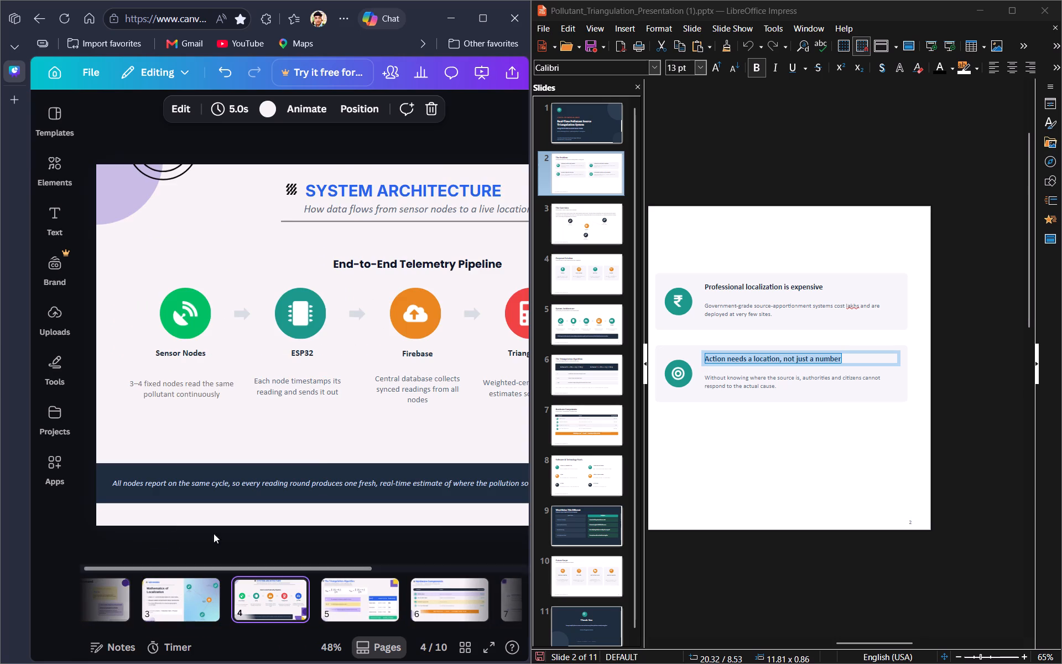
{"action": "scroll", "coordinate": [391, 447], "scroll_direction": "left", "scroll_amount": 4}
{"action": "scroll", "coordinate": [391, 447], "scroll_direction": "right", "scroll_amount": 7}
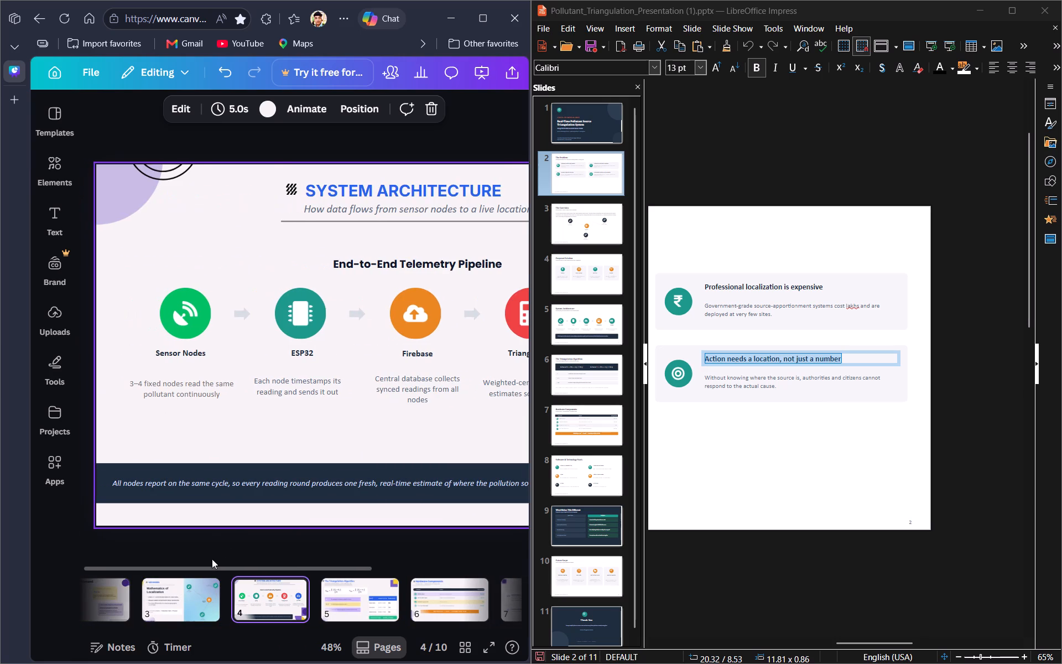
{"action": "scroll", "coordinate": [202, 573], "scroll_direction": "right", "scroll_amount": 6}
{"action": "left_click", "coordinate": [186, 601]}
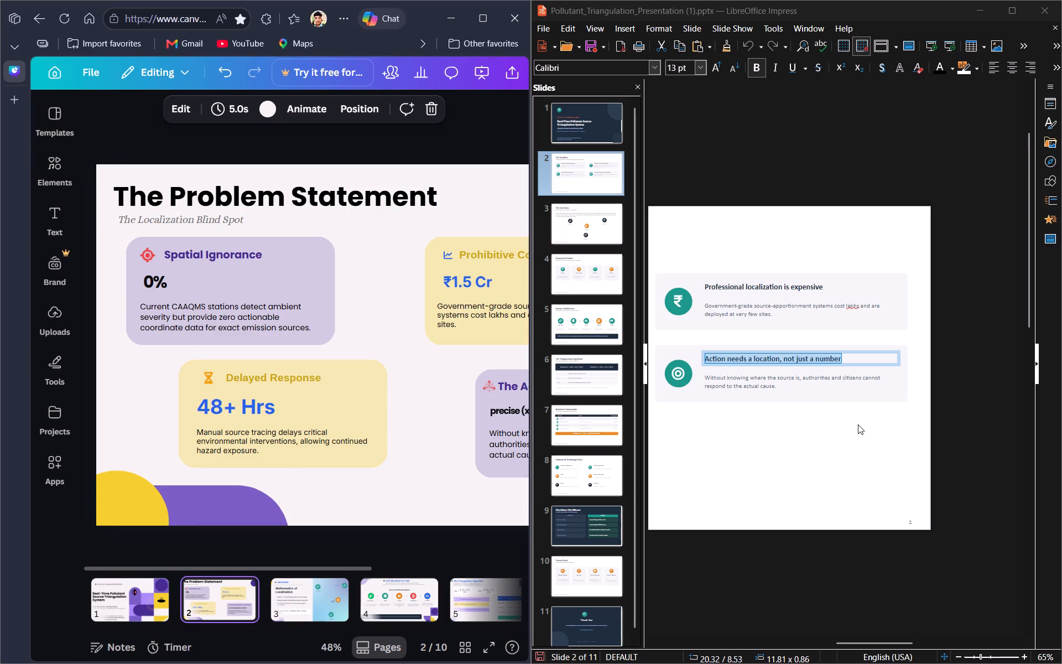
Replace the Spatial Ignorance card's body with the Impress text "A sensor tells you the AQI at its own location — nothing about the physical source nearby.".
{"action": "scroll", "coordinate": [857, 411], "scroll_direction": "right", "scroll_amount": 6}
{"action": "scroll", "coordinate": [857, 411], "scroll_direction": "left", "scroll_amount": 3}
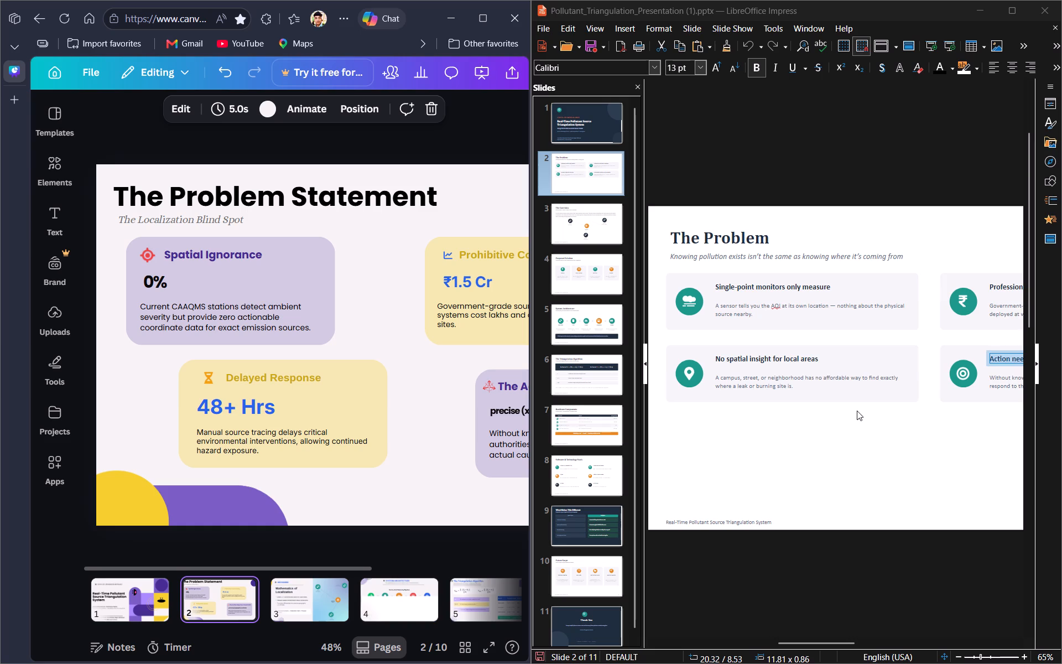
{"action": "triple_click", "coordinate": [758, 304]}
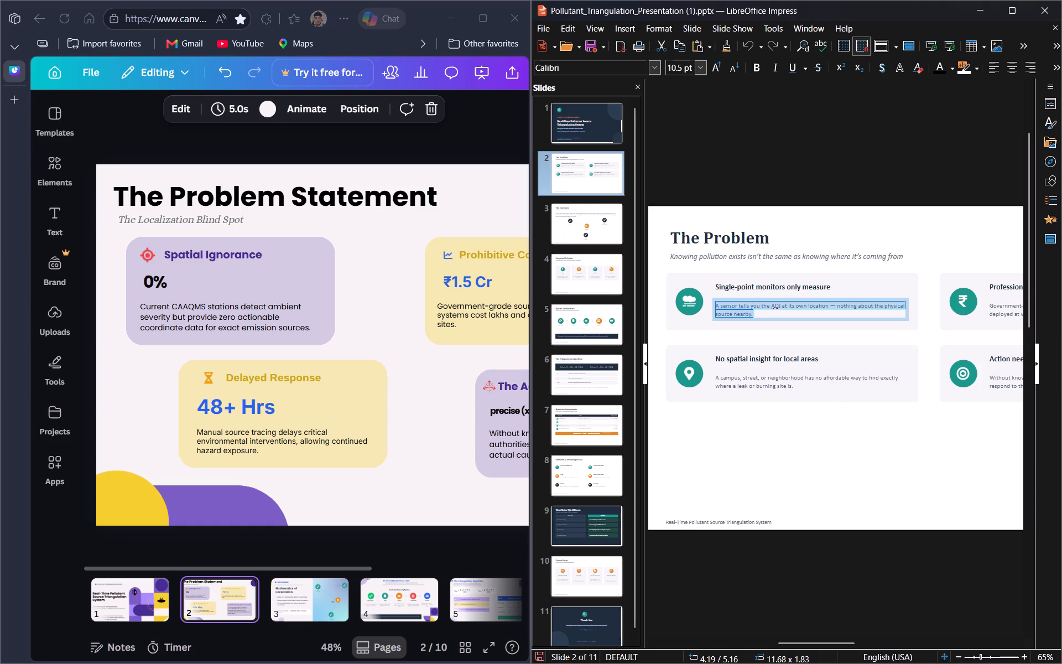
{"action": "key", "text": "ctrl+c"}
{"action": "triple_click", "coordinate": [220, 311]}
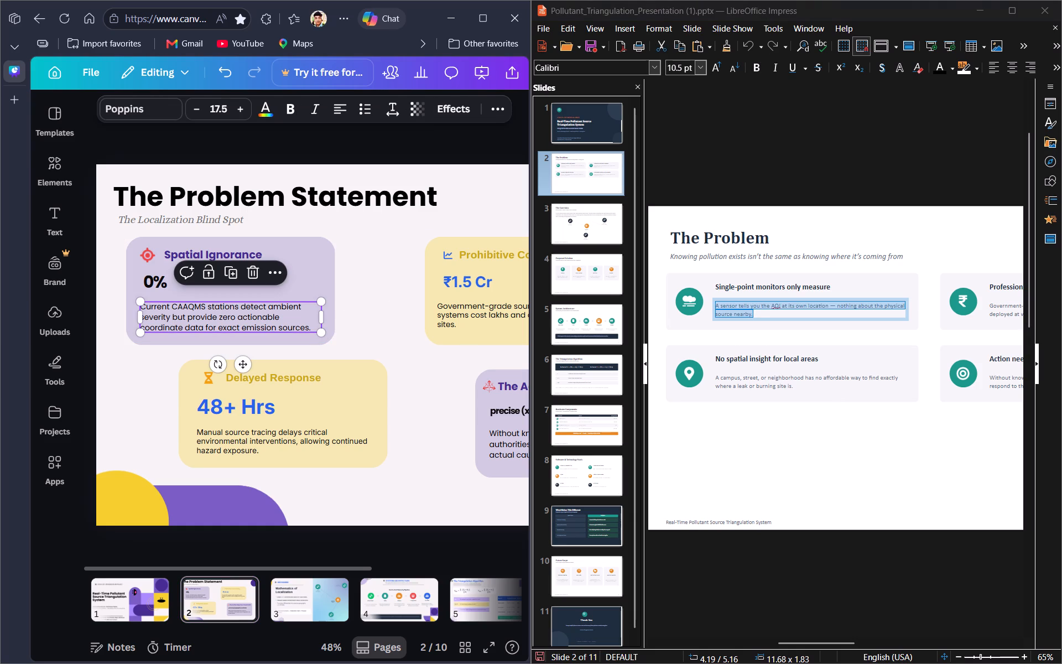
{"action": "left_click", "coordinate": [220, 311], "text": "ctrl"}
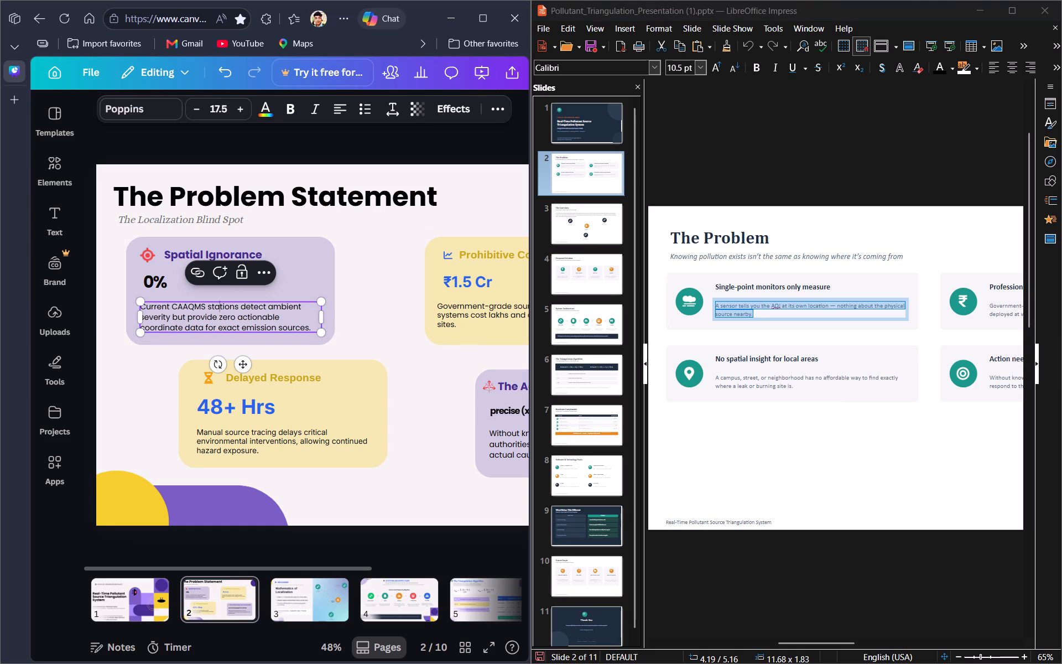
{"action": "triple_click", "coordinate": [220, 311]}
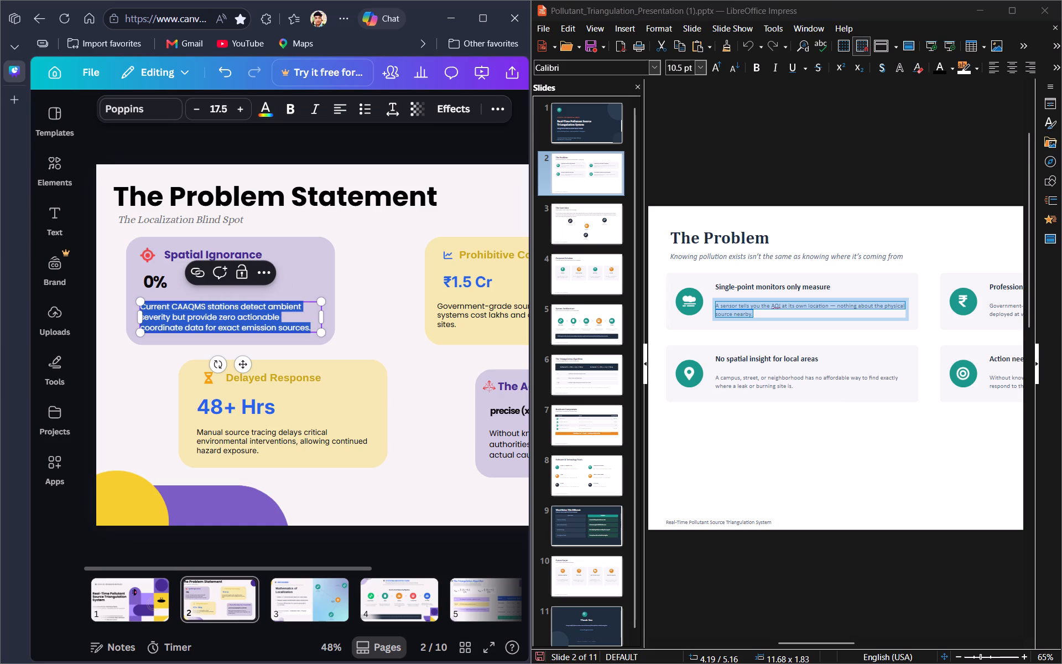
{"action": "key", "text": "ctrl+v"}
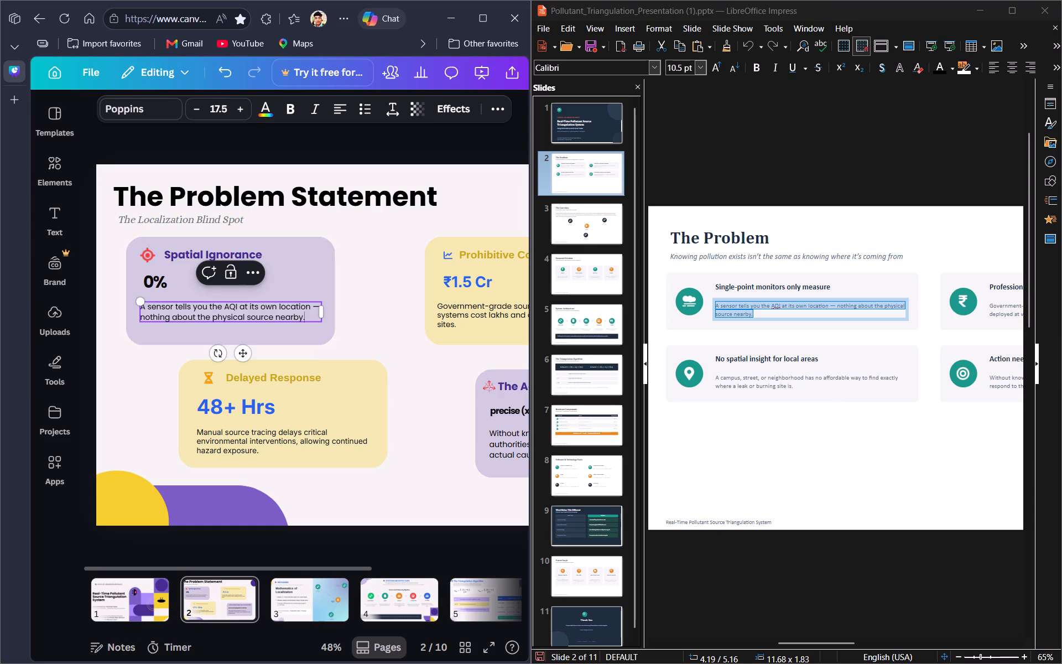
{"action": "left_click", "coordinate": [414, 246]}
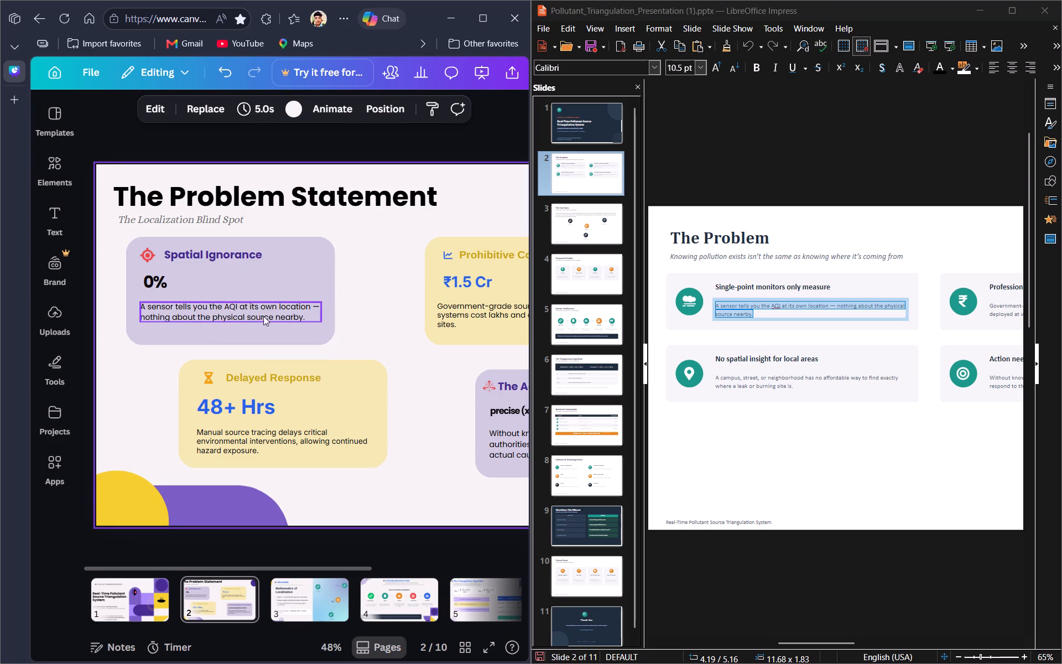
Shift the Spatial Ignorance card's body text slightly down, fine-tuning its height to leave a modest gap below the "0%" figure.
{"action": "left_click_drag", "start_coordinate": [246, 308], "coordinate": [246, 318]}
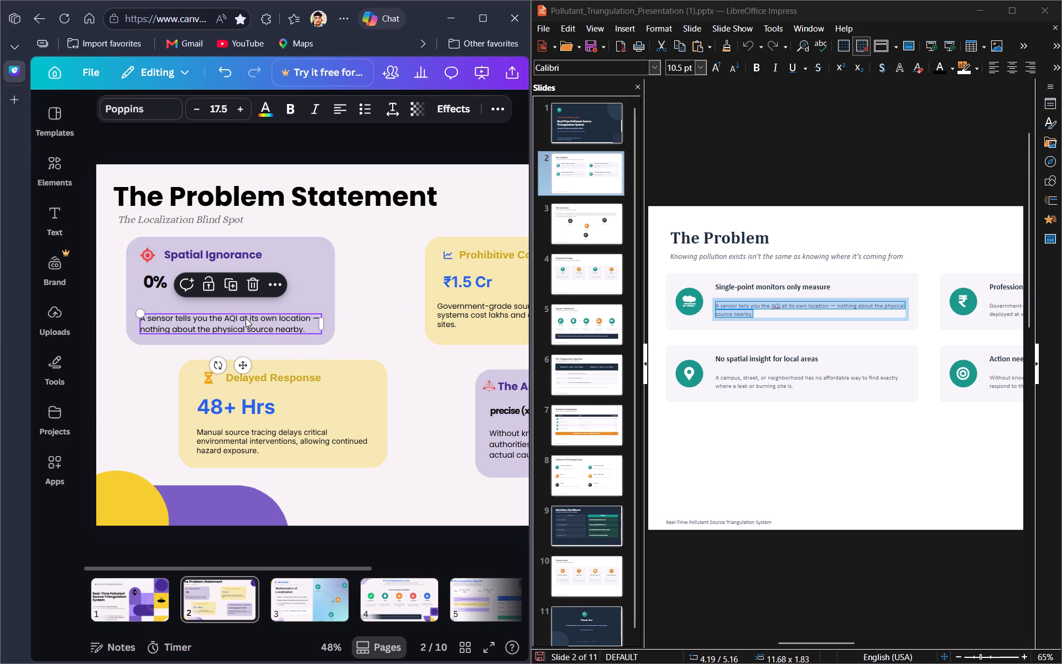
{"action": "left_click", "coordinate": [357, 253]}
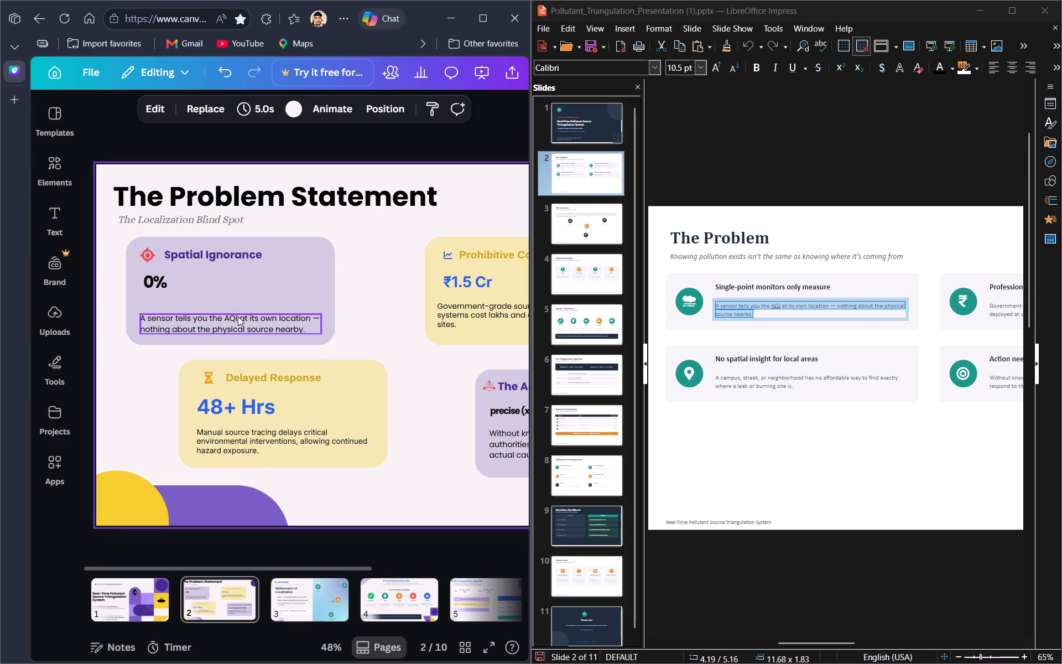
{"action": "left_click", "coordinate": [238, 317]}
{"action": "key", "text": "Up"}
{"action": "key", "text": "Up"}
{"action": "key", "text": "Up"}
{"action": "key", "text": "Up"}
{"action": "key", "text": "Up"}
{"action": "key", "text": "Up"}
{"action": "key", "text": "Up"}
{"action": "key", "text": "Up"}
{"action": "key", "text": "Up"}
{"action": "key", "text": "Up"}
{"action": "key", "text": "Up"}
{"action": "key", "text": "Up"}
{"action": "key", "text": "Up"}
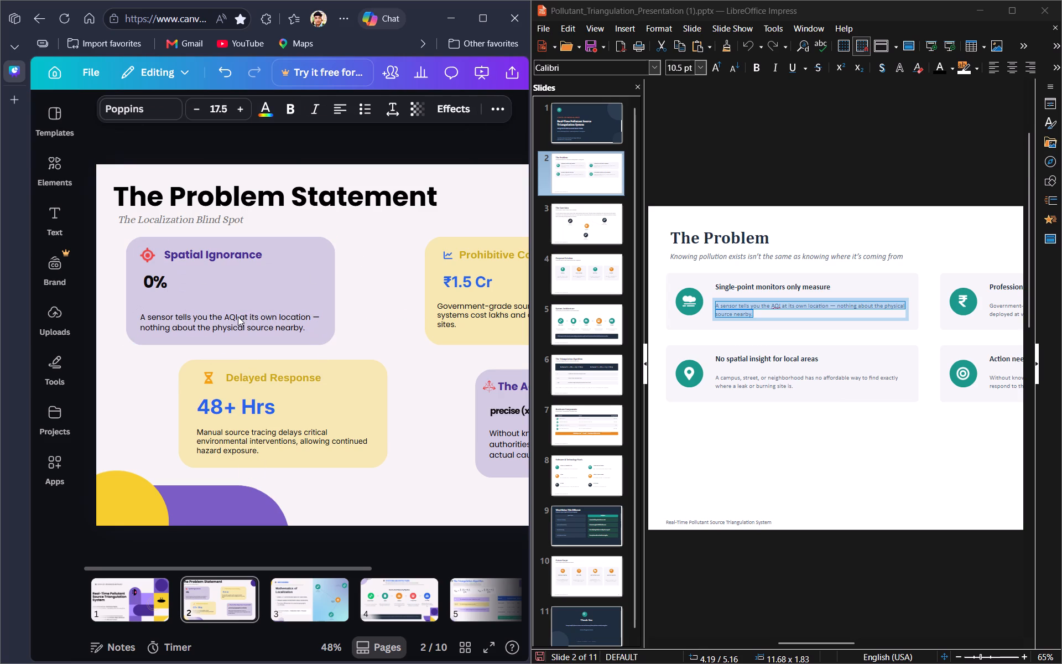
{"action": "key", "text": "Up"}
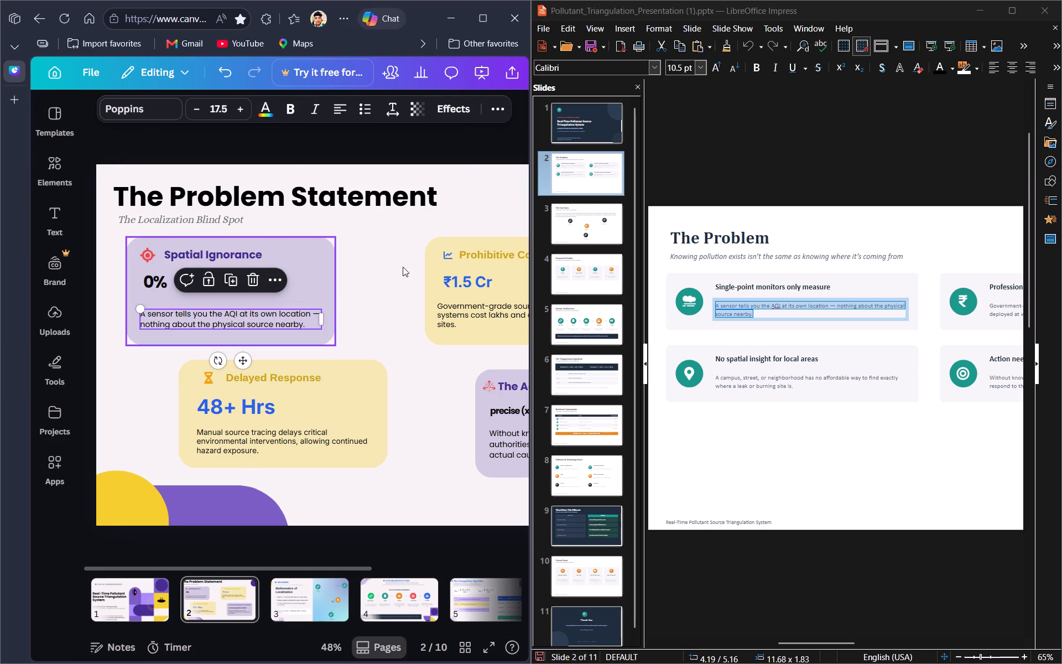
{"action": "key", "text": "Up"}
{"action": "key", "text": "Up"}
{"action": "key", "text": "Up"}
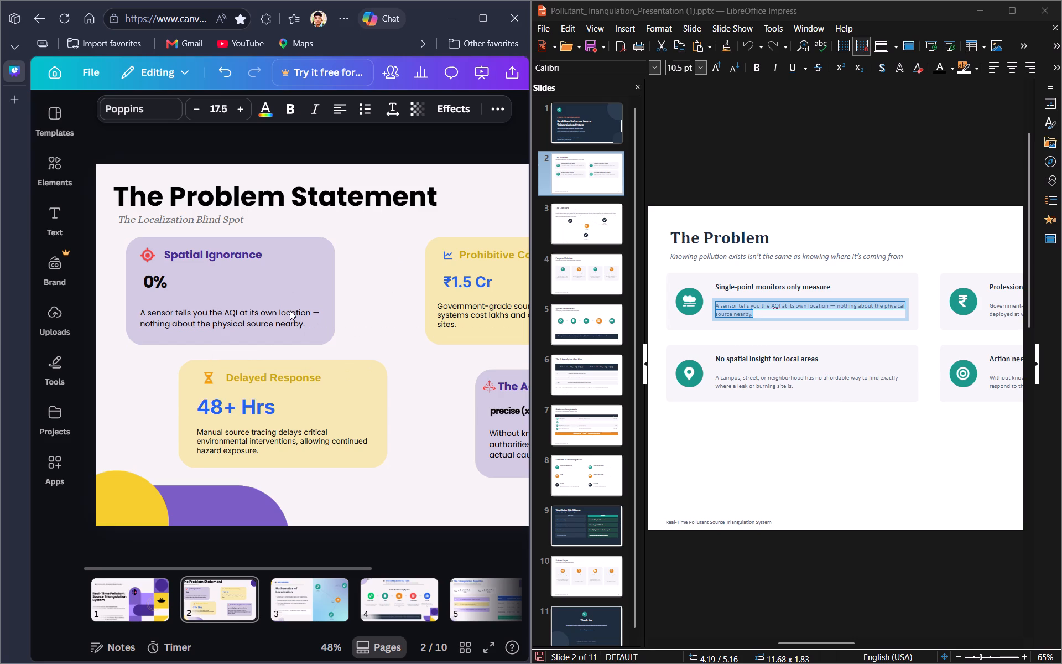
{"action": "key", "text": "Up"}
{"action": "key", "text": "Up"}
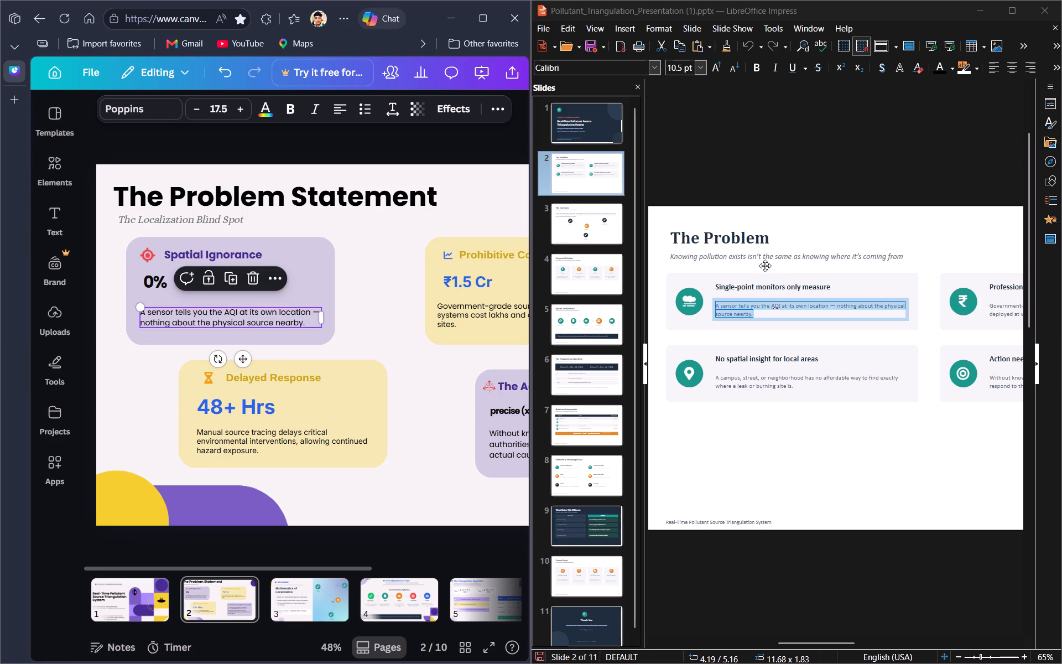
Replace the "Spatial Ignorance" heading with "Single-point monitors only measure" copied from the Impress slide.
{"action": "triple_click", "coordinate": [742, 289]}
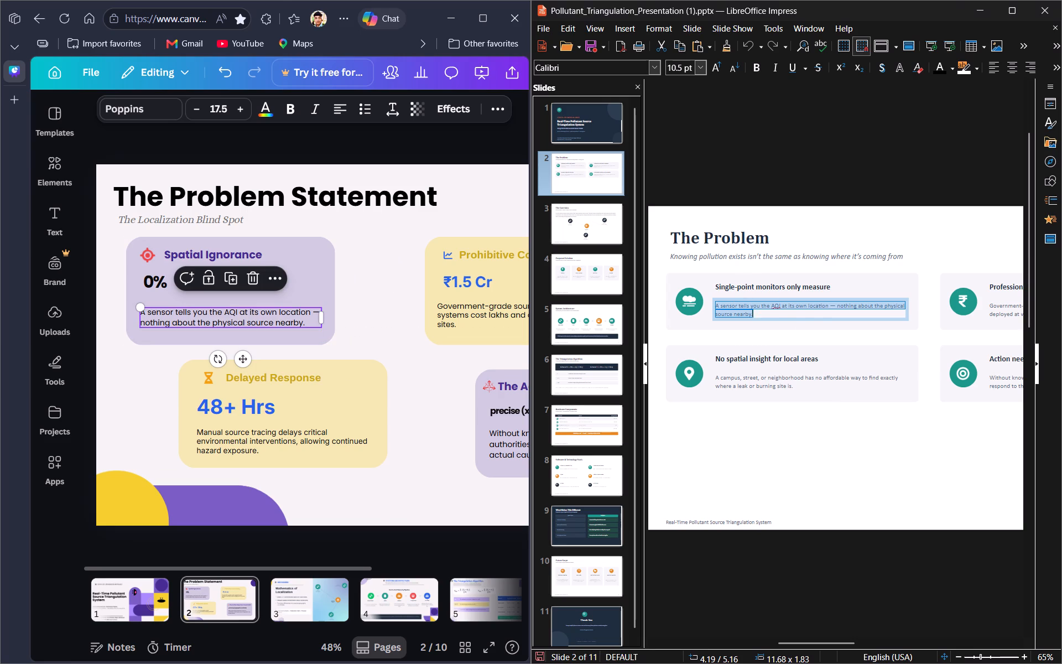
{"action": "key", "text": "ctrl+c"}
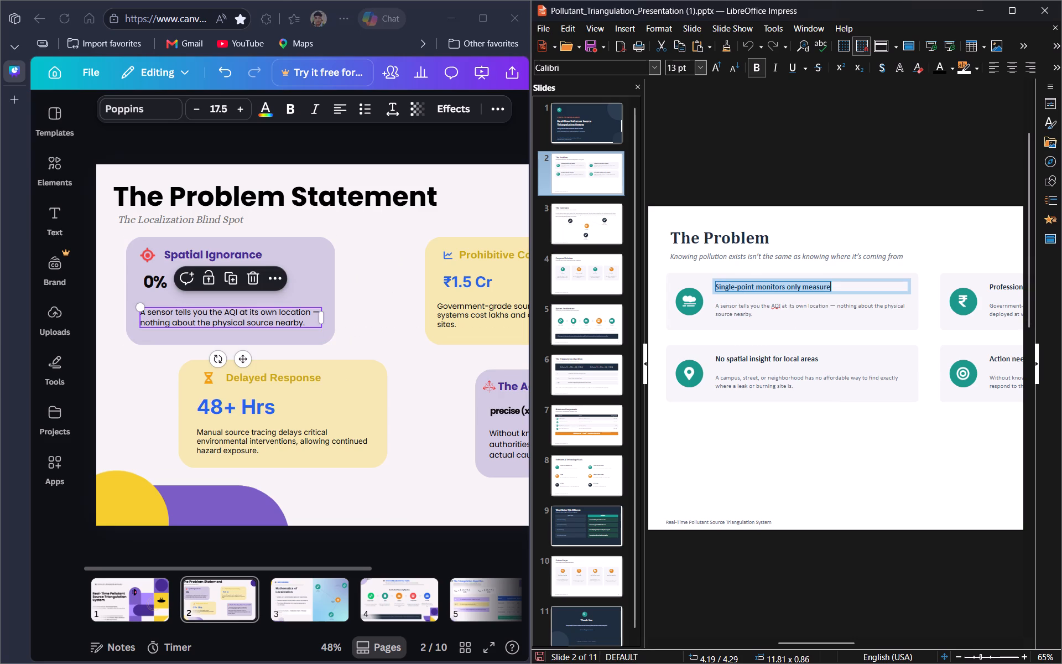
{"action": "triple_click", "coordinate": [187, 253]}
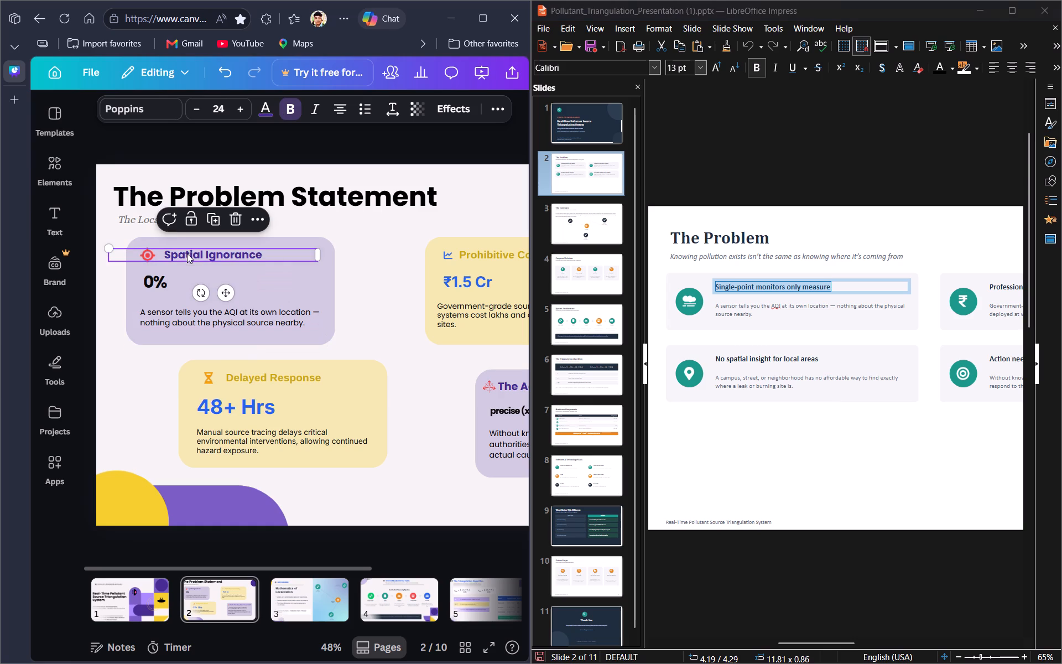
{"action": "key", "text": "ctrl+v"}
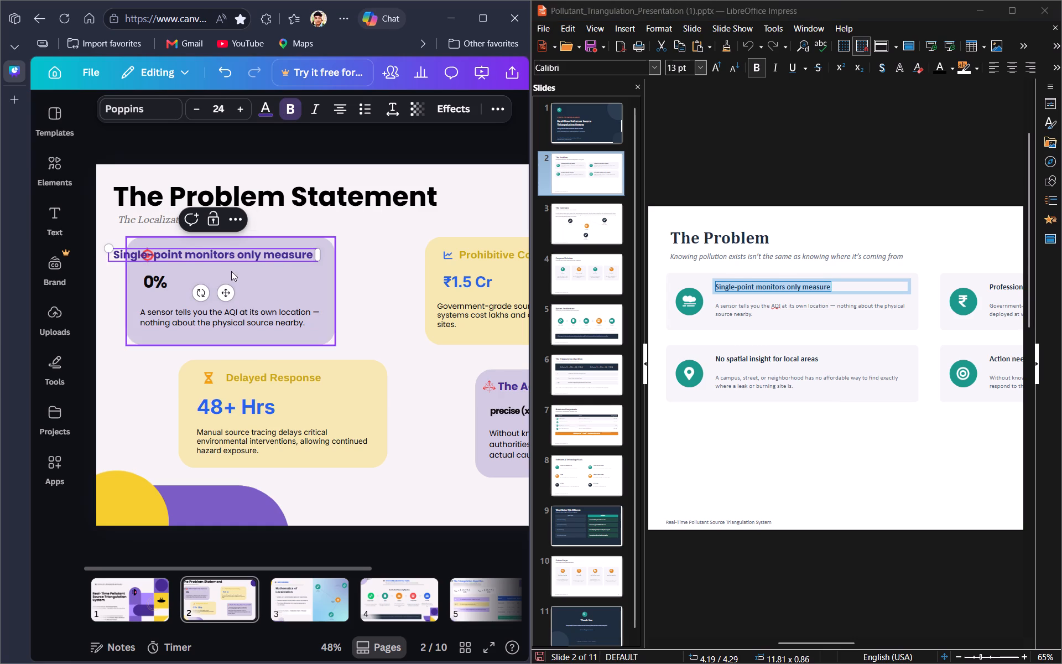
Move the "Single-point monitors only measure" heading clear of the target icon, shifting the icon toward the card's left edge.
{"action": "left_click_drag", "start_coordinate": [225, 291], "coordinate": [274, 293]}
{"action": "left_click_drag", "start_coordinate": [146, 253], "coordinate": [142, 252]}
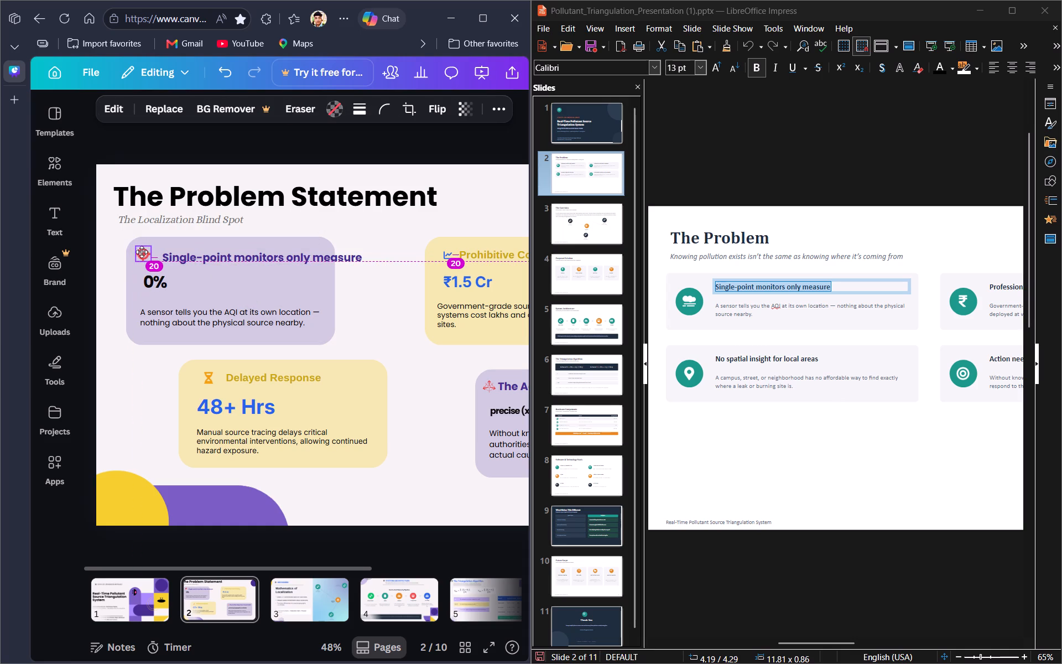
{"action": "left_click_drag", "start_coordinate": [142, 252], "coordinate": [139, 252]}
{"action": "left_click_drag", "start_coordinate": [189, 251], "coordinate": [173, 247]}
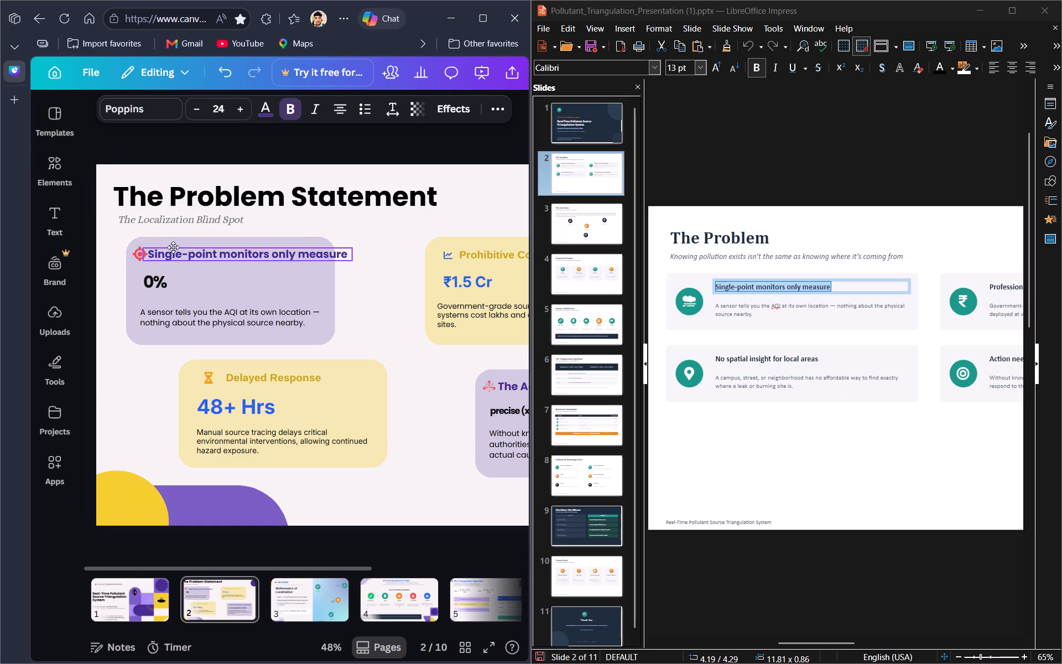
{"action": "left_click_drag", "start_coordinate": [173, 247], "coordinate": [182, 247]}
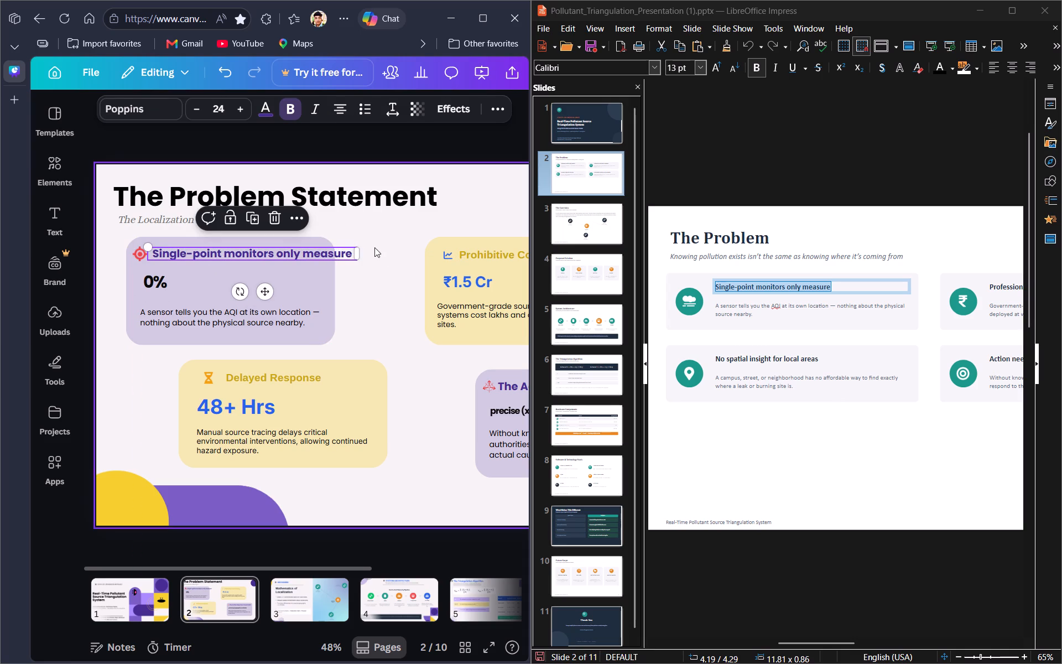
{"action": "left_click", "coordinate": [366, 247]}
Narrow the "Single-point monitors only measure" heading to wrap onto two lines inside the card, and move the target icon closer beside it.
{"action": "left_click_drag", "start_coordinate": [360, 251], "coordinate": [332, 251]}
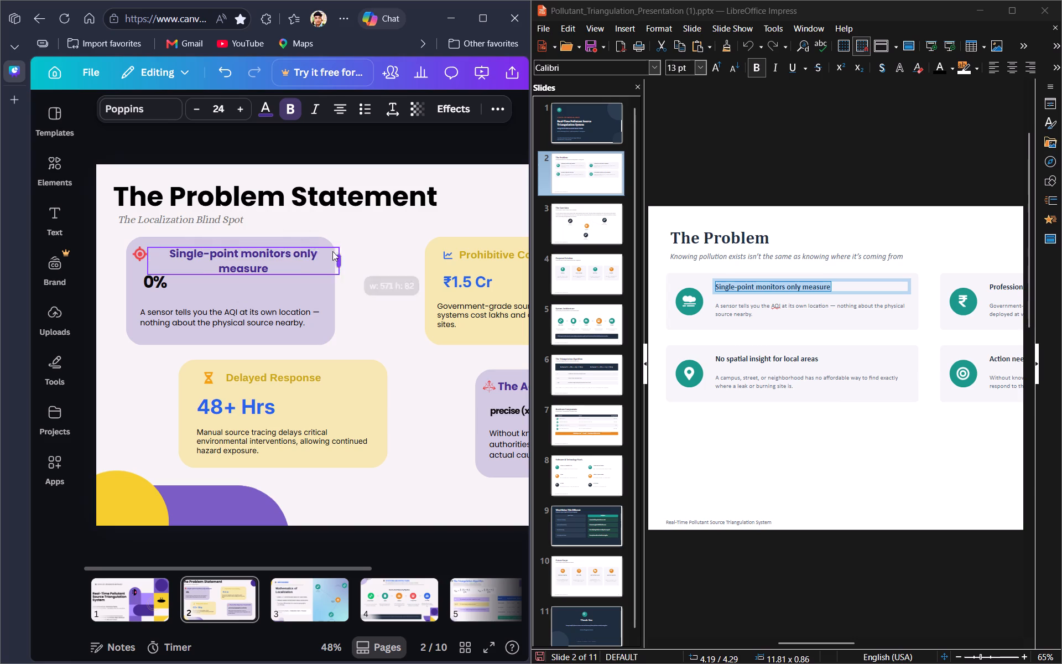
{"action": "left_click_drag", "start_coordinate": [332, 251], "coordinate": [326, 251]}
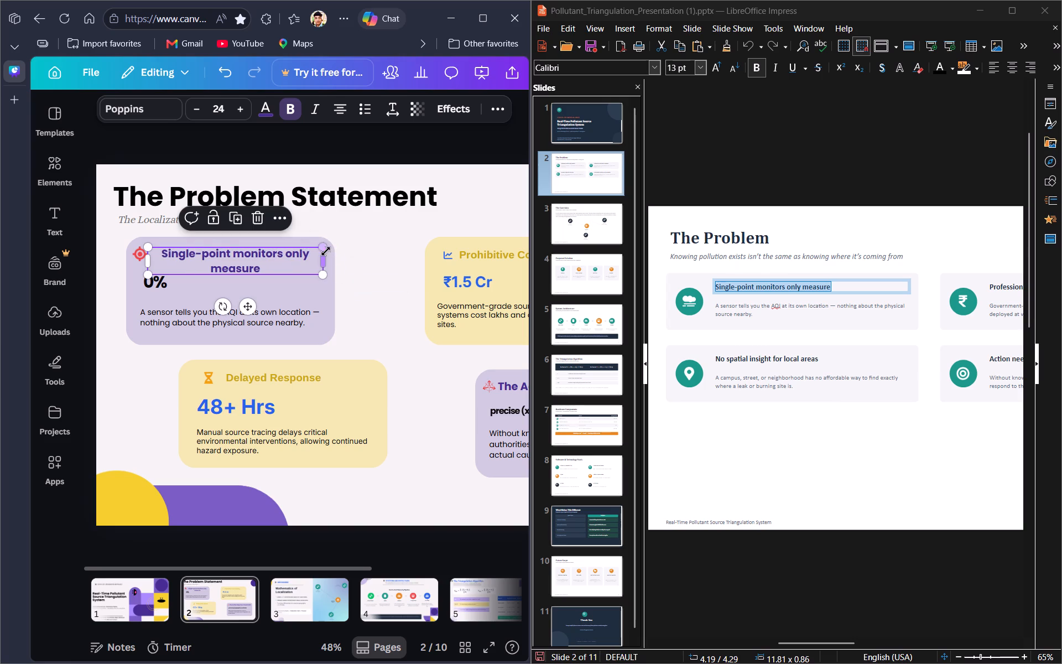
{"action": "left_click", "coordinate": [373, 257]}
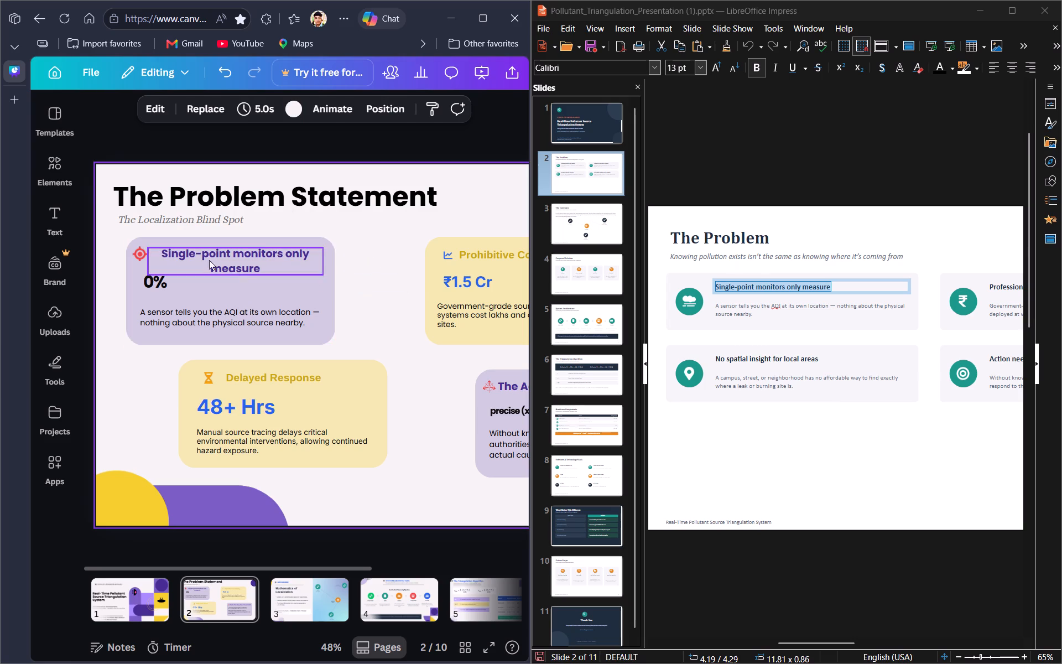
{"action": "left_click_drag", "start_coordinate": [138, 251], "coordinate": [147, 252]}
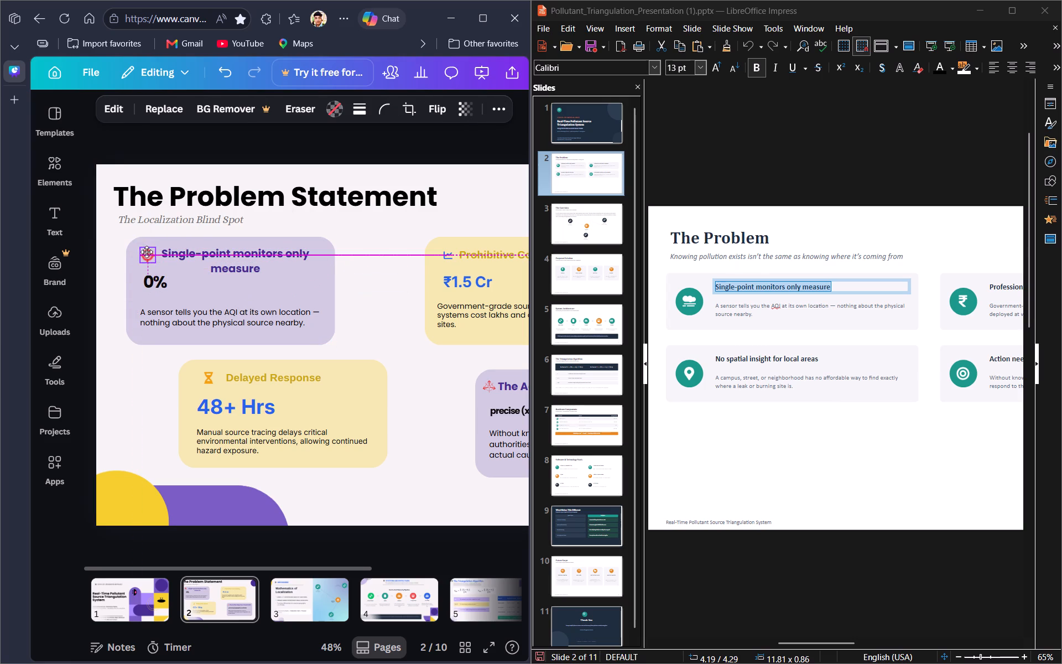
{"action": "left_click_drag", "start_coordinate": [147, 252], "coordinate": [148, 252]}
{"action": "left_click", "coordinate": [348, 295]}
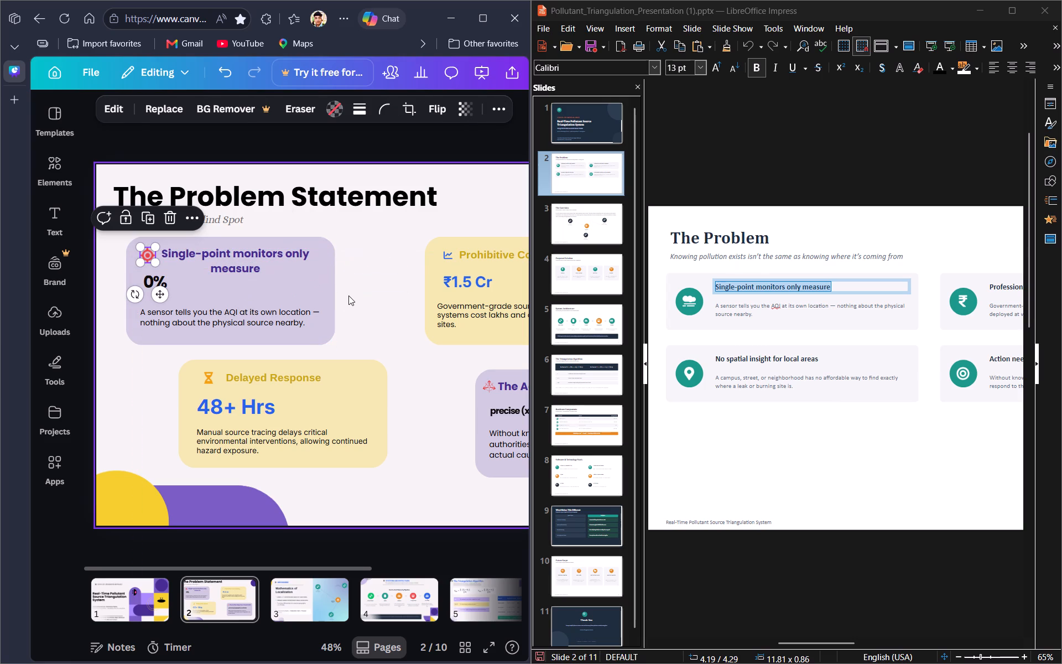
{"action": "scroll", "coordinate": [348, 295], "scroll_direction": "down", "scroll_amount": 1}
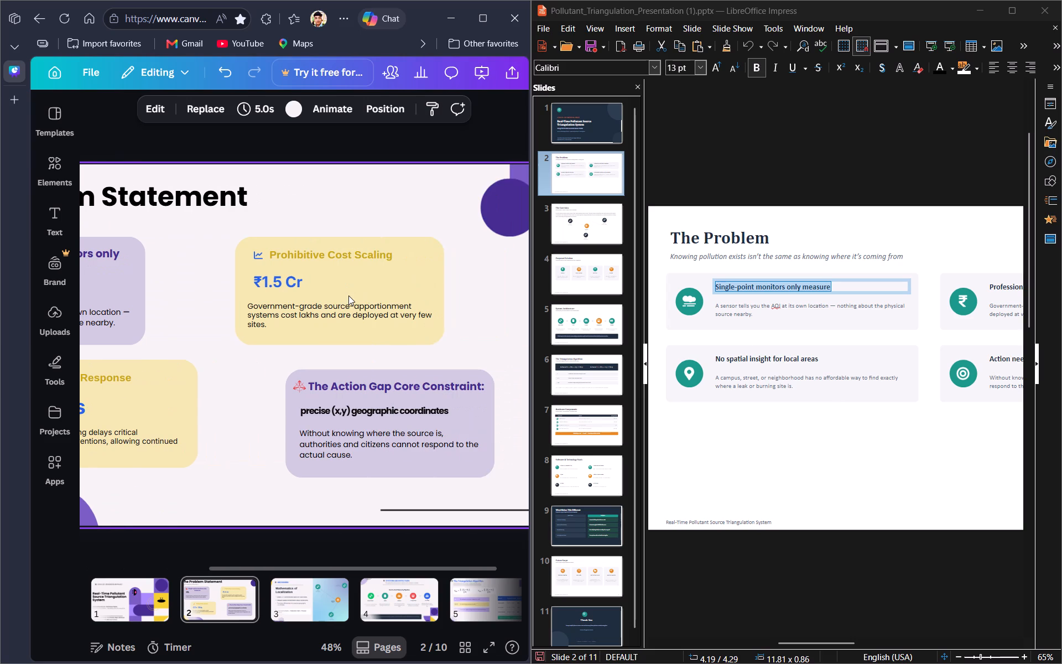
Review the layout of the Problem Statement slide, the Future Scope slide and the closing Thank You slide.
{"action": "scroll", "coordinate": [348, 295], "scroll_direction": "down", "scroll_amount": 1}
{"action": "scroll", "coordinate": [348, 295], "scroll_direction": "right", "scroll_amount": 2}
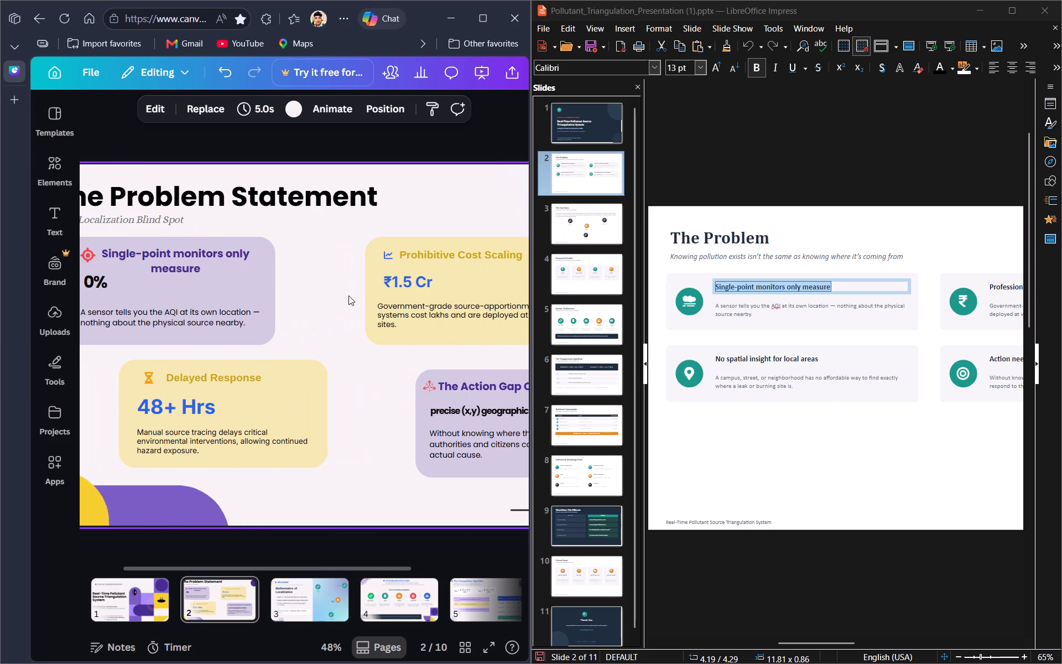
{"action": "scroll", "coordinate": [348, 295], "scroll_direction": "right", "scroll_amount": 1}
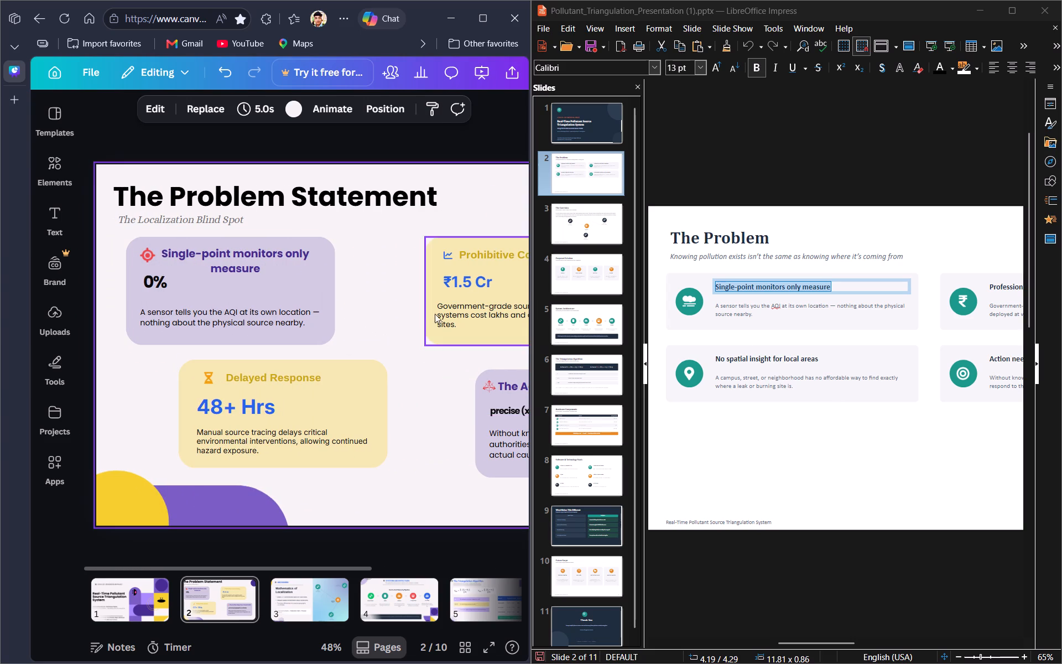
{"action": "scroll", "coordinate": [352, 298], "scroll_direction": "left", "scroll_amount": 4}
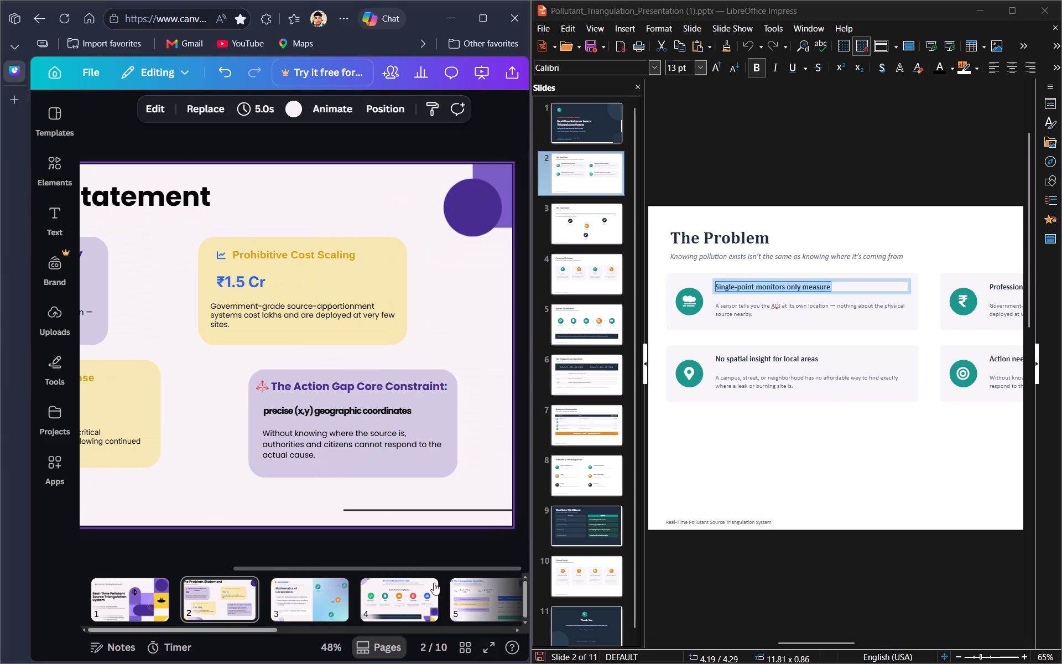
{"action": "scroll", "coordinate": [434, 583], "scroll_direction": "left", "scroll_amount": 4}
{"action": "left_click", "coordinate": [434, 583]}
{"action": "scroll", "coordinate": [434, 583], "scroll_direction": "left", "scroll_amount": 8}
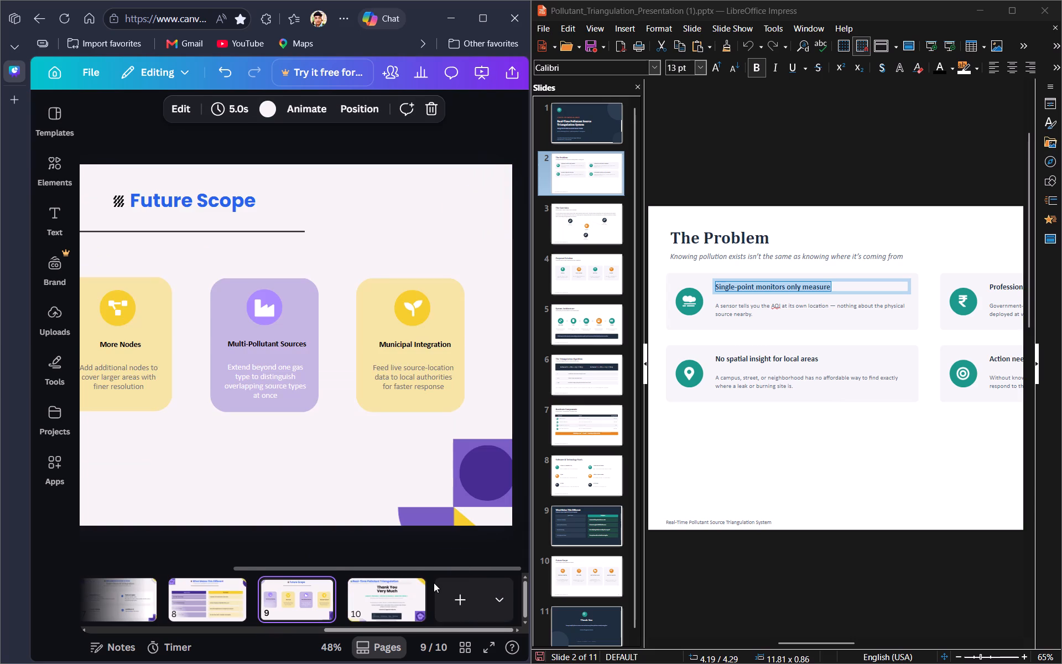
{"action": "left_click", "coordinate": [389, 590]}
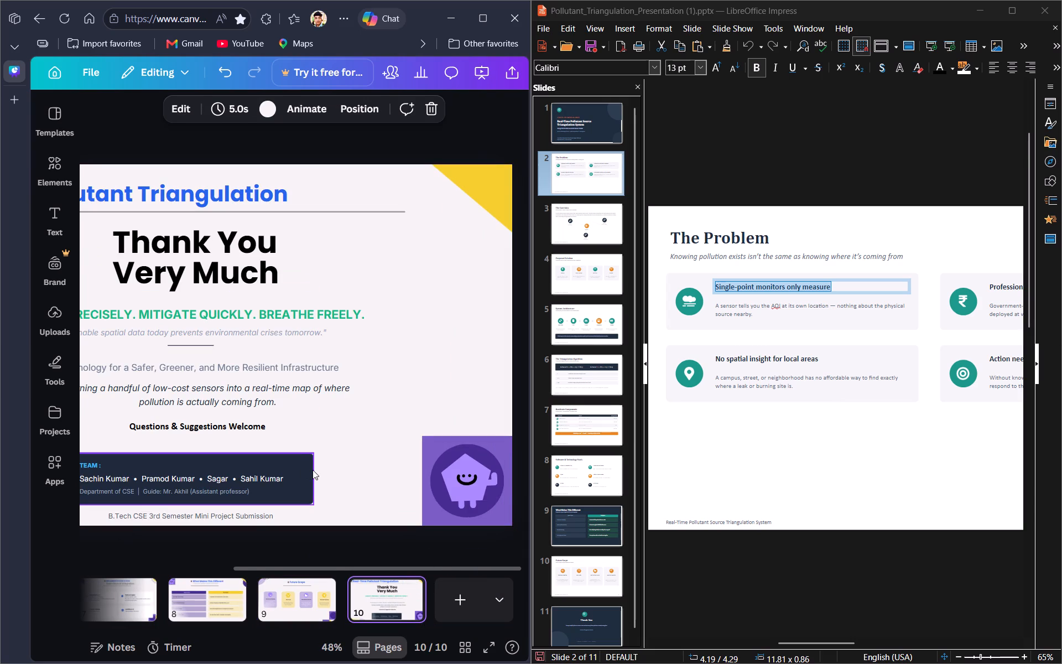
{"action": "scroll", "coordinate": [313, 470], "scroll_direction": "right", "scroll_amount": 3}
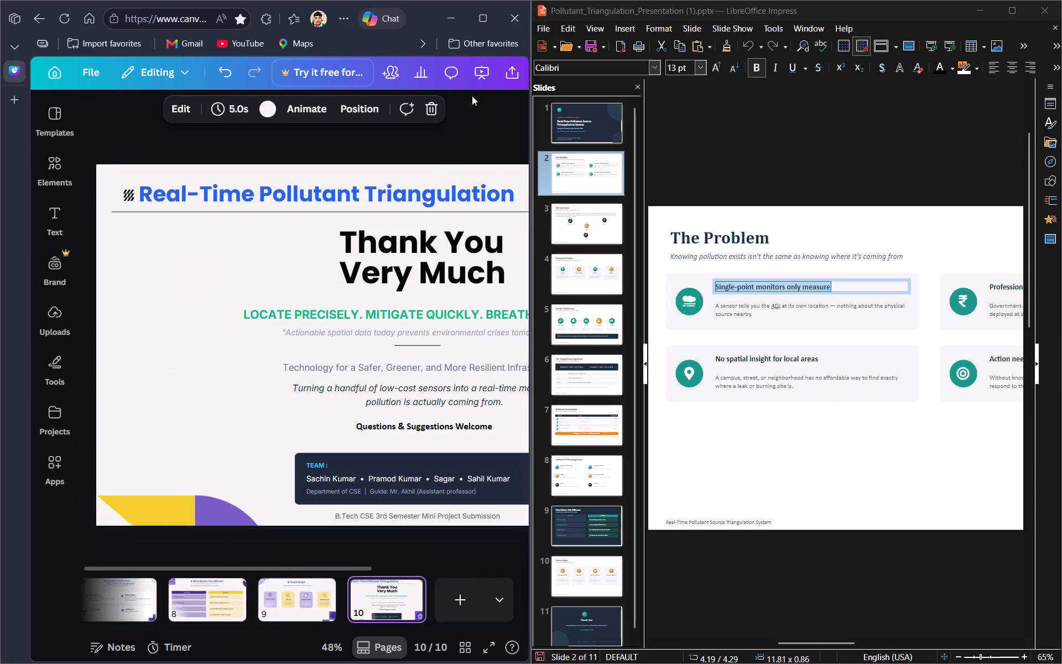
Maximize the browser window, download all pages of the Canva deck as a PDF, and save the file.
{"action": "left_click", "coordinate": [493, 19]}
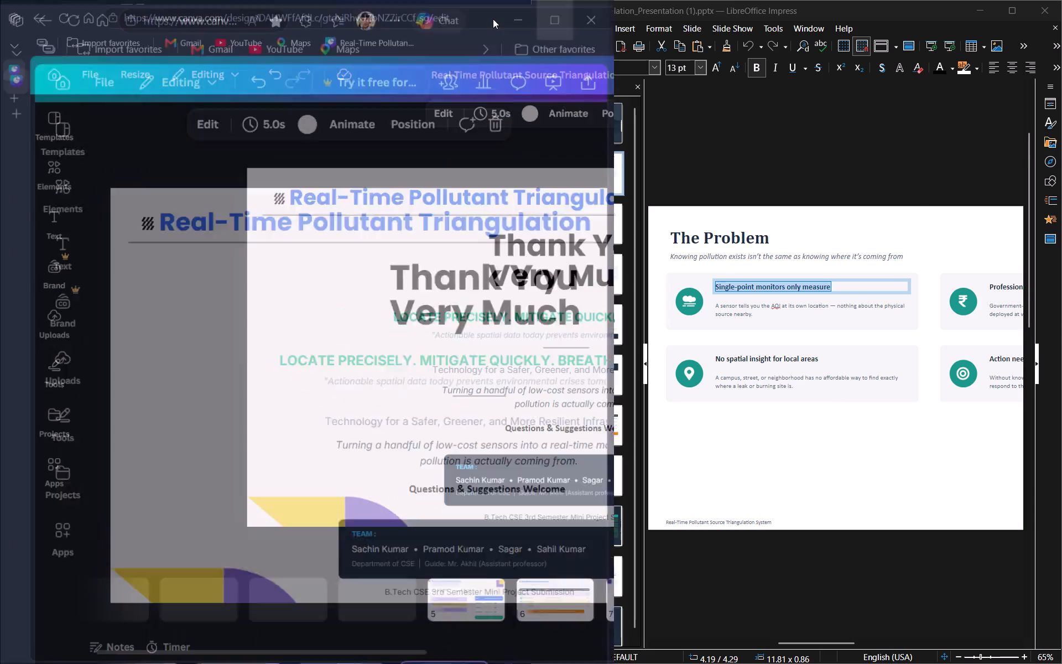
{"action": "left_click", "coordinate": [1026, 74]}
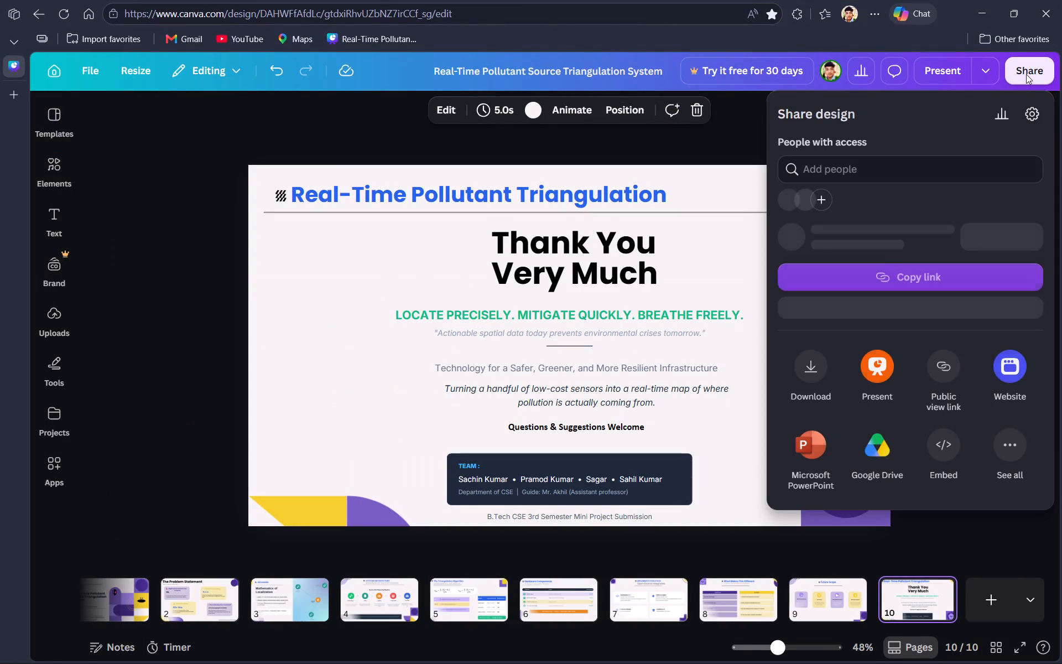
{"action": "left_click", "coordinate": [813, 392]}
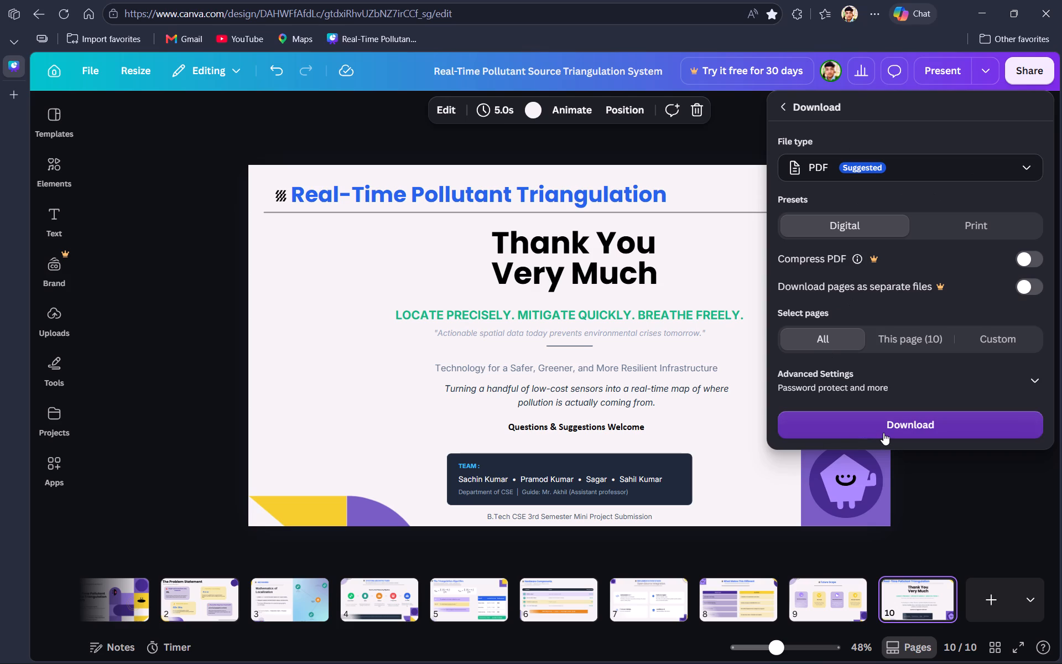
{"action": "left_click", "coordinate": [883, 433]}
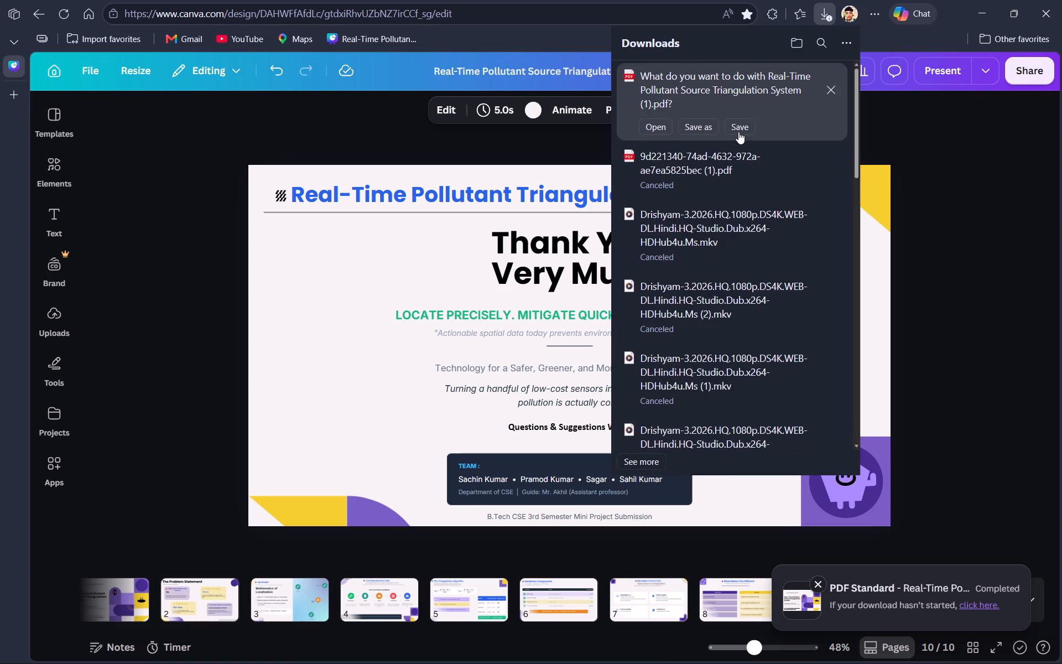
{"action": "left_click", "coordinate": [738, 132]}
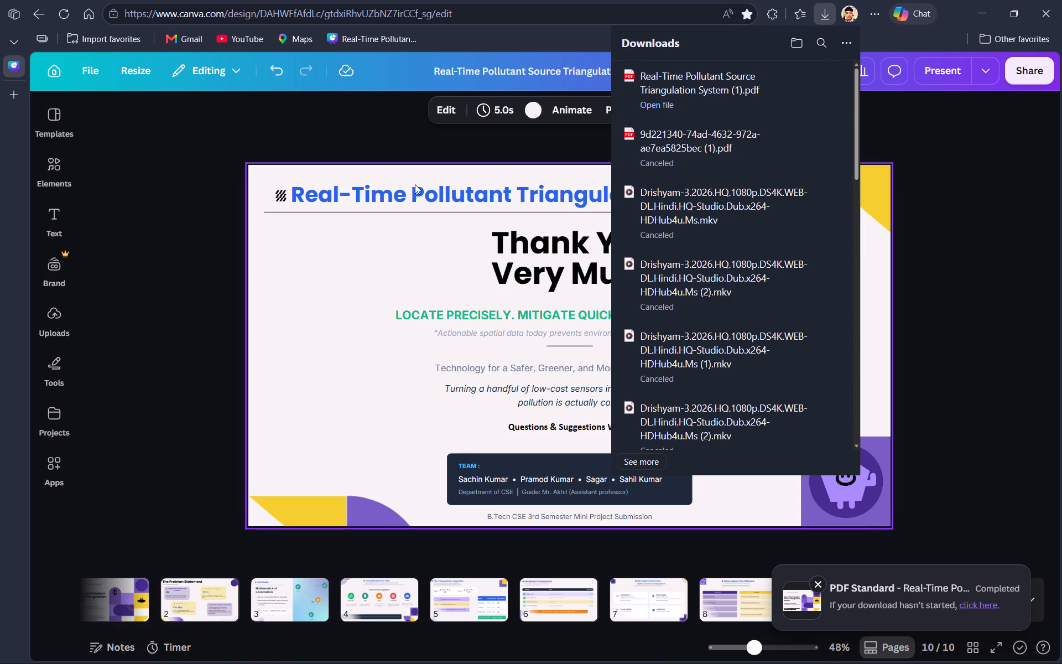
Close the Canva design tab and the browser window.
{"action": "double_click", "coordinate": [11, 70]}
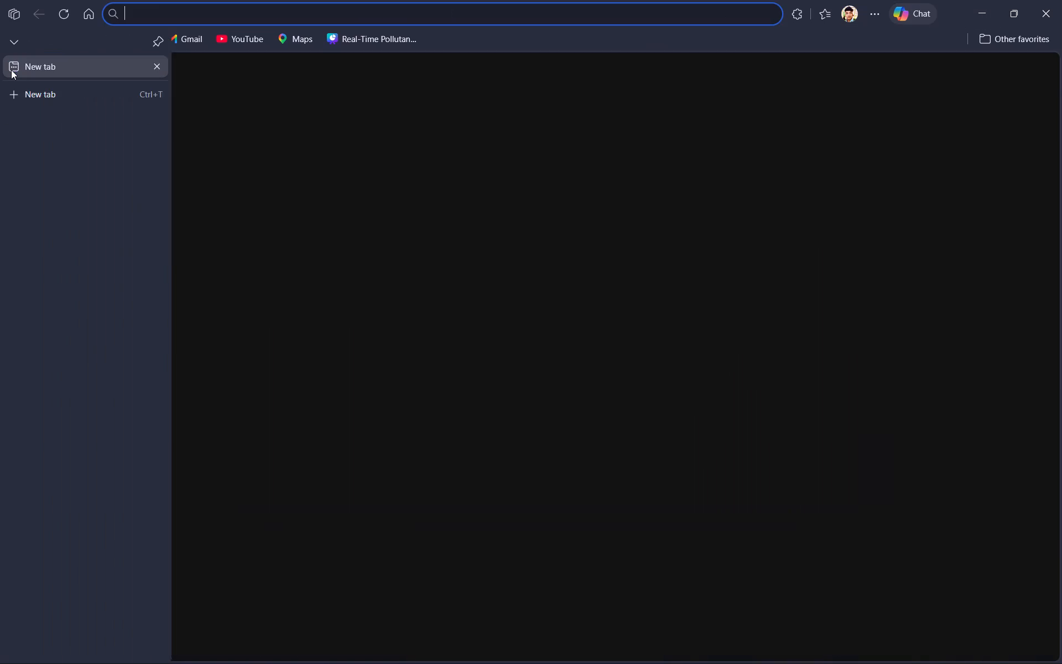
{"action": "left_click", "coordinate": [1061, 0]}
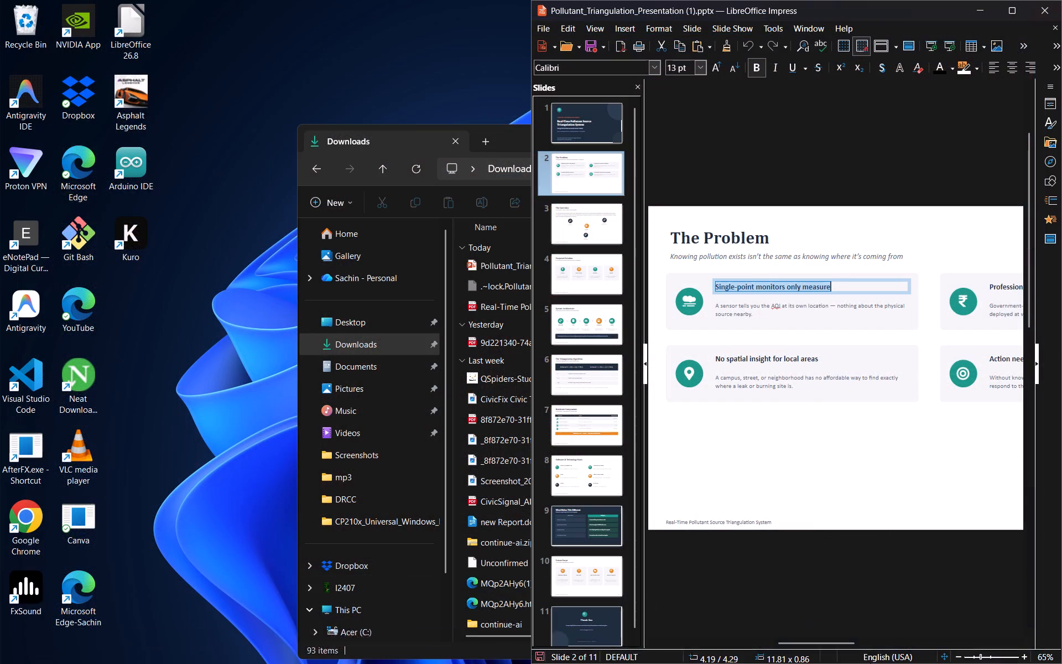
Close the pollutant triangulation presentation in LibreOffice Impress, discarding the unsaved changes.
{"action": "left_click", "coordinate": [1054, 12]}
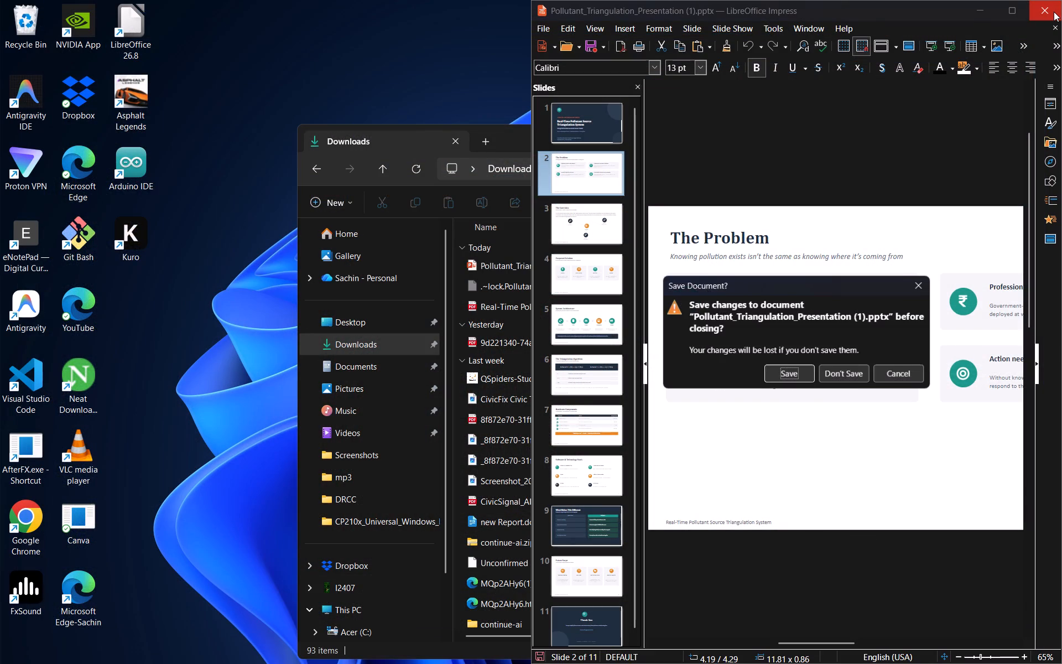
{"action": "left_click", "coordinate": [837, 380]}
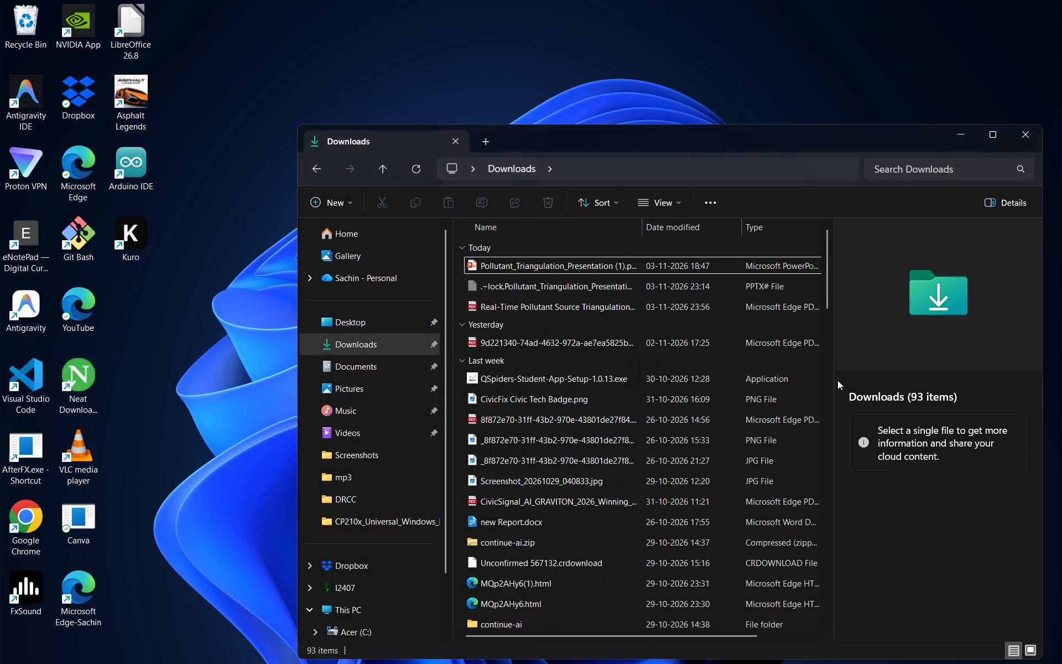
Maximize the Downloads window and select the file Pollutant_Triangulation_Presentation (1).pptx.
{"action": "left_click", "coordinate": [998, 131]}
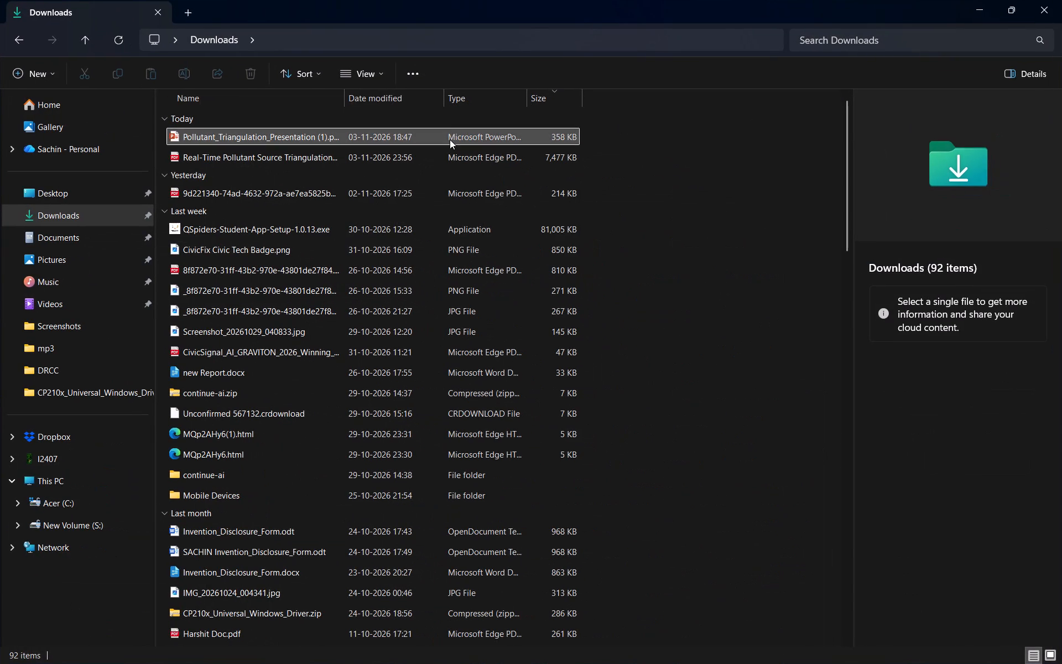
{"action": "left_click", "coordinate": [450, 139]}
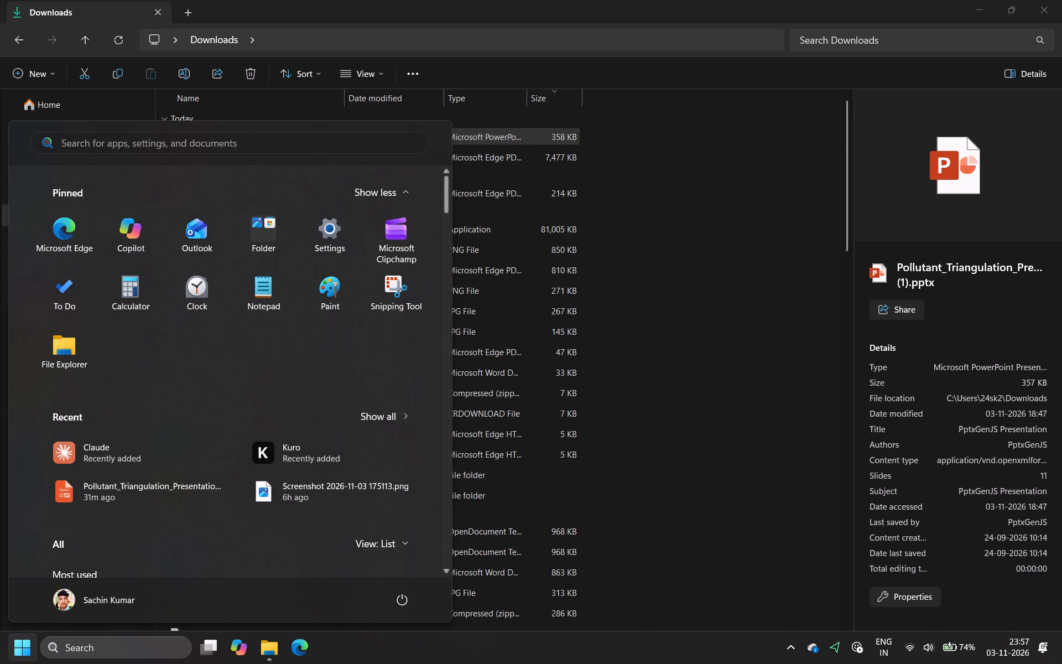
Look up WhatsApp in the Windows search.
{"action": "left_click", "coordinate": [136, 148]}
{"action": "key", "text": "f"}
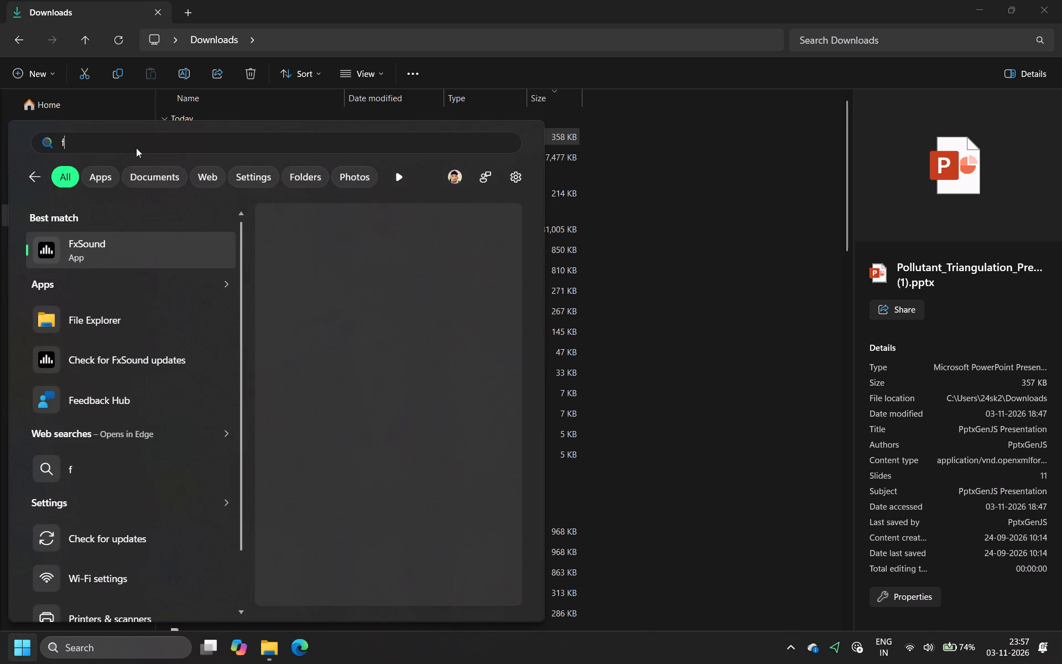
{"action": "key", "text": "BackSpace"}
{"action": "key", "text": "BackSpace"}
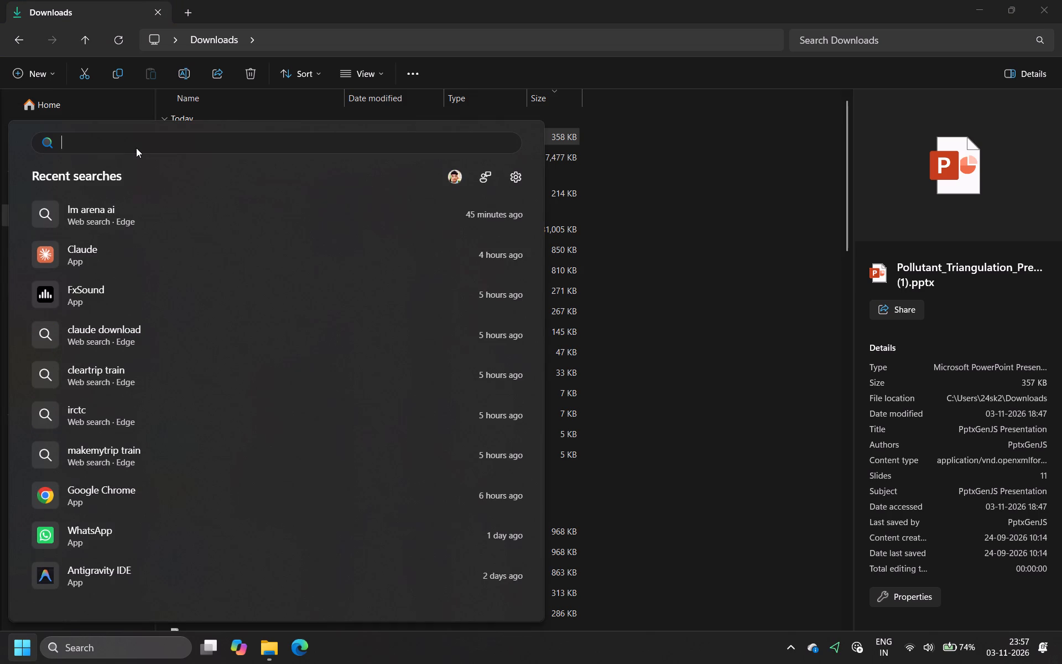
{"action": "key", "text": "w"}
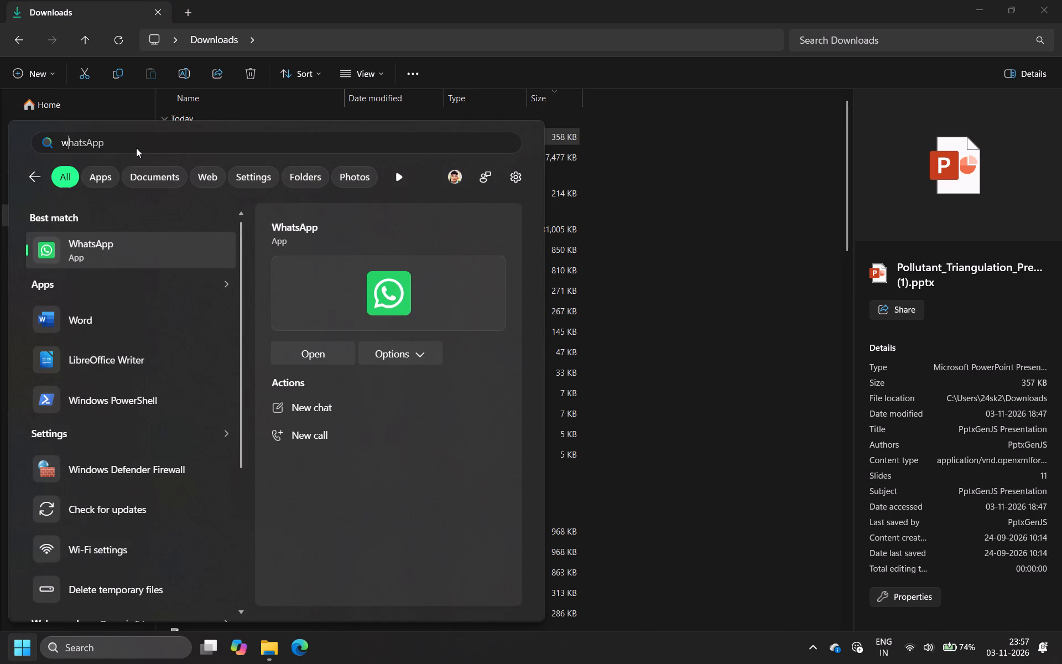
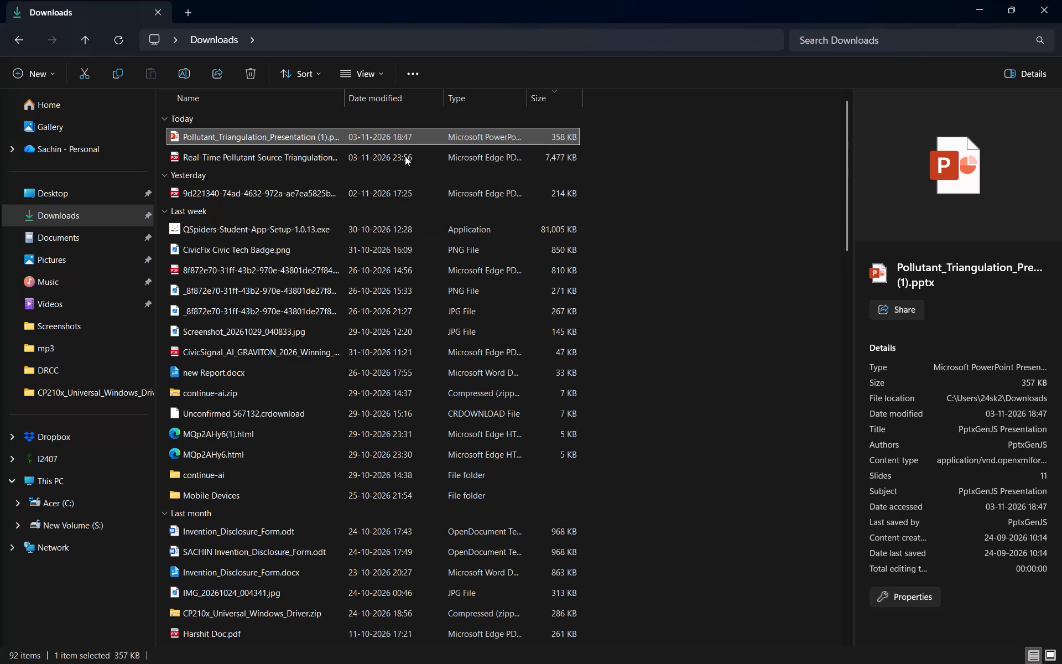
Refresh the file listing of the Downloads folder.
{"action": "double_click", "coordinate": [116, 40]}
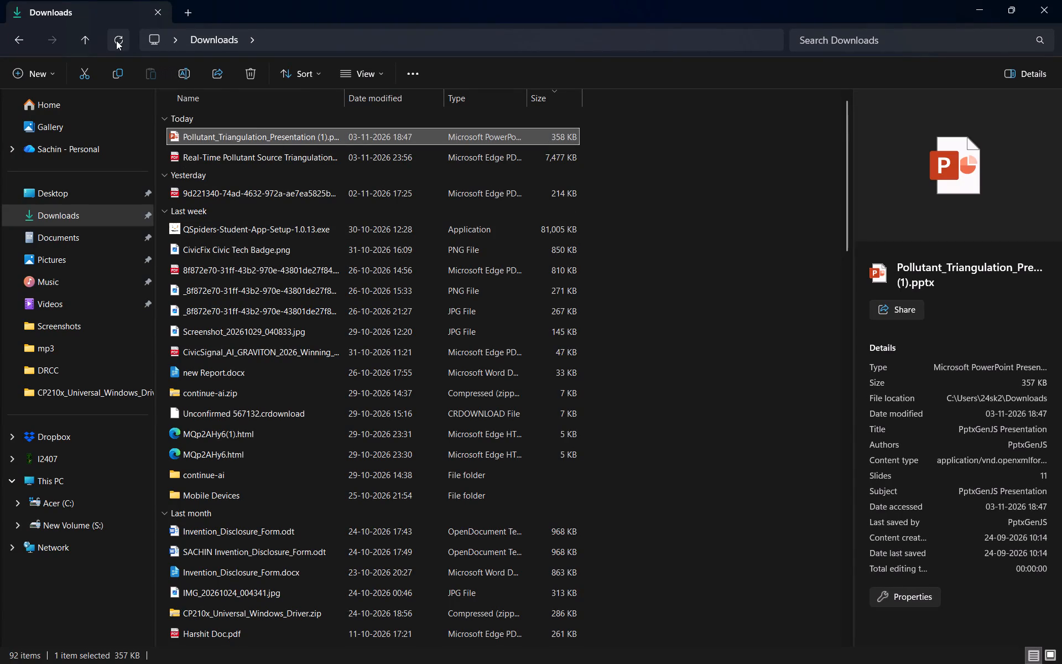
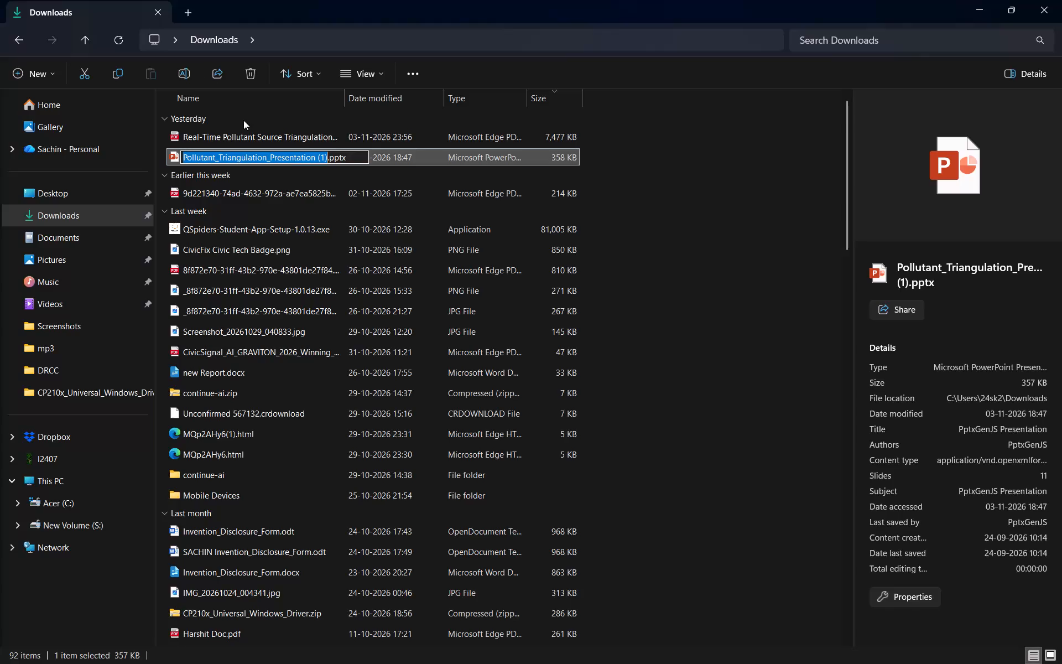
Leave the file's name as it is and delete Pollutant_Triangulation_Presentation (1).pptx from the Downloads folder.
{"action": "left_click", "coordinate": [382, 160]}
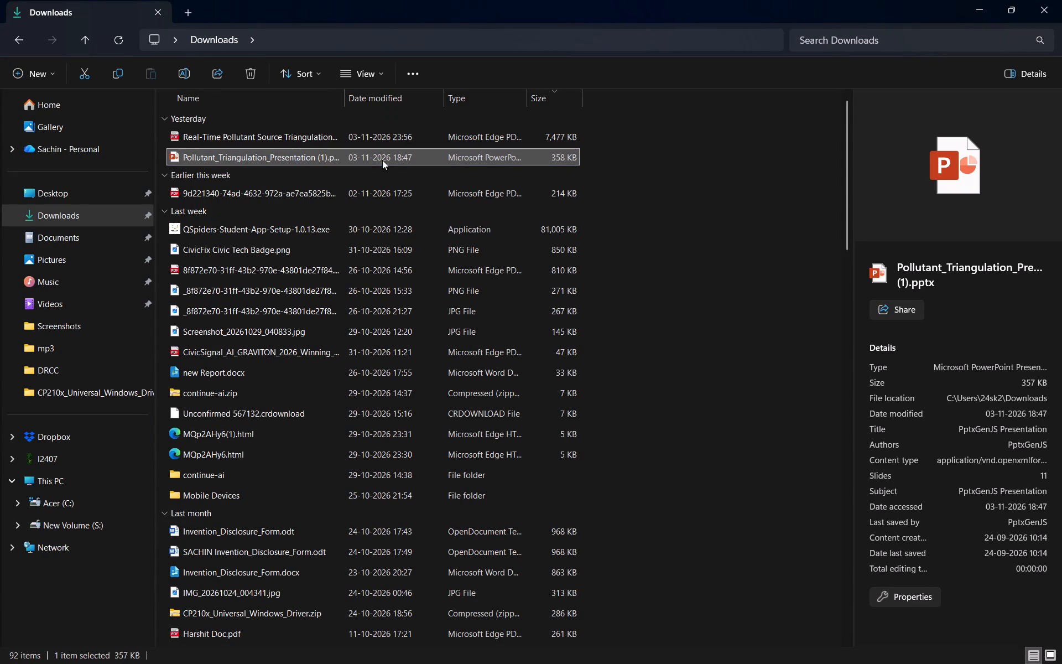
{"action": "left_click", "coordinate": [249, 72]}
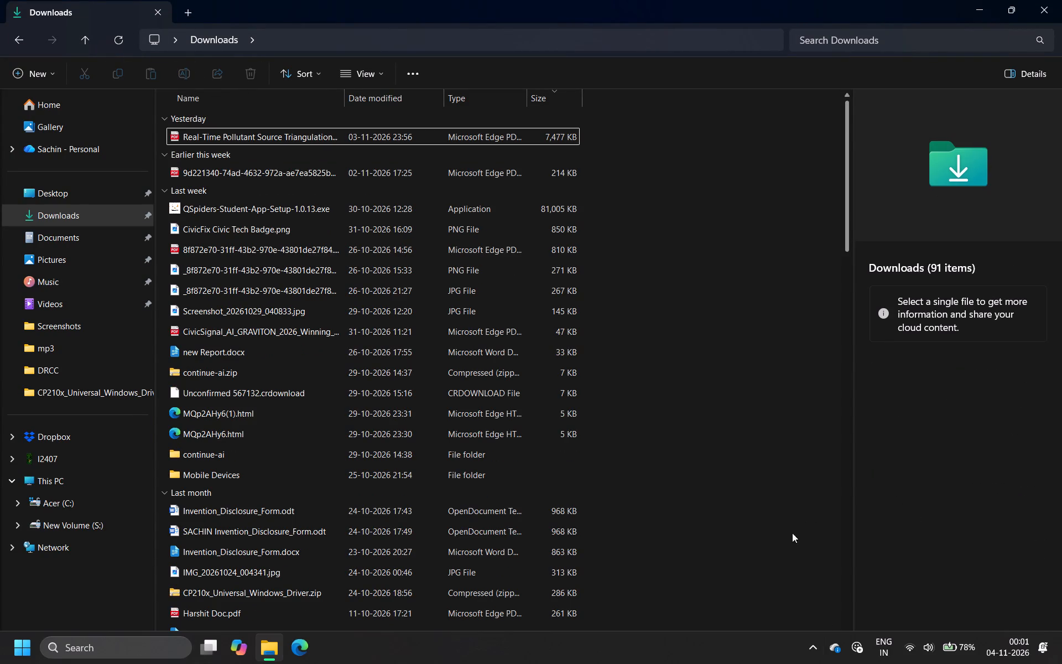
Show the hidden system tray icons.
{"action": "left_click", "coordinate": [809, 653]}
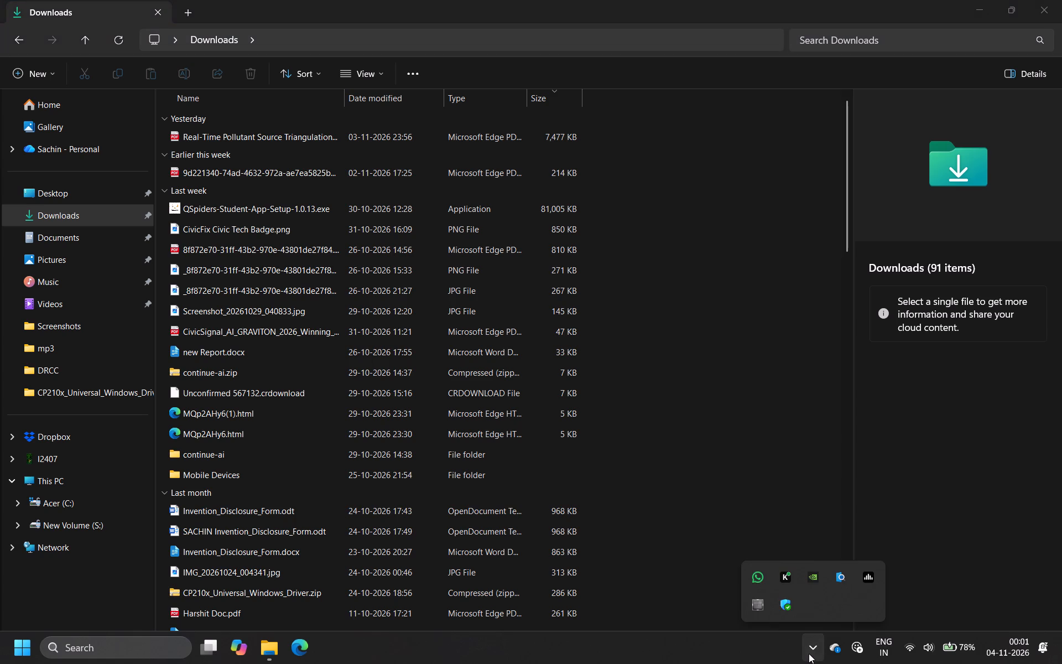
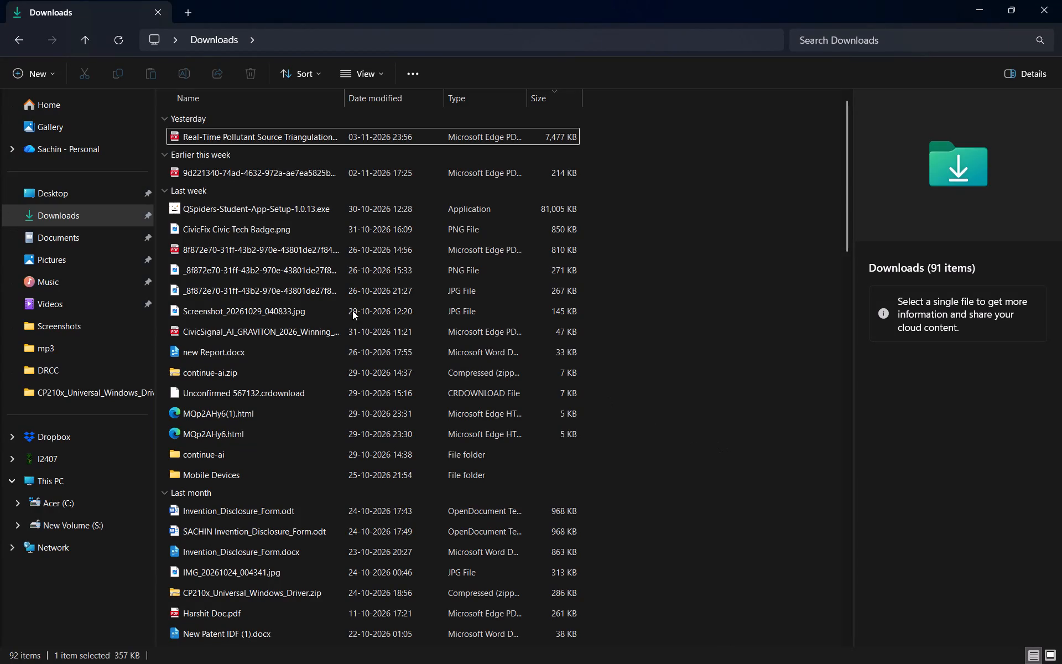
Close the Downloads folder window.
{"action": "left_click", "coordinate": [1061, 0]}
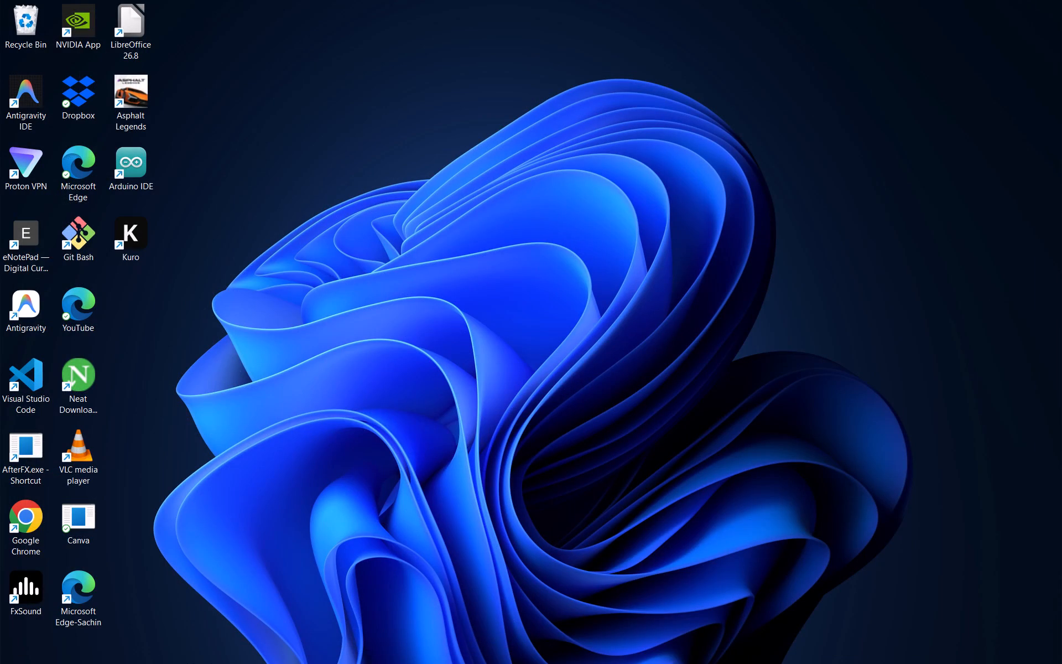
Open Microsoft Edge on a new tab page.
{"action": "left_click", "coordinate": [290, 637]}
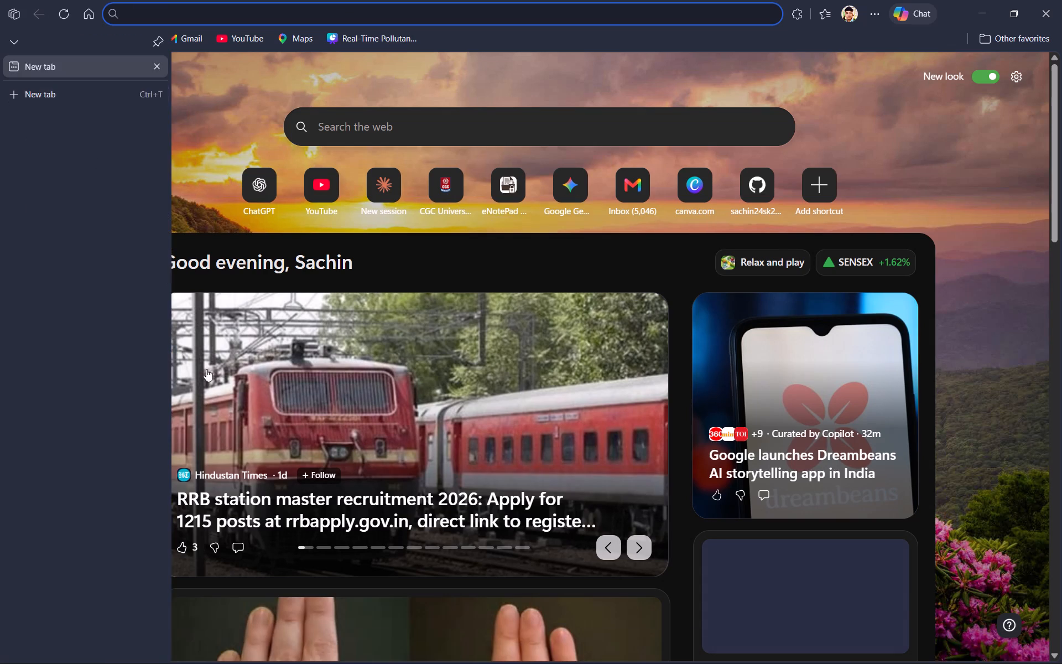
{"action": "scroll", "coordinate": [261, 434], "scroll_direction": "down", "scroll_amount": 6}
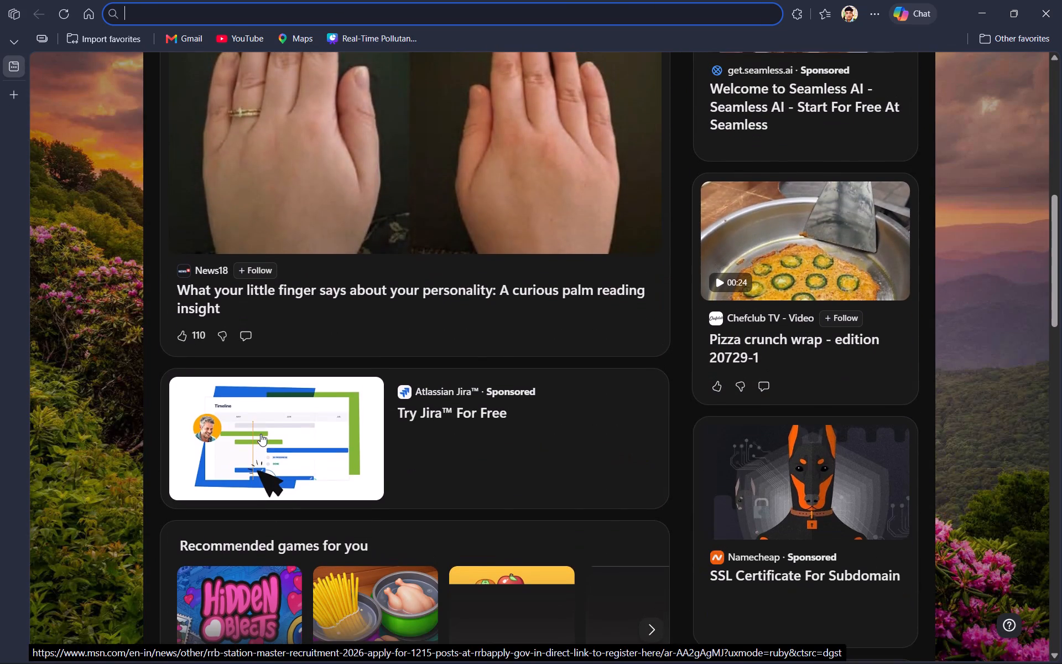
{"action": "scroll", "coordinate": [261, 434], "scroll_direction": "down", "scroll_amount": 9}
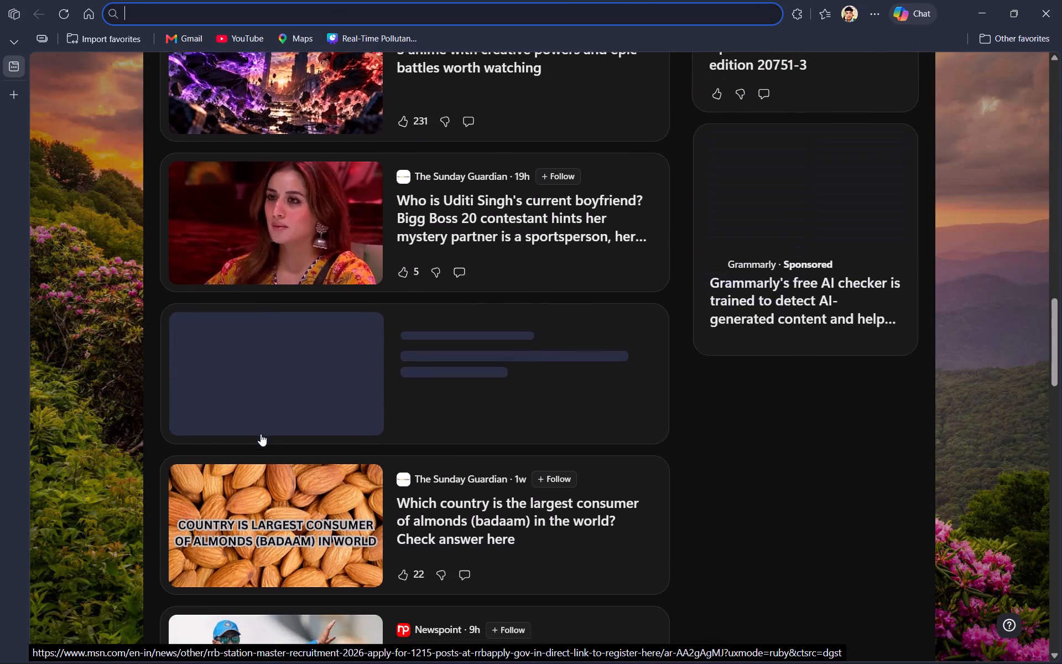
{"action": "scroll", "coordinate": [261, 434], "scroll_direction": "down", "scroll_amount": 5}
{"action": "scroll", "coordinate": [261, 434], "scroll_direction": "up", "scroll_amount": 3}
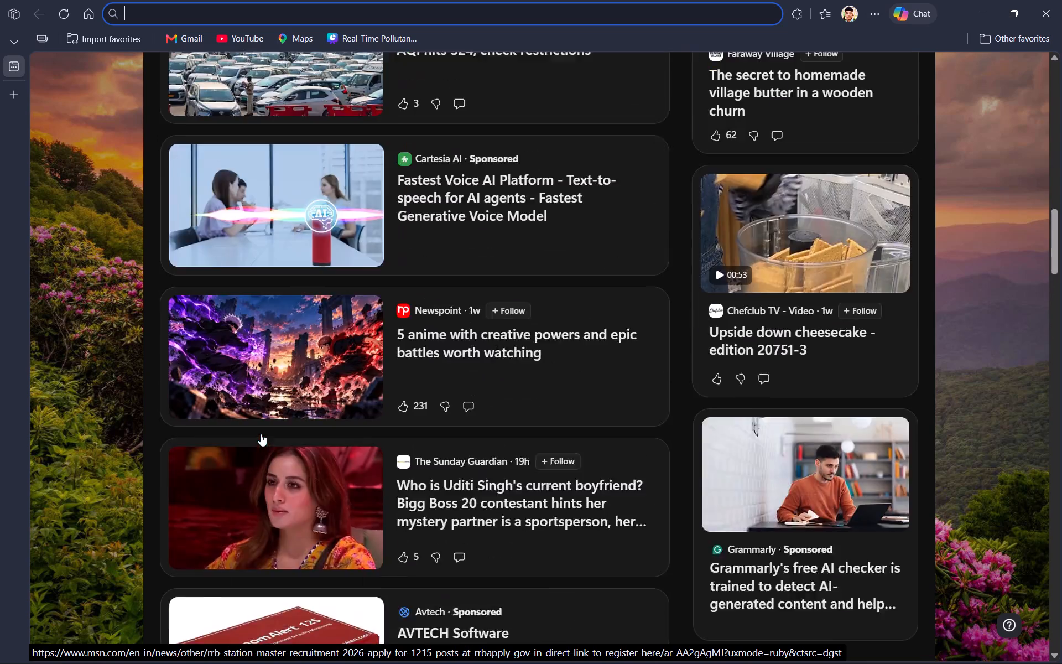
{"action": "scroll", "coordinate": [261, 434], "scroll_direction": "up", "scroll_amount": 4}
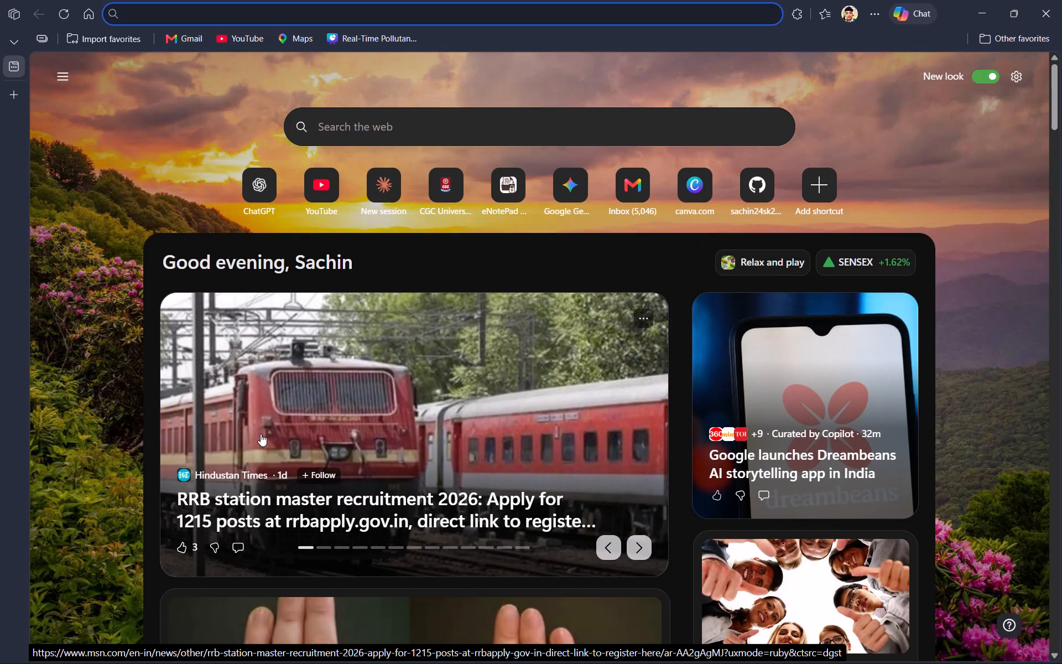
{"action": "scroll", "coordinate": [261, 434], "scroll_direction": "down", "scroll_amount": 5}
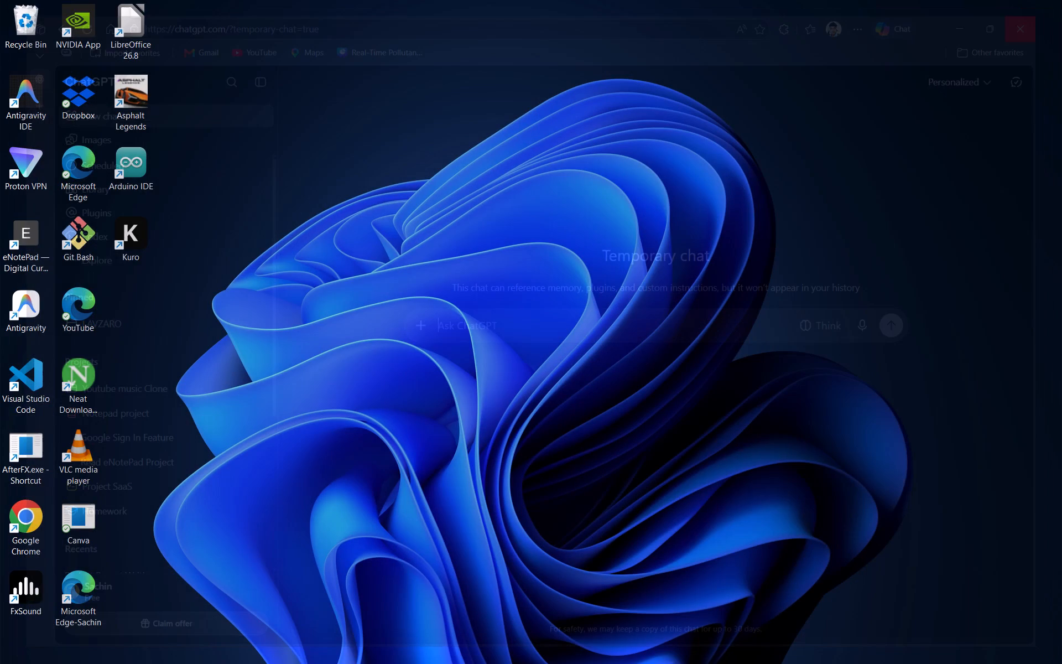